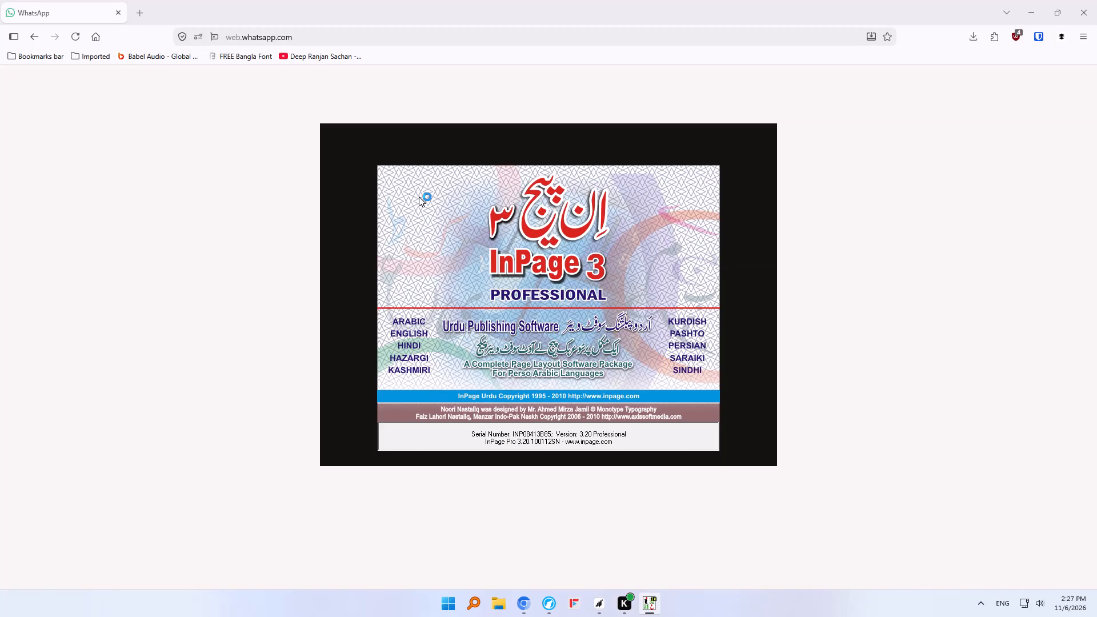
Open the Grass app's window from the hidden background apps to check its connection status.
{"action": "left_click", "coordinate": [984, 606]}
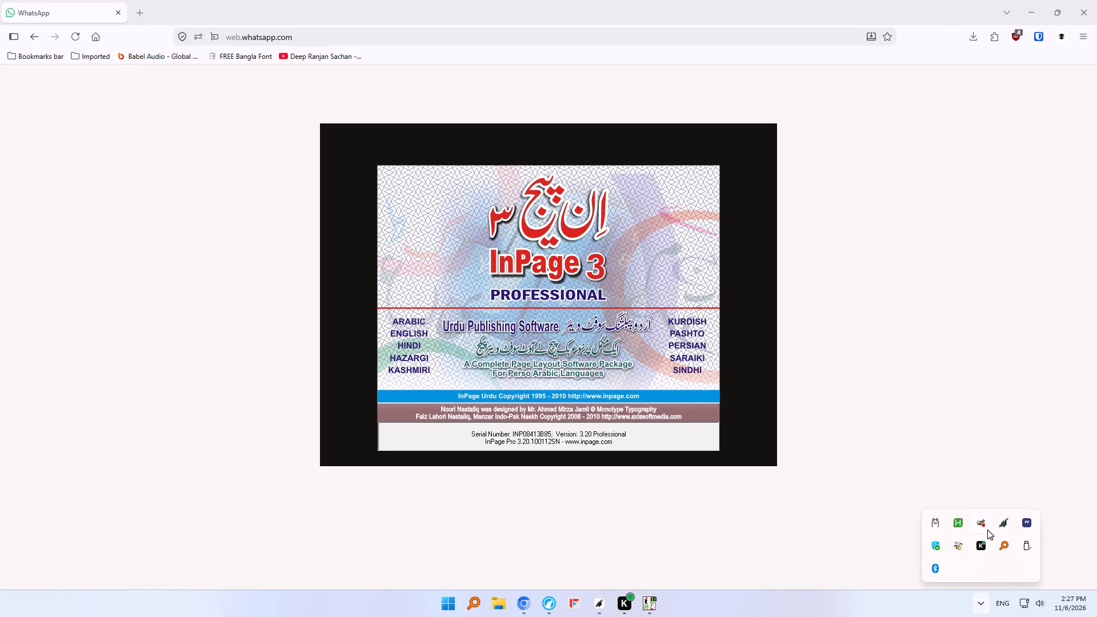
{"action": "left_click", "coordinate": [1006, 530]}
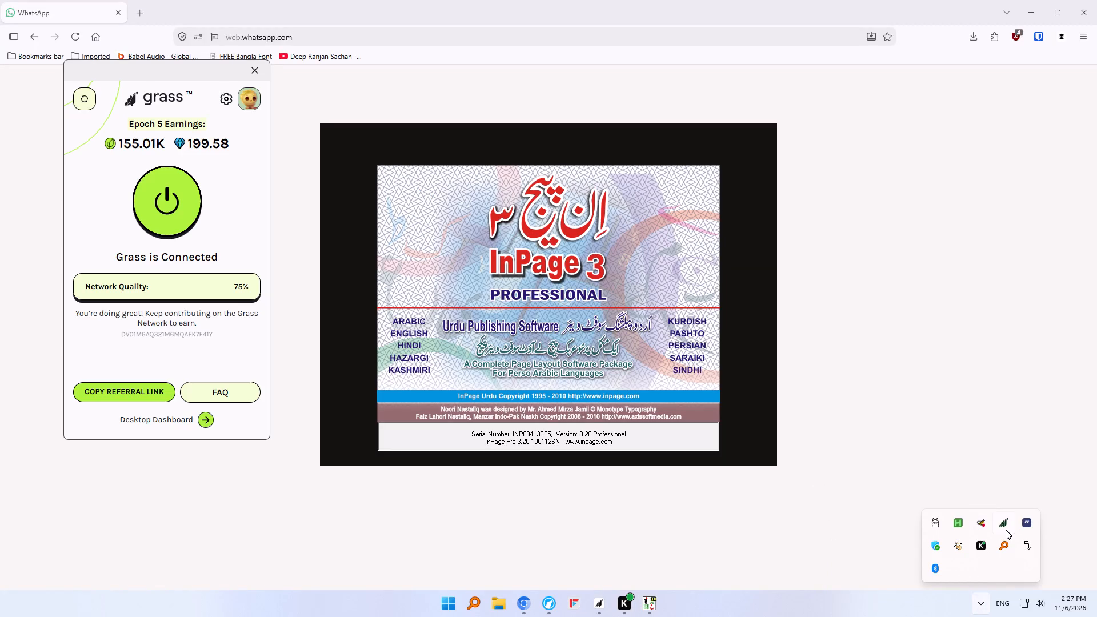
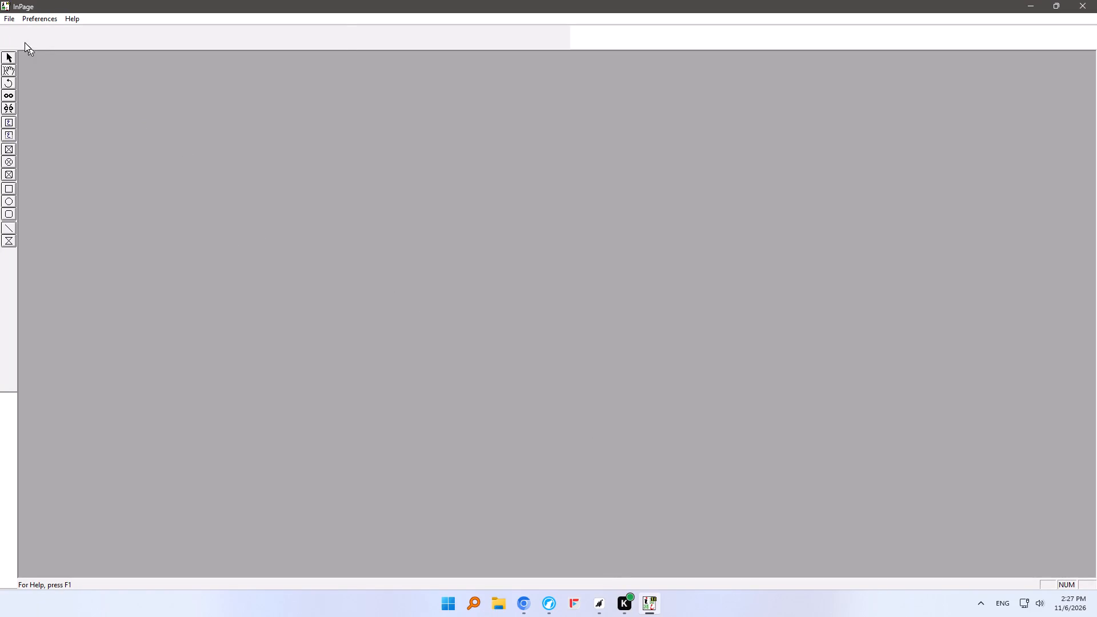
Open the recent document "Haiku - Fun O Falsafa.INP" stored under Backup\Pictures on drive E.
{"action": "left_click", "coordinate": [9, 16]}
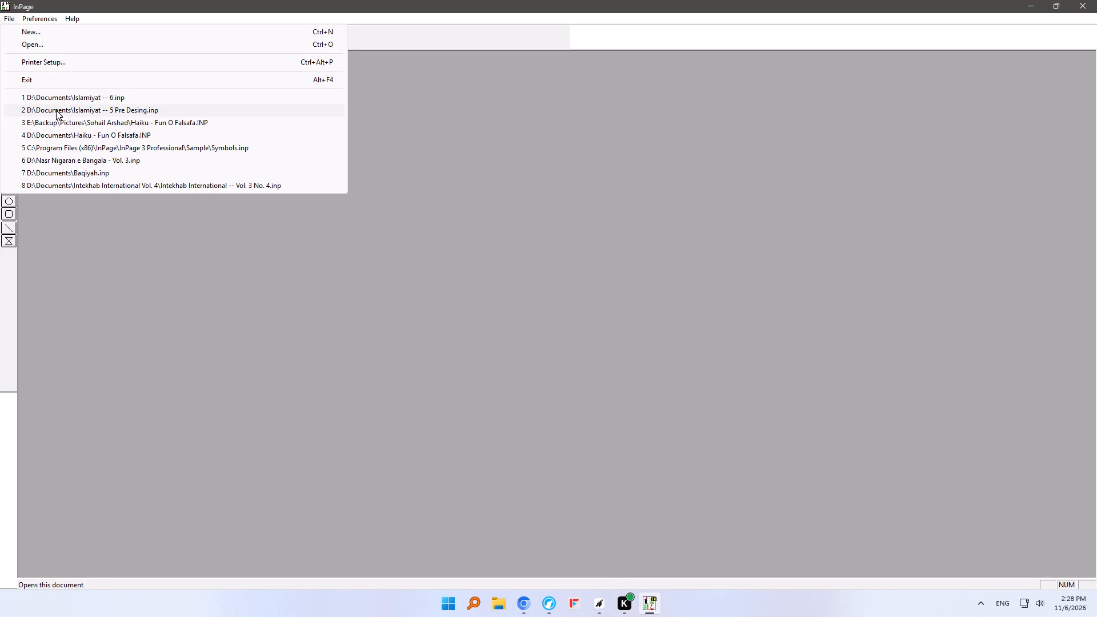
{"action": "left_click", "coordinate": [65, 122]}
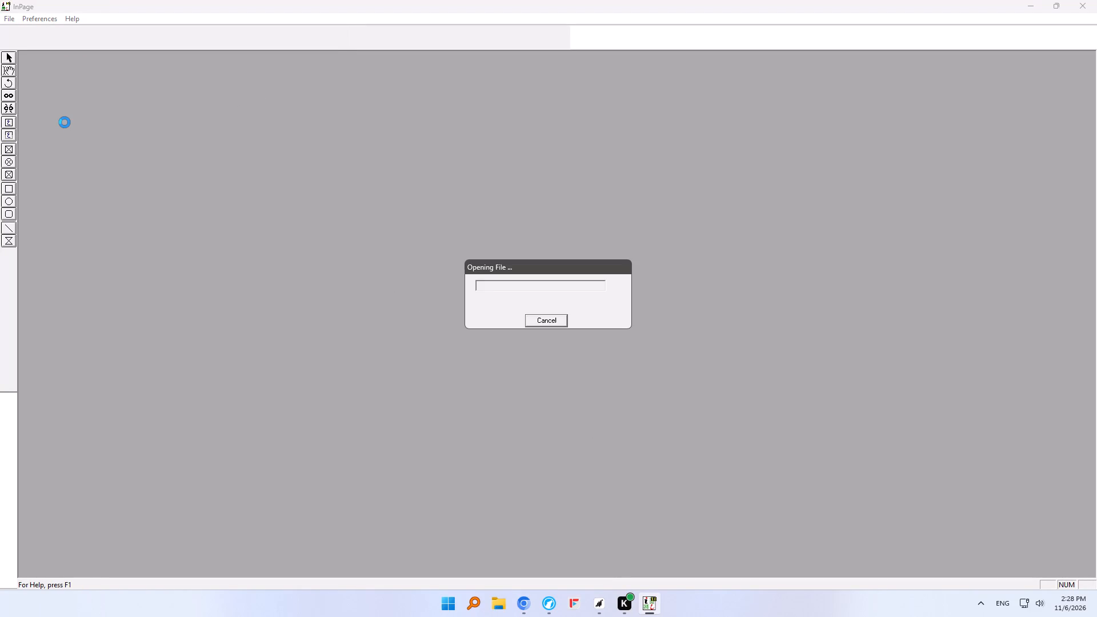
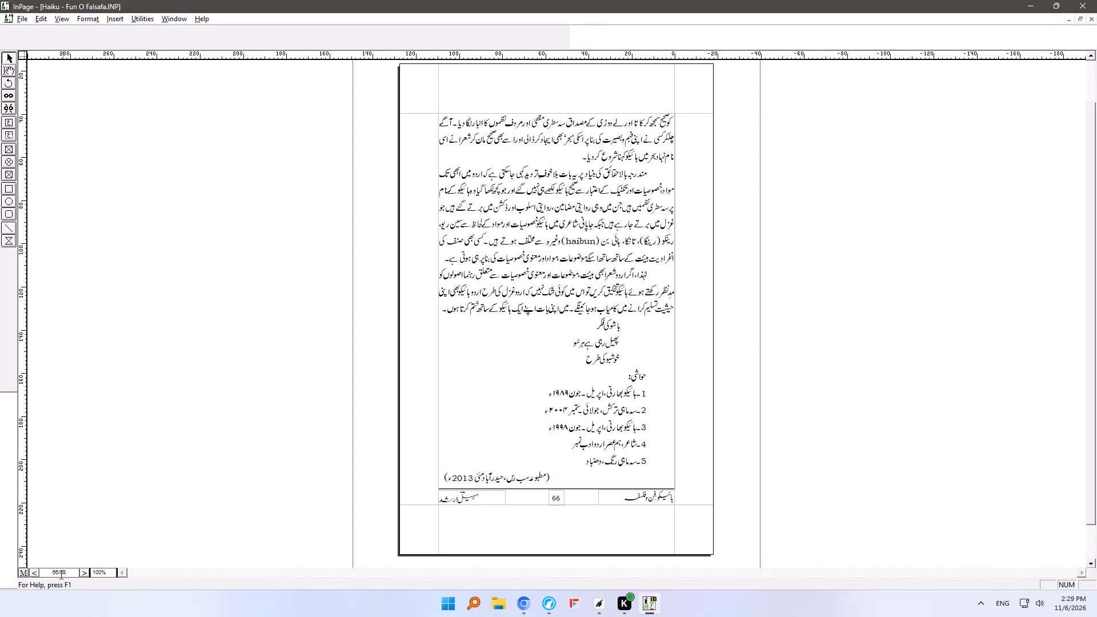
Go to page 83 of the document.
{"action": "left_click_drag", "start_coordinate": [60, 574], "coordinate": [66, 574]}
{"action": "type", "text": "83"}
{"action": "key", "text": "Return"}
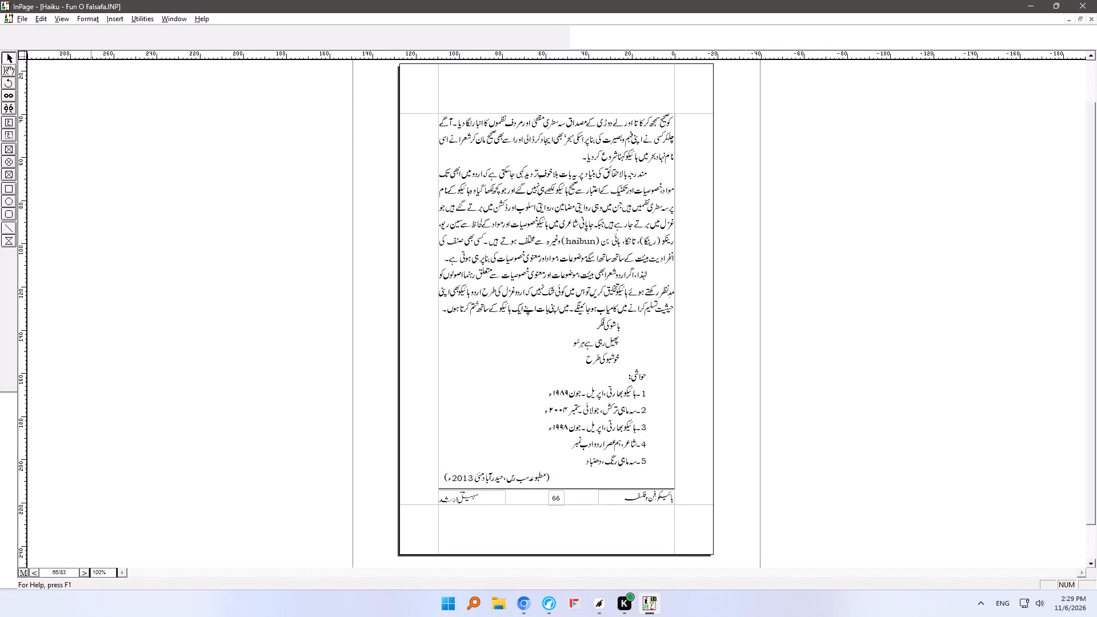
{"action": "double_click", "coordinate": [67, 573]}
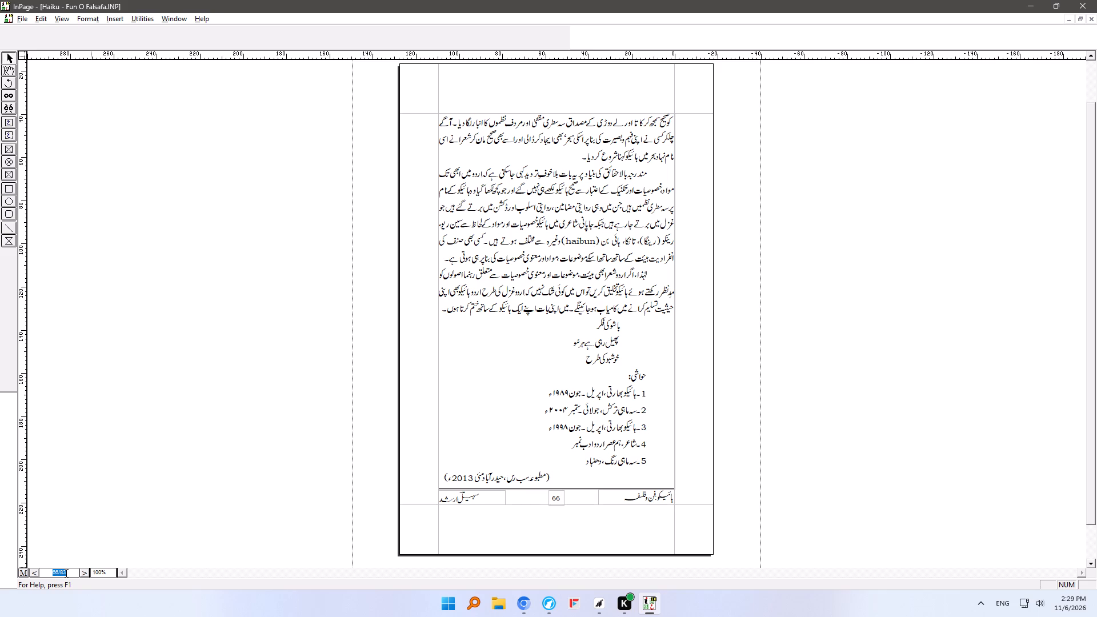
{"action": "type", "text": "83"}
{"action": "key", "text": "Return"}
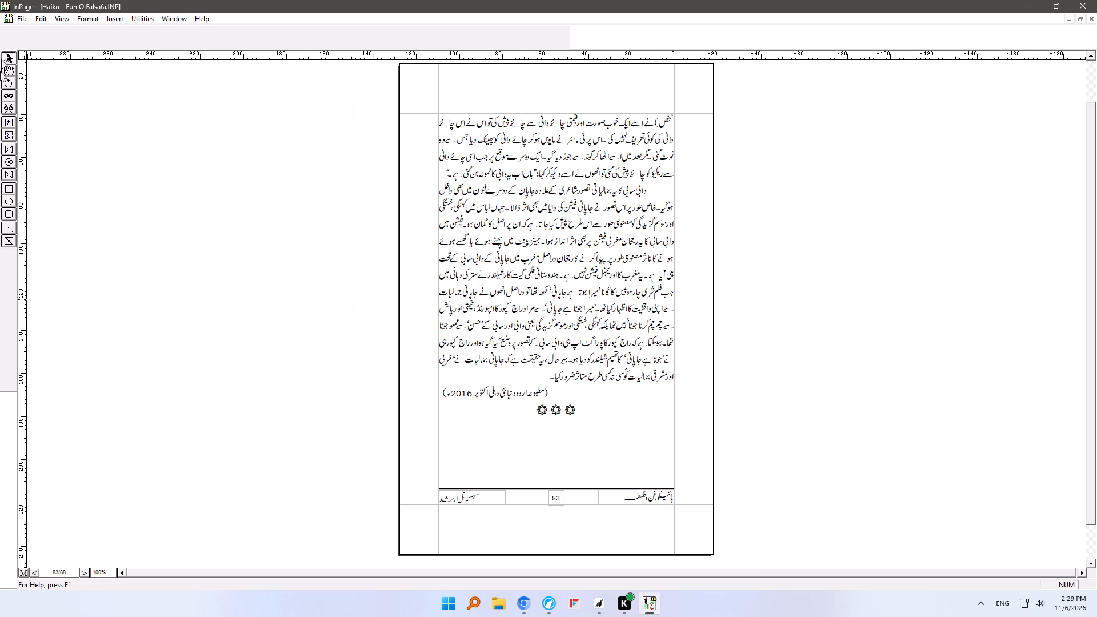
Insert Urdu commas after "دنیا" and after "دہلی" in the publication credit line below the article's last paragraph.
{"action": "left_click", "coordinate": [10, 73]}
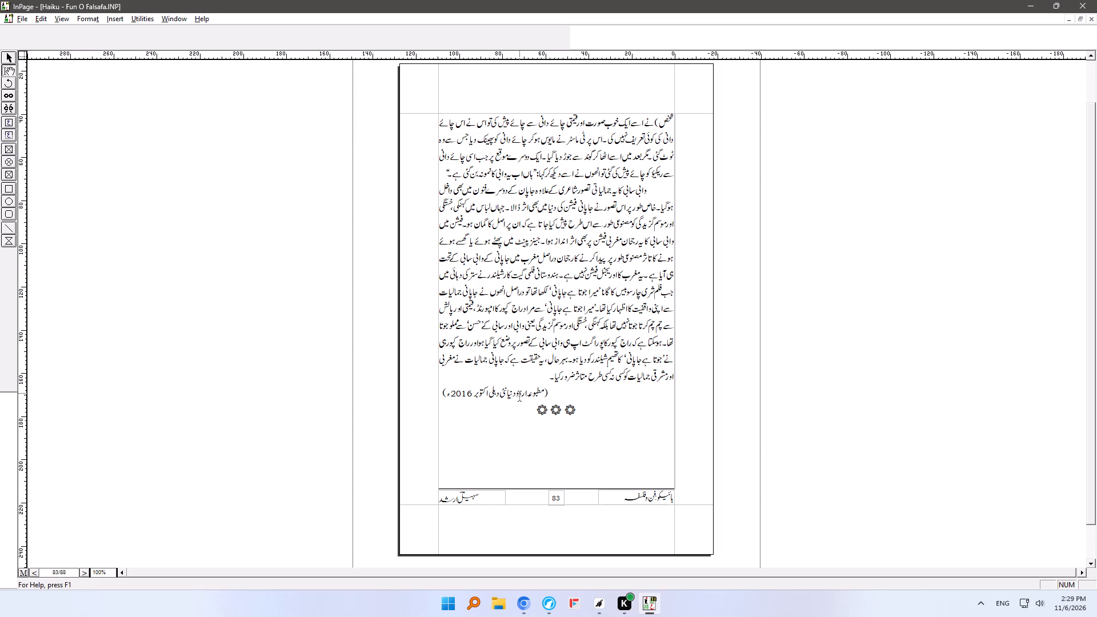
{"action": "left_click", "coordinate": [530, 392]}
{"action": "key", "text": "F8"}
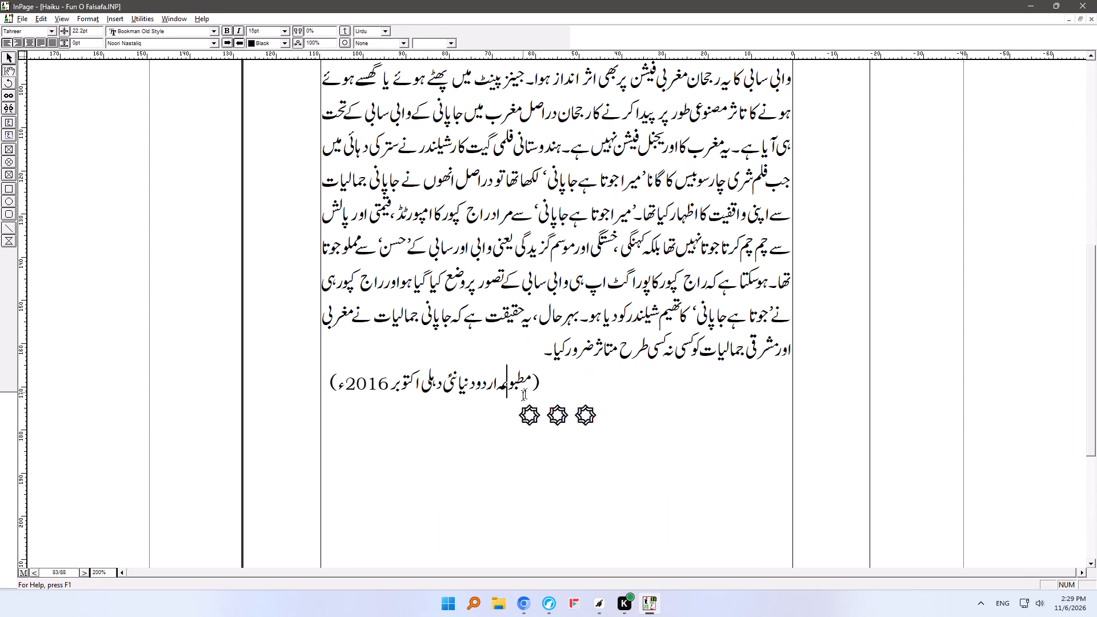
{"action": "left_click", "coordinate": [499, 384]}
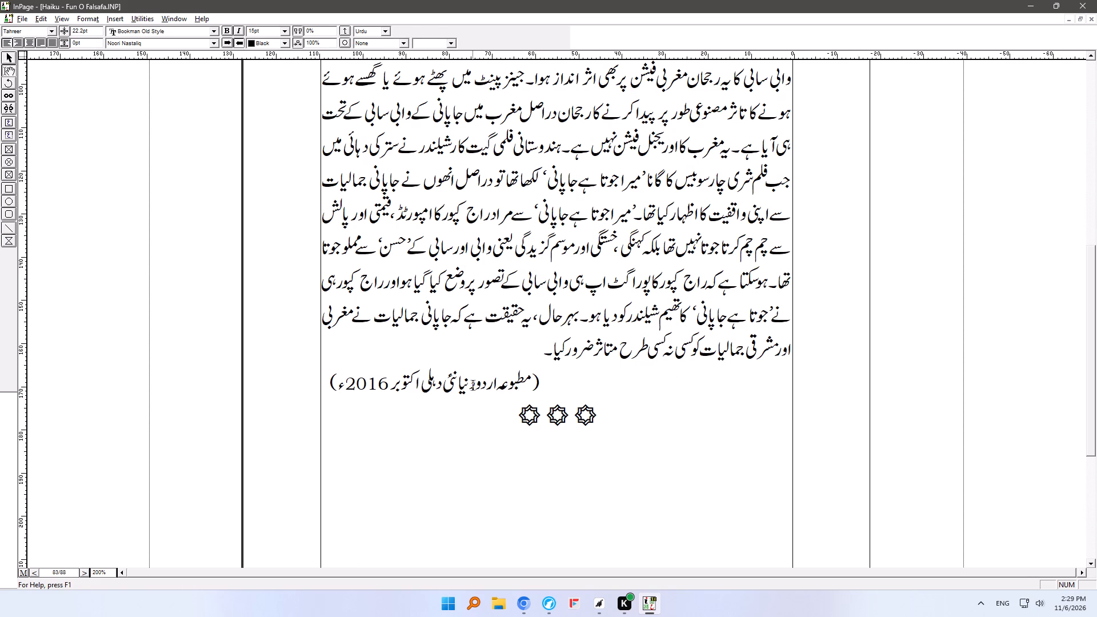
{"action": "left_click", "coordinate": [461, 383]}
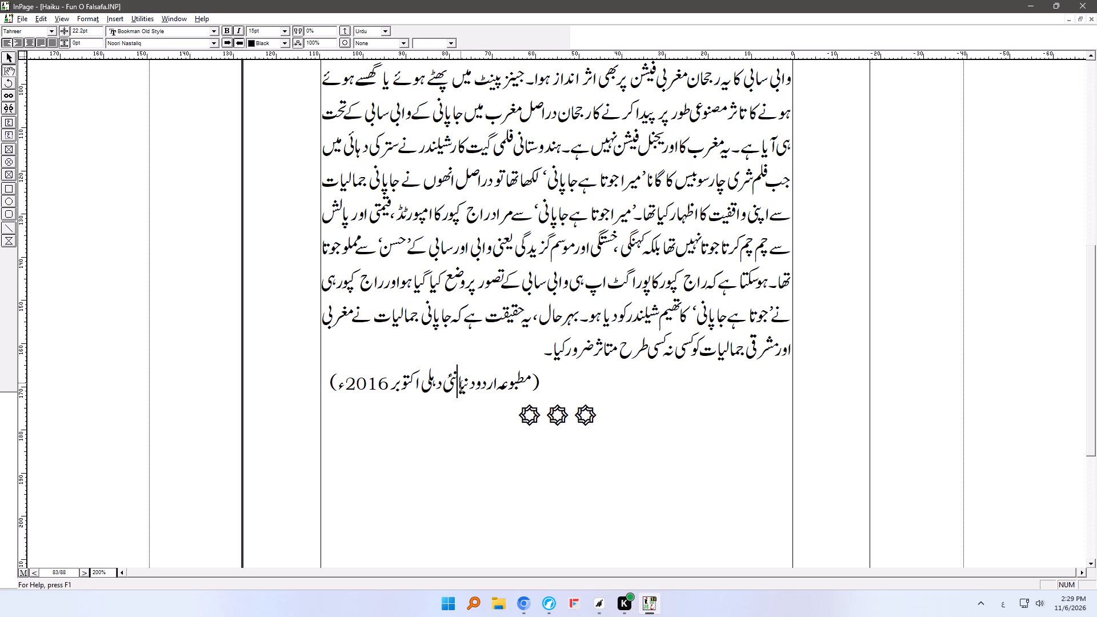
{"action": "left_click", "coordinate": [418, 385]}
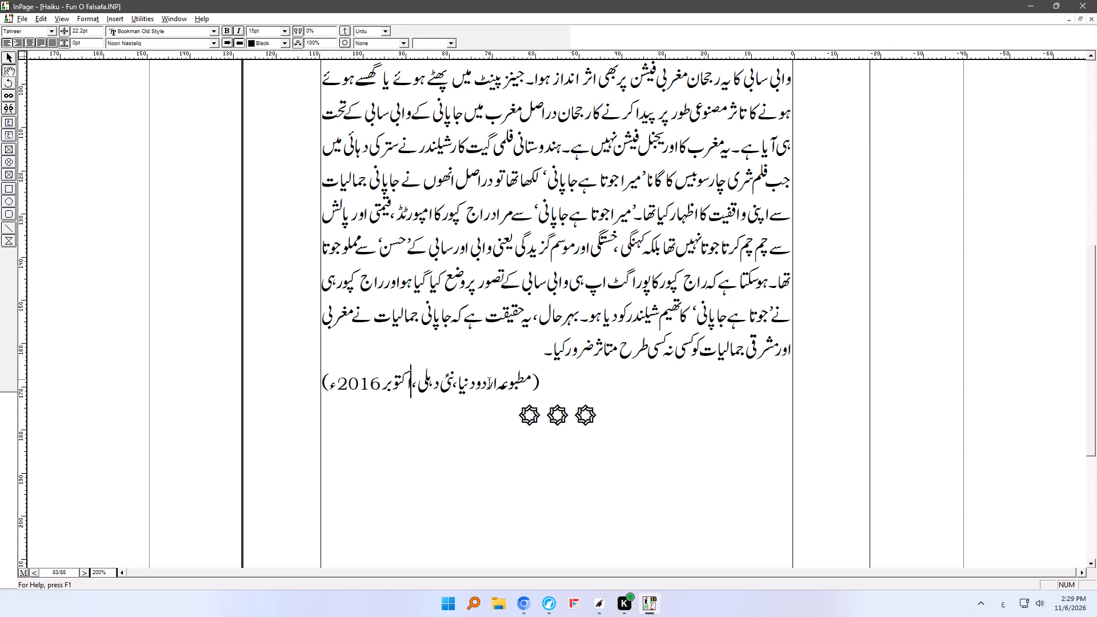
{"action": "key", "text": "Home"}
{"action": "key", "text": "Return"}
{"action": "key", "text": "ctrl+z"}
Insert a blank line between the publication credit line and the row of three star ornaments.
{"action": "key", "text": "End"}
{"action": "key", "text": "Return"}
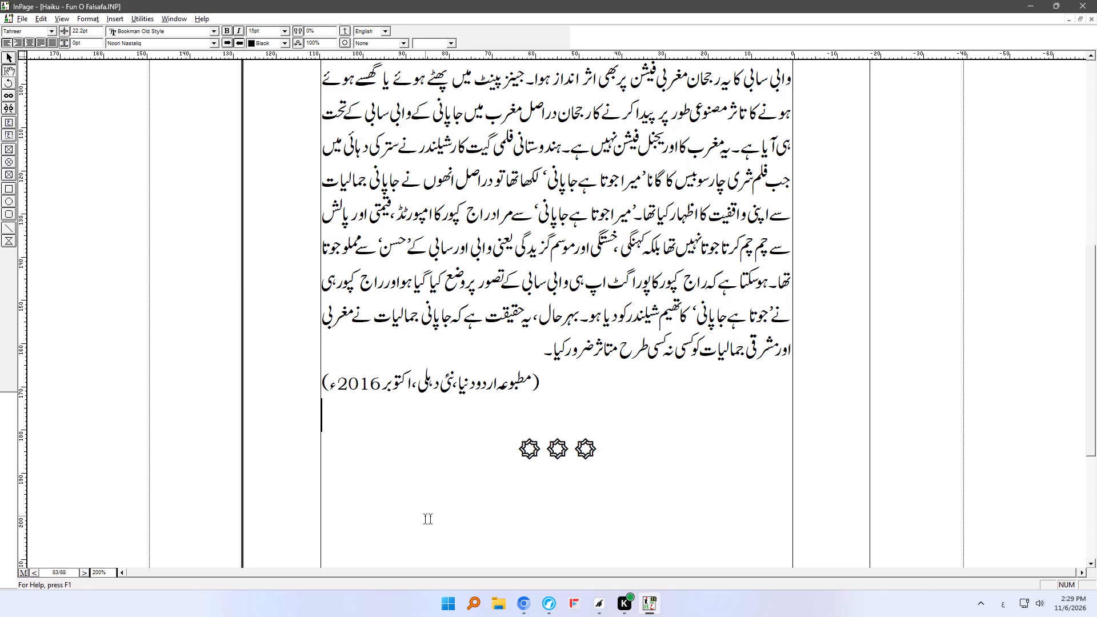
Delete the extra empty line after the star ornaments, above the heading "میرے ہائیکو" on page 84.
{"action": "right_click_drag", "start_coordinate": [443, 515], "coordinate": [427, 283], "text": "ctrl"}
{"action": "left_click", "coordinate": [458, 318]}
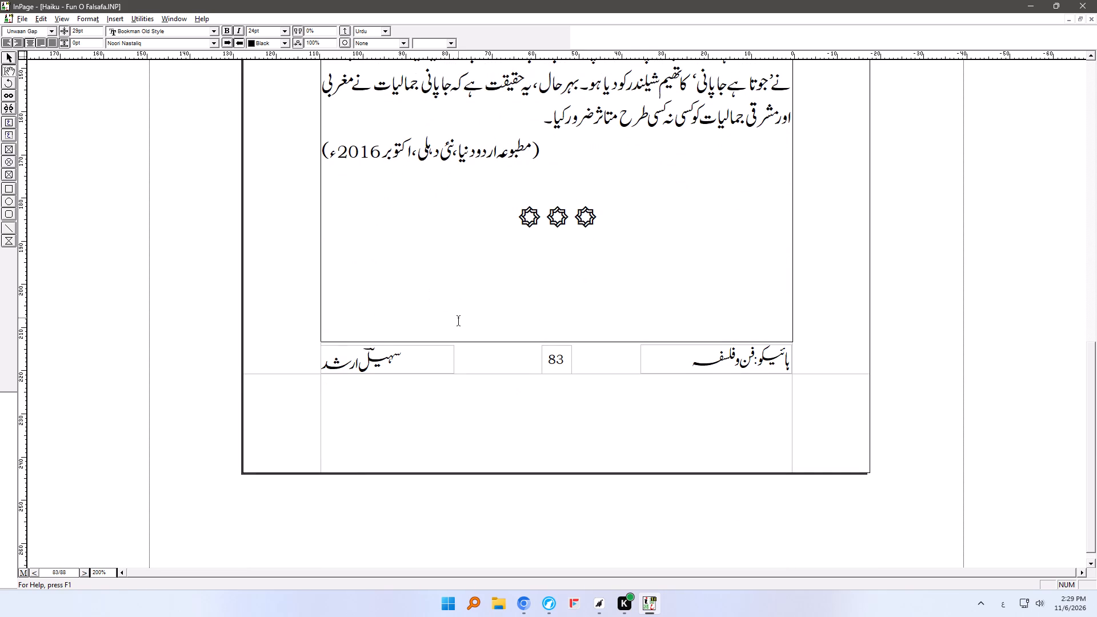
{"action": "key", "text": "Down"}
{"action": "key", "text": "Delete"}
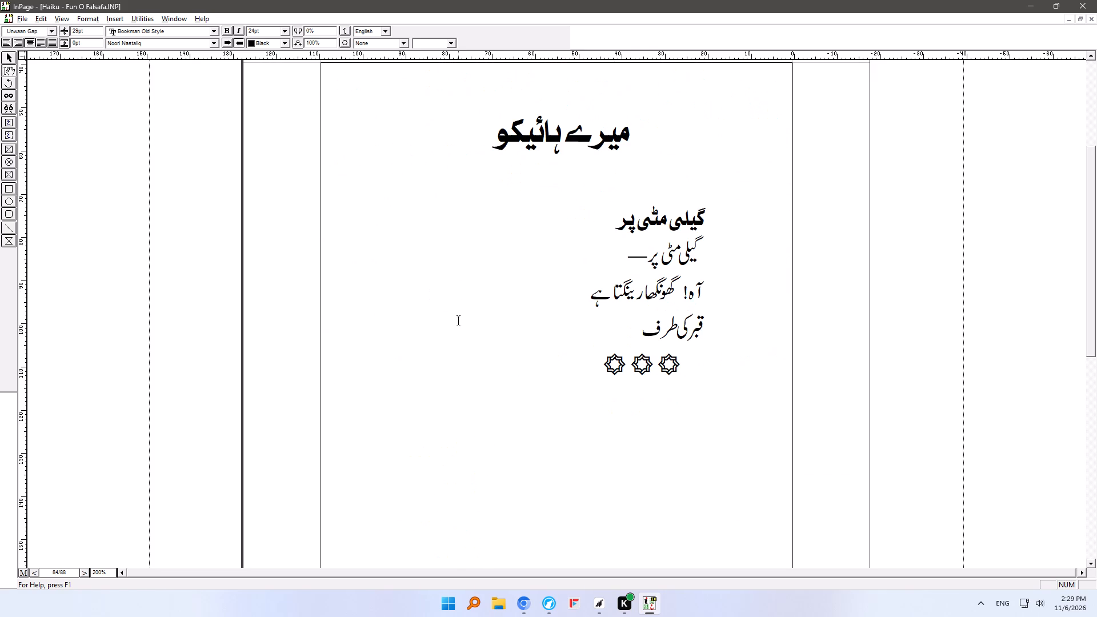
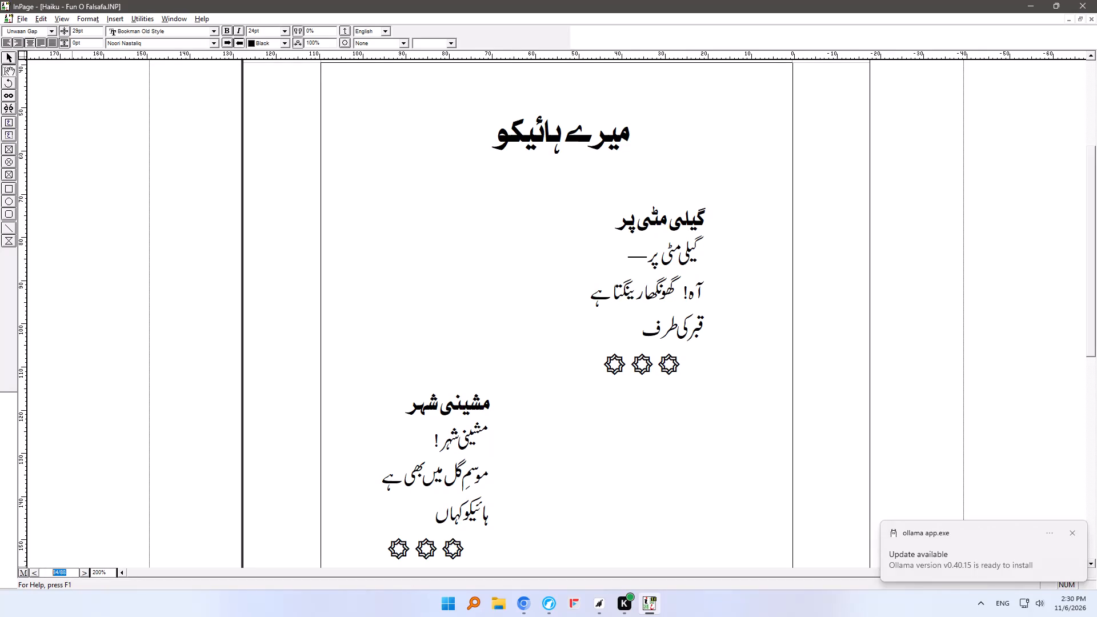
Go to page 51 of the document and place the text cursor at the end of the translated line "موسمِ گل بیتا جائے".
{"action": "type", "text": "51"}
{"action": "key", "text": "Return"}
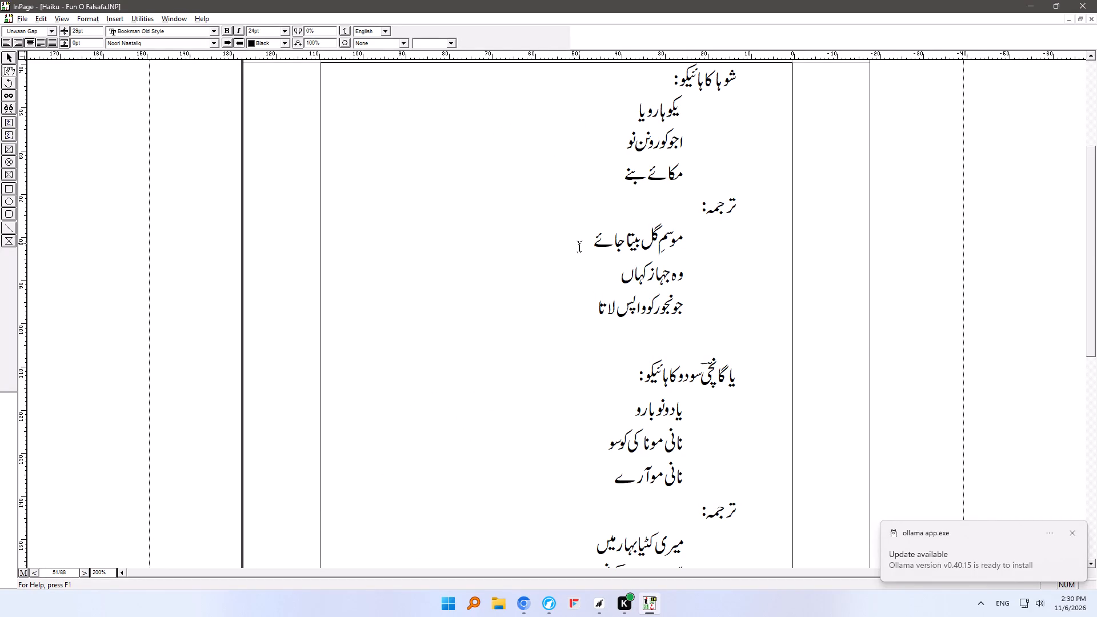
{"action": "left_click", "coordinate": [592, 235]}
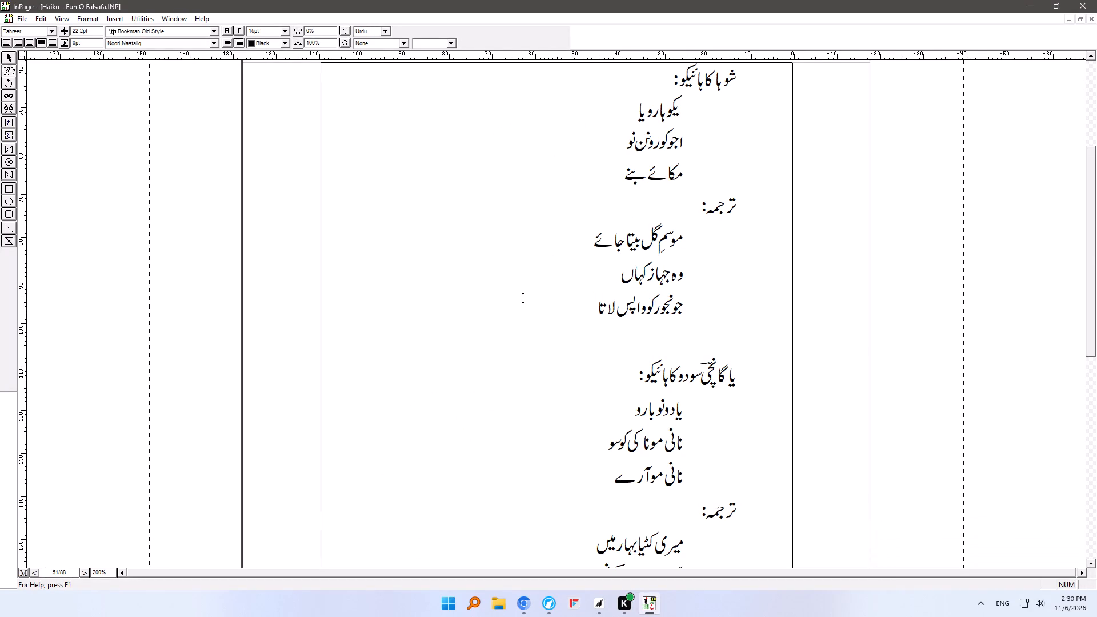
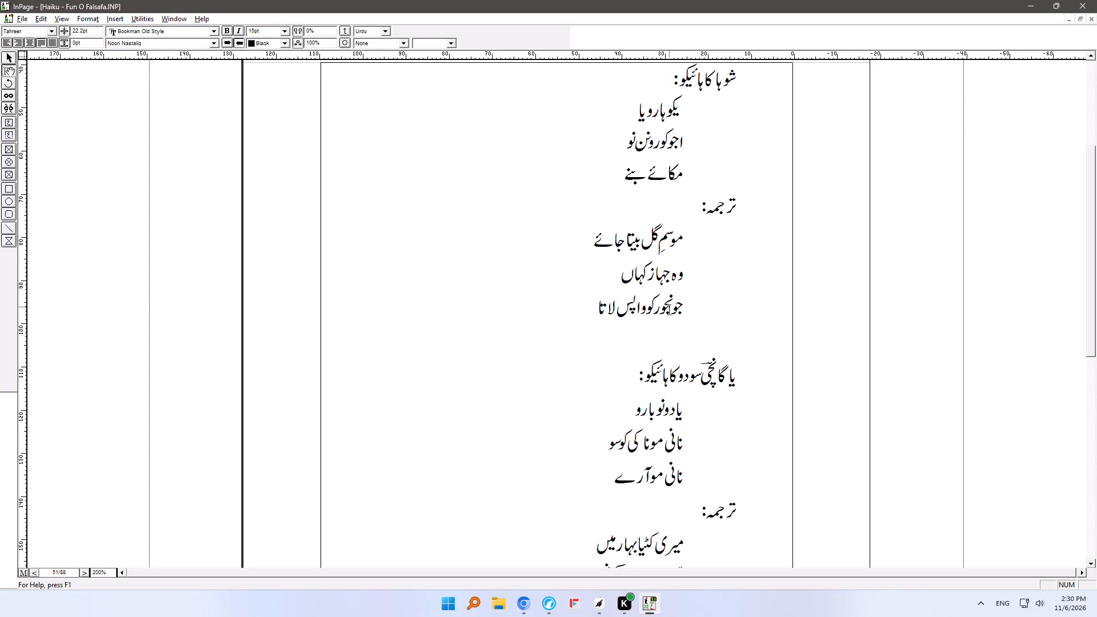
Replace the word between "جو" and "کو" in the first haiku's last translated line with "بے روزگار محافظ".
{"action": "left_click", "coordinate": [669, 307]}
{"action": "left_click_drag", "start_coordinate": [672, 307], "coordinate": [657, 308]}
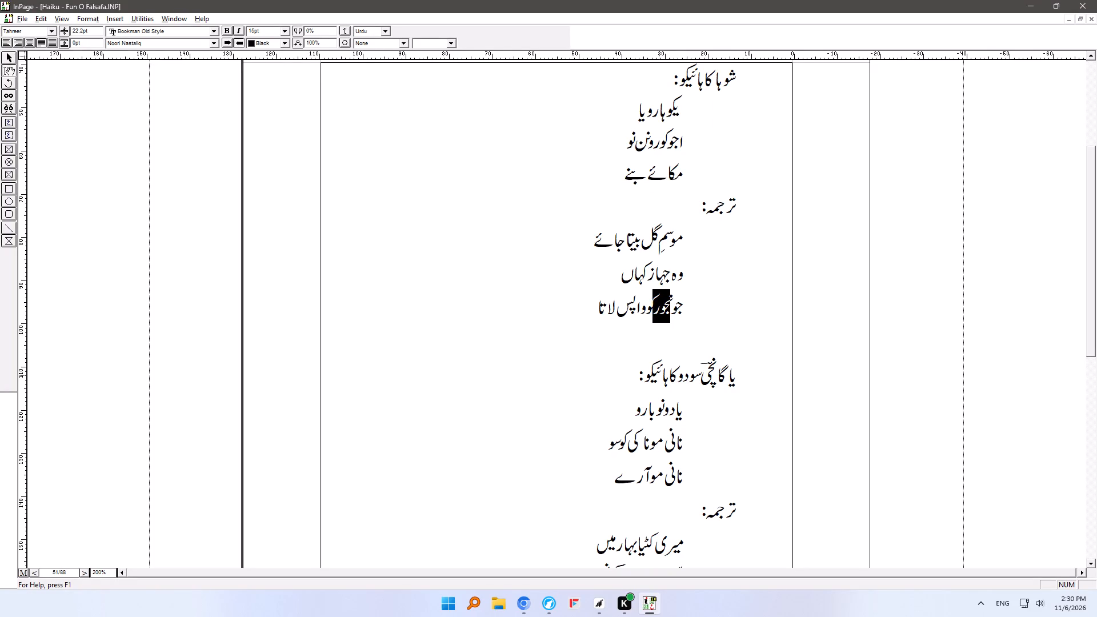
{"action": "type", "text": "بے"}
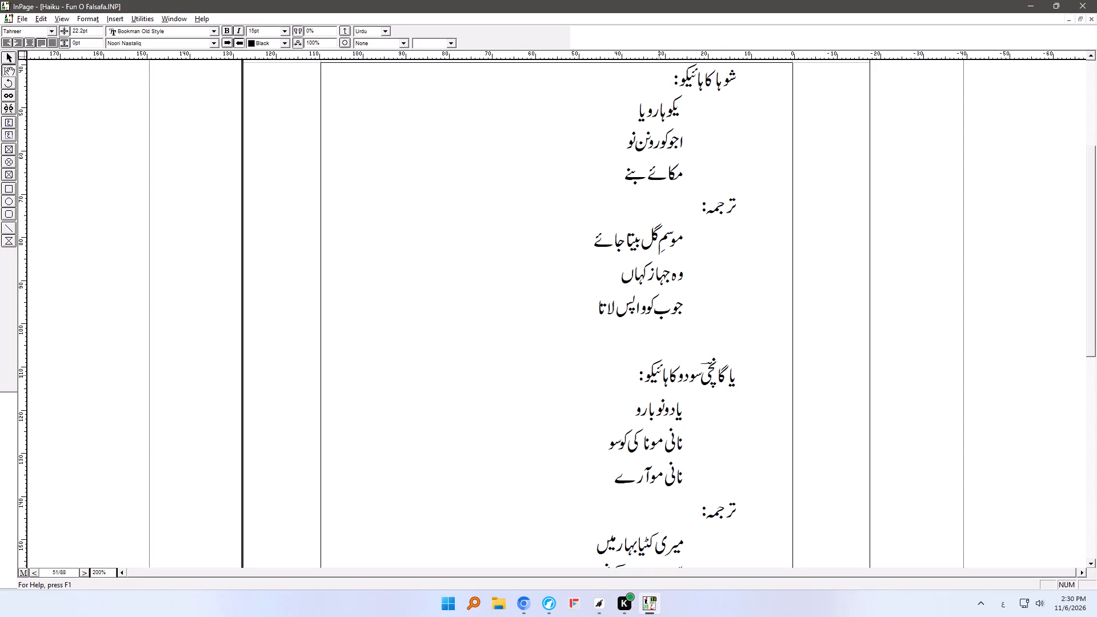
{"action": "key", "text": "space"}
{"action": "type", "text": "روز"}
{"action": "type", "text": "گا"}
{"action": "type", "text": "ر"}
{"action": "key", "text": "space"}
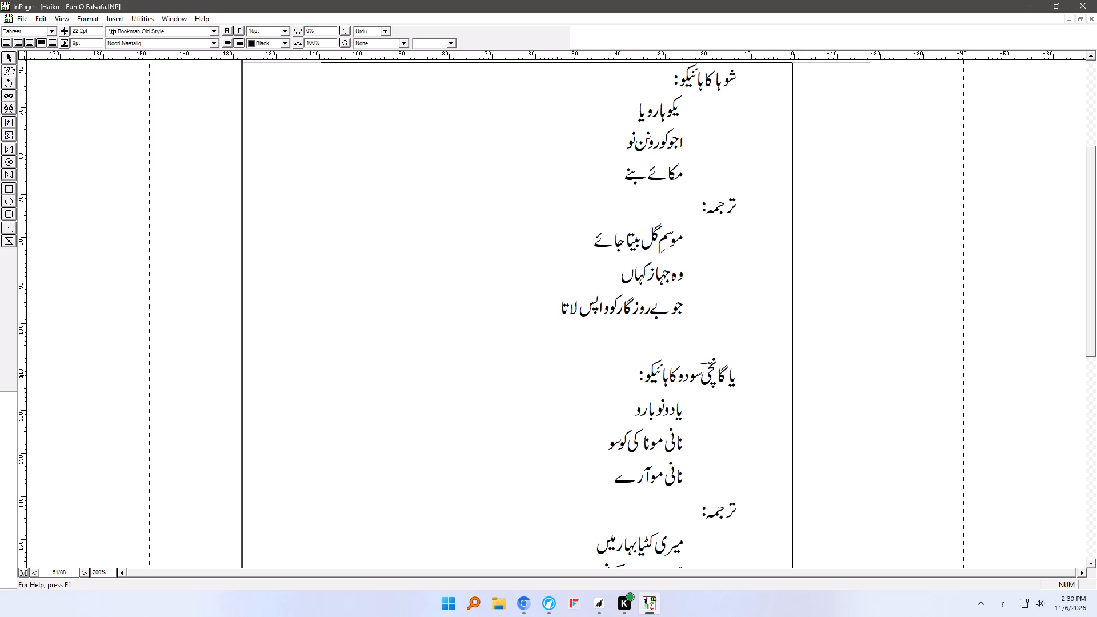
{"action": "type", "text": "محافظ"}
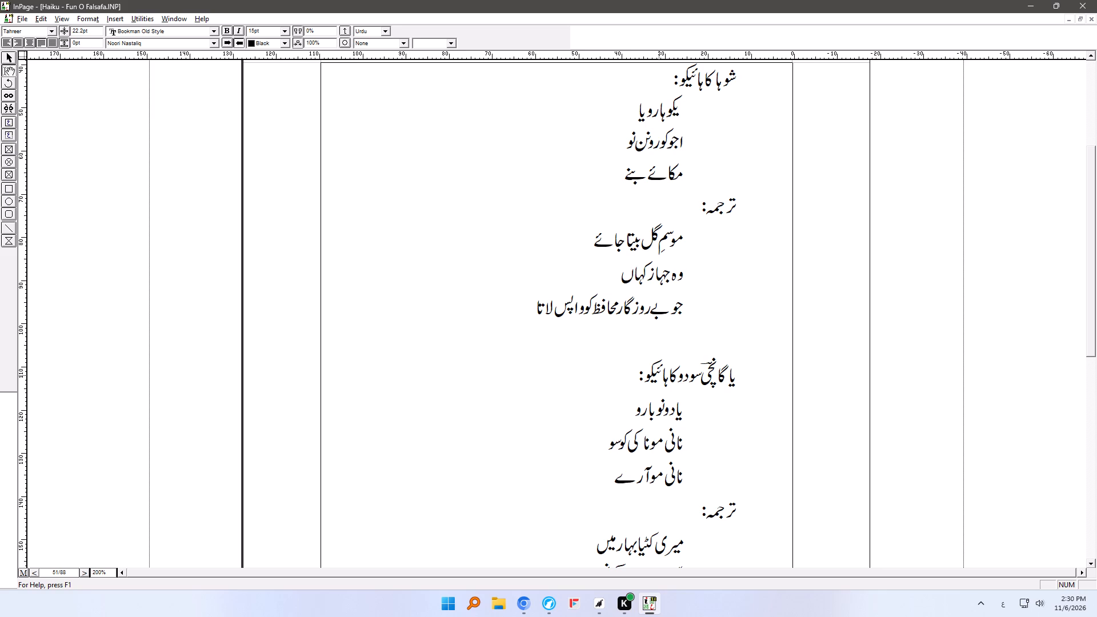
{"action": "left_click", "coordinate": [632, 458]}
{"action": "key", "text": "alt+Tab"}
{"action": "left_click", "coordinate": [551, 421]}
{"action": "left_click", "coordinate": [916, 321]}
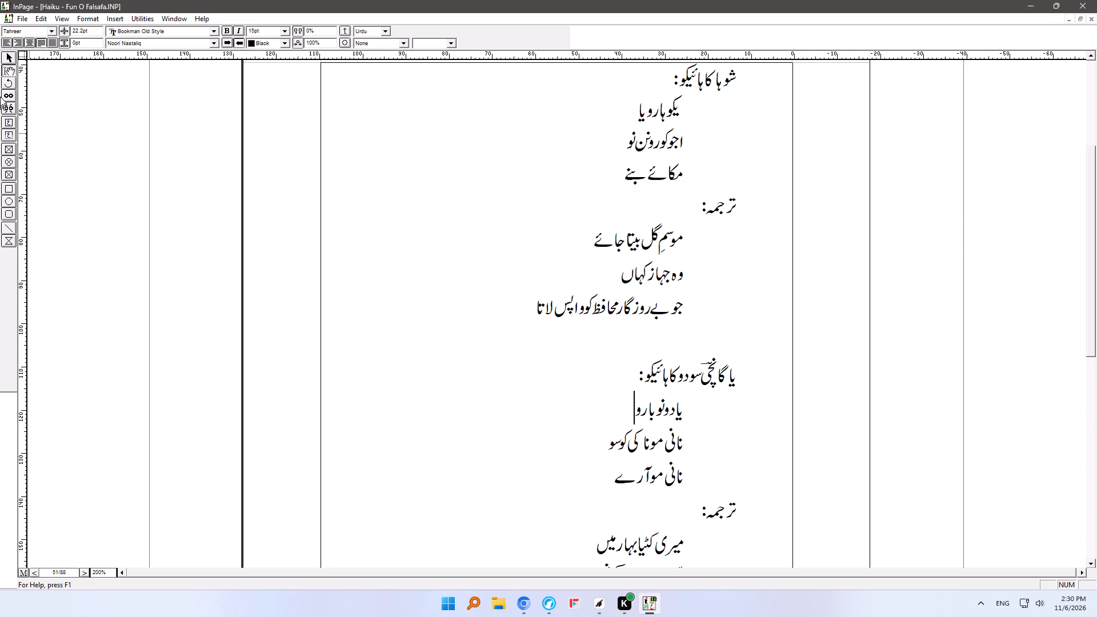
Deselect the text frame and copy a rectangular screen snip of the haiku headed "شوہا کا ہائیکو" together with its three-line translation.
{"action": "left_click", "coordinate": [7, 54]}
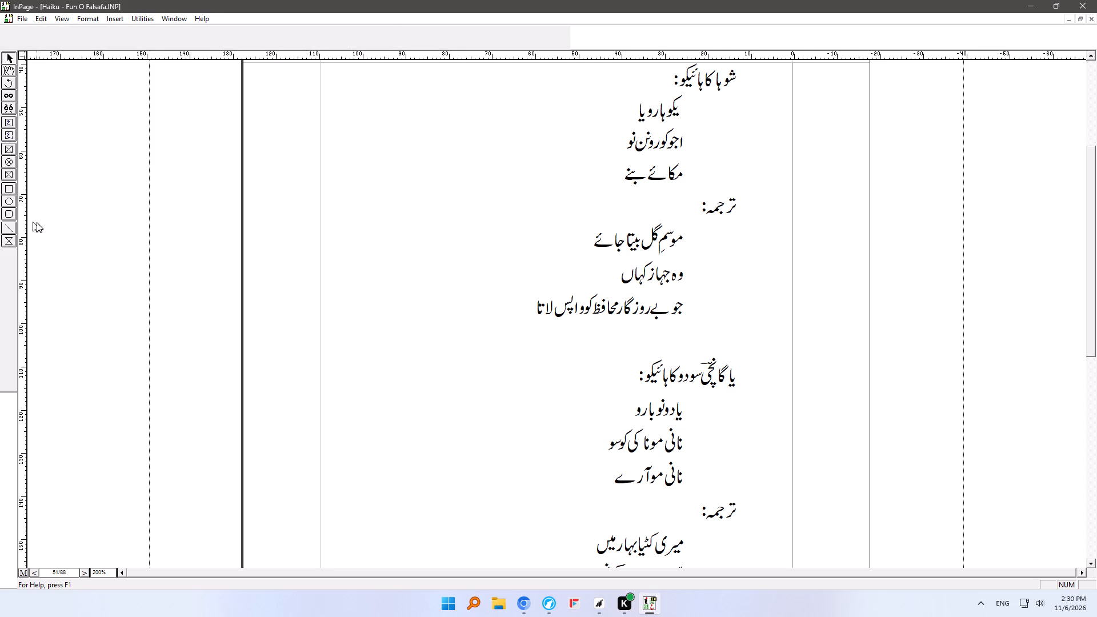
{"action": "right_click_drag", "start_coordinate": [157, 217], "coordinate": [151, 256], "text": "ctrl"}
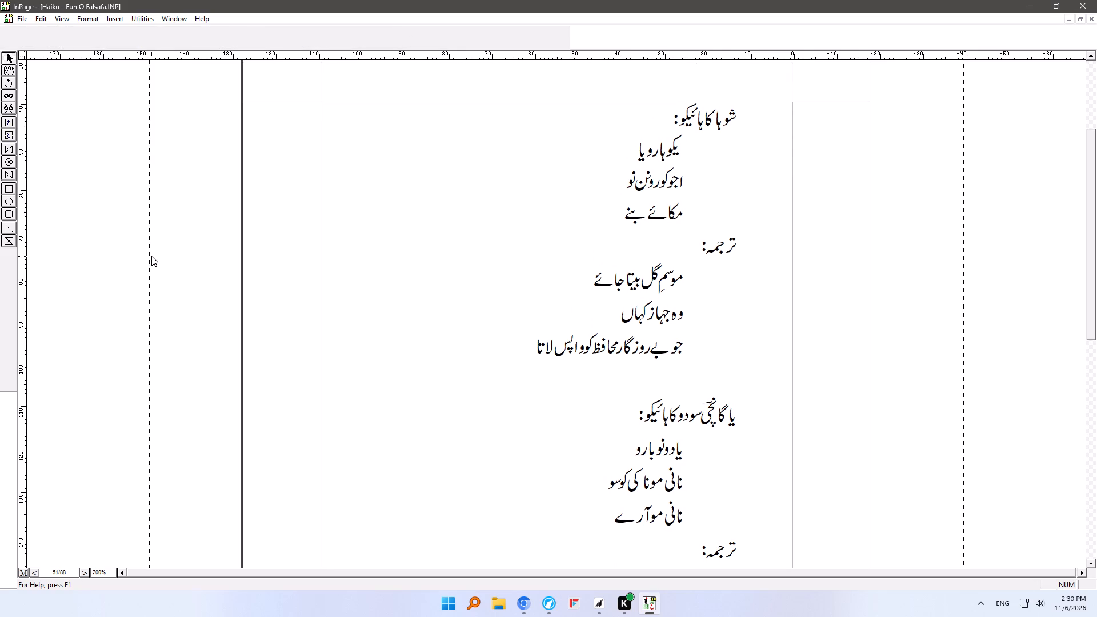
{"action": "key", "text": "F12"}
{"action": "key", "text": "Print"}
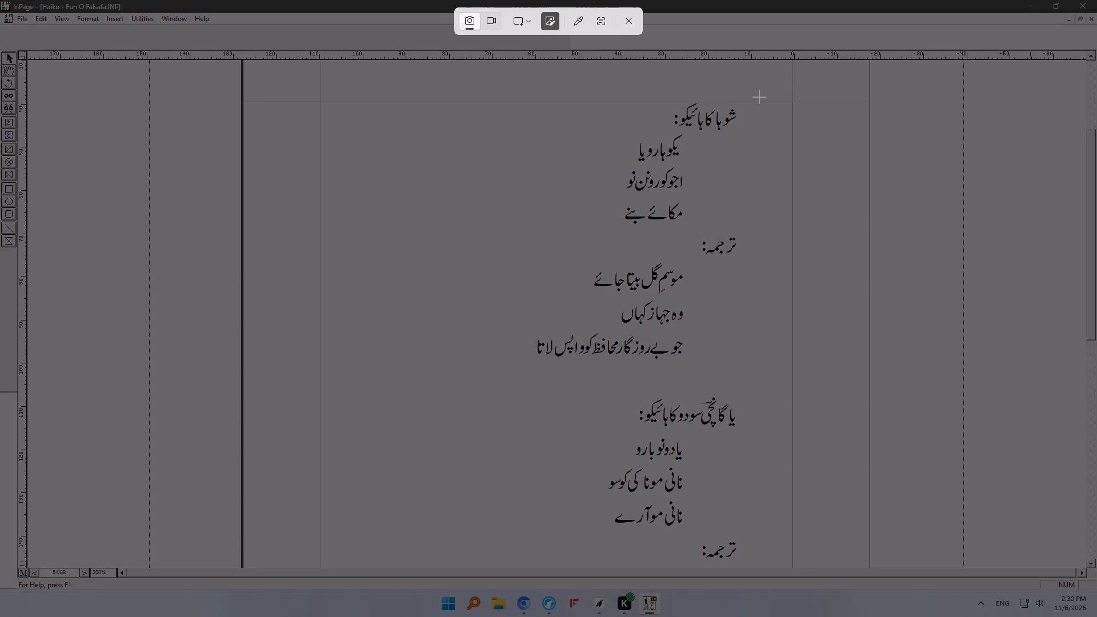
{"action": "left_click_drag", "start_coordinate": [759, 97], "coordinate": [481, 373]}
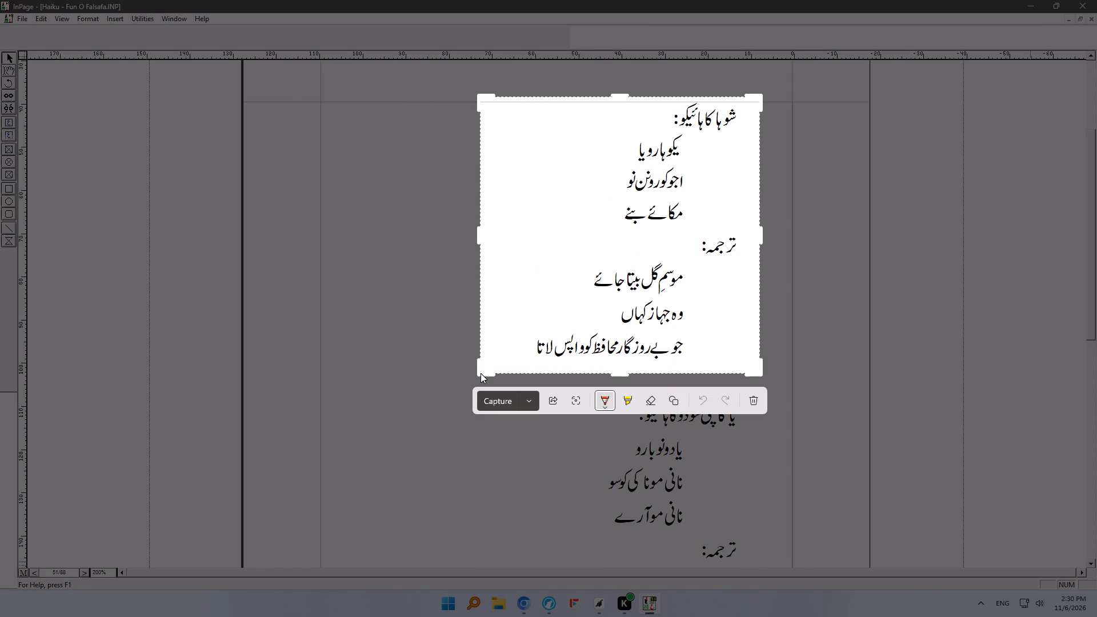
{"action": "key", "text": "ctrl+c"}
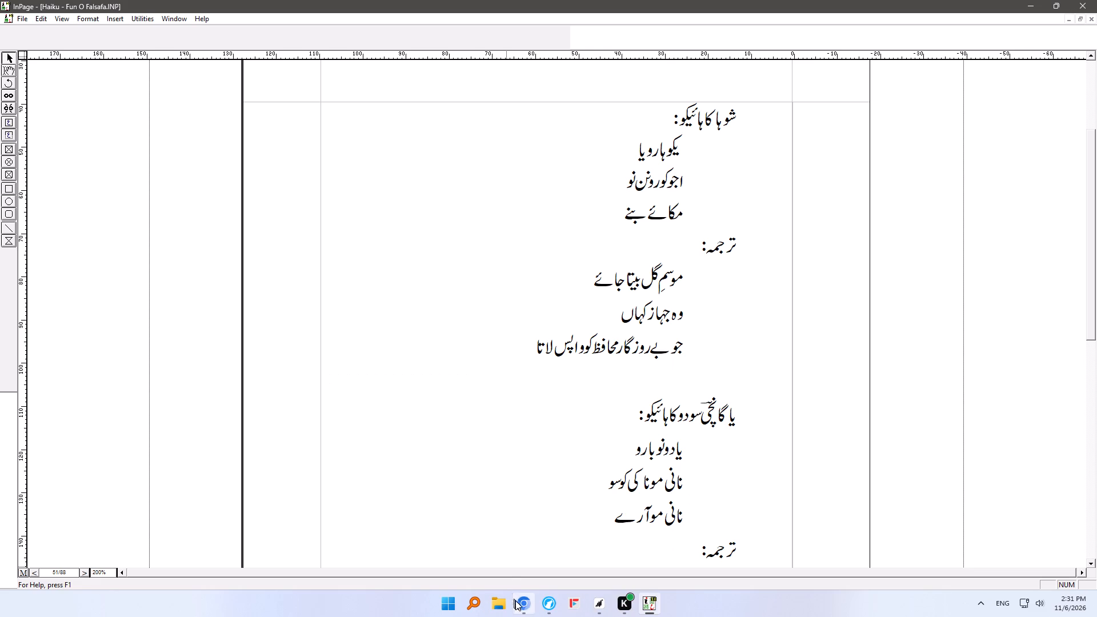
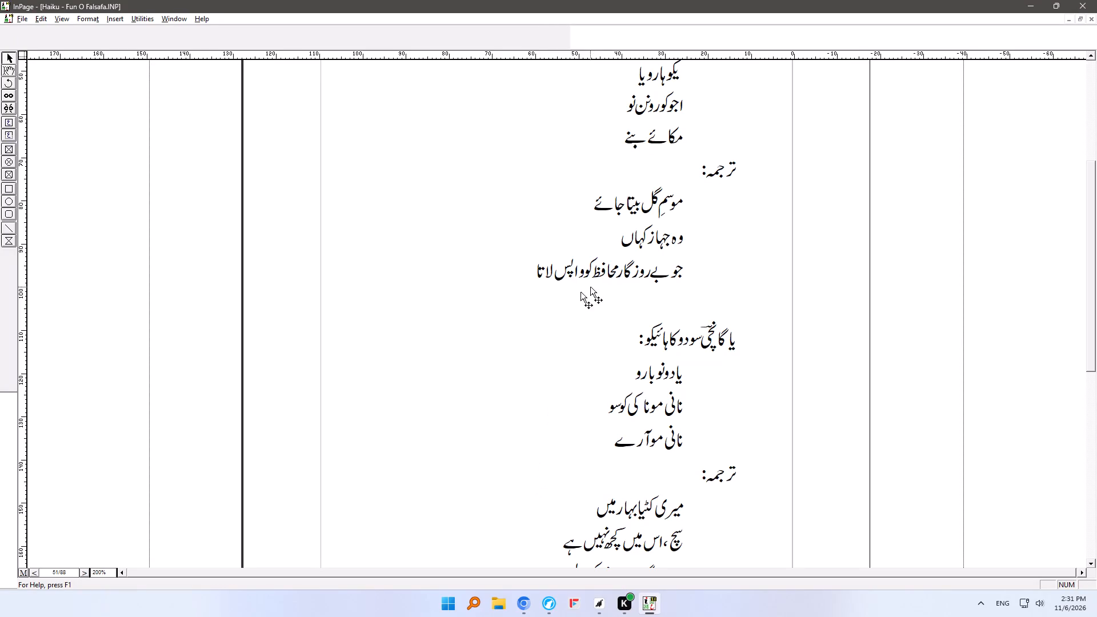
Replace the word between "وہ" and "کہاں" in the first haiku's second translated line with "ناؤ", keeping it spaced from "وہ".
{"action": "left_click", "coordinate": [10, 71]}
{"action": "left_click_drag", "start_coordinate": [649, 242], "coordinate": [672, 242]}
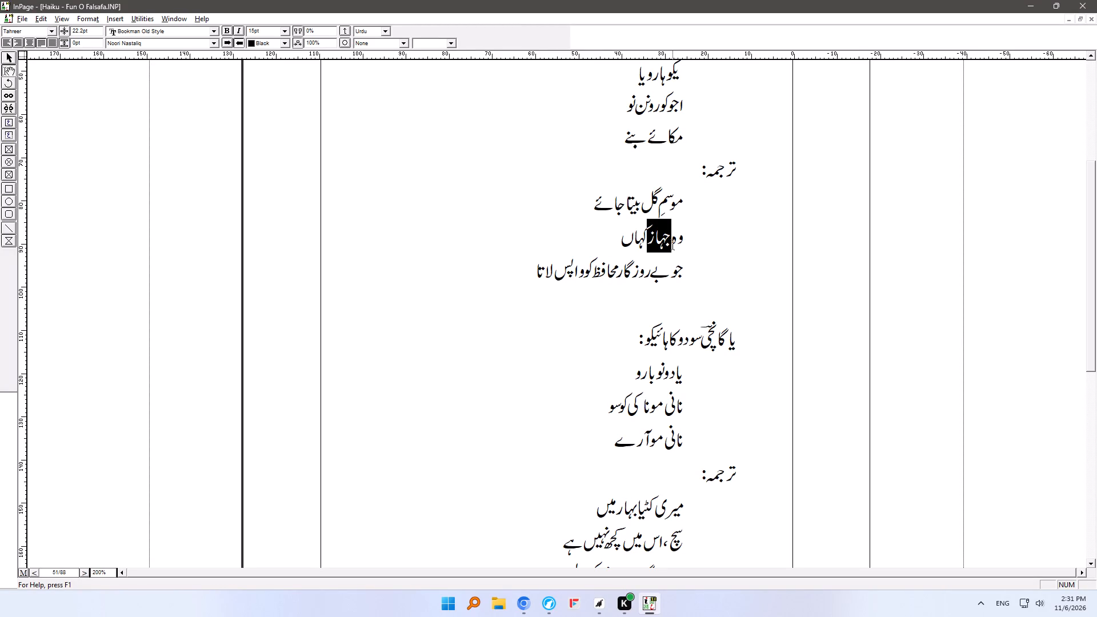
{"action": "type", "text": "na"}
{"action": "key", "text": "equal"}
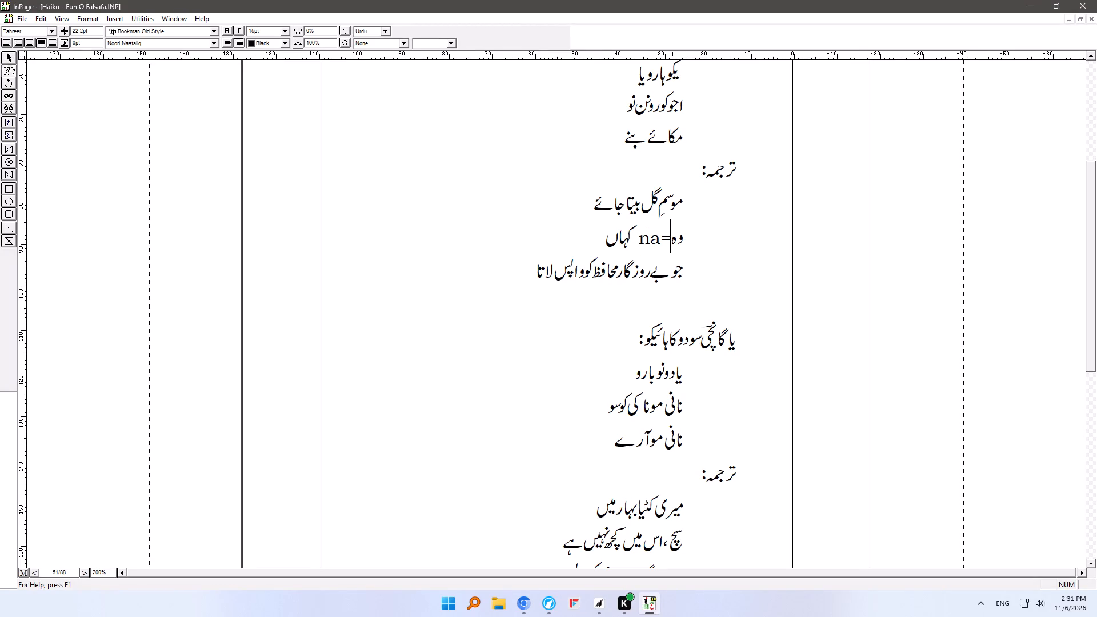
{"action": "key", "text": "BackSpace"}
{"action": "key", "text": "BackSpace"}
{"action": "key", "text": "BackSpace"}
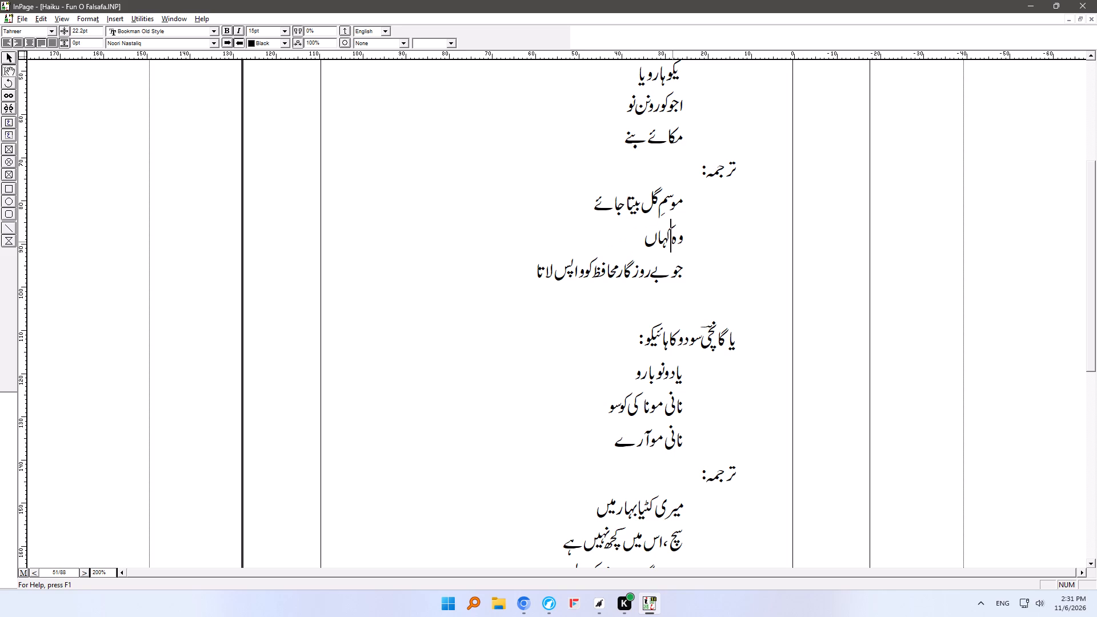
{"action": "type", "text": "ناؤ"}
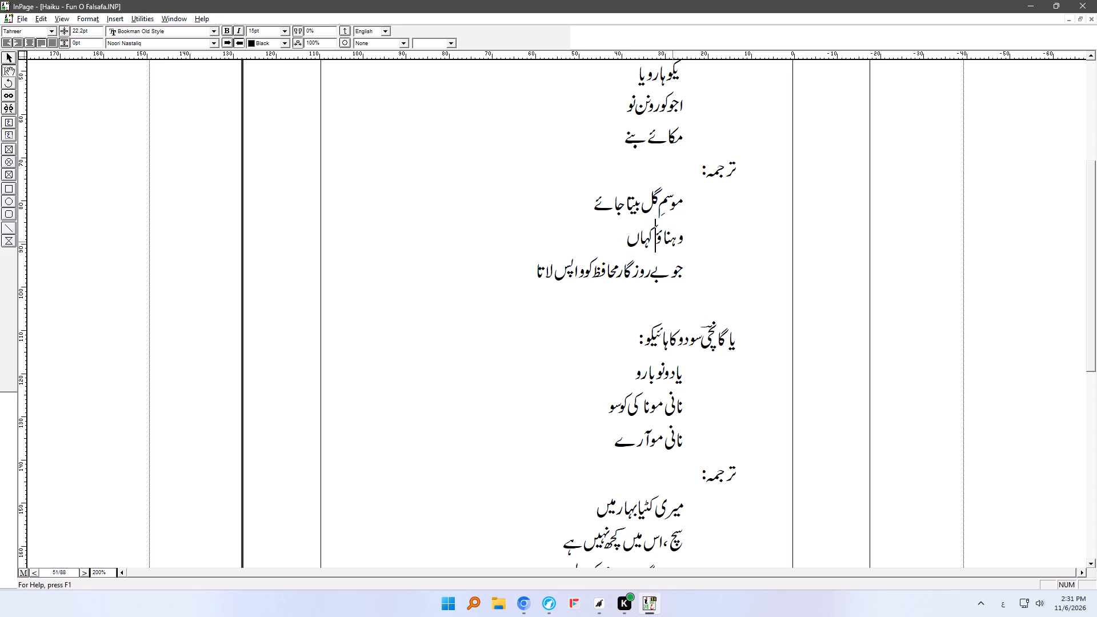
{"action": "key", "text": "BackSpace"}
{"action": "key", "text": "BackSpace"}
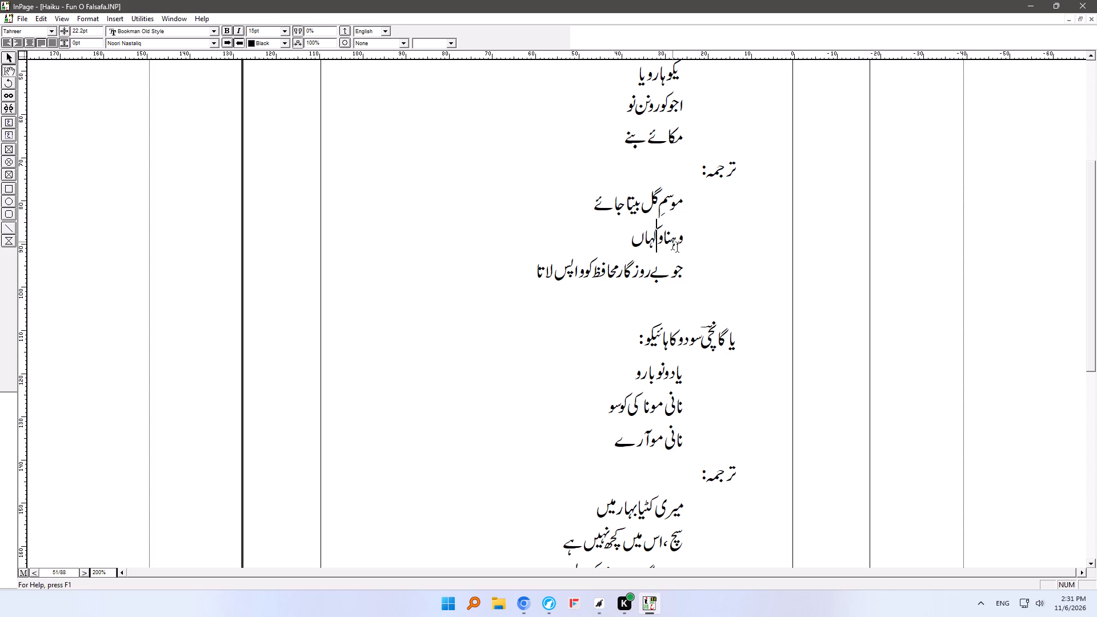
{"action": "key", "text": "BackSpace"}
{"action": "key", "text": "BackSpace"}
{"action": "key", "text": "BackSpace"}
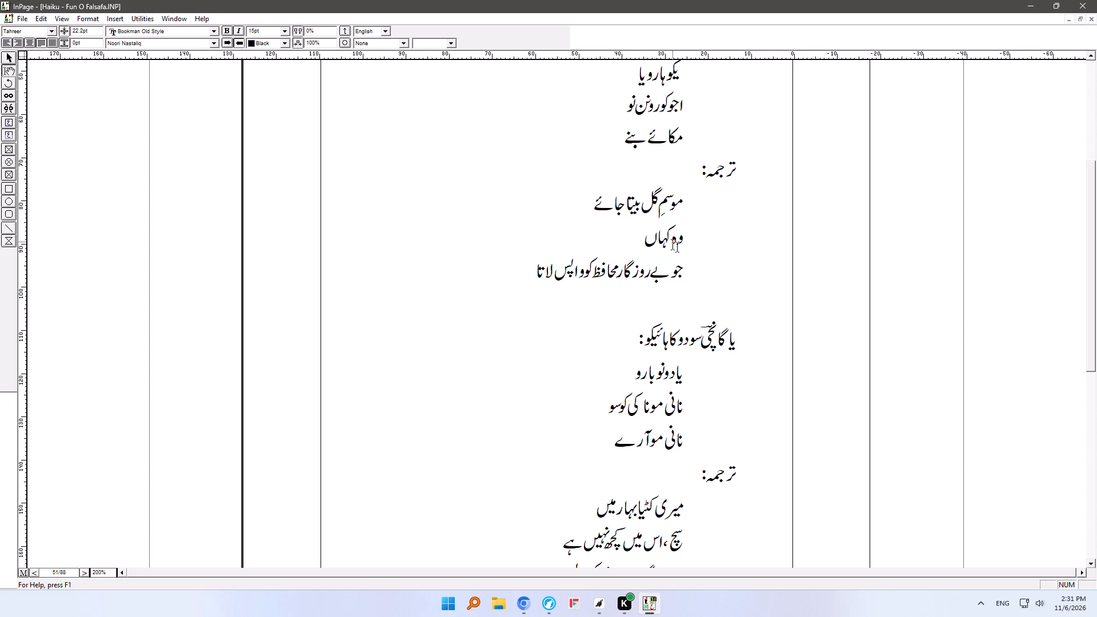
{"action": "key", "text": "space"}
{"action": "type", "text": "na="}
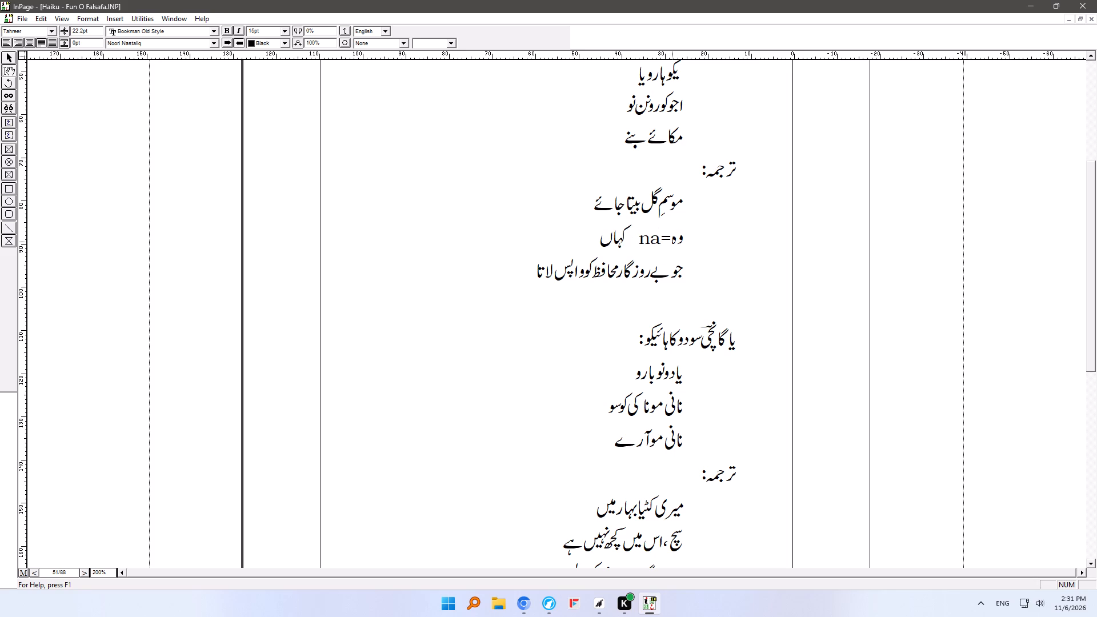
{"action": "key", "text": "BackSpace"}
{"action": "key", "text": "BackSpace"}
{"action": "key", "text": "BackSpace"}
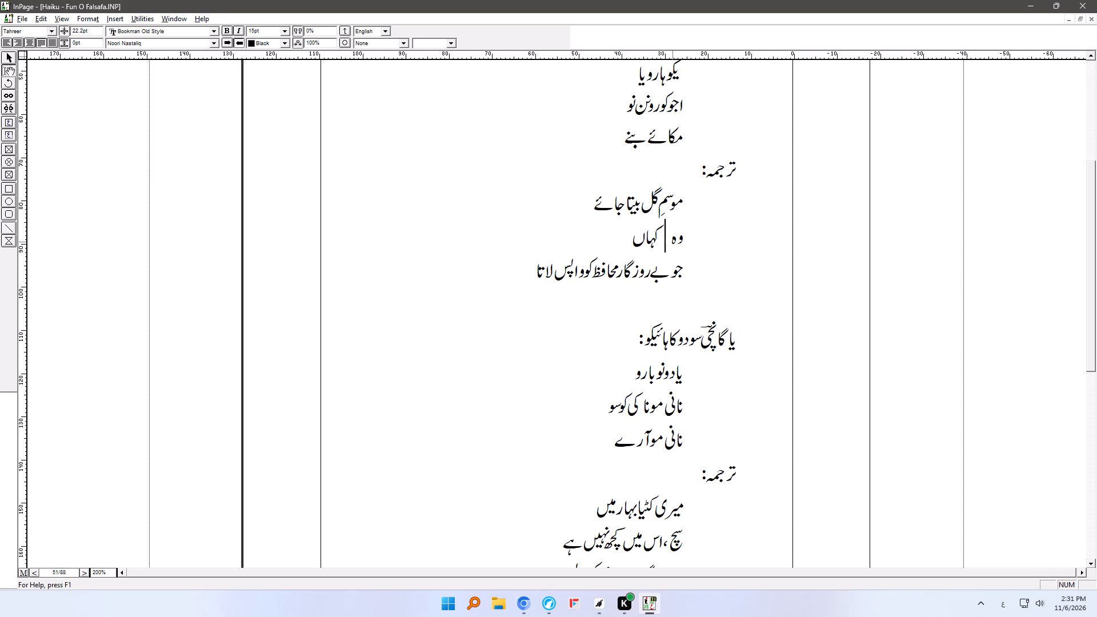
{"action": "type", "text": "نا"}
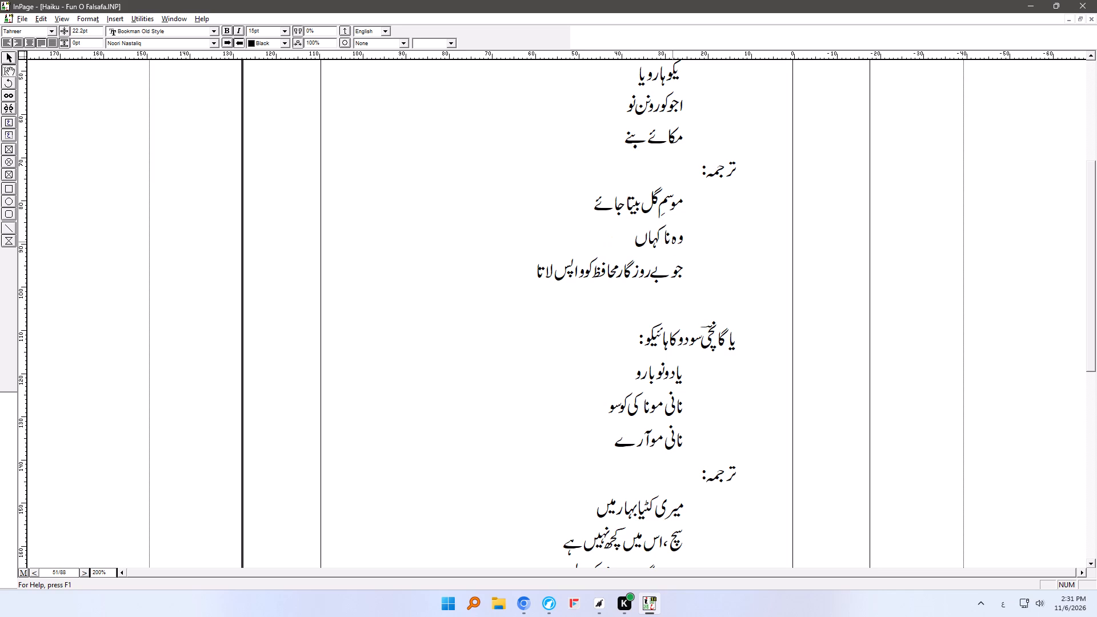
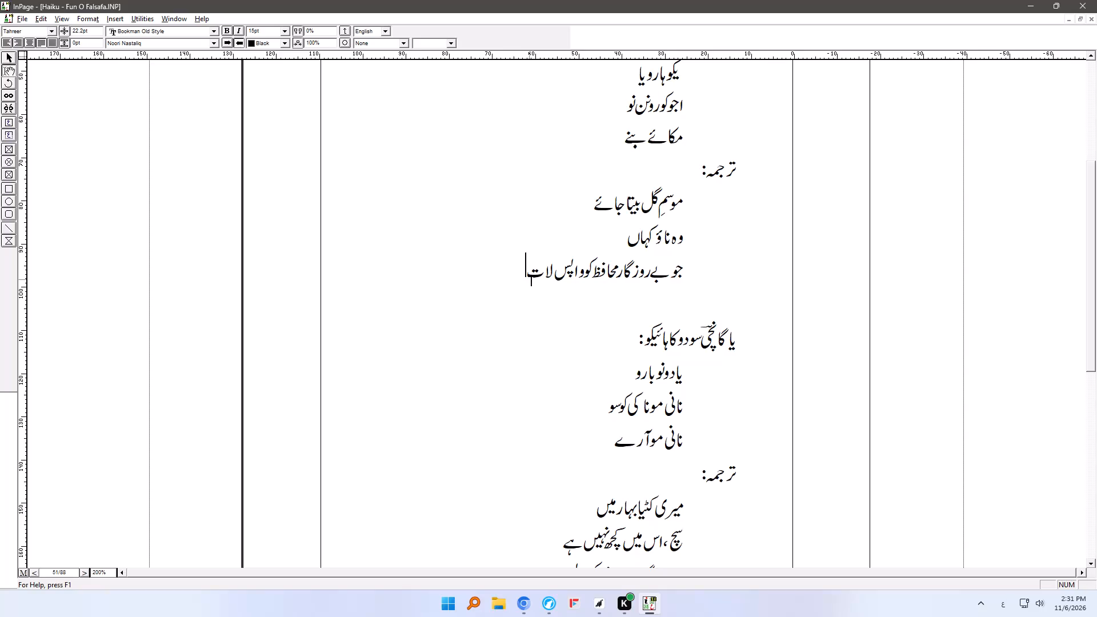
Leave text editing and mark out a Snipping Tool screenshot area around the first haiku's "ترجمہ:" heading and its three translated lines.
{"action": "left_click", "coordinate": [12, 62]}
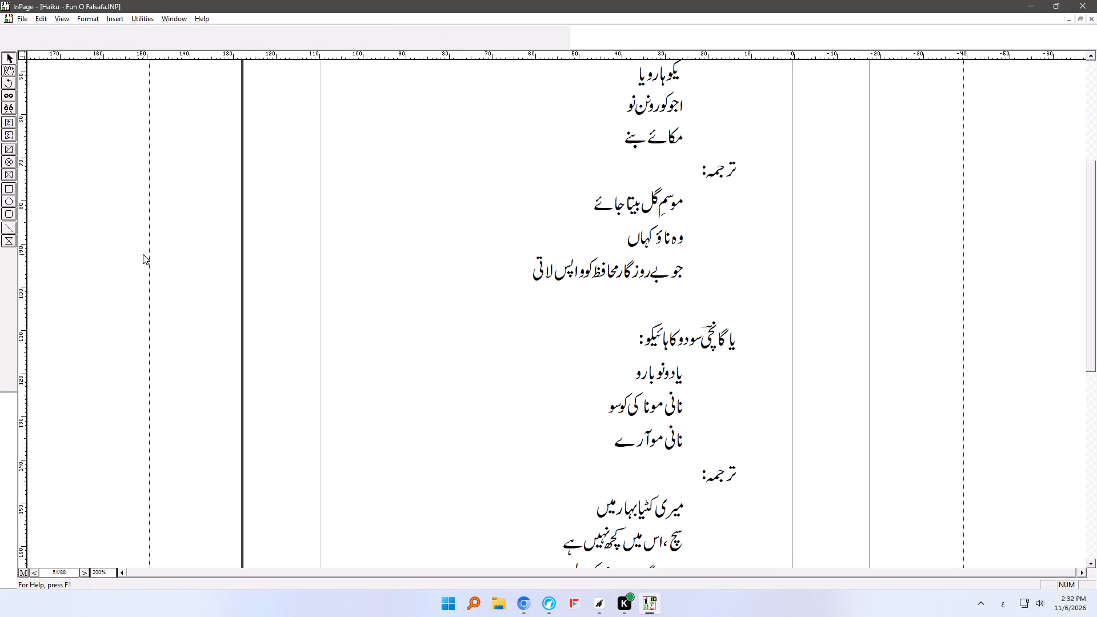
{"action": "key", "text": "Print"}
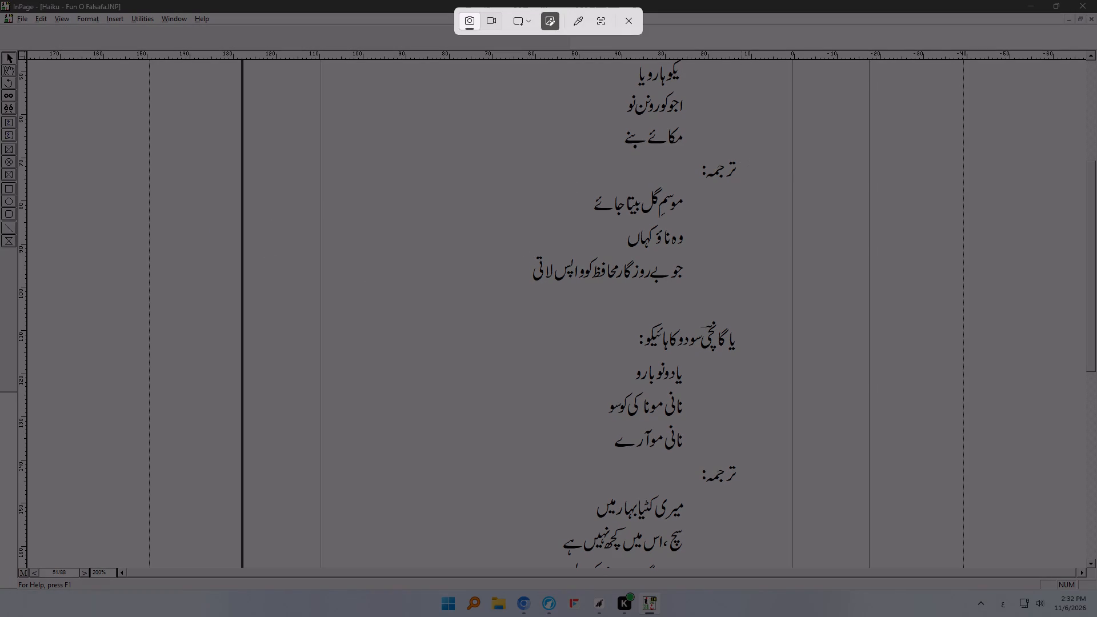
{"action": "left_click_drag", "start_coordinate": [760, 144], "coordinate": [455, 307]}
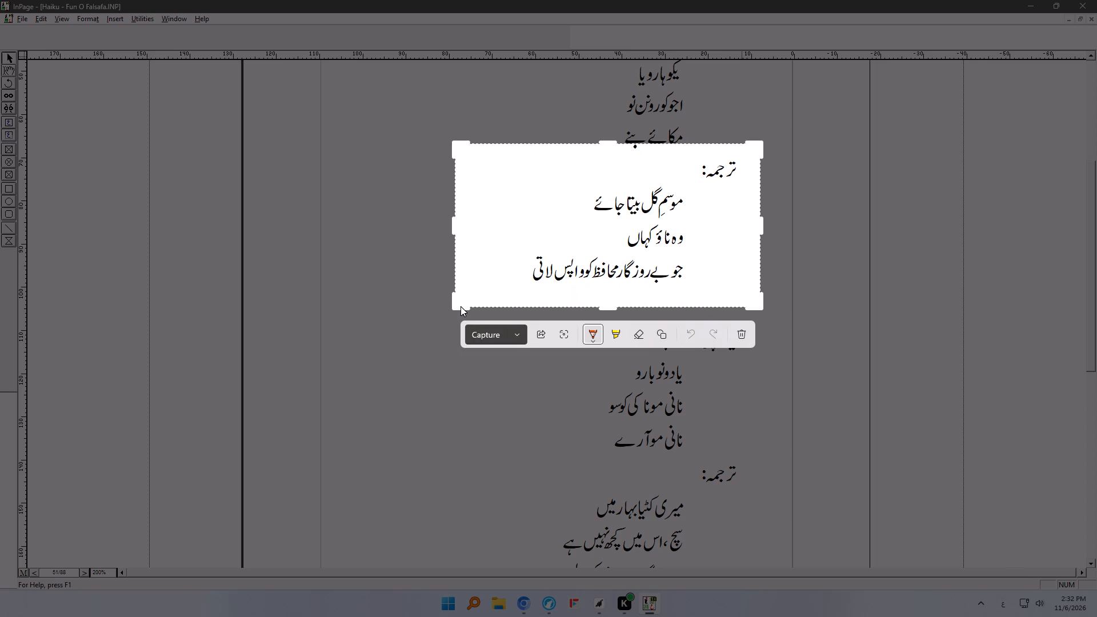
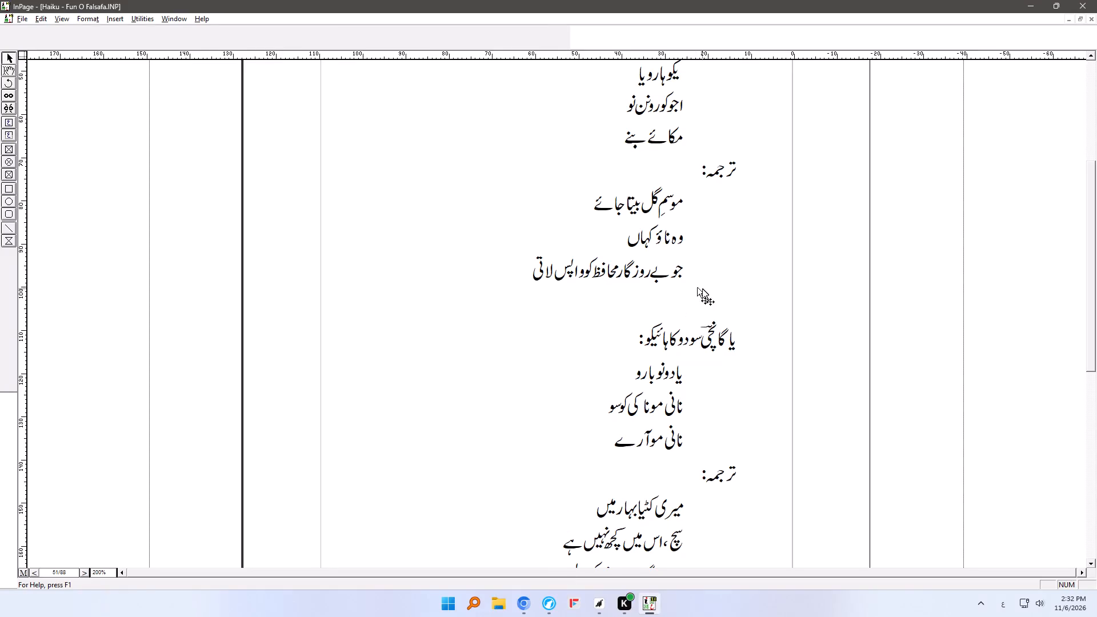
Capture the first haiku's "ترجمہ:" heading with its three translated lines as a screenshot and copy it to the clipboard.
{"action": "left_click_drag", "start_coordinate": [752, 151], "coordinate": [564, 216]}
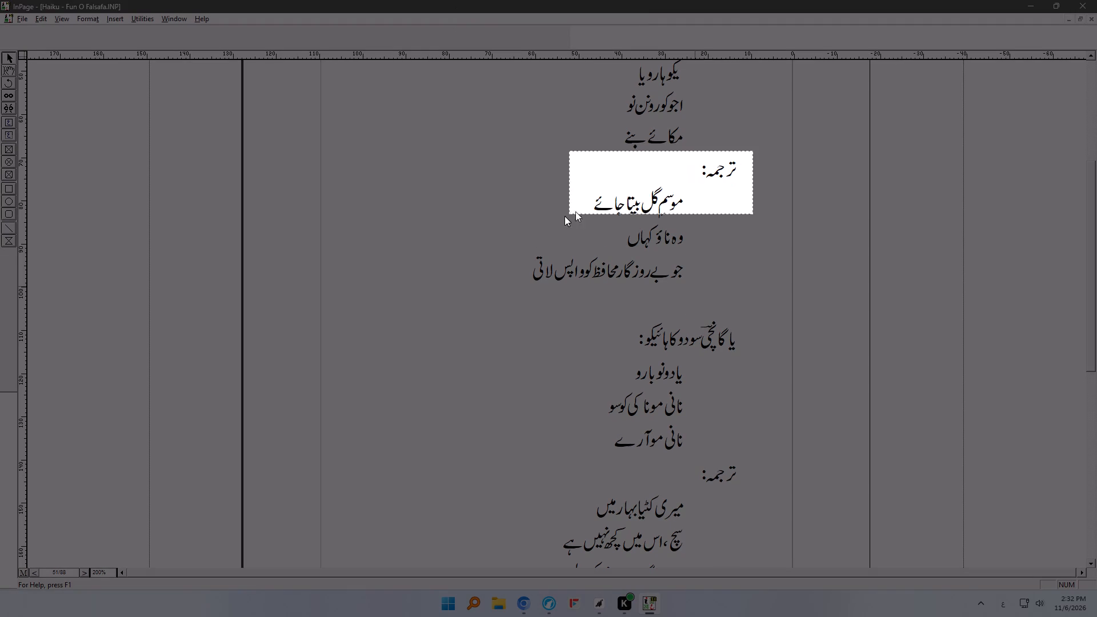
{"action": "left_click_drag", "start_coordinate": [564, 216], "coordinate": [490, 301]}
{"action": "key", "text": "ctrl+c"}
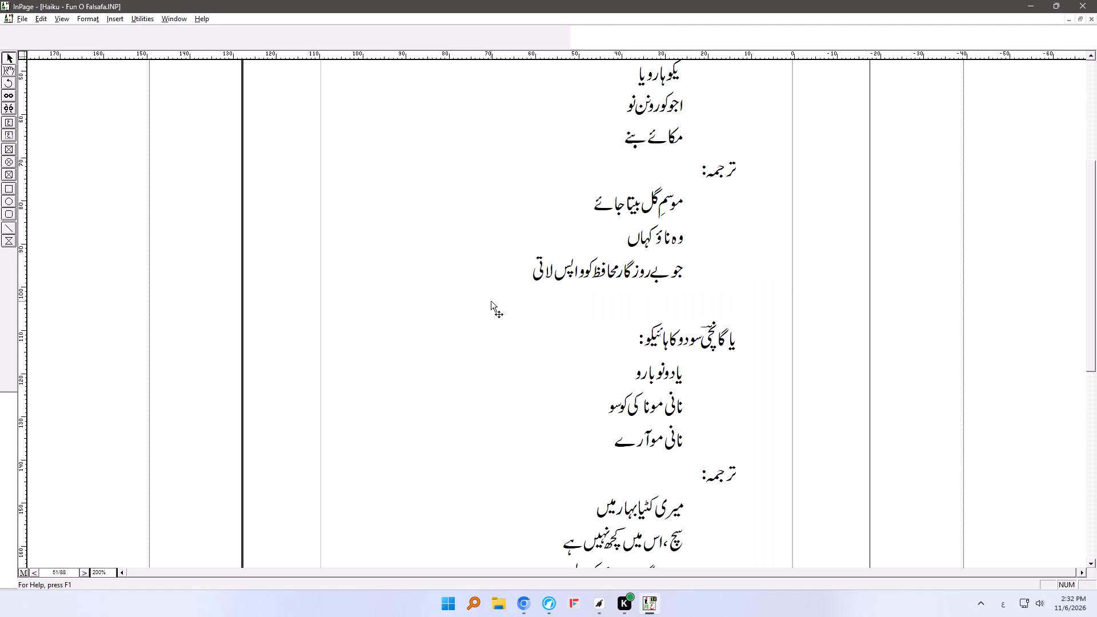
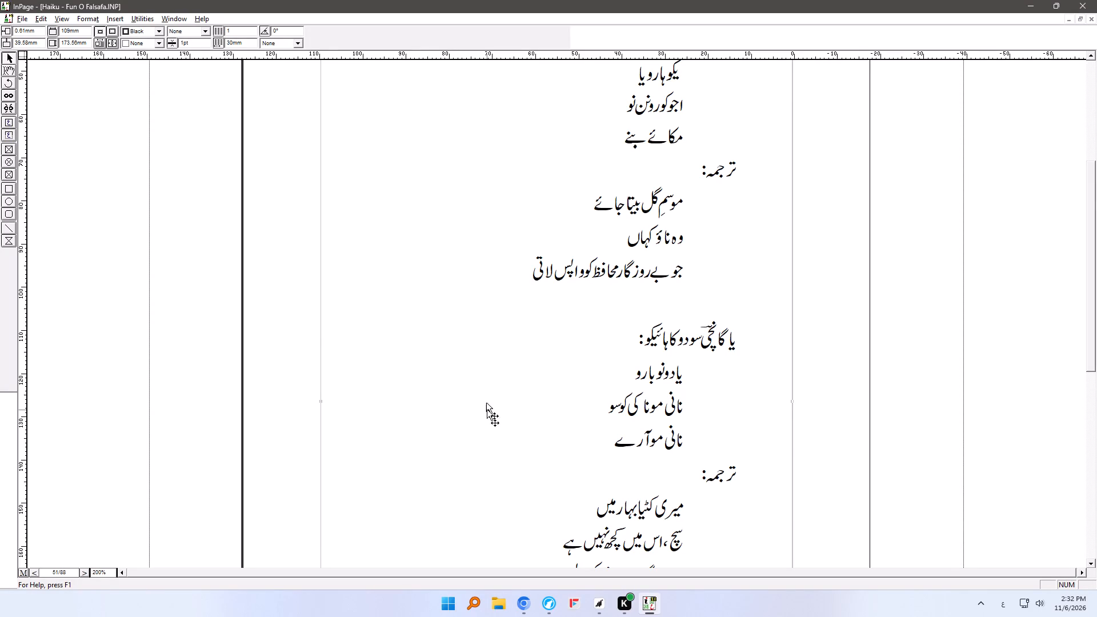
Examine the Urdu translation lines of the second haiku, further down page 51.
{"action": "right_click_drag", "start_coordinate": [486, 418], "coordinate": [491, 230], "text": "ctrl"}
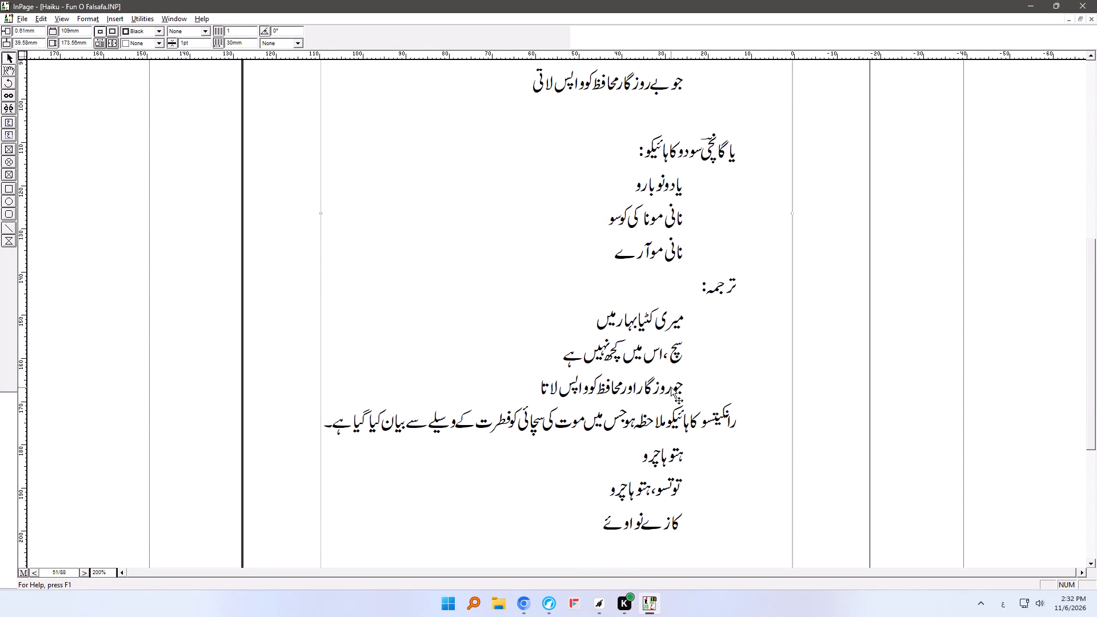
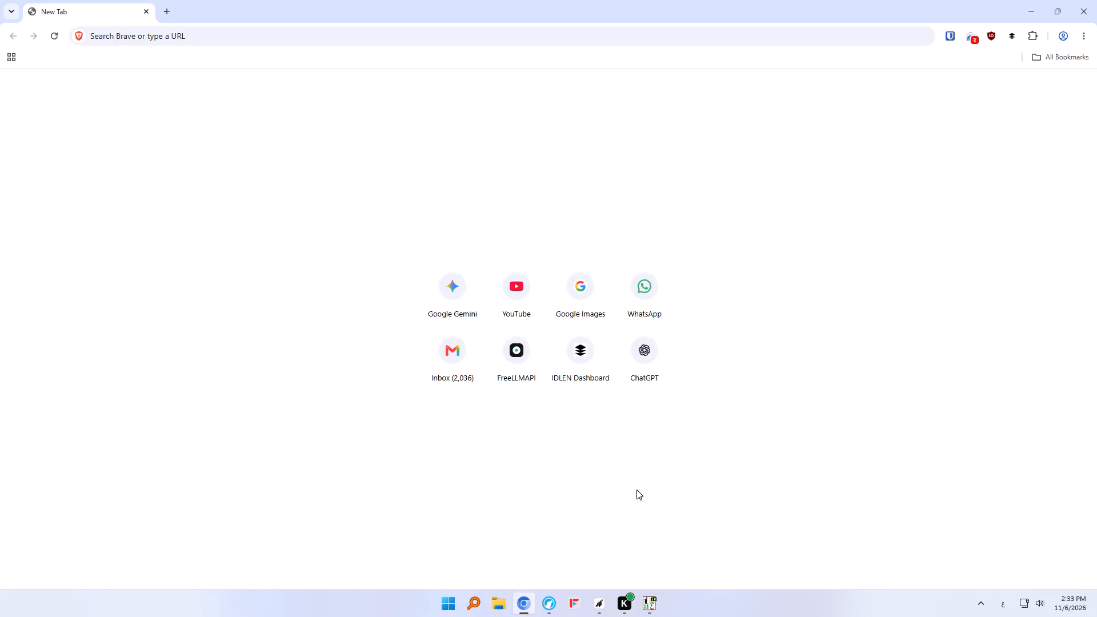
Switch to InPage and re-examine page 51's haiku and their Urdu translations, comparing the closing lines of the two translations.
{"action": "left_click", "coordinate": [656, 606]}
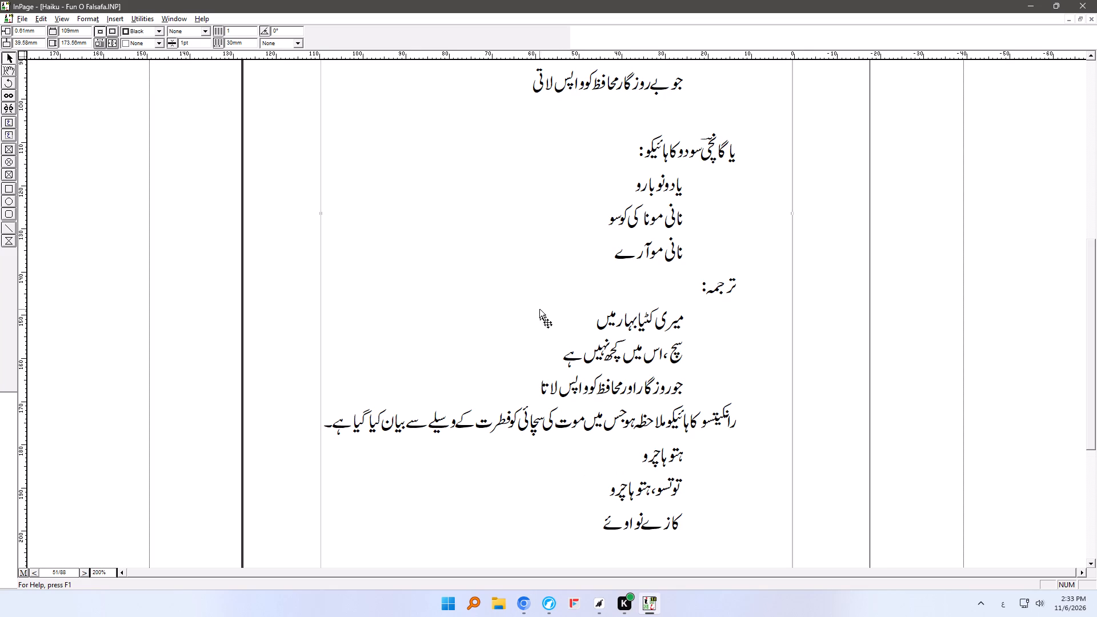
{"action": "right_click_drag", "start_coordinate": [558, 229], "coordinate": [553, 275], "text": "ctrl"}
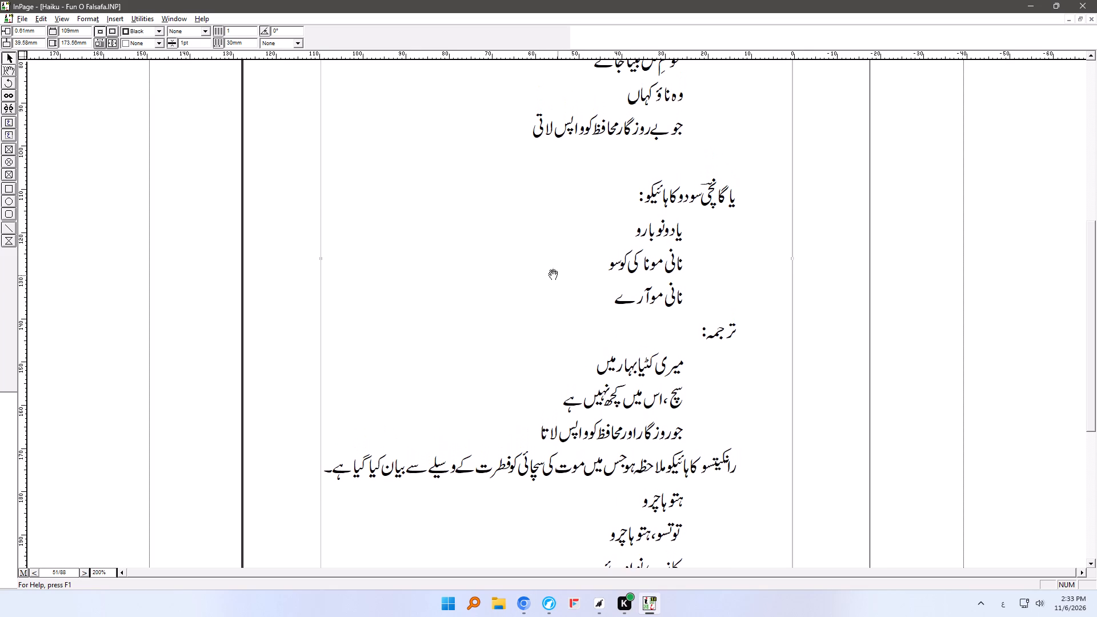
{"action": "right_click_drag", "start_coordinate": [553, 275], "coordinate": [545, 314], "text": "ctrl"}
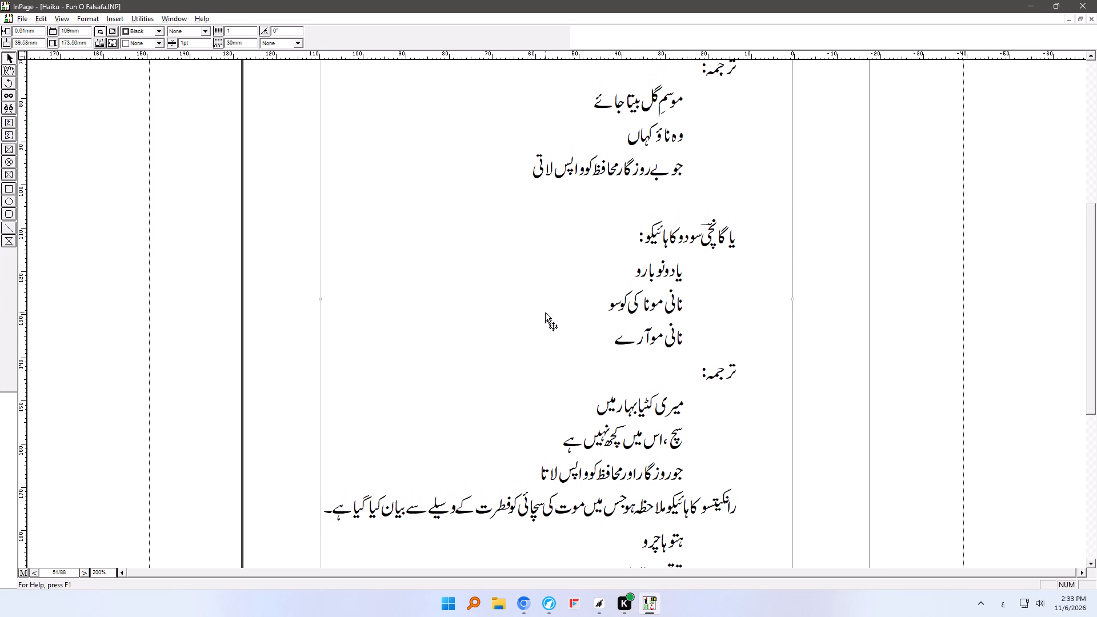
{"action": "right_click_drag", "start_coordinate": [542, 261], "coordinate": [534, 328], "text": "ctrl"}
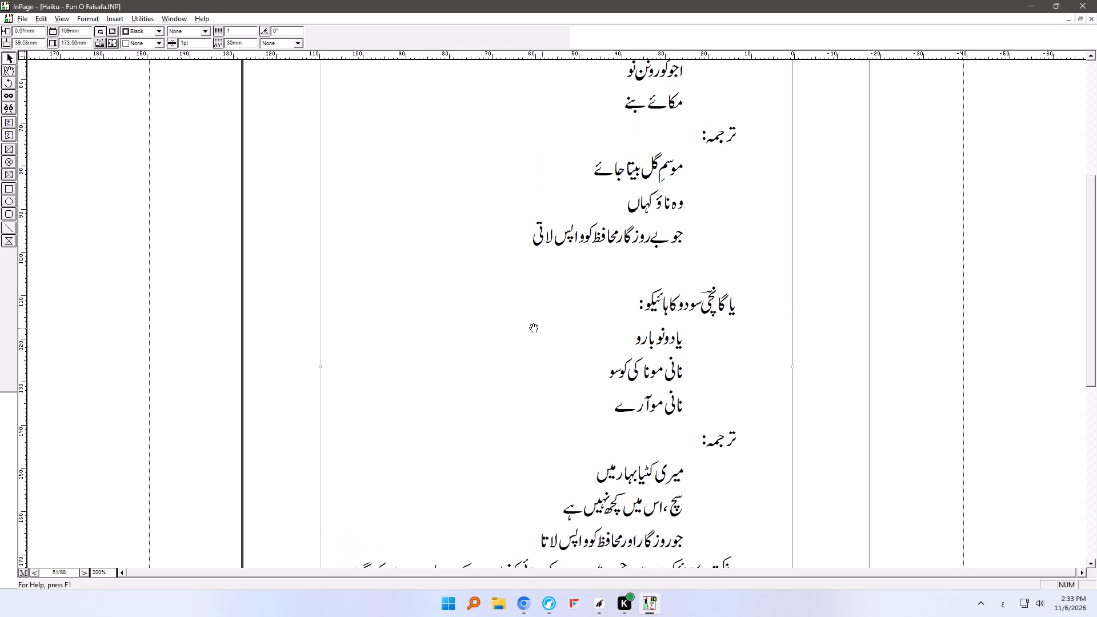
{"action": "right_click_drag", "start_coordinate": [534, 328], "coordinate": [512, 221], "text": "ctrl"}
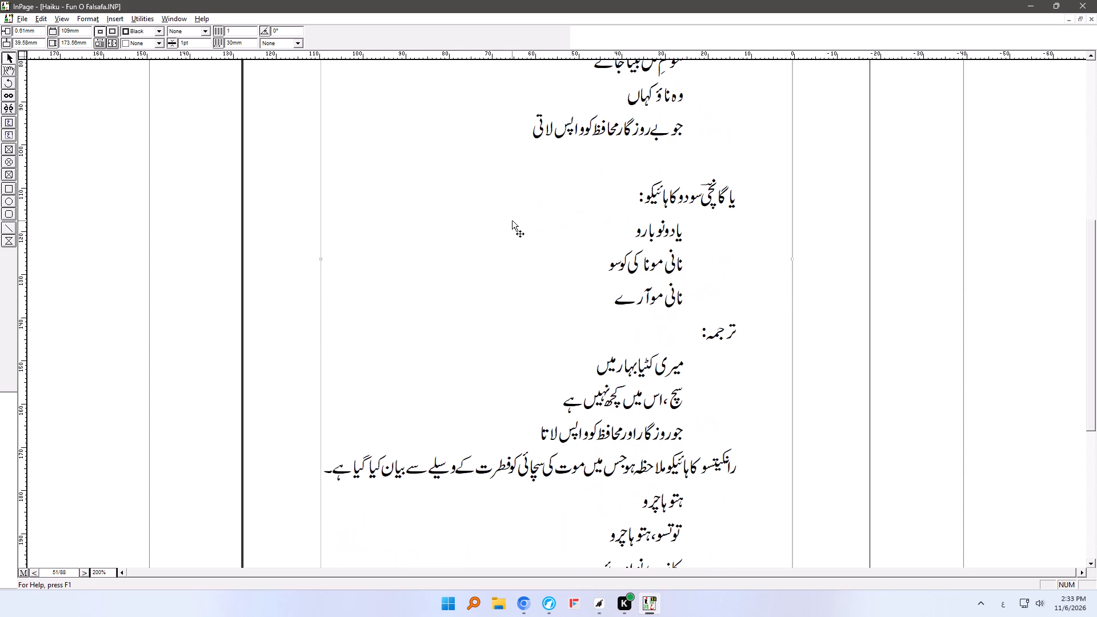
{"action": "key", "text": "alt+Tab"}
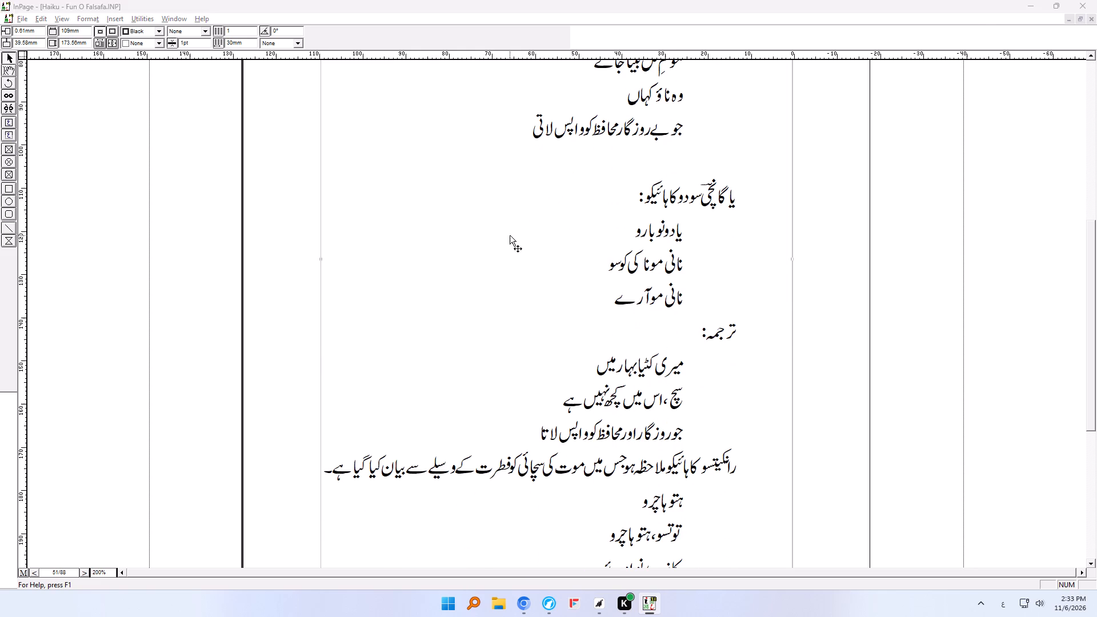
{"action": "key", "text": "alt+Tab"}
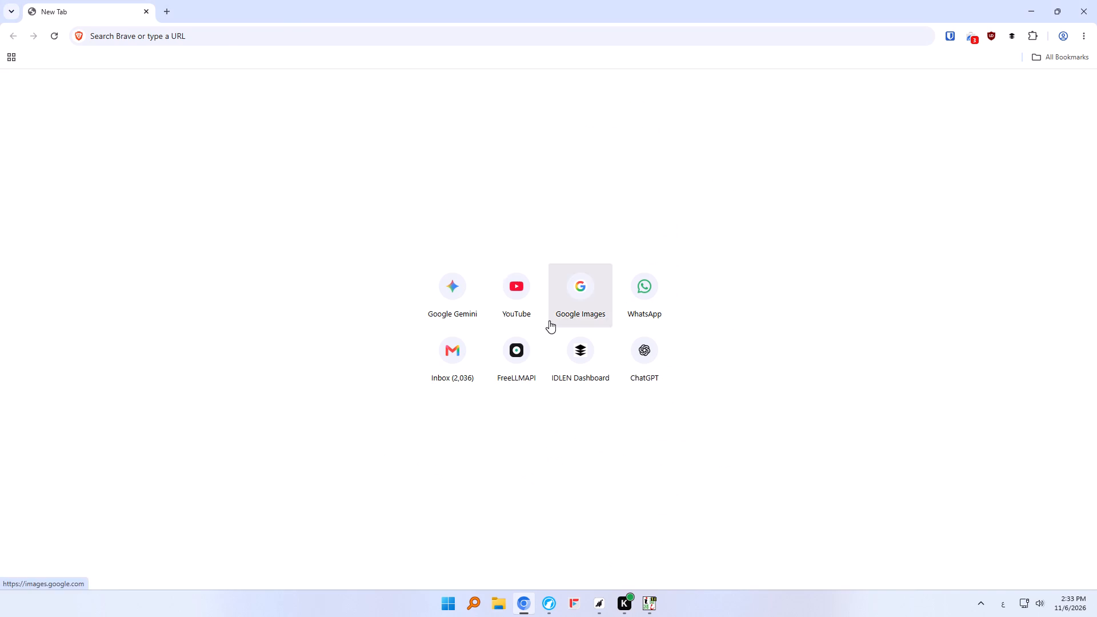
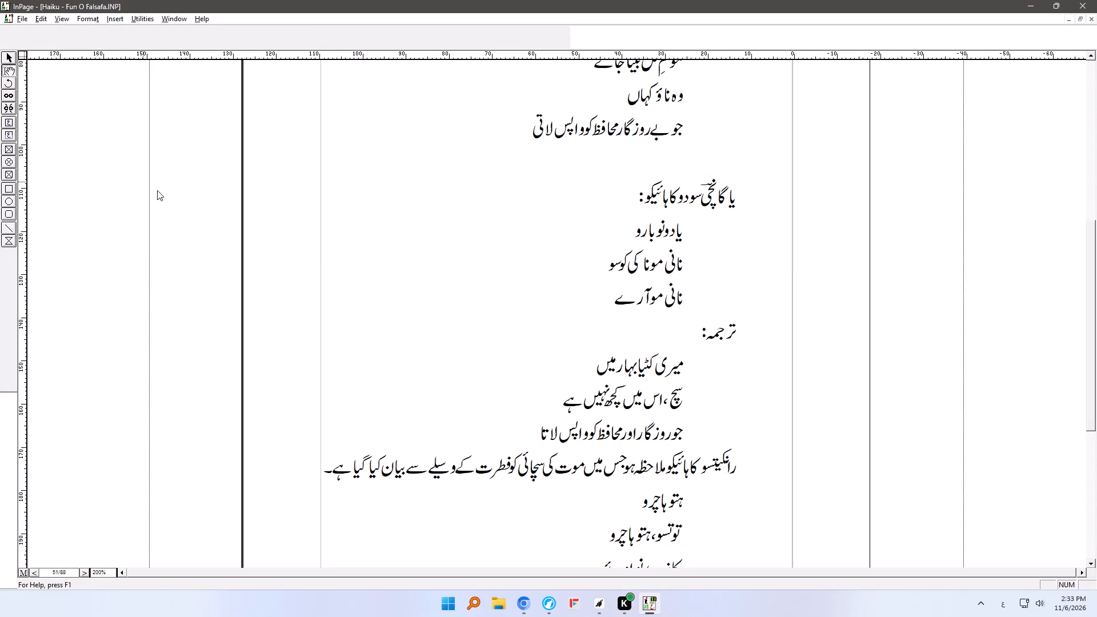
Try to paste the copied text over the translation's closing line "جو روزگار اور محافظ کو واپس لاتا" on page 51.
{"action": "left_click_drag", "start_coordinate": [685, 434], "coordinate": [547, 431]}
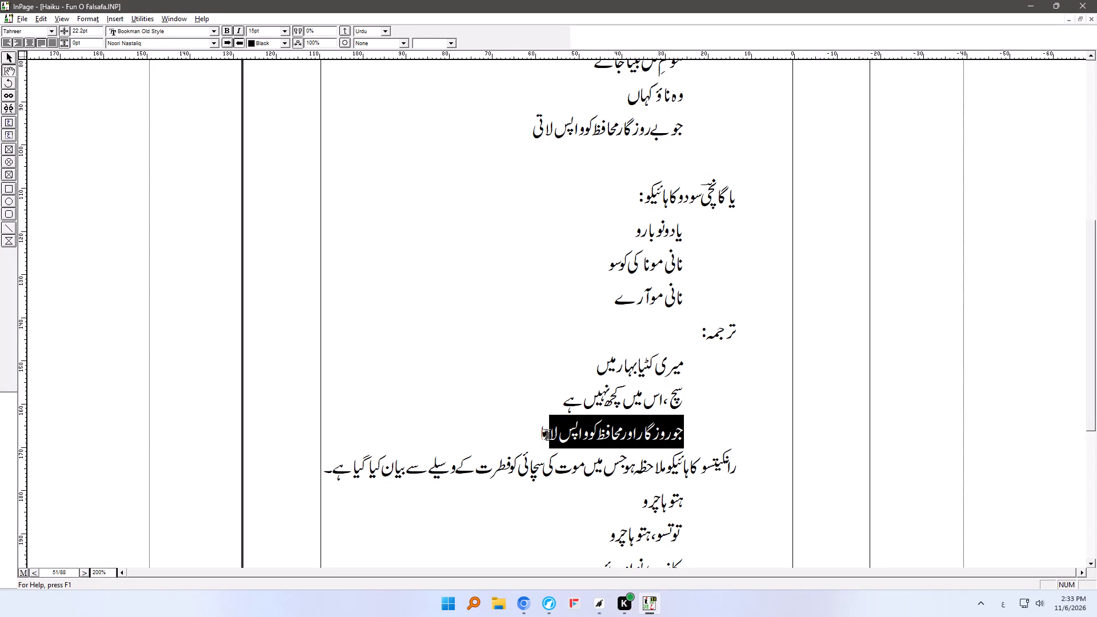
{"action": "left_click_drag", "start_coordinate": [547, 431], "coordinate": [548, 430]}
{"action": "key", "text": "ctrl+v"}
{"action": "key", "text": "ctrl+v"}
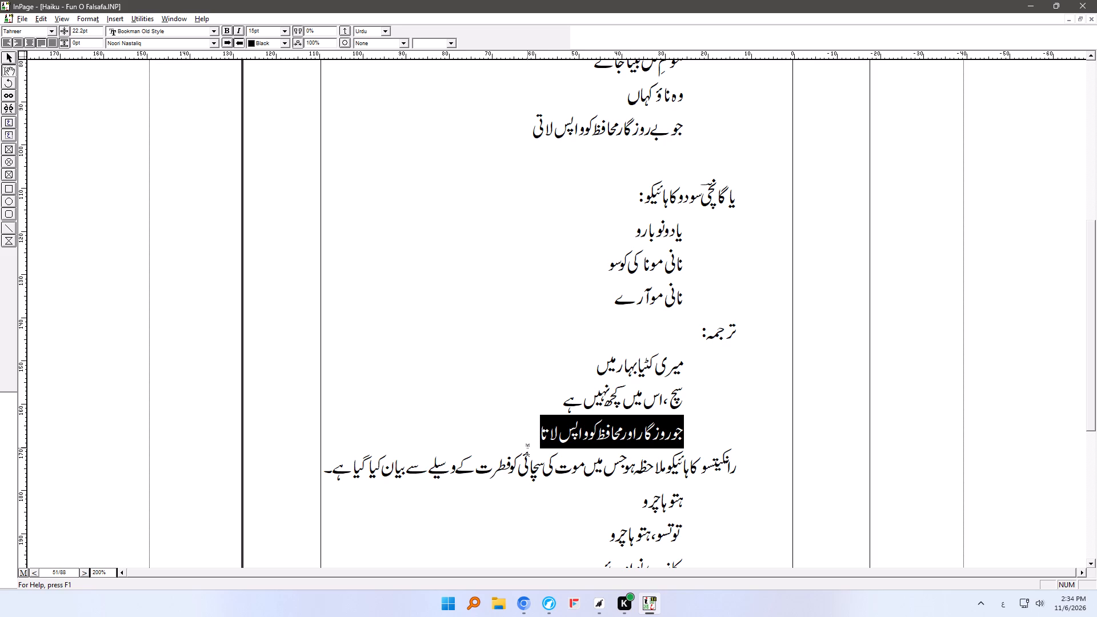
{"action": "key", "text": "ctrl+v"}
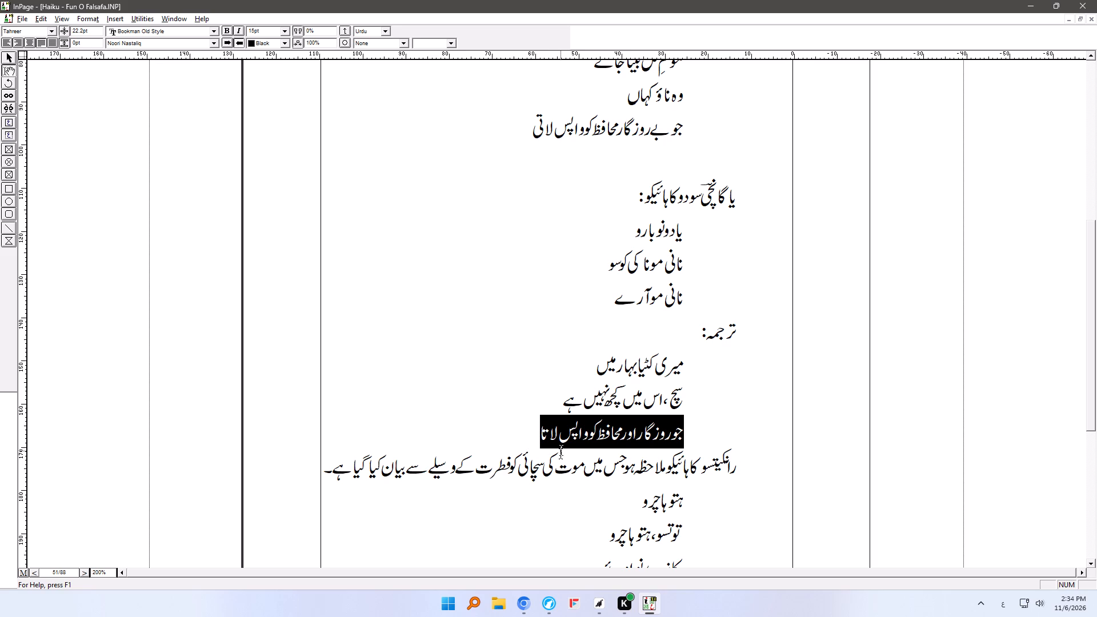
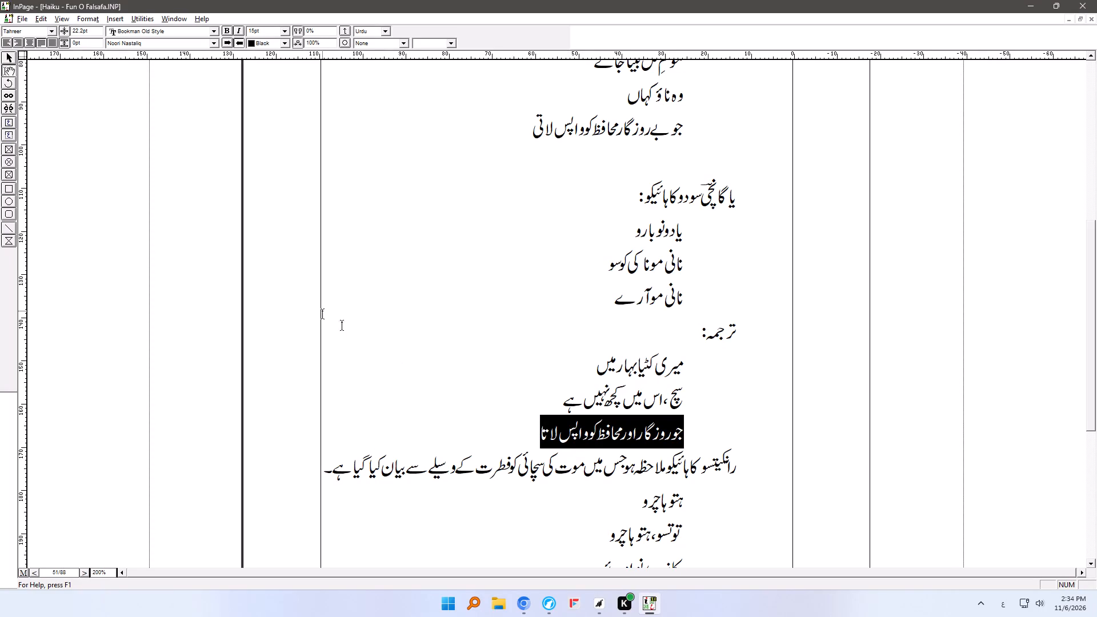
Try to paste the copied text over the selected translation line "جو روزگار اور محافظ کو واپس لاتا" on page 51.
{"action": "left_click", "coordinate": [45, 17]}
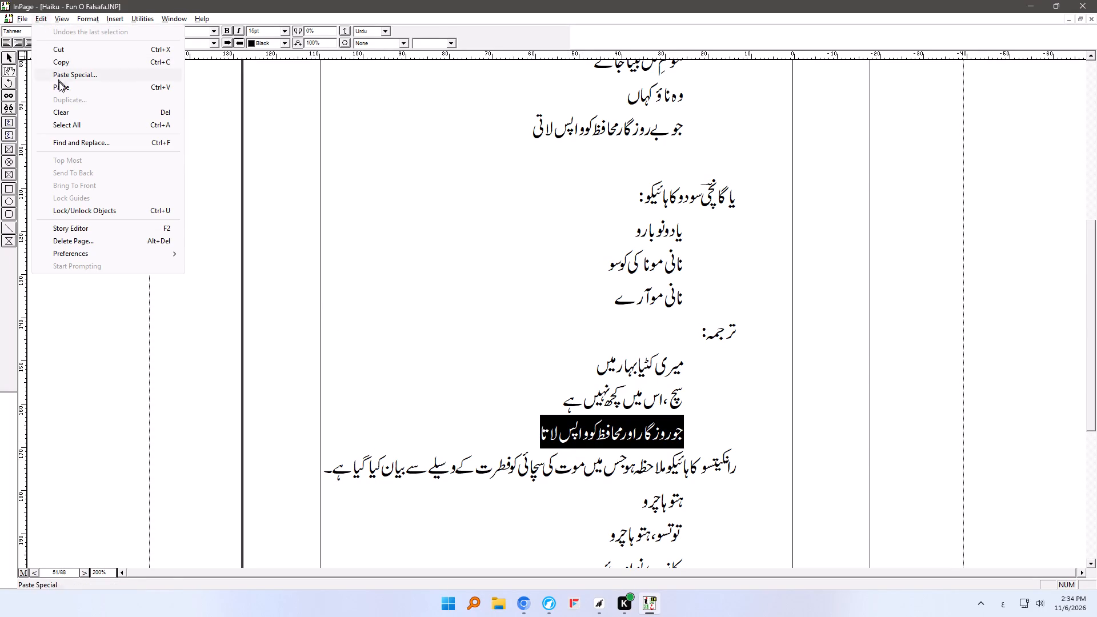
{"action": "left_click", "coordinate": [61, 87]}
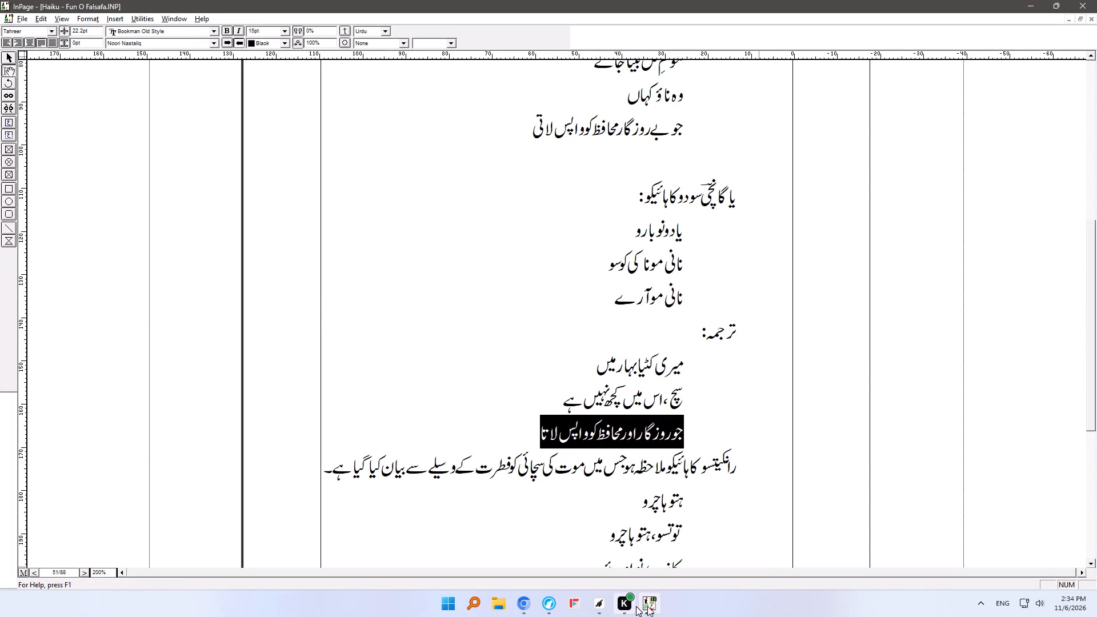
Bring up the Grass window and close it.
{"action": "left_click", "coordinate": [600, 604]}
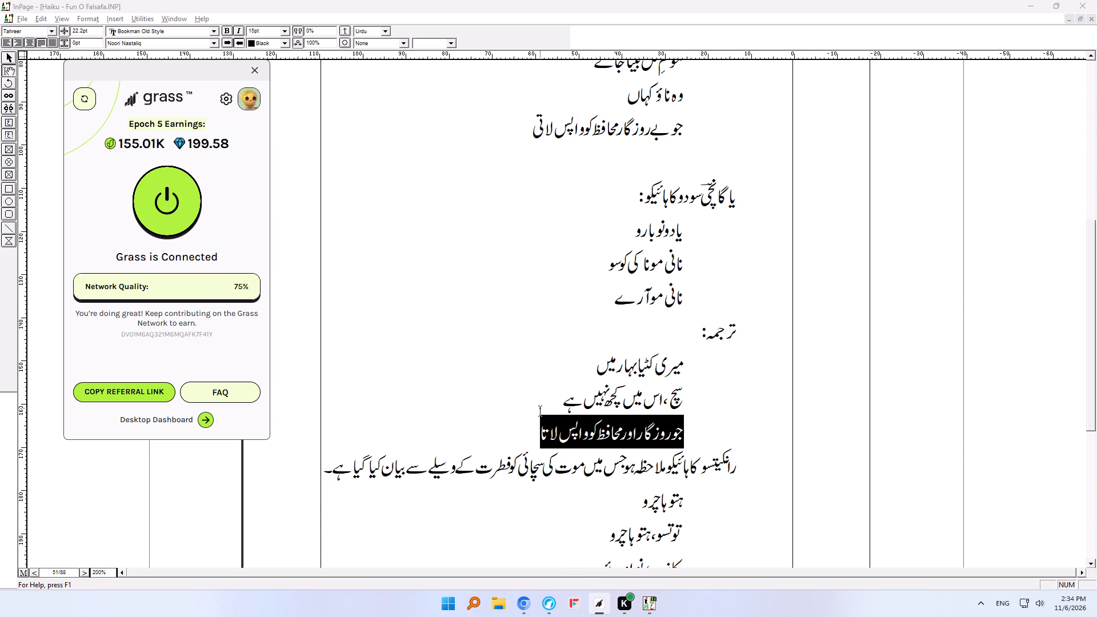
{"action": "left_click", "coordinate": [252, 64]}
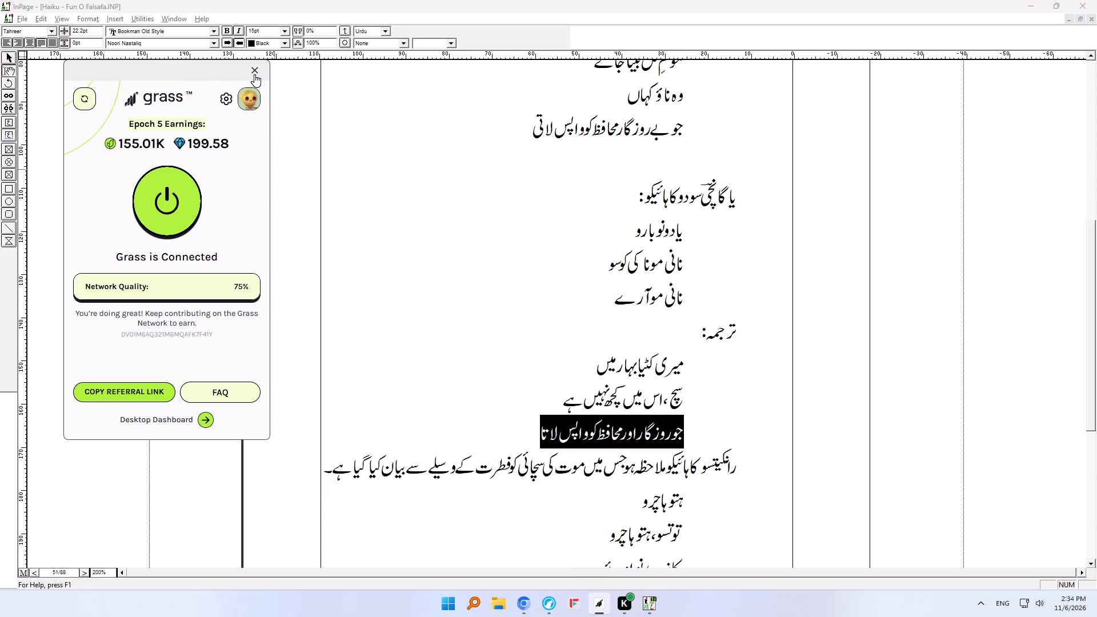
{"action": "left_click", "coordinate": [254, 74]}
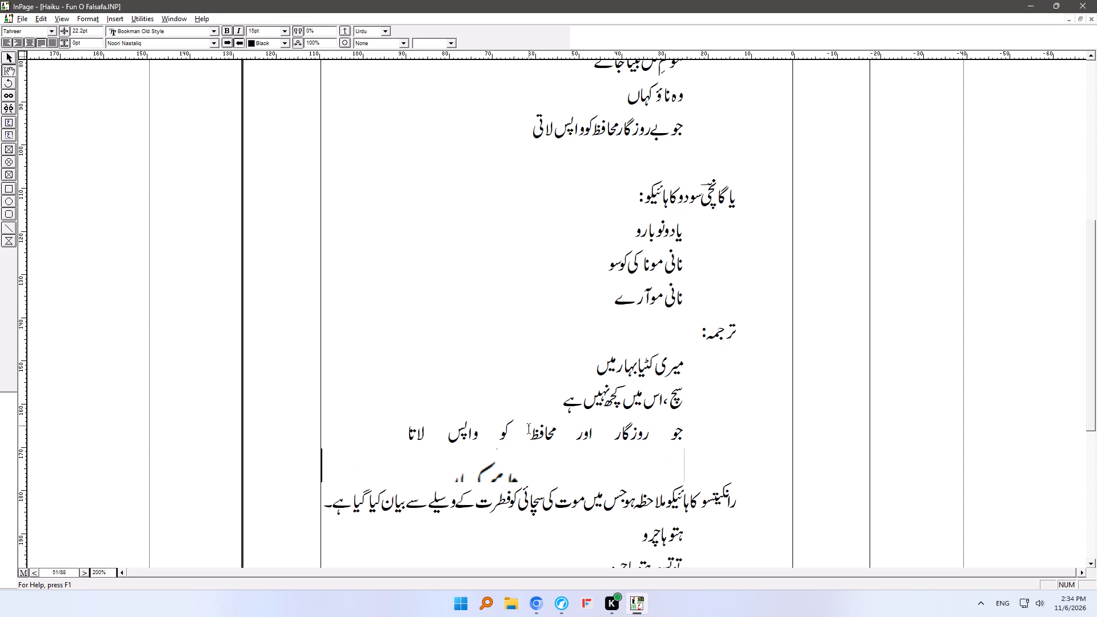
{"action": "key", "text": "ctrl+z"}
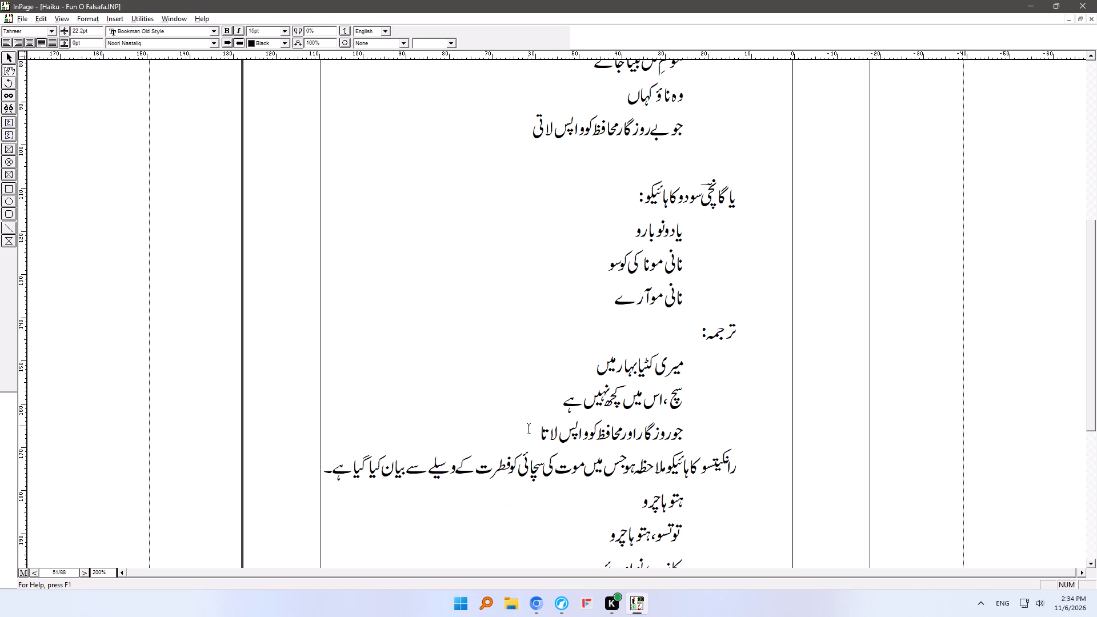
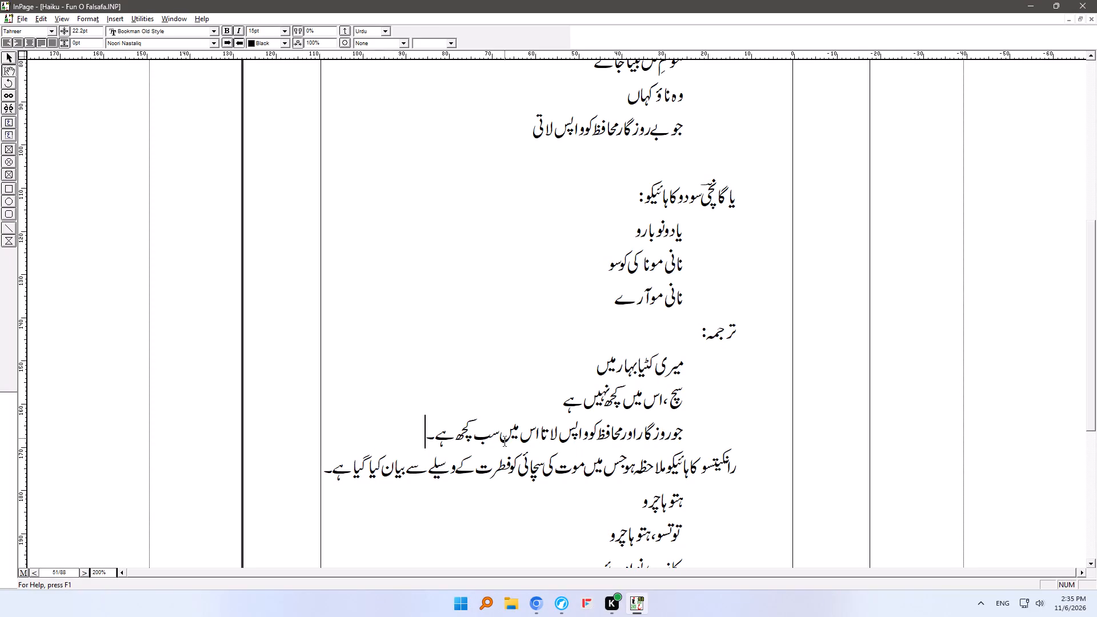
Delete "جو روزگار اور محافظ کو واپس لاتا" from the third translation line of the second haiku, keeping "اس میں سب کچھ ہے".
{"action": "left_click_drag", "start_coordinate": [542, 435], "coordinate": [682, 434]}
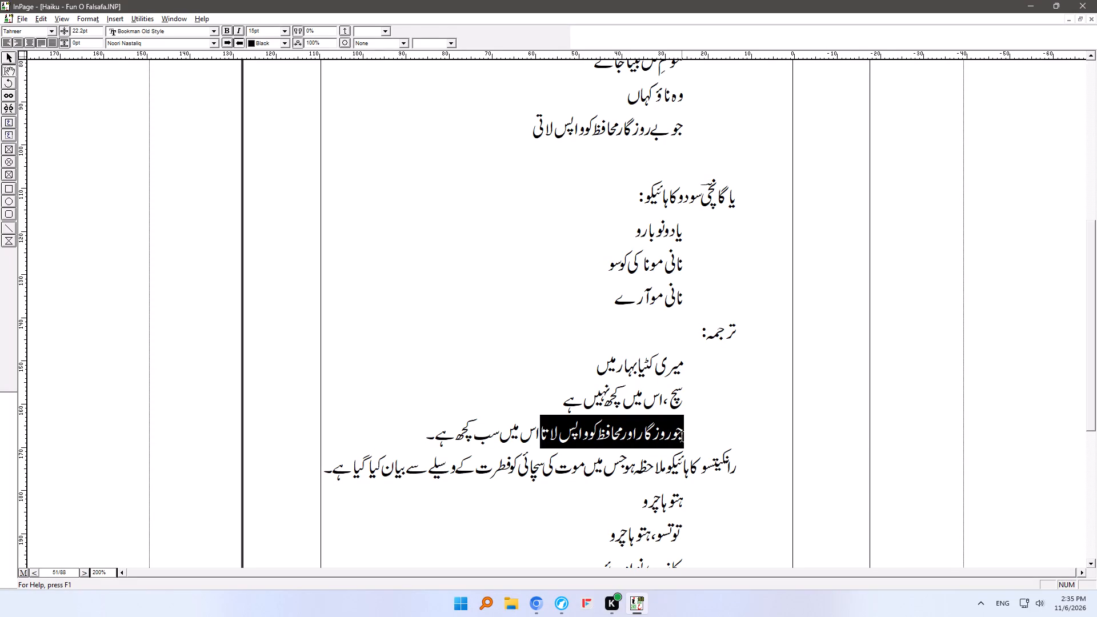
{"action": "key", "text": "Delete"}
Replace the full stop at the end of "اس میں سب کچھ ہے" with "--".
{"action": "left_click_drag", "start_coordinate": [568, 435], "coordinate": [579, 435]}
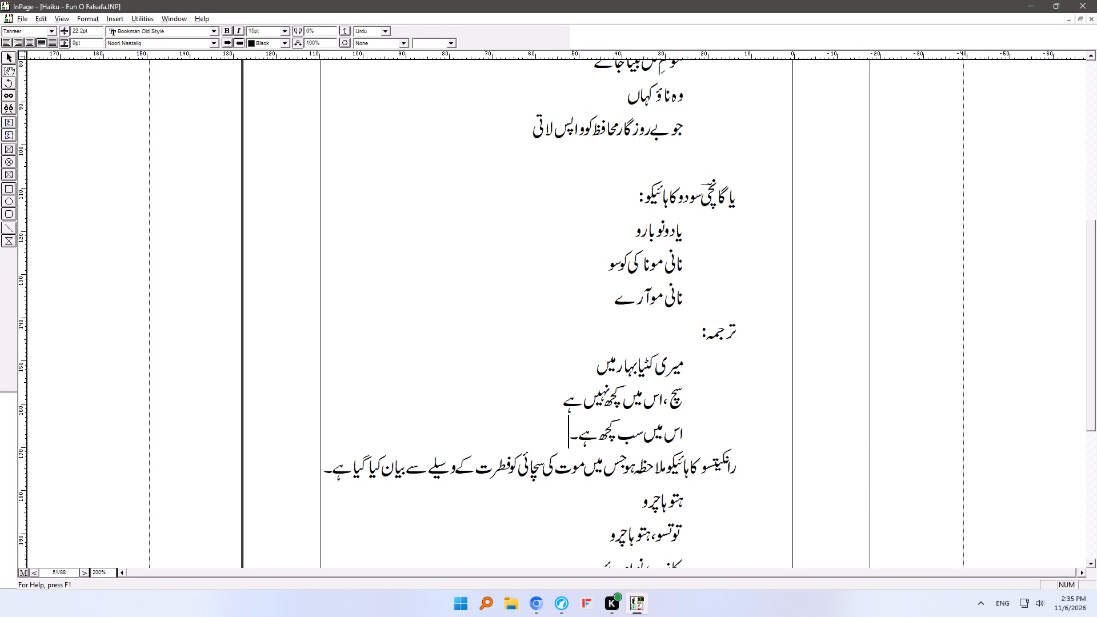
{"action": "left_click_drag", "start_coordinate": [579, 435], "coordinate": [587, 435]}
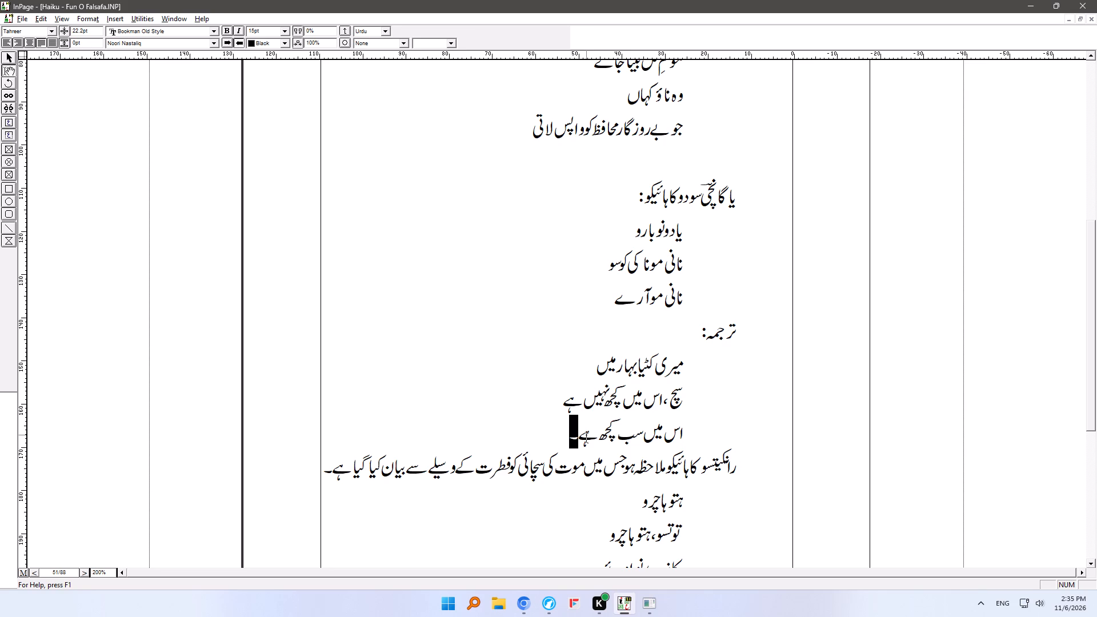
{"action": "type", "text": "--"}
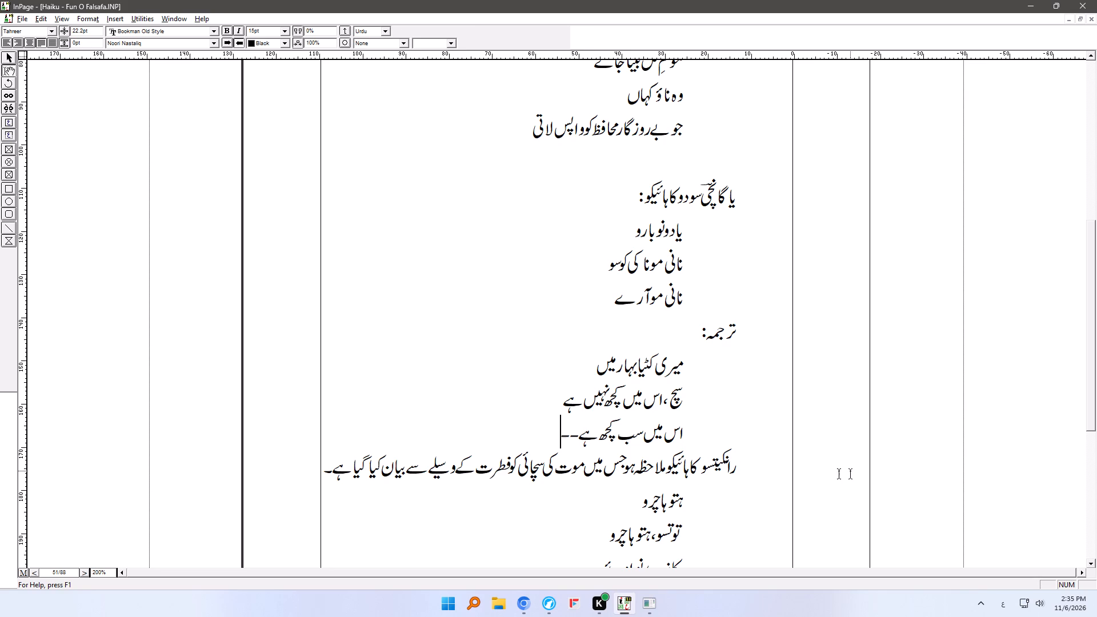
{"action": "left_click", "coordinate": [909, 470]}
Save the document.
{"action": "right_click_drag", "start_coordinate": [789, 402], "coordinate": [774, 291], "text": "ctrl"}
{"action": "key", "text": "ctrl+s"}
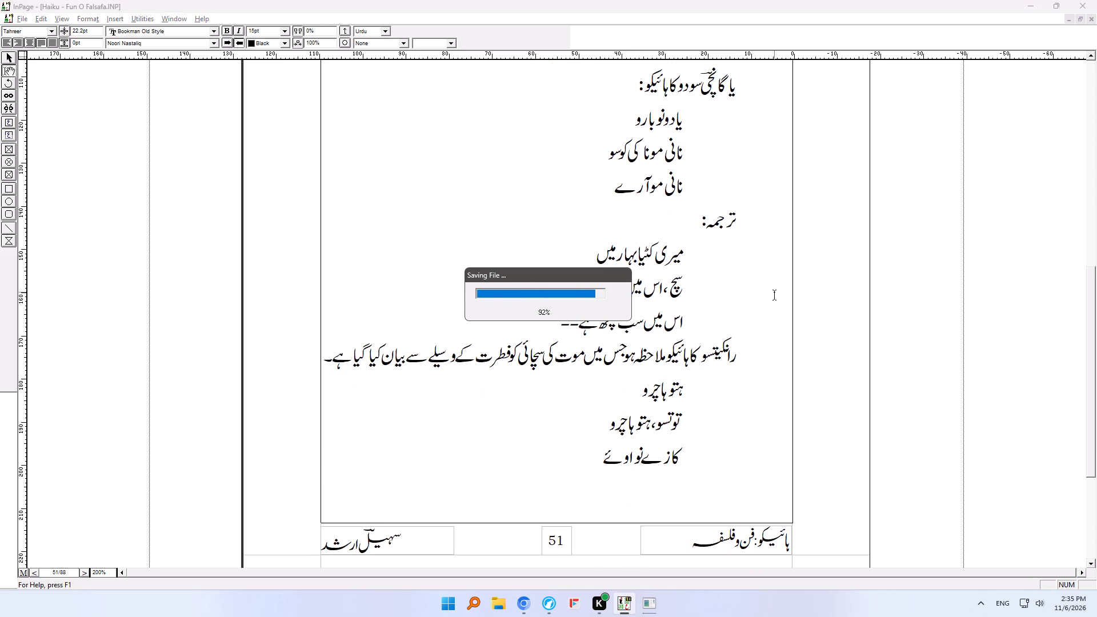
Capture a screenshot of the first haiku's translation on page 51, from "ترجمہ:" through its third line, and copy it.
{"action": "right_click_drag", "start_coordinate": [758, 248], "coordinate": [722, 460], "text": "ctrl"}
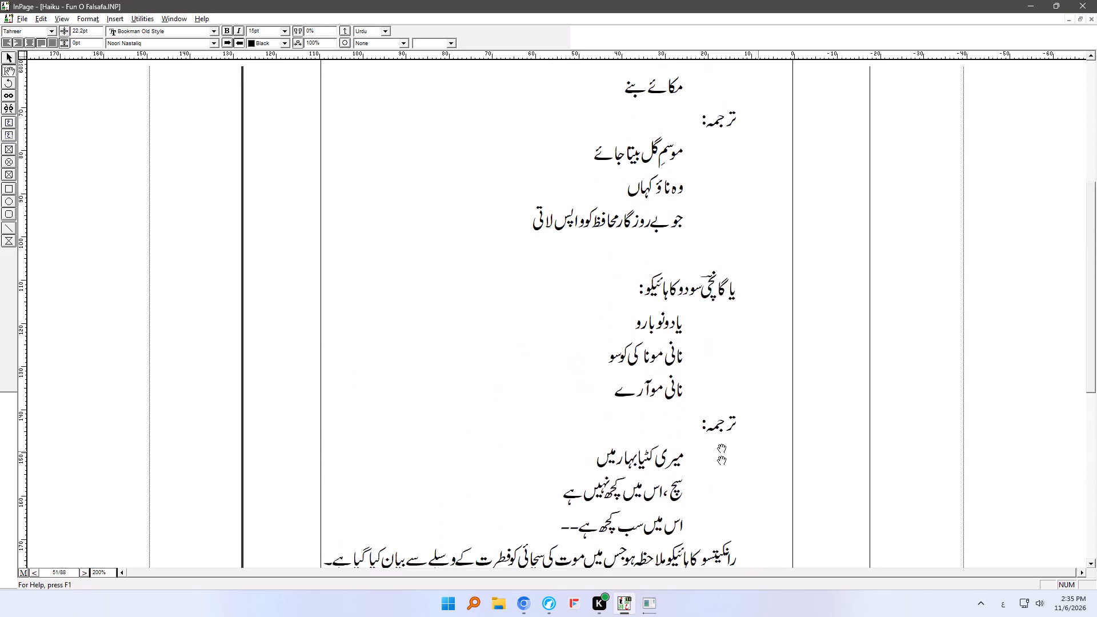
{"action": "right_click_drag", "start_coordinate": [722, 460], "coordinate": [727, 502], "text": "ctrl"}
{"action": "right_click_drag", "start_coordinate": [734, 353], "coordinate": [728, 446], "text": "ctrl"}
{"action": "key", "text": "Print"}
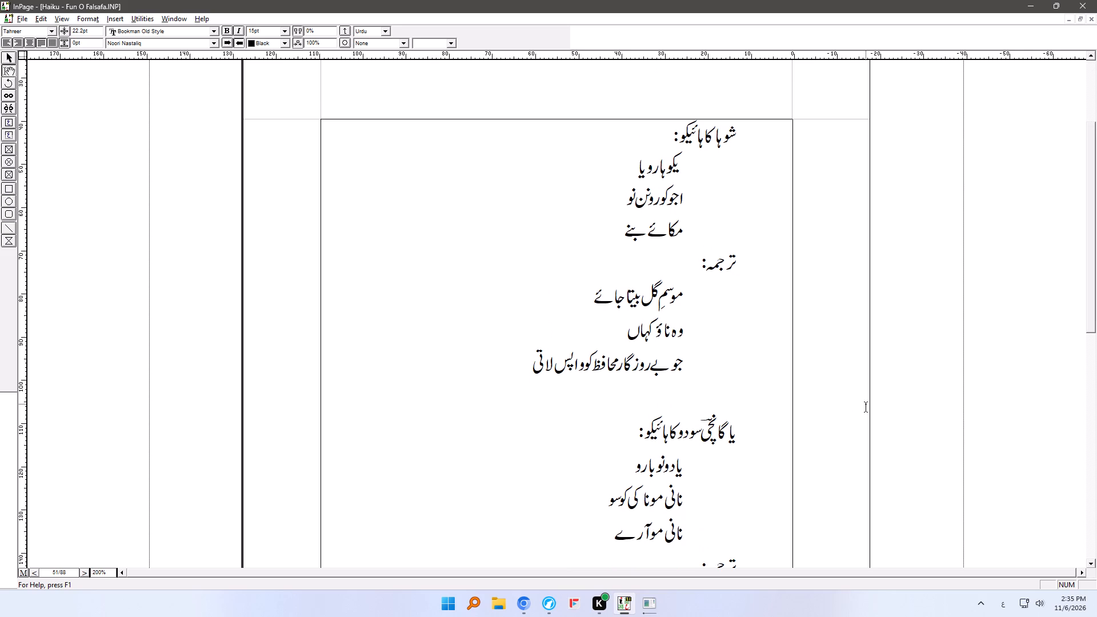
{"action": "left_click_drag", "start_coordinate": [754, 248], "coordinate": [590, 297]}
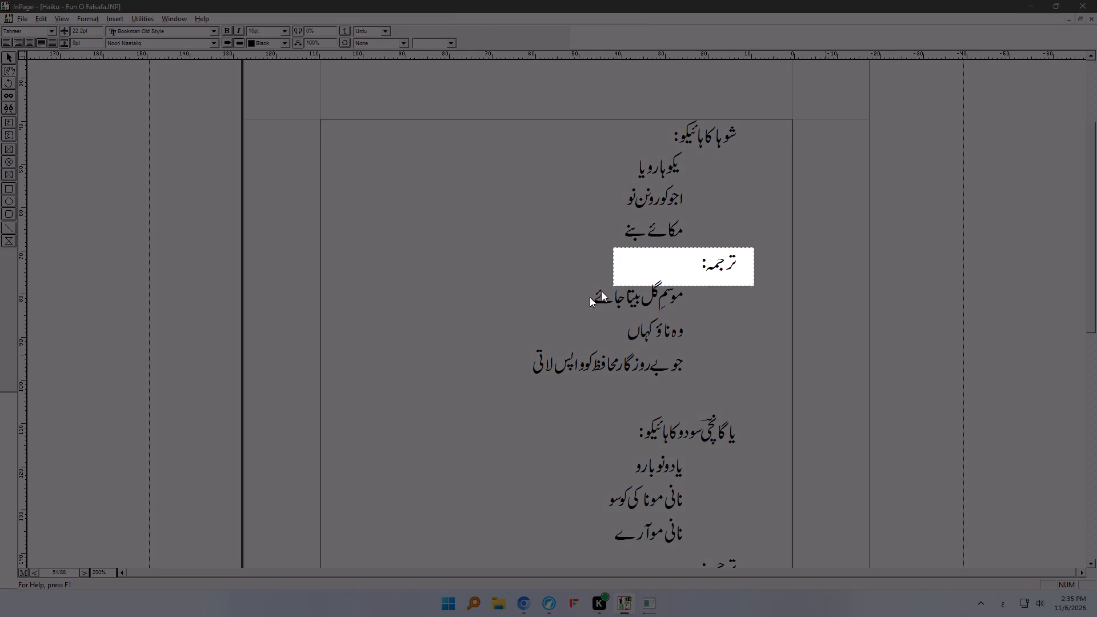
{"action": "left_click_drag", "start_coordinate": [590, 297], "coordinate": [505, 388]}
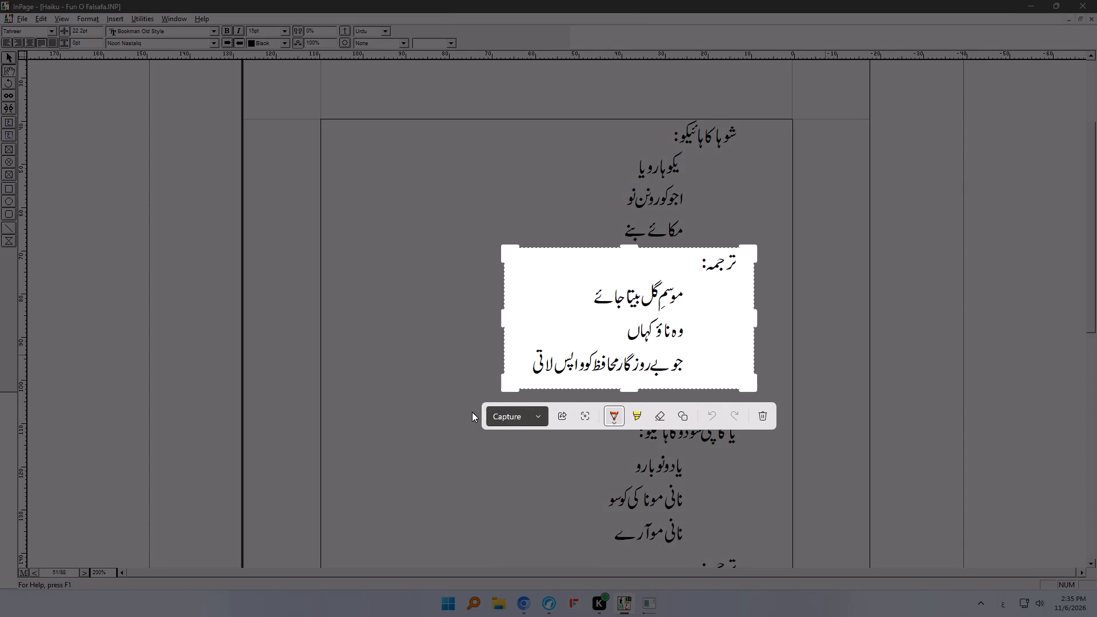
{"action": "key", "text": "ctrl+c"}
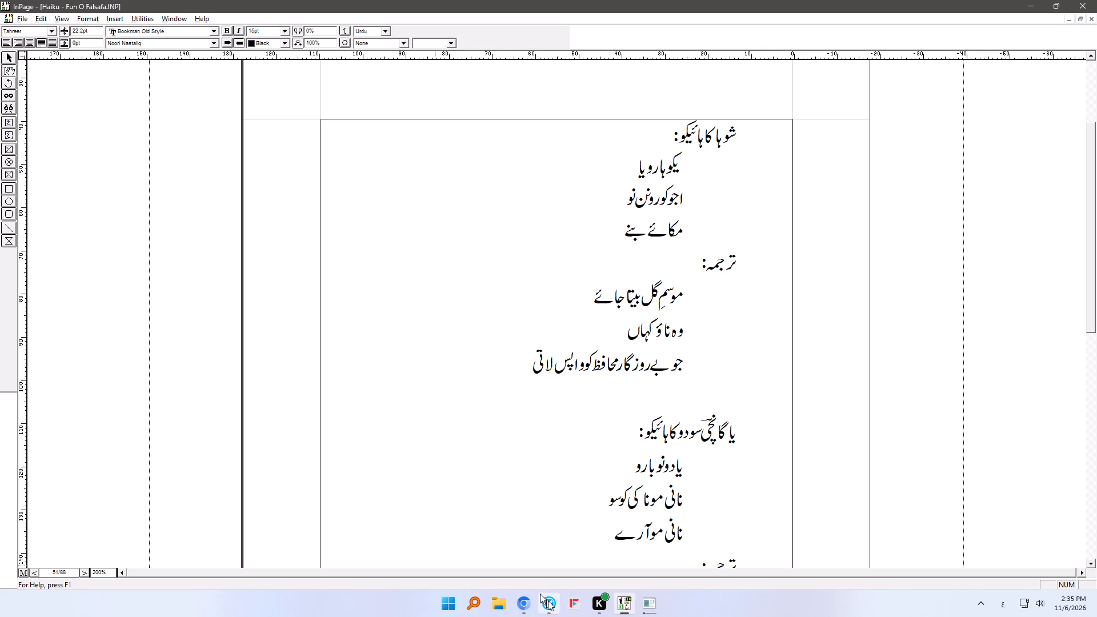
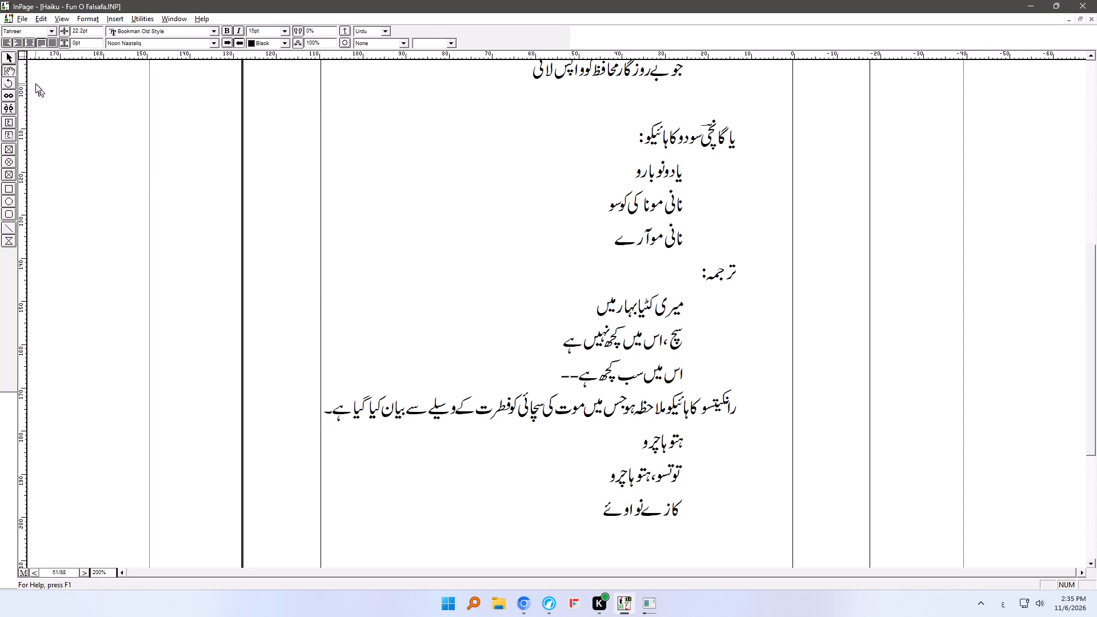
Capture a screenshot of the second haiku's translation on page 51, from "ترجمہ:" through "اس میں سب کچھ ہے--", and copy it.
{"action": "left_click", "coordinate": [6, 61]}
{"action": "key", "text": "Print"}
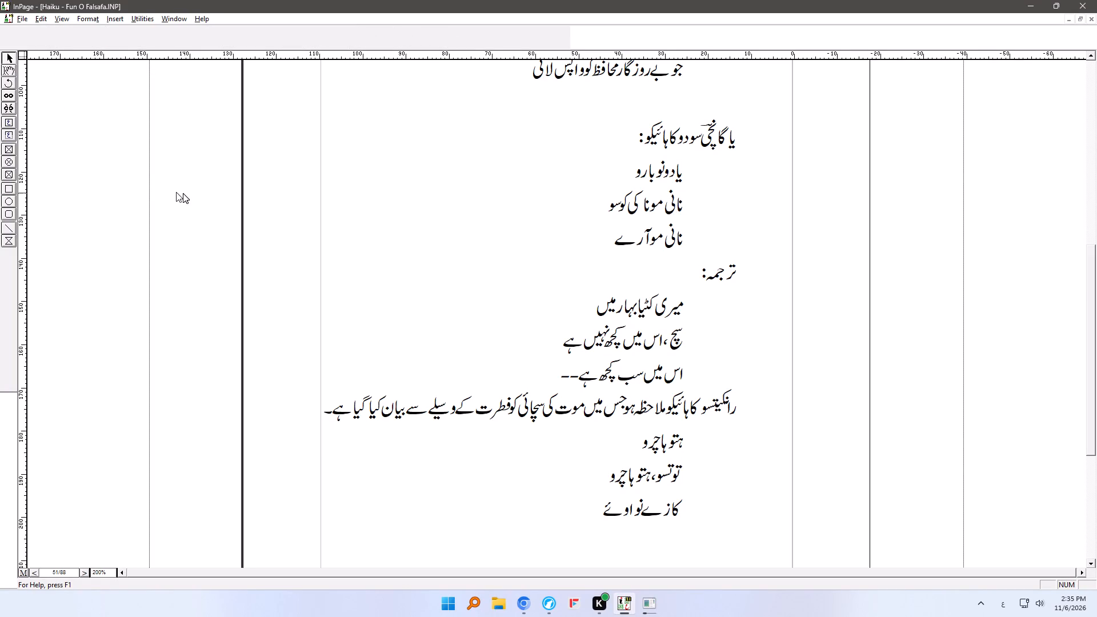
{"action": "left_click_drag", "start_coordinate": [755, 255], "coordinate": [656, 316]}
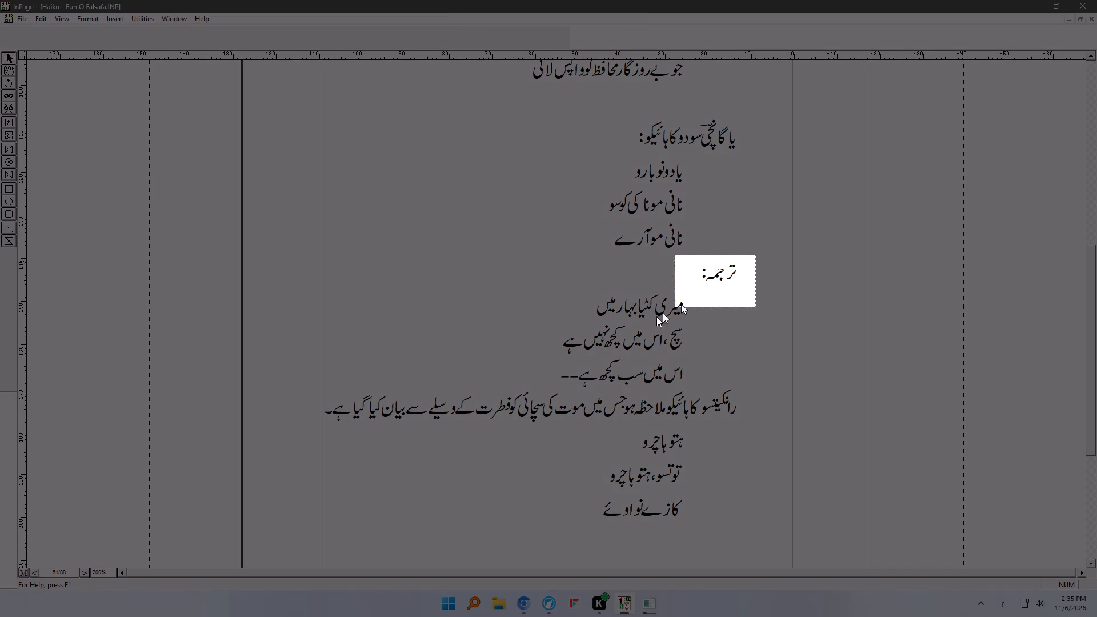
{"action": "left_click_drag", "start_coordinate": [656, 316], "coordinate": [526, 394]}
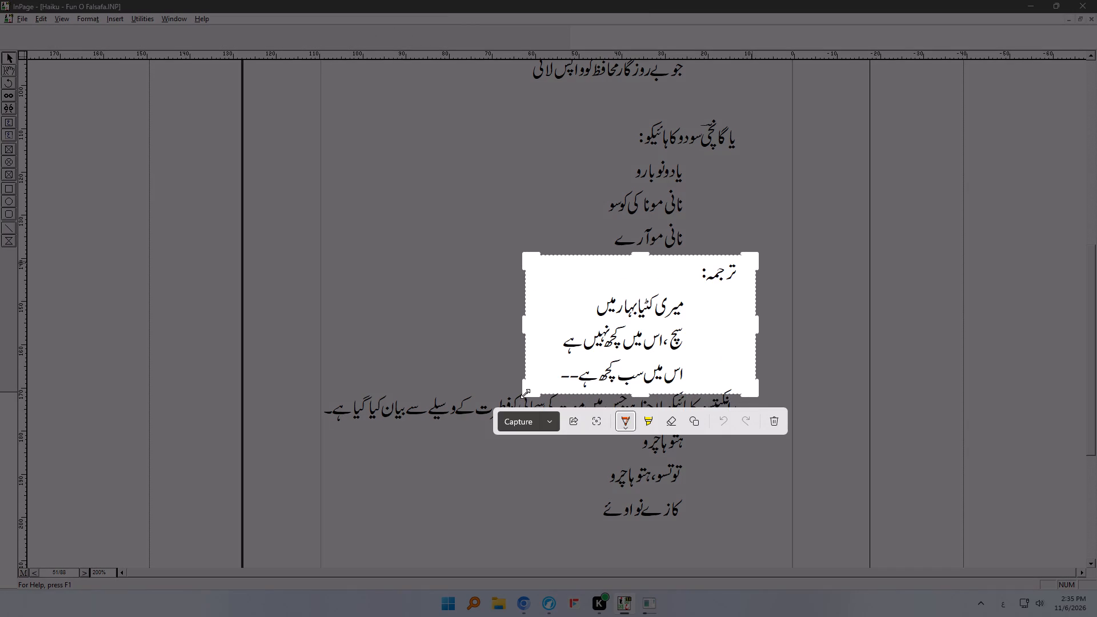
{"action": "key", "text": "ctrl+c"}
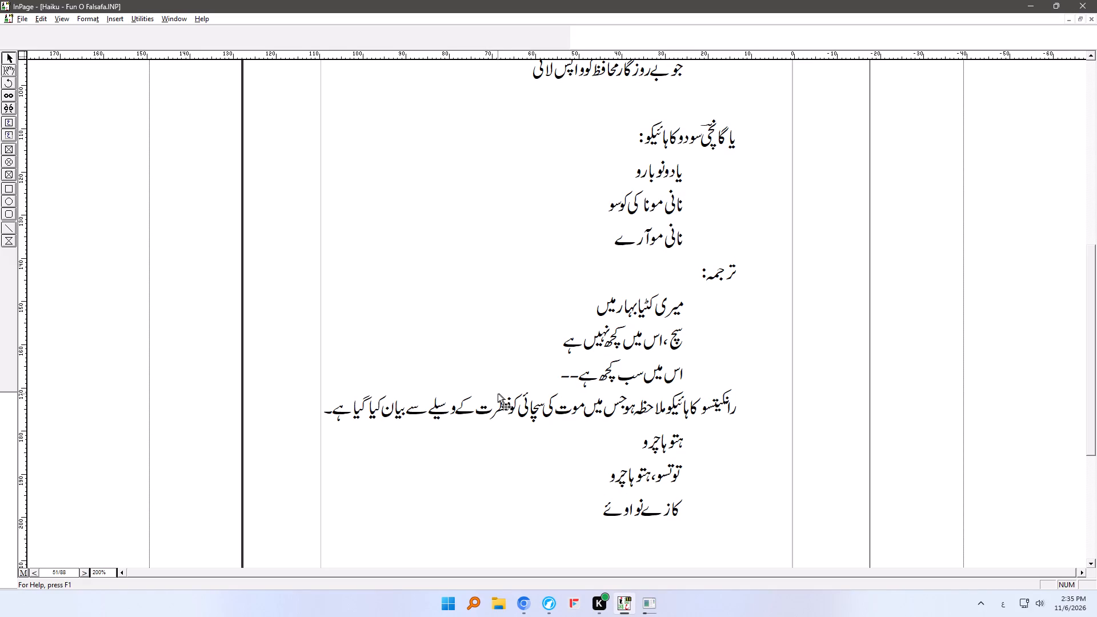
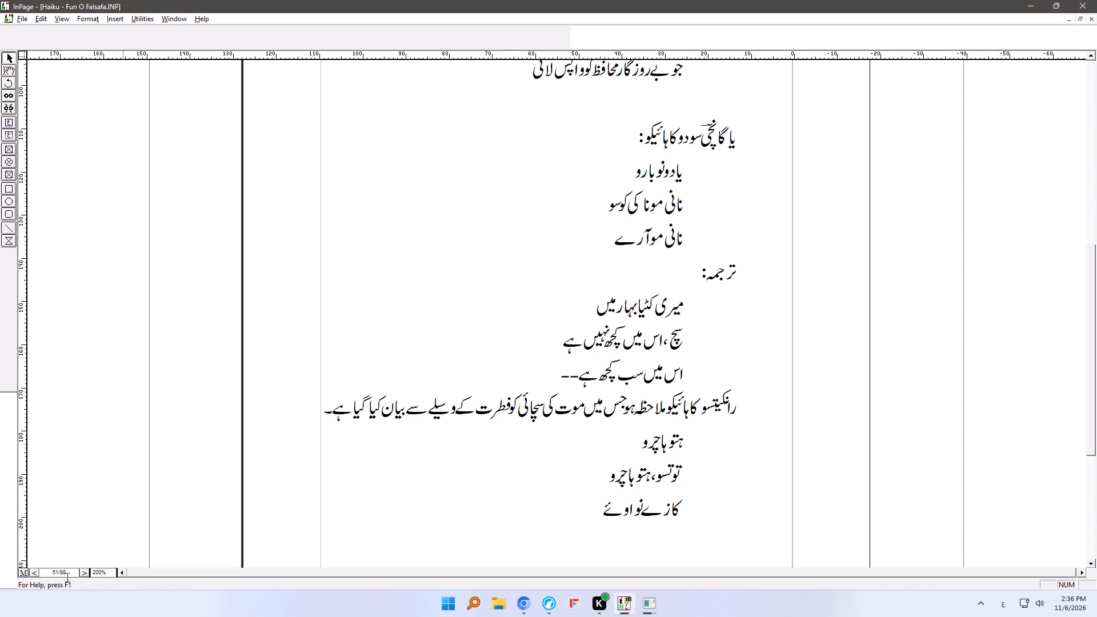
Review the book's last page, page 88, and the title page, page 1.
{"action": "left_click_drag", "start_coordinate": [67, 575], "coordinate": [45, 575]}
{"action": "type", "text": "88"}
{"action": "key", "text": "Return"}
{"action": "right_click_drag", "start_coordinate": [431, 319], "coordinate": [422, 423], "text": "ctrl"}
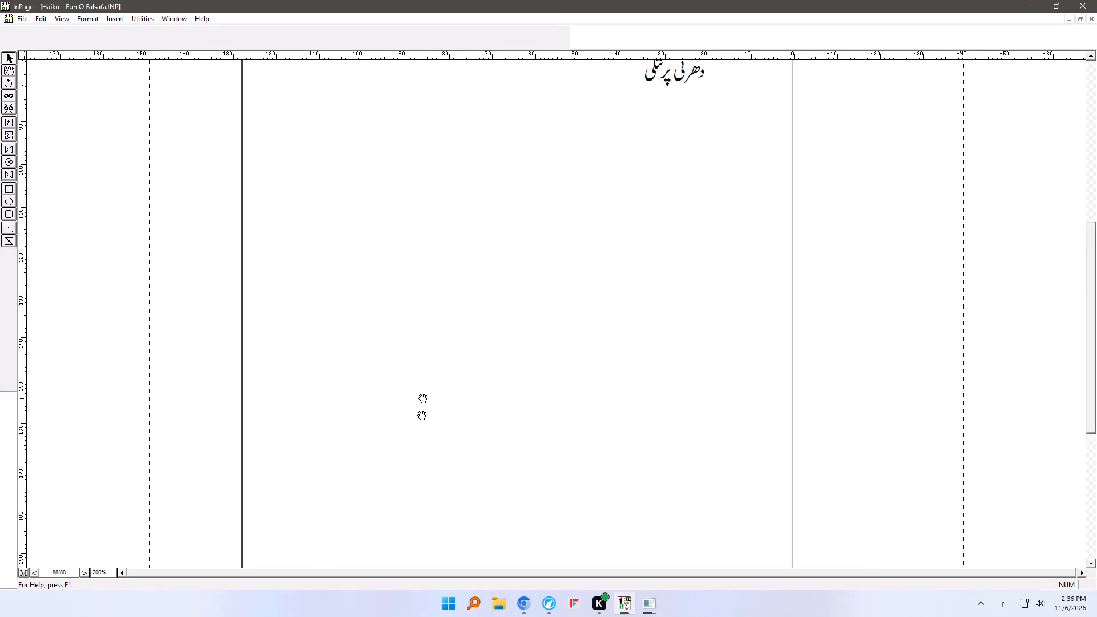
{"action": "right_click_drag", "start_coordinate": [422, 423], "coordinate": [423, 553], "text": "ctrl"}
{"action": "right_click_drag", "start_coordinate": [429, 412], "coordinate": [414, 486], "text": "ctrl"}
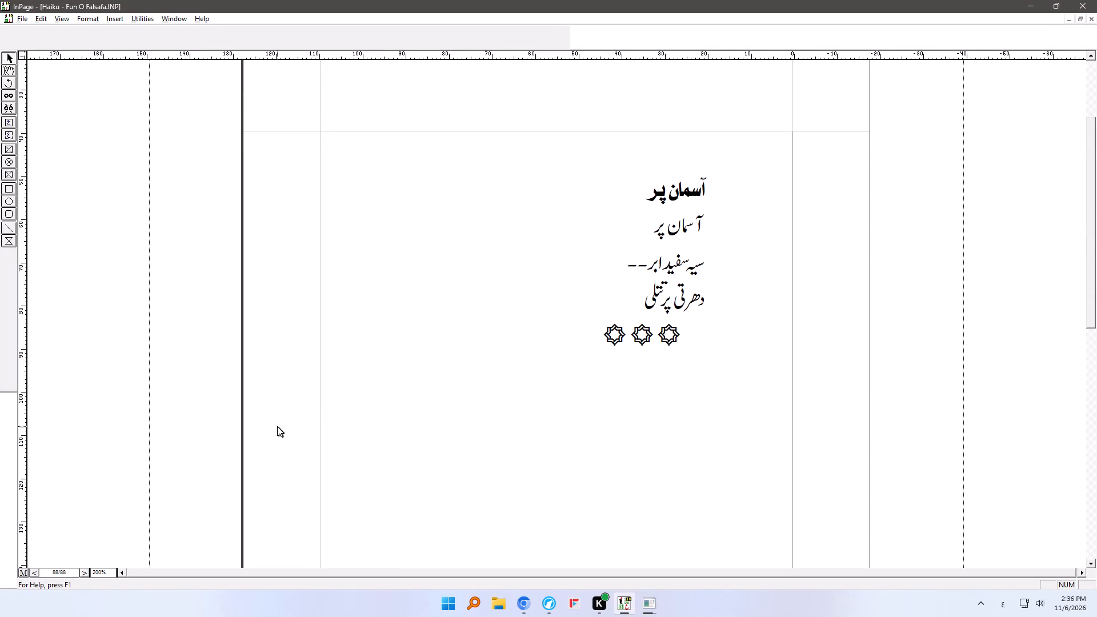
{"action": "left_click_drag", "start_coordinate": [69, 571], "coordinate": [45, 571]}
{"action": "key", "text": "1"}
{"action": "key", "text": "Return"}
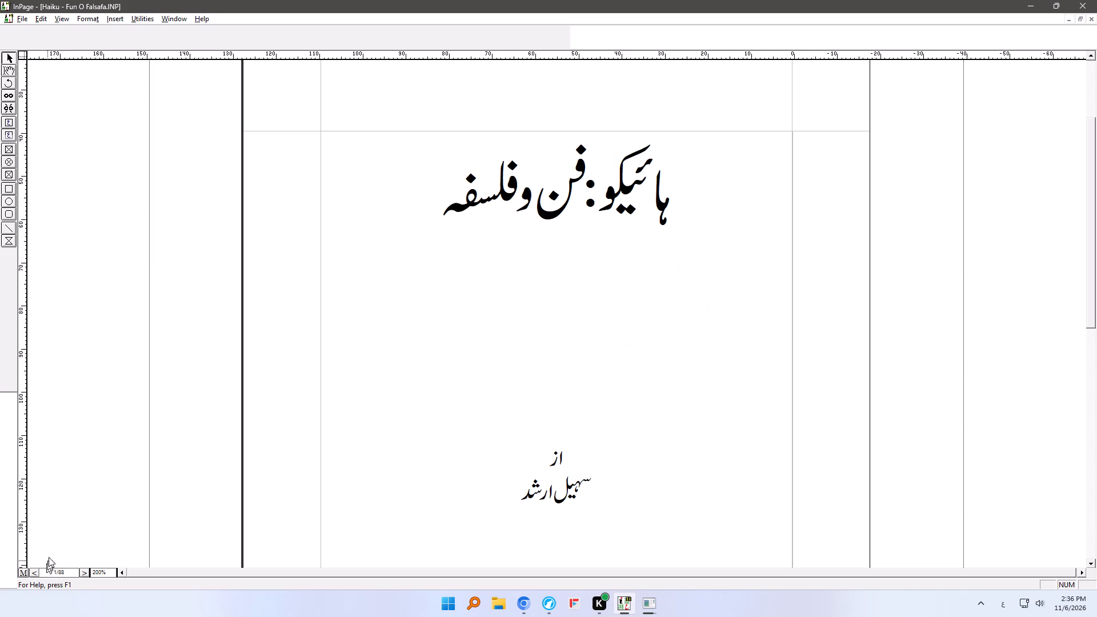
{"action": "right_click_drag", "start_coordinate": [342, 420], "coordinate": [317, 221], "text": "ctrl"}
{"action": "right_click_drag", "start_coordinate": [317, 424], "coordinate": [309, 262], "text": "ctrl"}
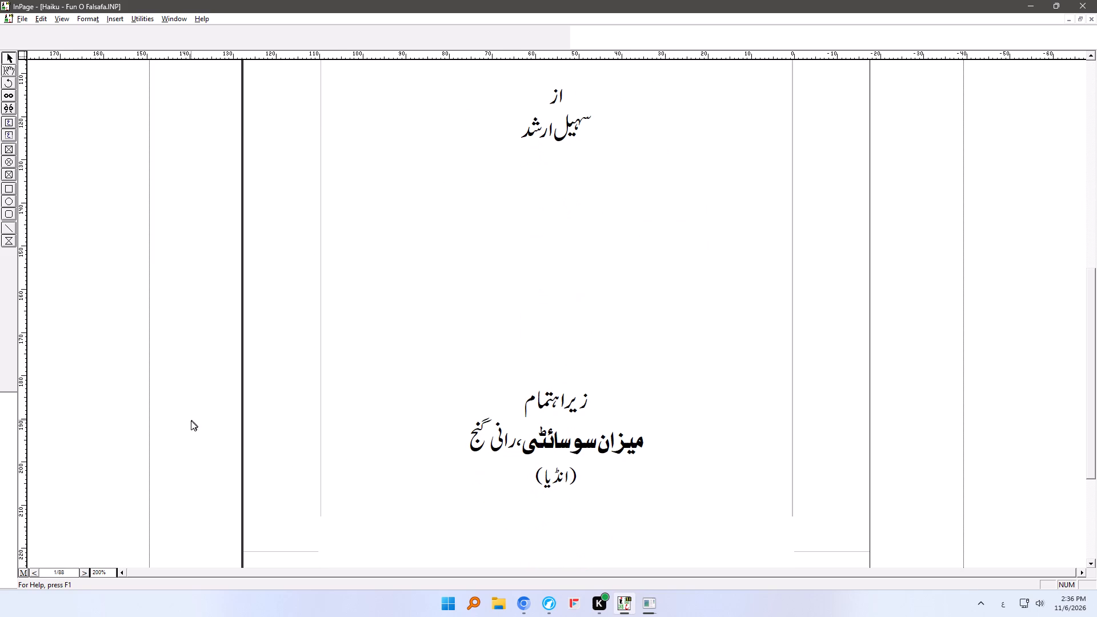
Delete the publisher entry (ناشر) together with its phone line from the book details on page 2.
{"action": "left_click", "coordinate": [34, 576]}
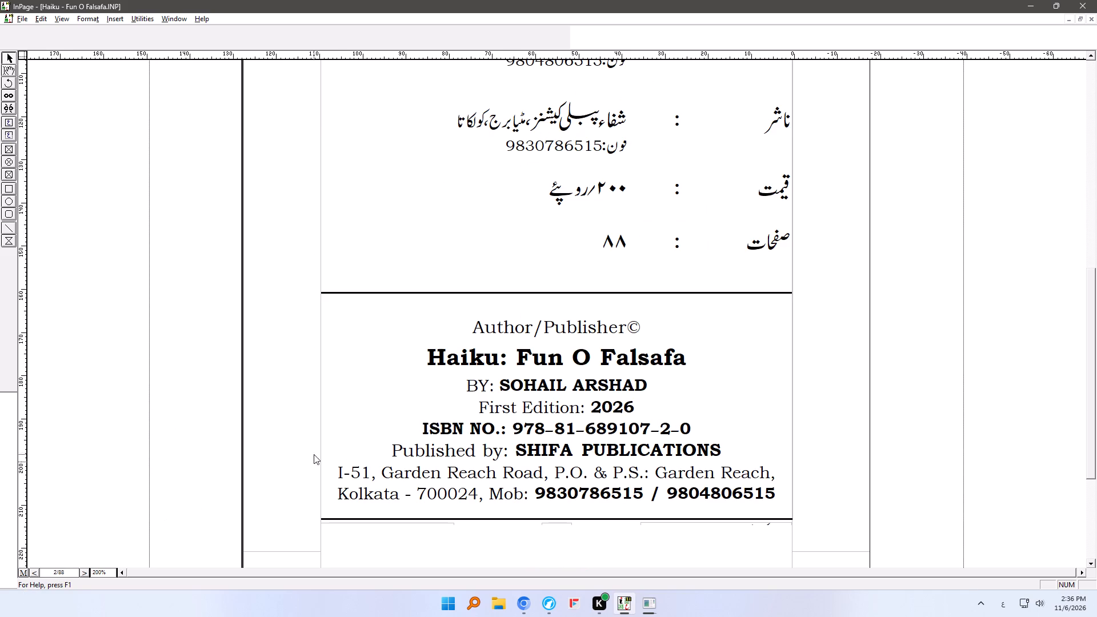
{"action": "right_click_drag", "start_coordinate": [521, 247], "coordinate": [480, 509], "text": "ctrl"}
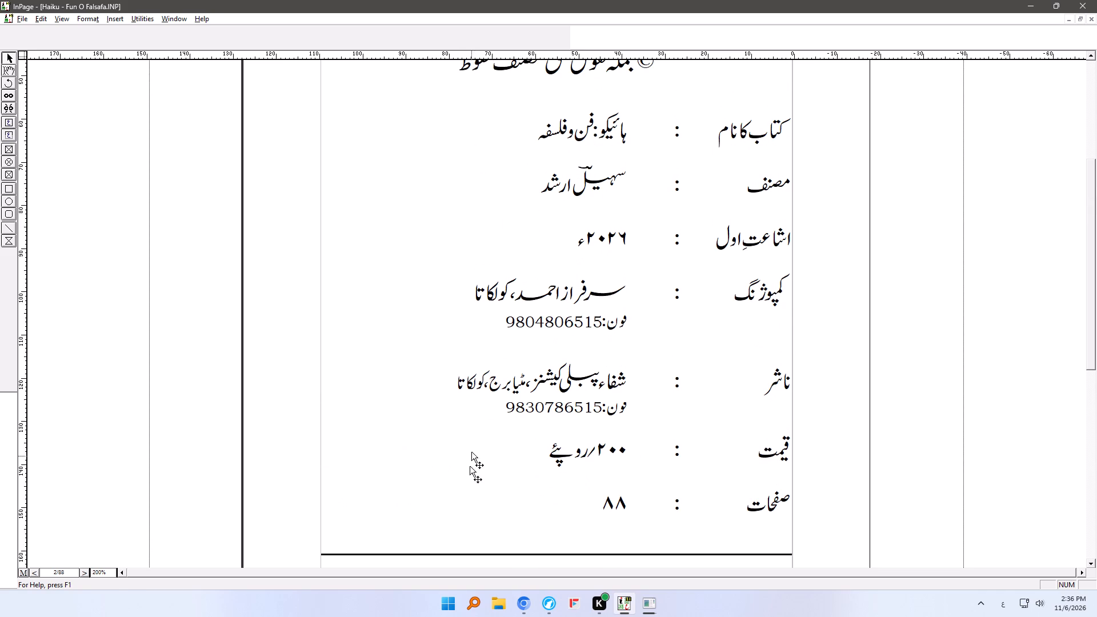
{"action": "right_click_drag", "start_coordinate": [511, 472], "coordinate": [501, 347], "text": "ctrl"}
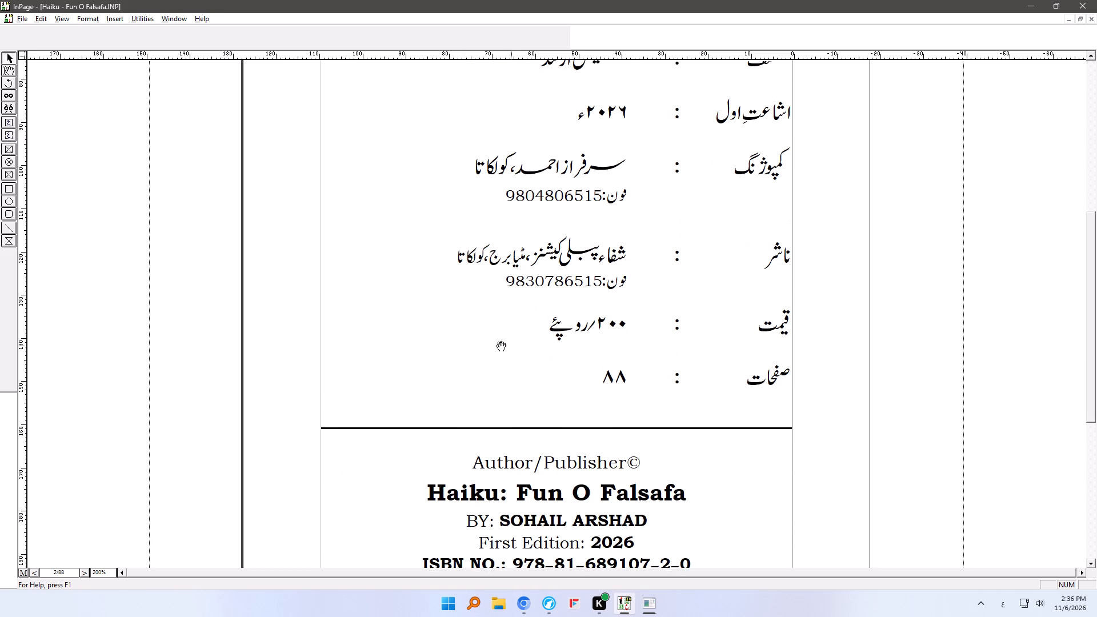
{"action": "right_click_drag", "start_coordinate": [501, 347], "coordinate": [501, 350], "text": "ctrl"}
{"action": "left_click", "coordinate": [10, 70]}
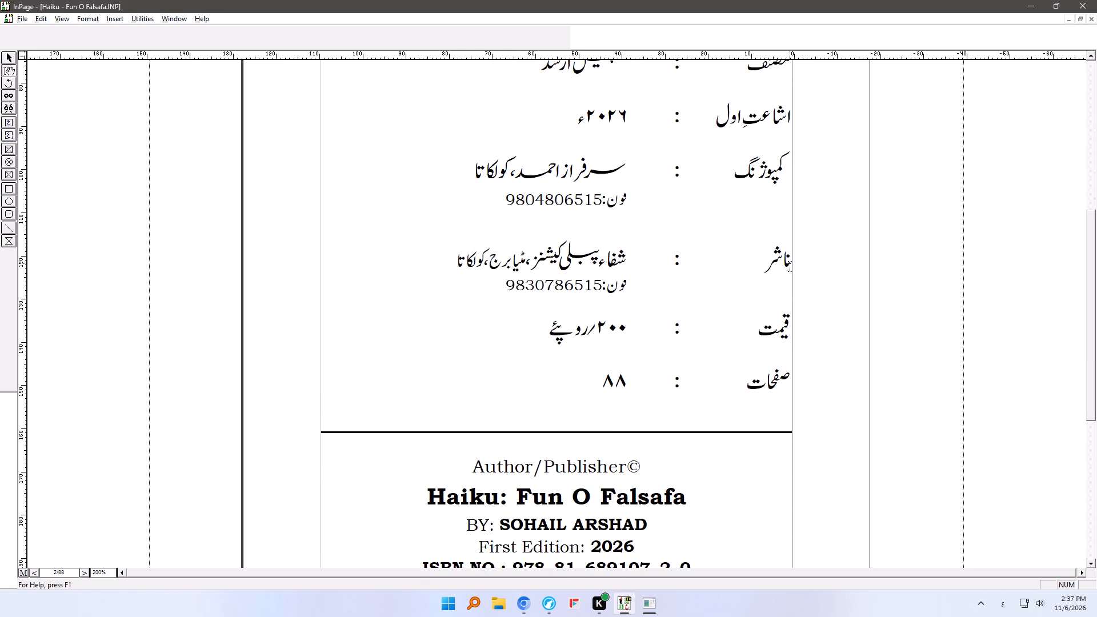
{"action": "left_click_drag", "start_coordinate": [790, 262], "coordinate": [563, 286]}
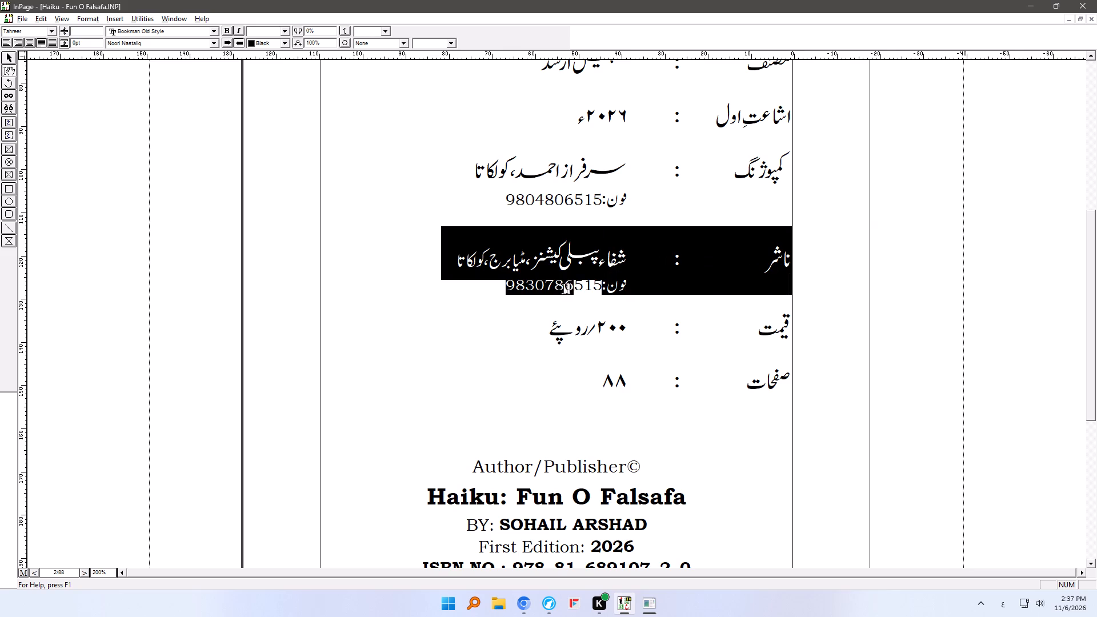
{"action": "left_click_drag", "start_coordinate": [563, 286], "coordinate": [506, 287]}
{"action": "key", "text": "Delete"}
{"action": "key", "text": "Delete"}
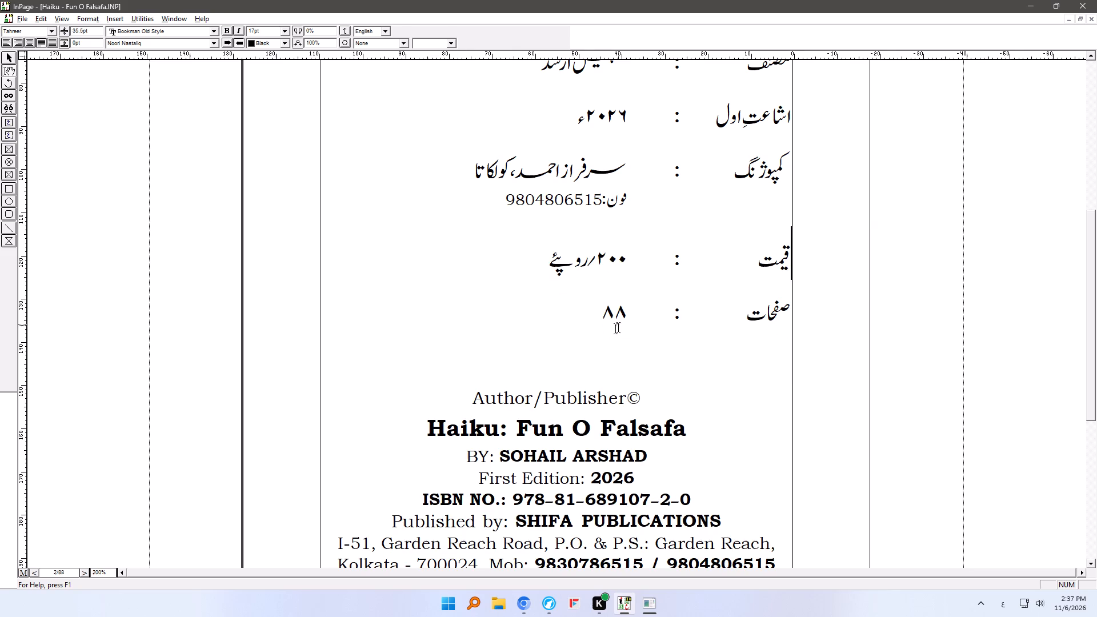
Add a "مطبع" row with an aligned colon below the صفحات row on page 2, leaving one blank line between them.
{"action": "left_click", "coordinate": [584, 316]}
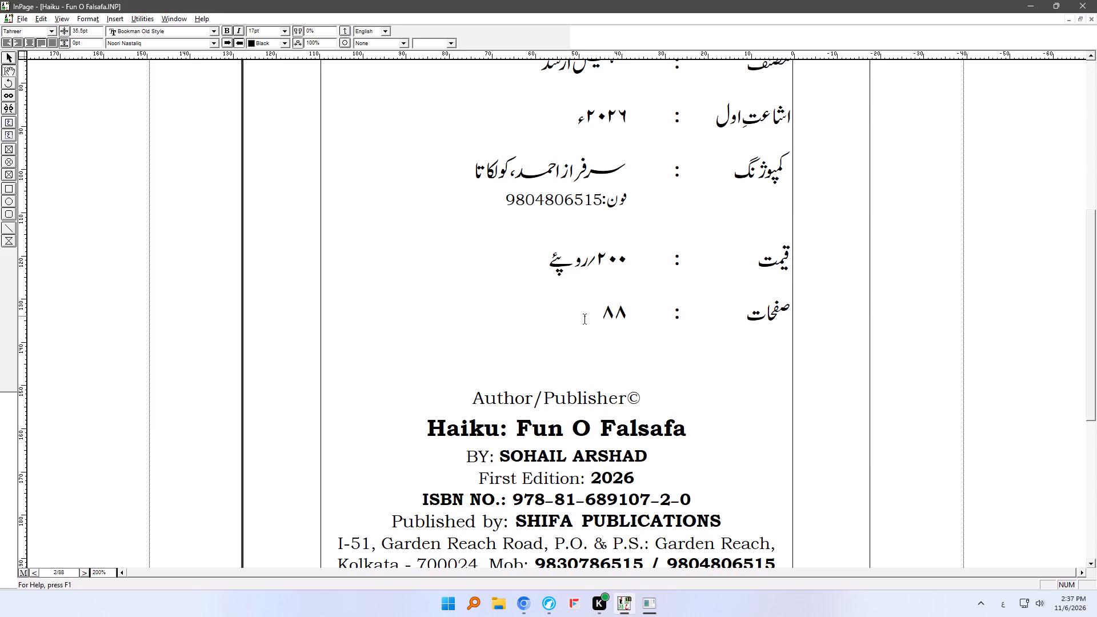
{"action": "key", "text": "End"}
{"action": "key", "text": "Return"}
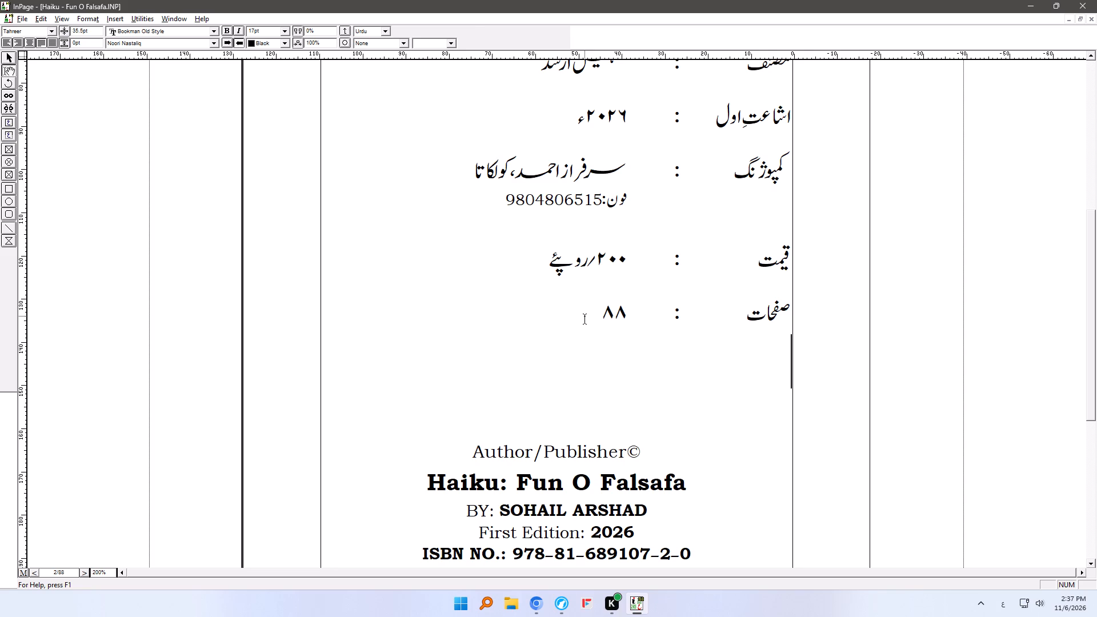
{"action": "key", "text": "Return"}
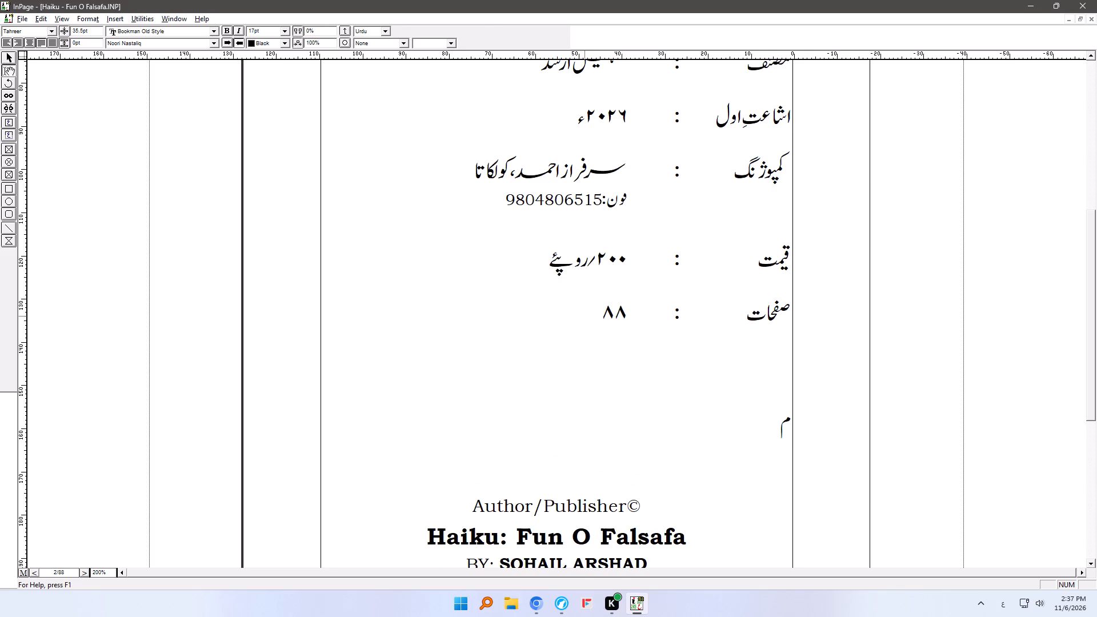
{"action": "type", "text": "طبع"}
{"action": "key", "text": "Tab"}
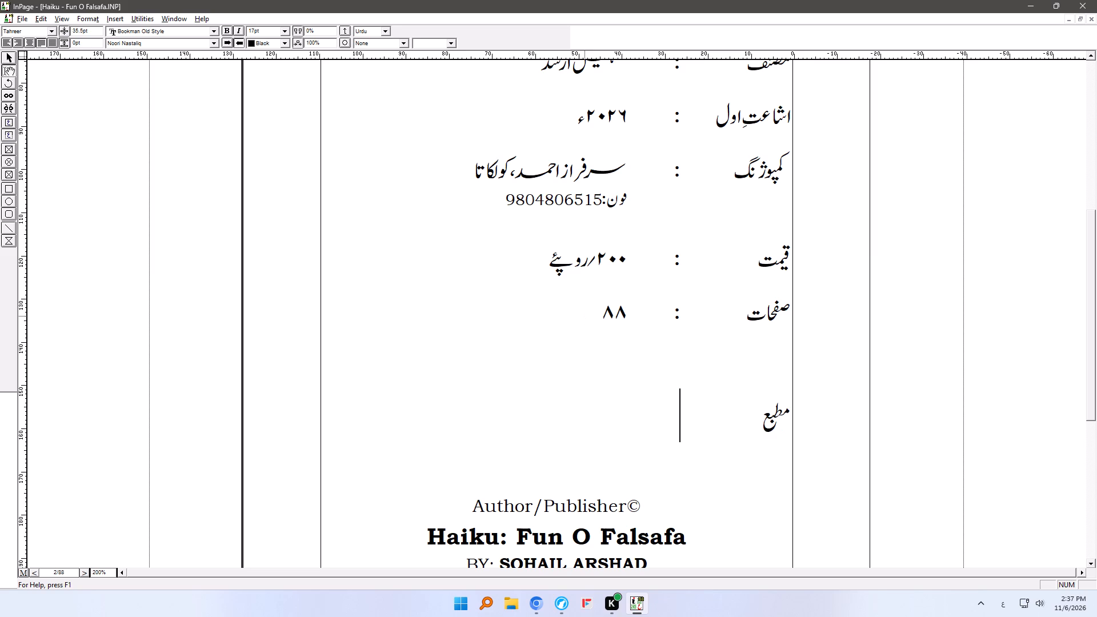
{"action": "key", "text": "shift+colon"}
{"action": "key", "text": "Tab"}
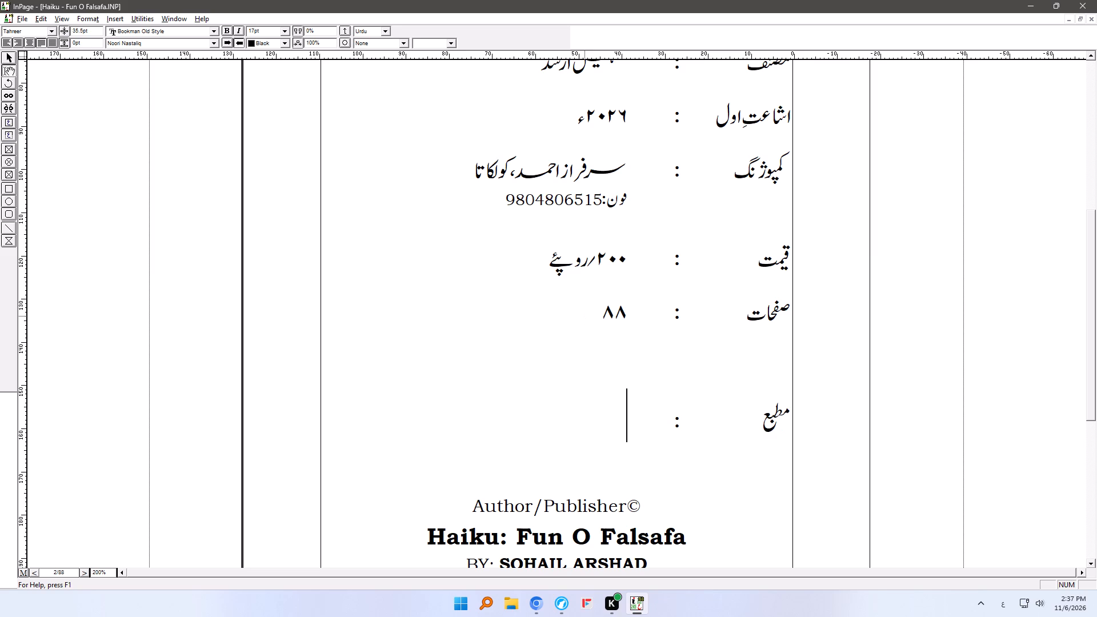
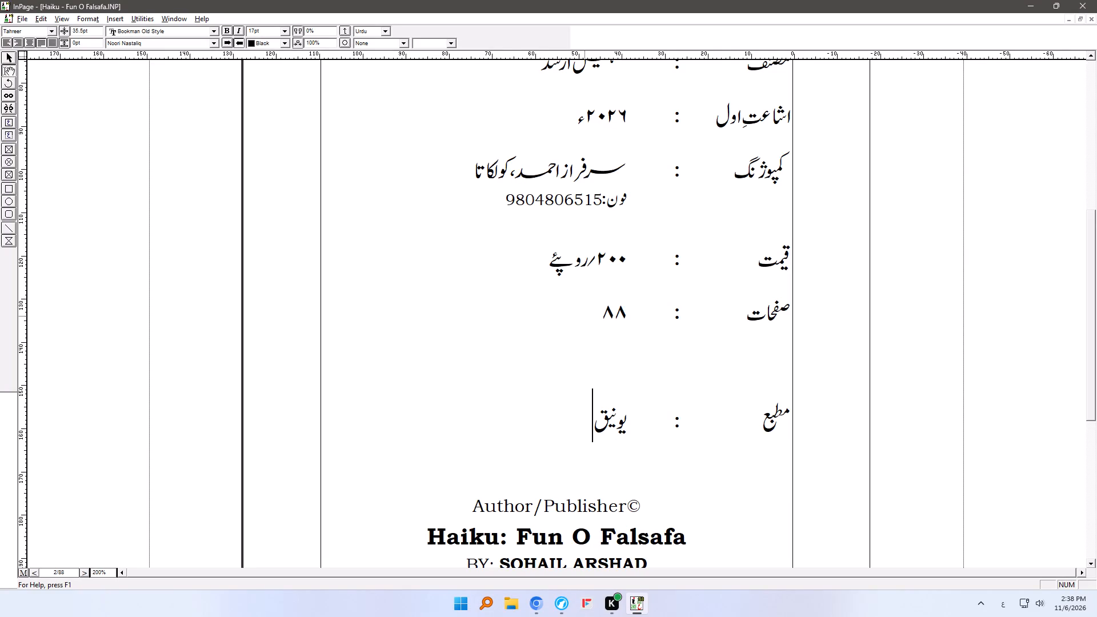
Complete the مطبع entry on page 2 so it reads یونیک ڈیجیٹل پرنٹ، کلکتہ.
{"action": "key", "text": "BackSpace"}
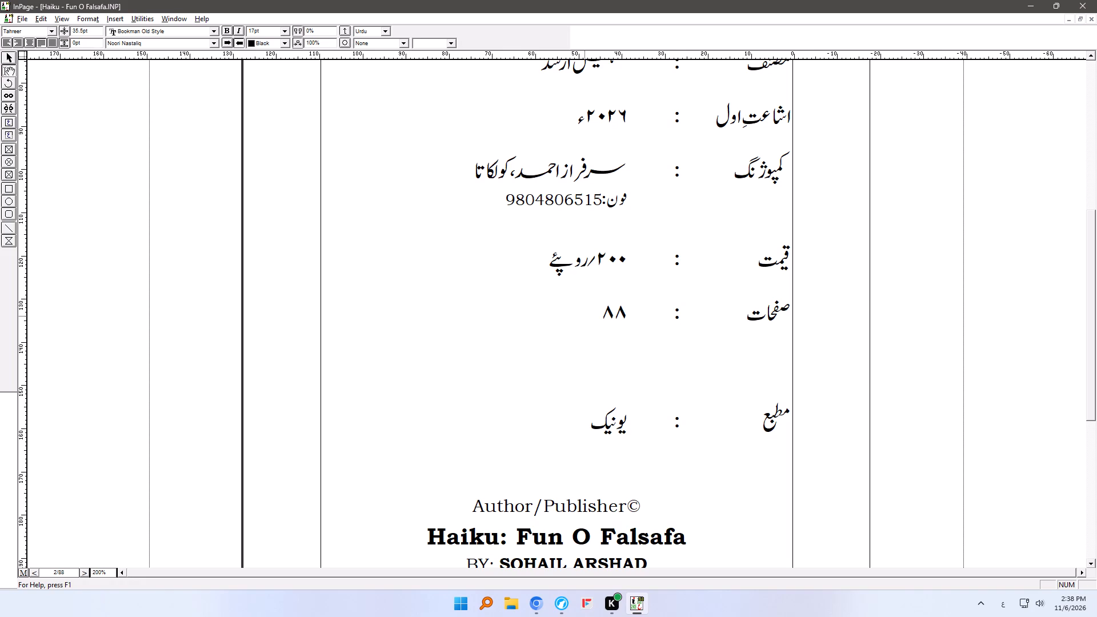
{"action": "key", "text": "space"}
{"action": "type", "text": "ڈیجی"}
{"action": "type", "text": "ٹل"}
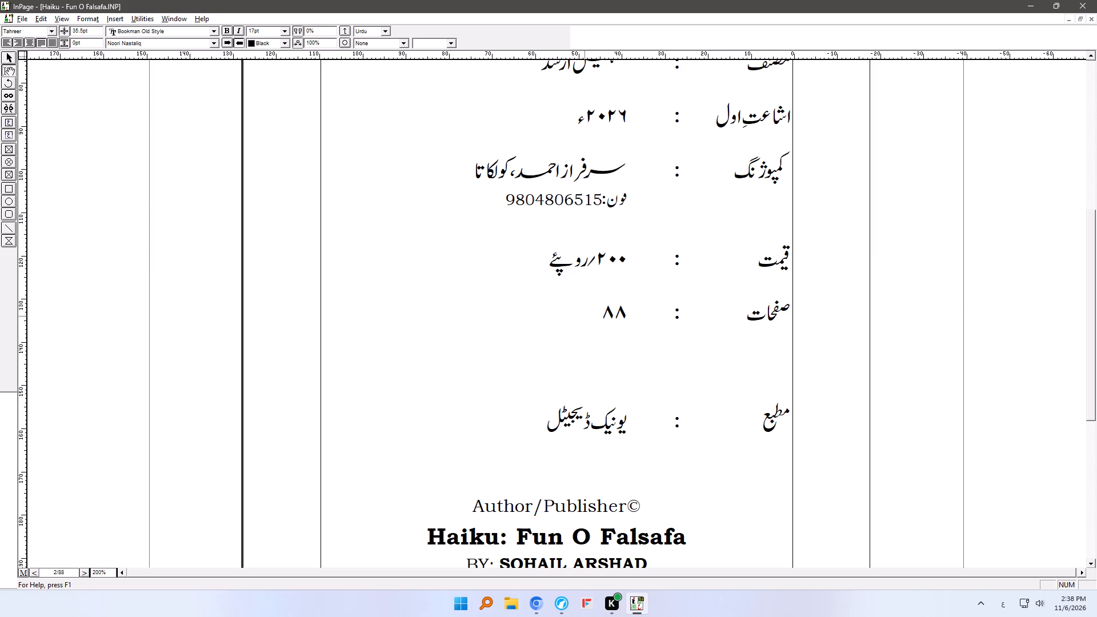
{"action": "key", "text": "space"}
{"action": "type", "text": "پرنٹ"}
{"action": "type", "text": "،"}
{"action": "key", "text": "space"}
{"action": "type", "text": "کلکتہ"}
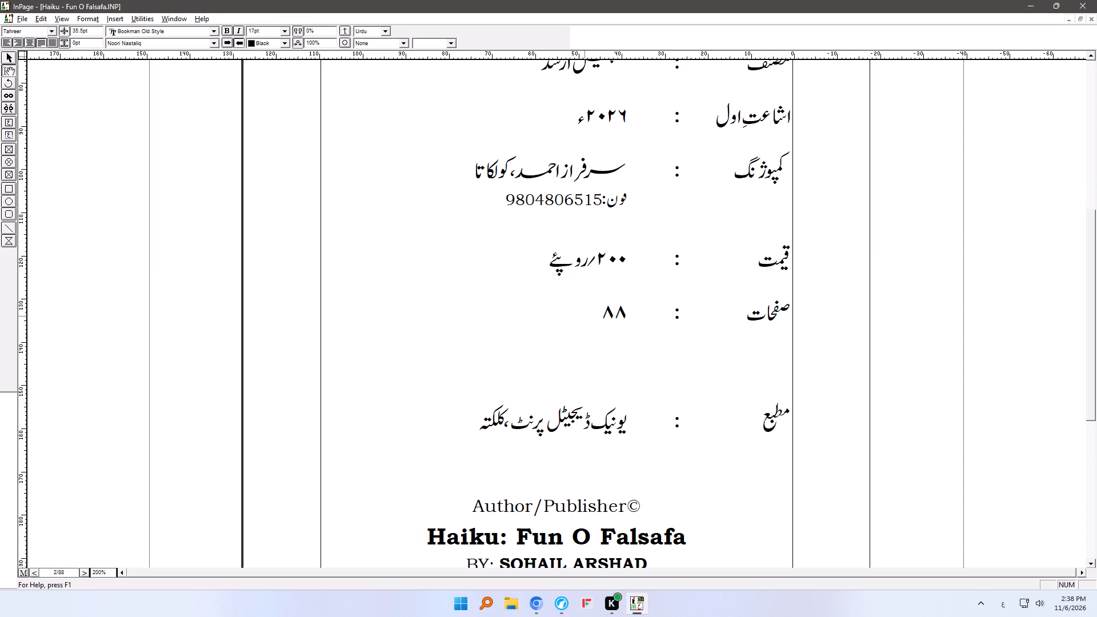
Delete the blank line between the صفحات and مطبع rows on page 2.
{"action": "left_click", "coordinate": [757, 287]}
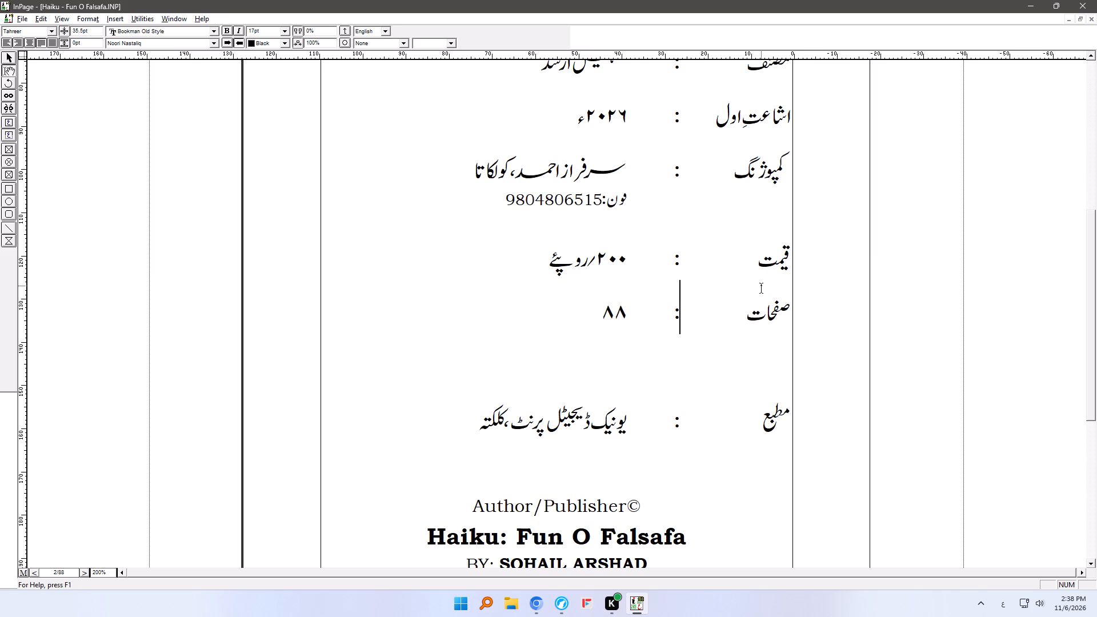
{"action": "left_click", "coordinate": [764, 278]}
{"action": "left_click_drag", "start_coordinate": [776, 312], "coordinate": [733, 312]}
{"action": "left_click", "coordinate": [753, 350]}
{"action": "key", "text": "Delete"}
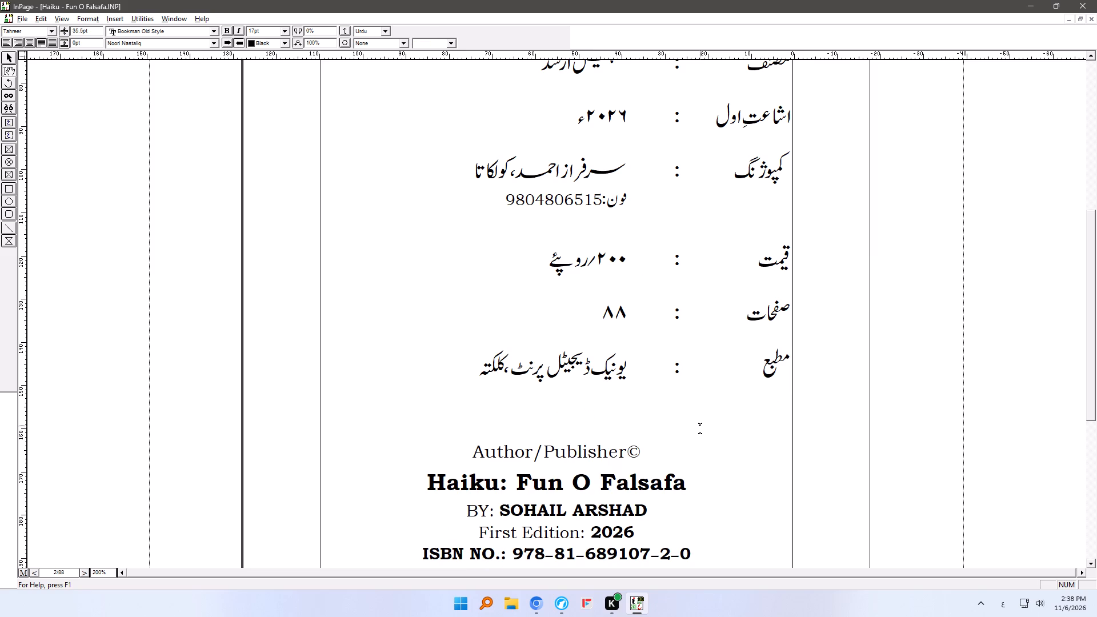
Move the empty white box below the Author/Publisher block on page 2 up to 211.77 mm, over the lower rule.
{"action": "left_click", "coordinate": [8, 58]}
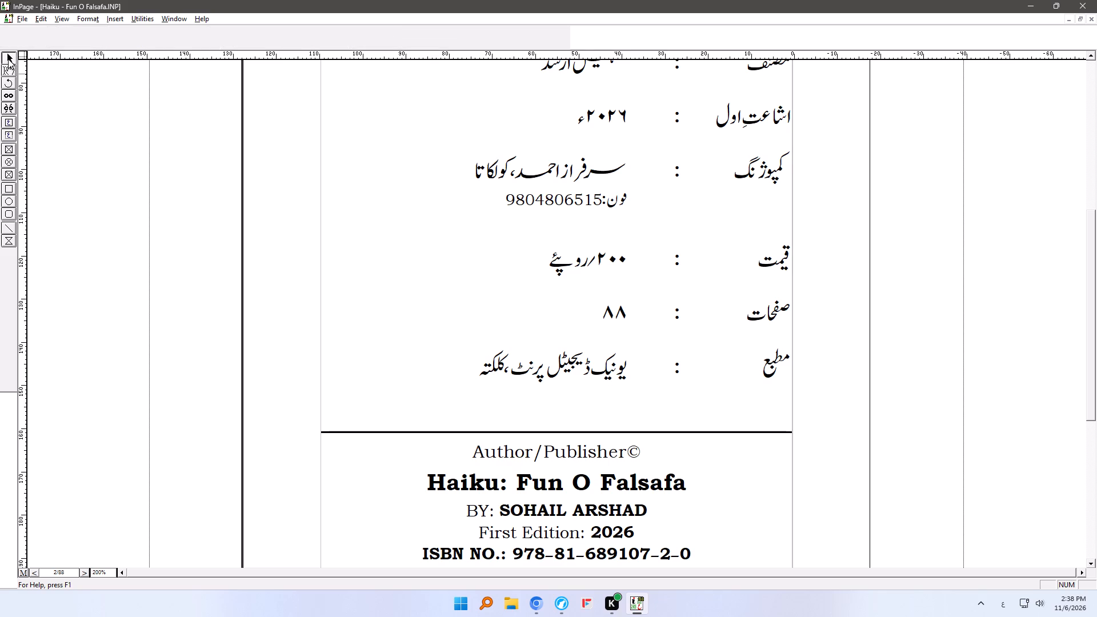
{"action": "right_click_drag", "start_coordinate": [447, 474], "coordinate": [446, 197], "text": "ctrl"}
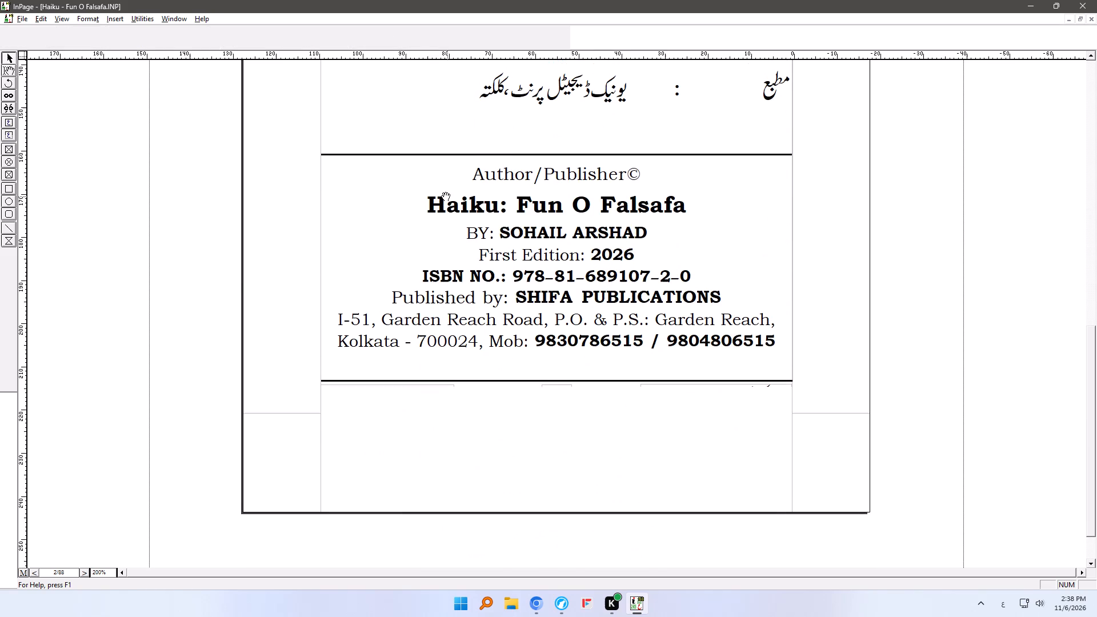
{"action": "right_click_drag", "start_coordinate": [446, 197], "coordinate": [445, 222], "text": "ctrl"}
{"action": "left_click", "coordinate": [451, 434]}
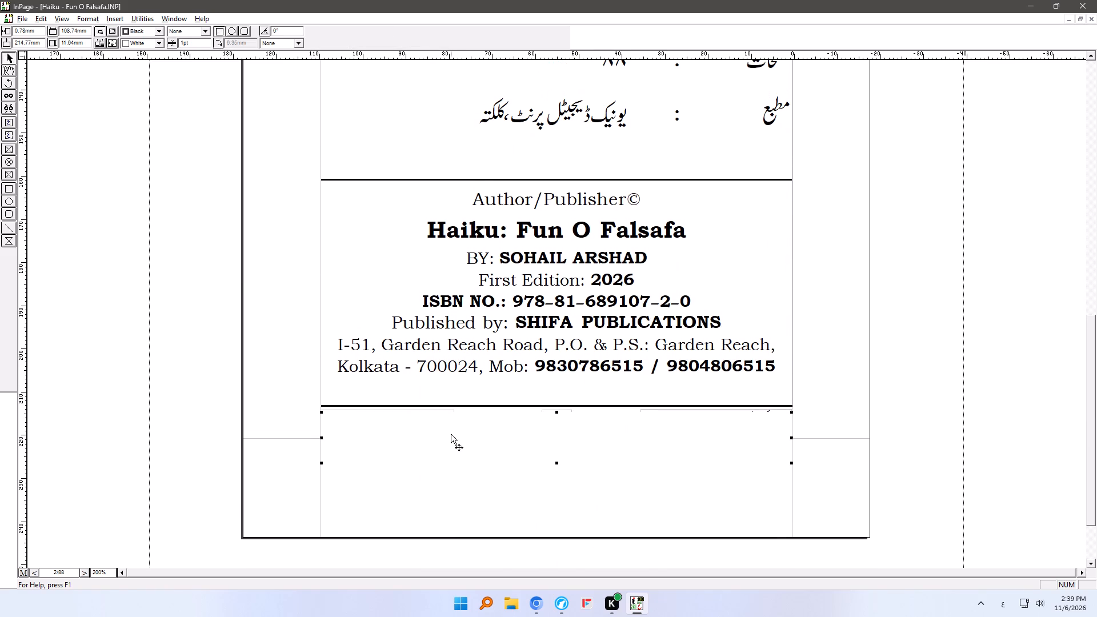
{"action": "key", "text": "Up"}
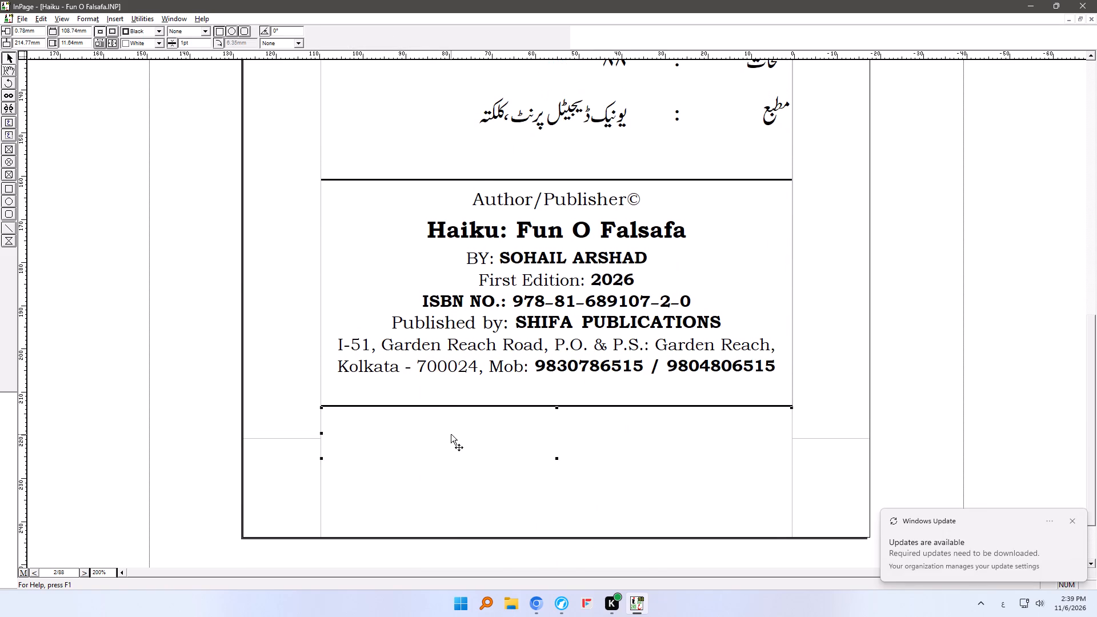
{"action": "key", "text": "Up"}
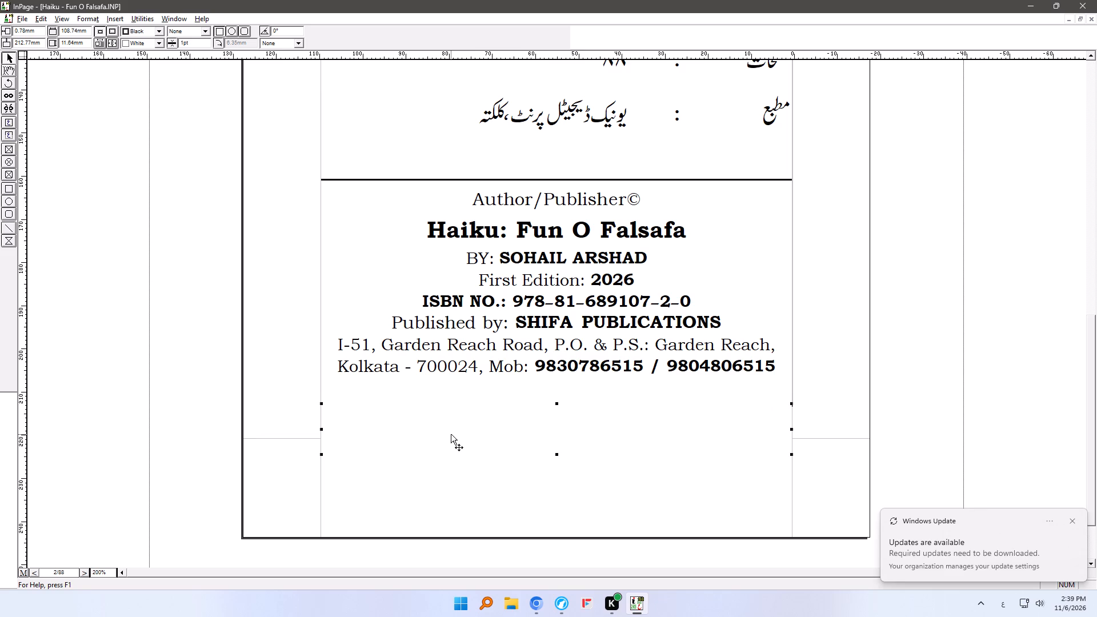
{"action": "key", "text": "Up"}
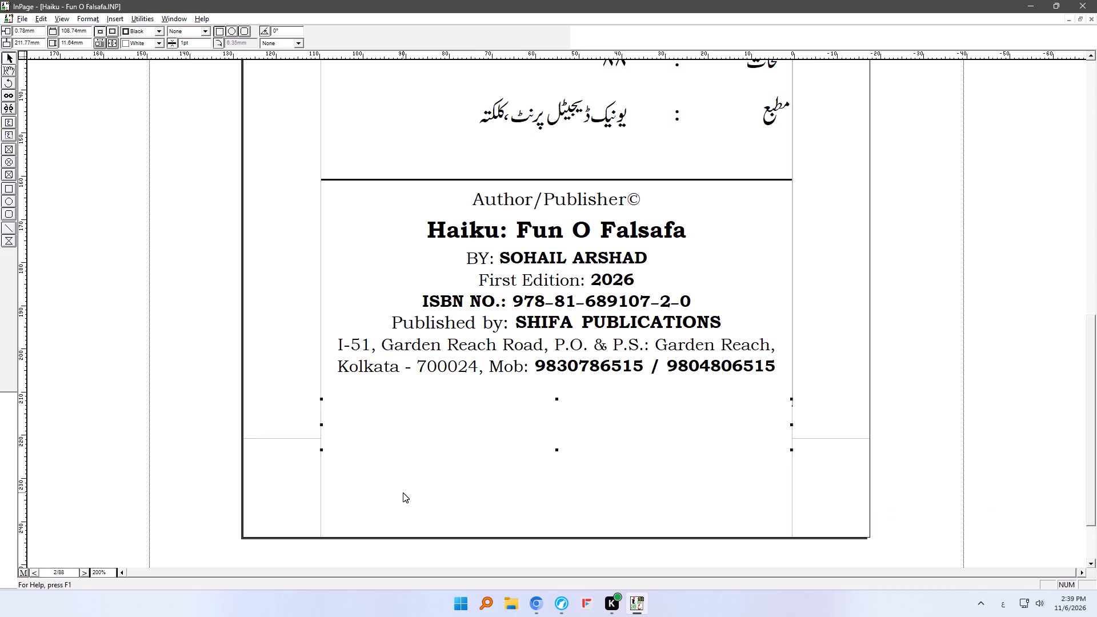
Copy the white box and go to page 1.
{"action": "key", "text": "ctrl+c"}
{"action": "left_click", "coordinate": [82, 574]}
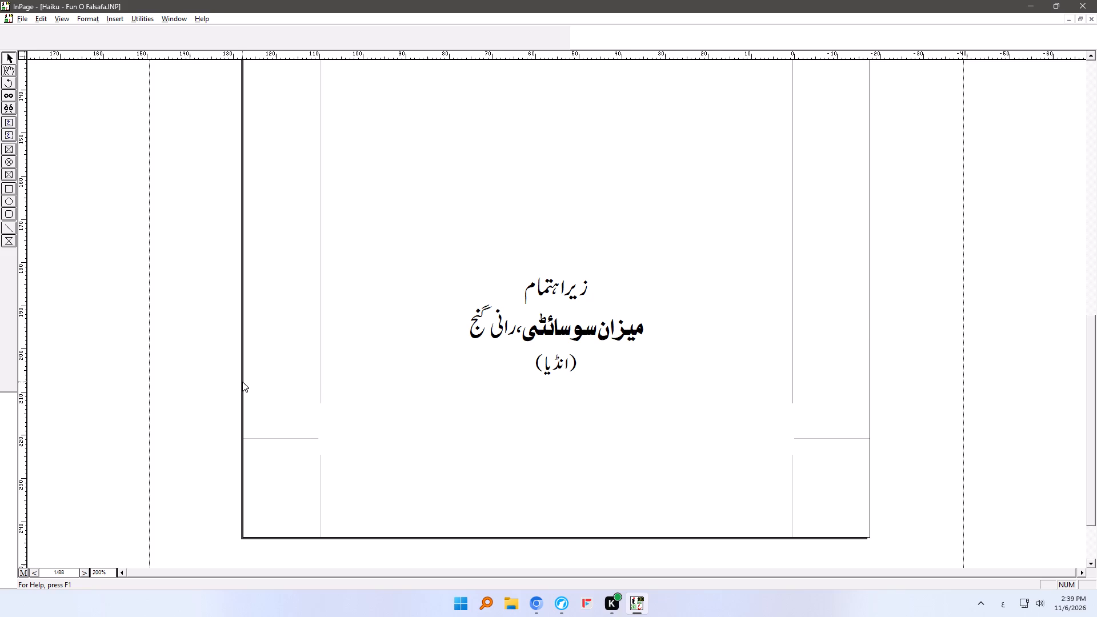
Save the book document.
{"action": "key", "text": "ctrl+s"}
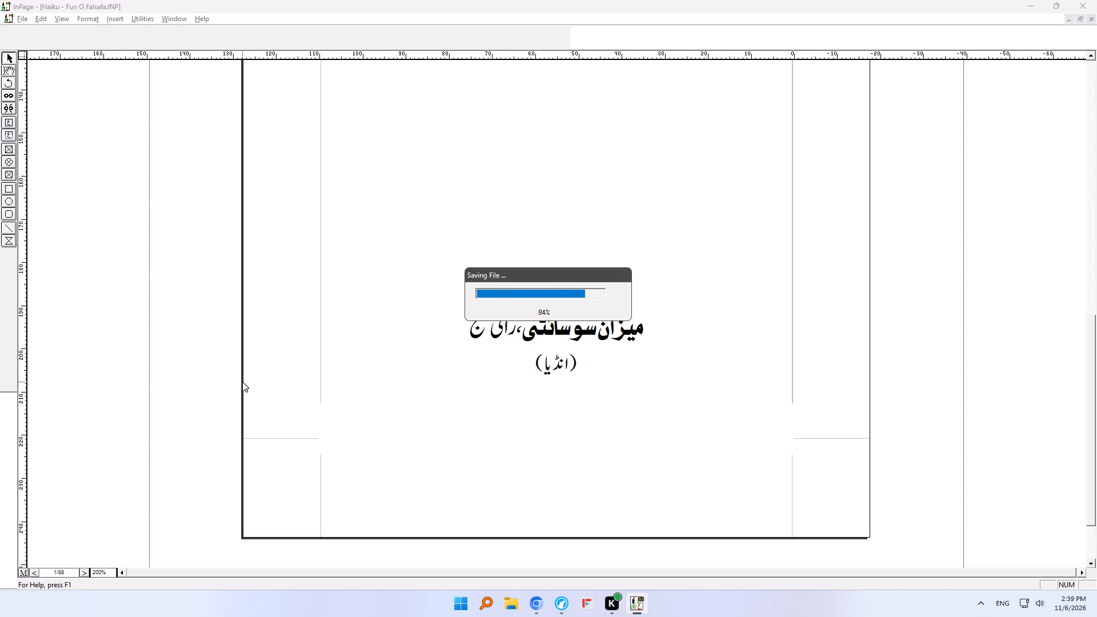
Print all pages of the book to PDF24 in black and white with the paper size set to 145 mm x 227mm.
{"action": "left_click", "coordinate": [23, 21]}
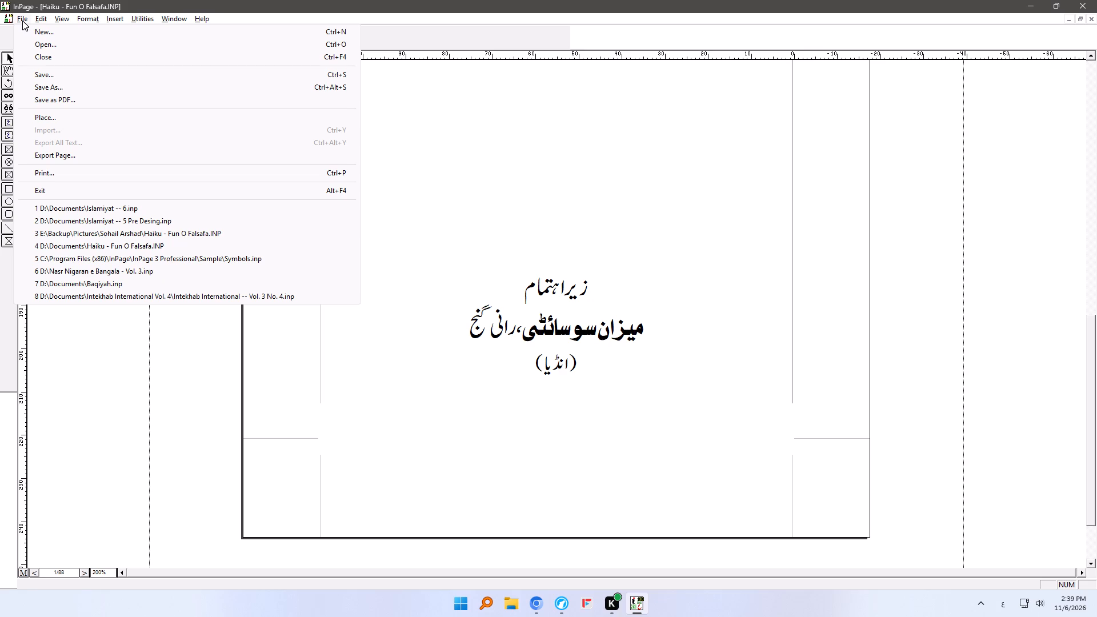
{"action": "left_click", "coordinate": [57, 177]}
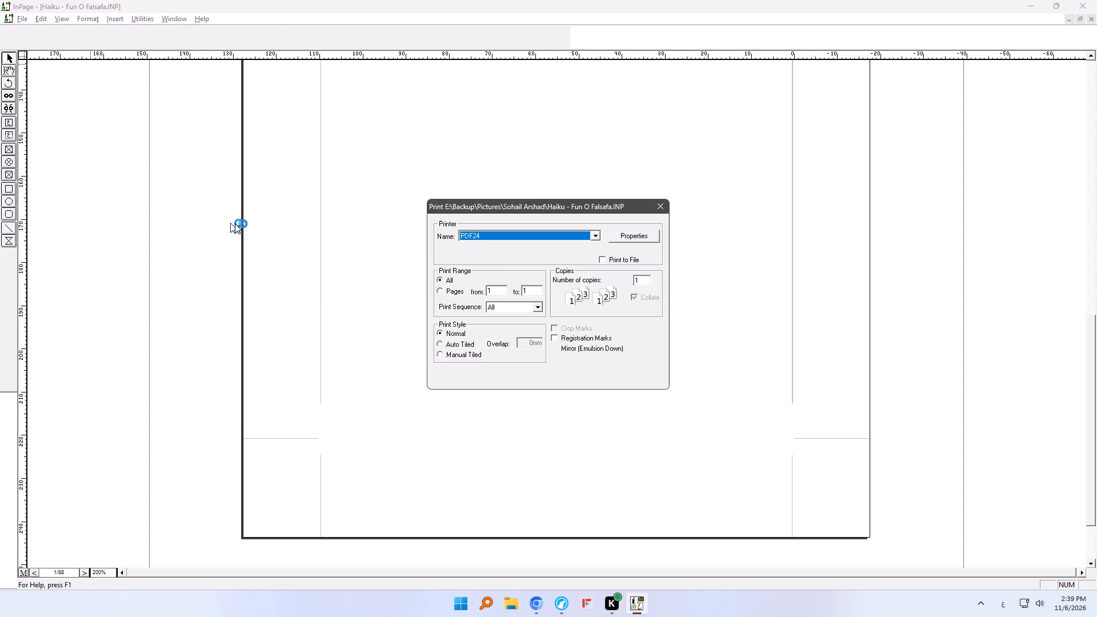
{"action": "left_click", "coordinate": [627, 238]}
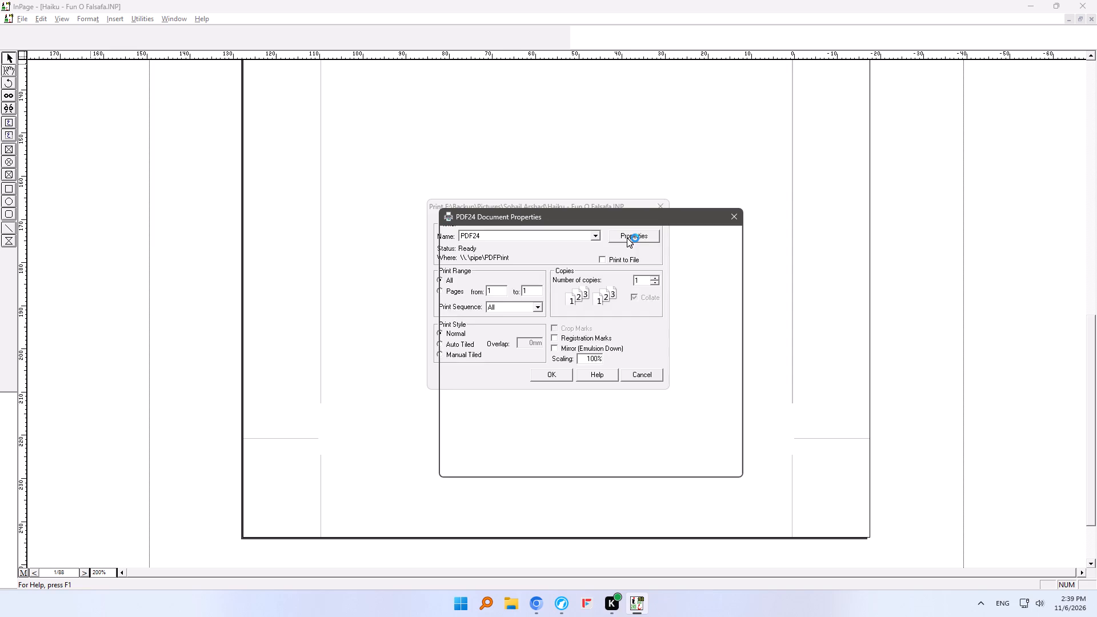
{"action": "left_click", "coordinate": [562, 278]}
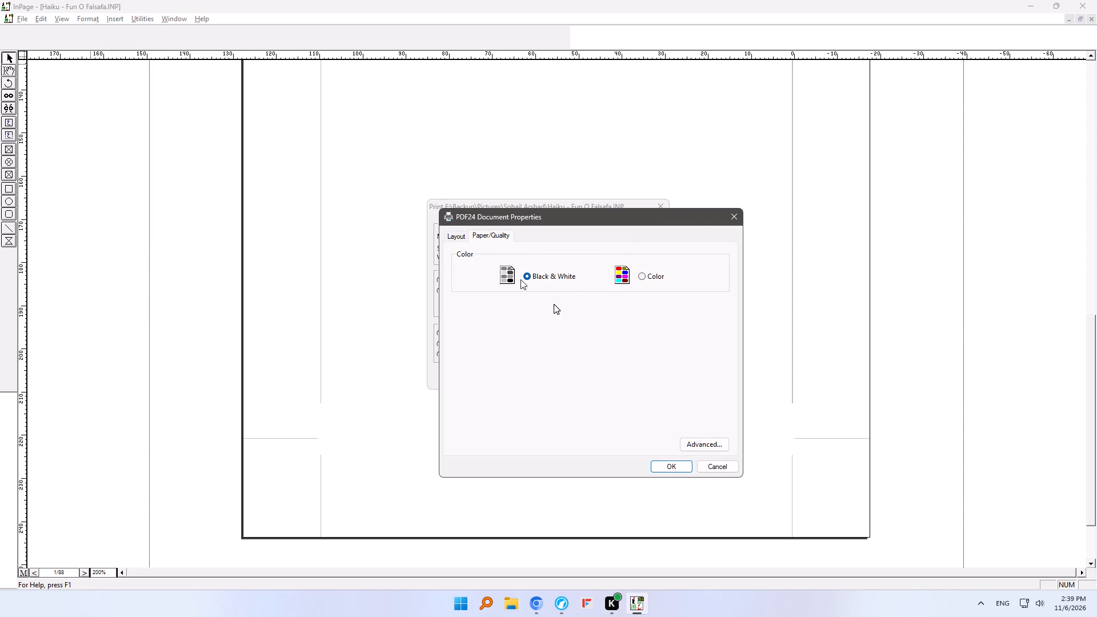
{"action": "left_click", "coordinate": [713, 443]}
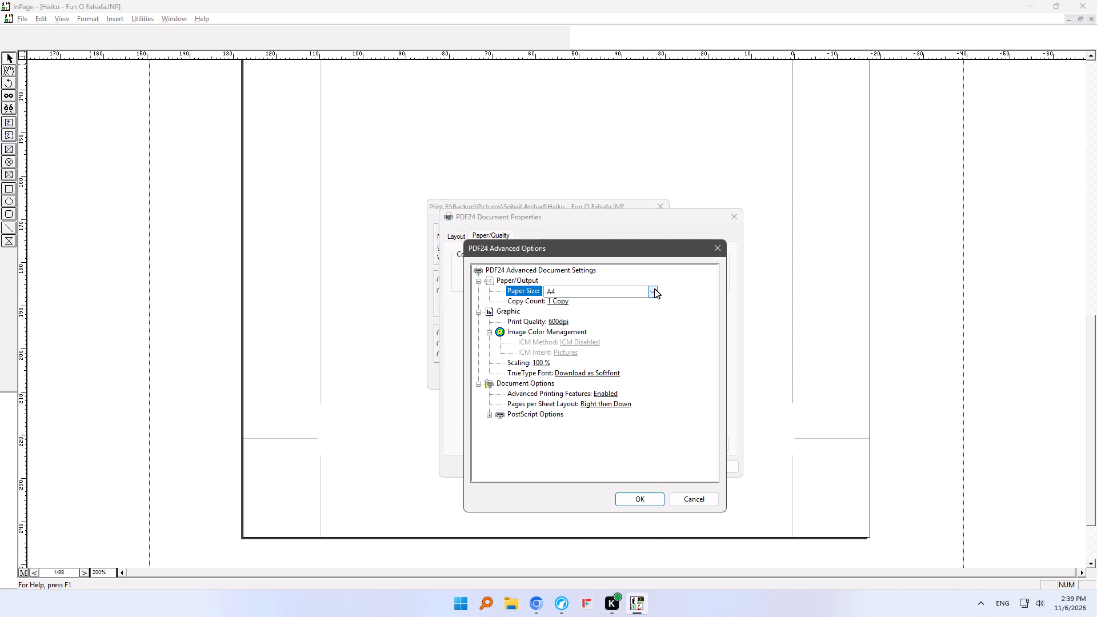
{"action": "left_click", "coordinate": [654, 289]}
{"action": "left_click", "coordinate": [655, 352]}
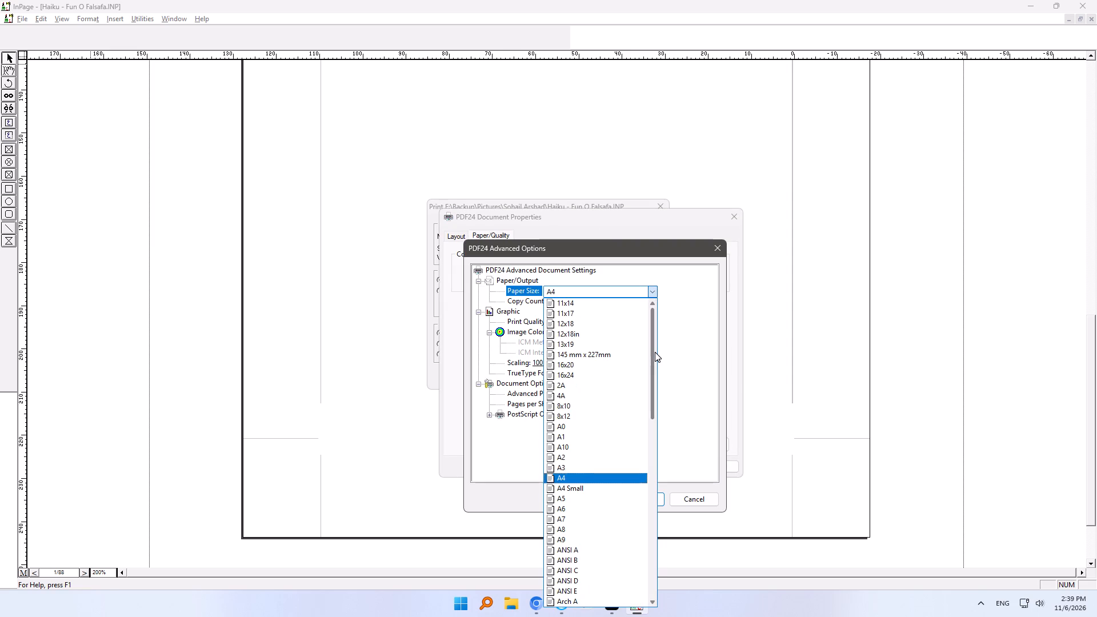
{"action": "left_click", "coordinate": [631, 352]}
{"action": "left_click", "coordinate": [642, 497]}
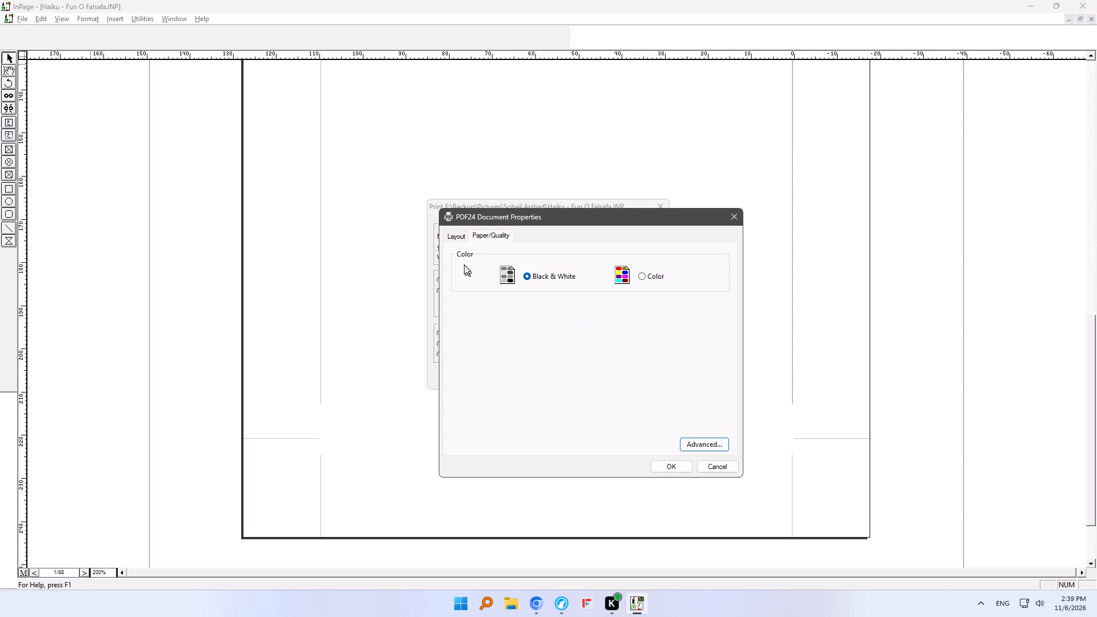
{"action": "left_click", "coordinate": [458, 236]}
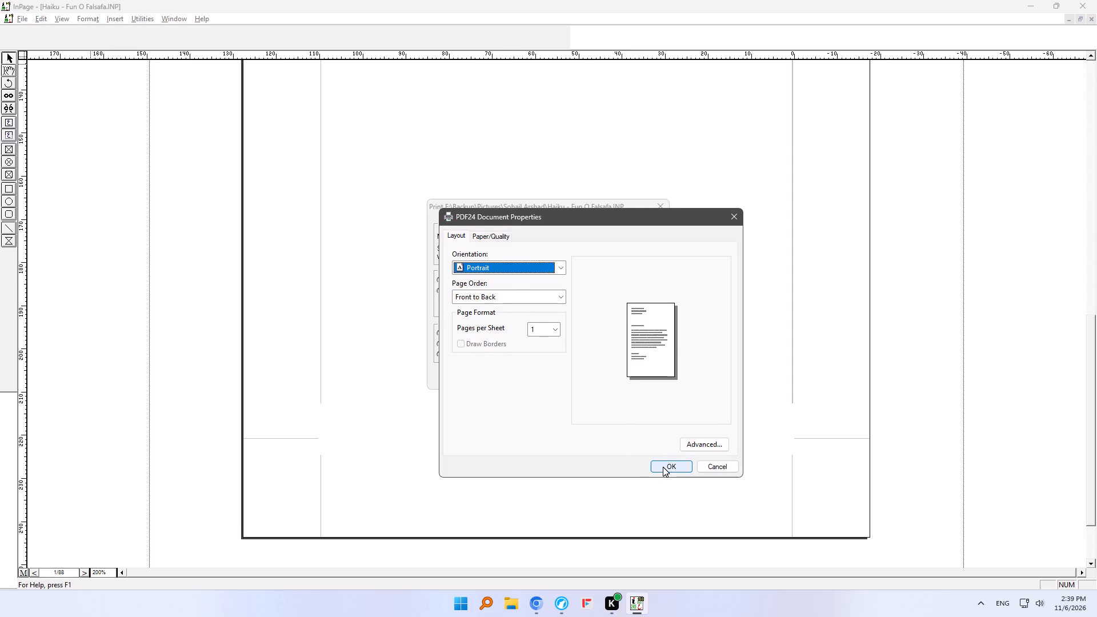
{"action": "left_click", "coordinate": [663, 467]}
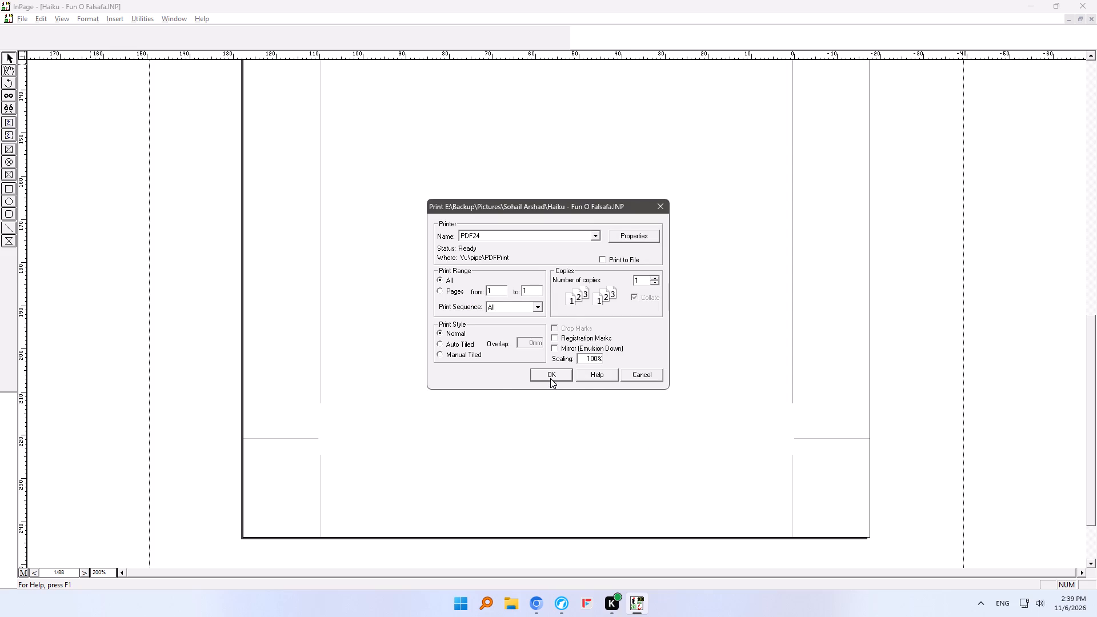
{"action": "left_click", "coordinate": [550, 378]}
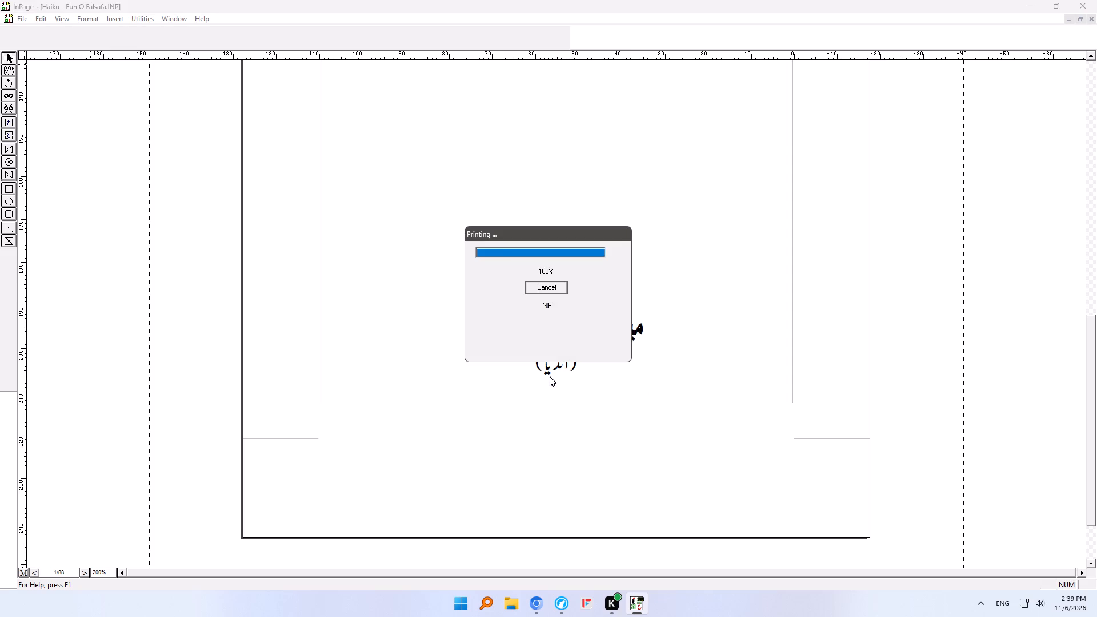
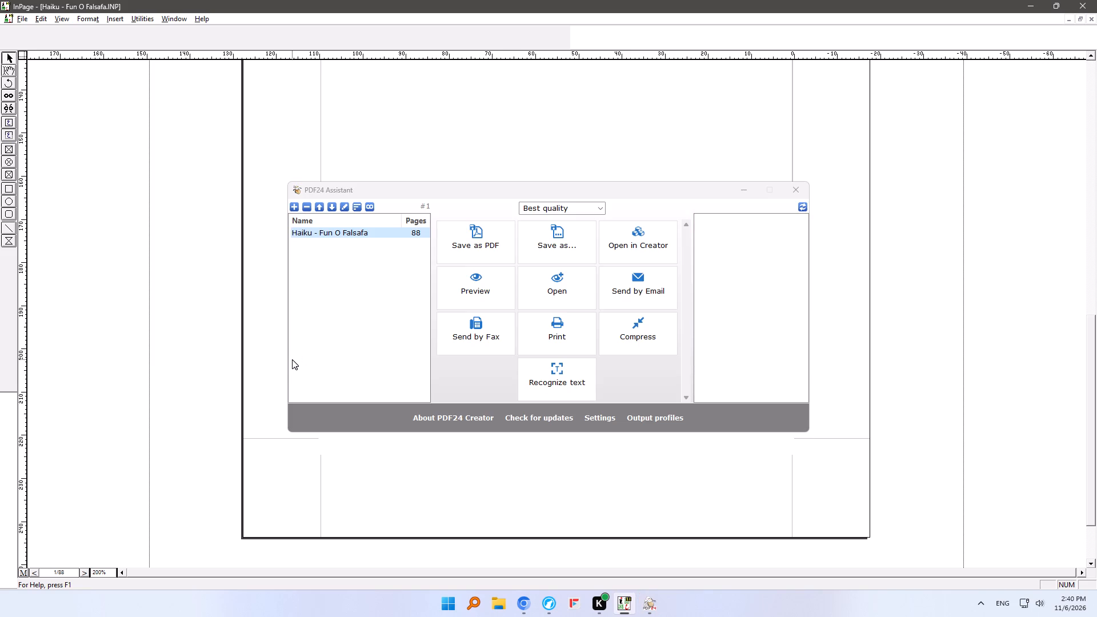
Save the print job as Haiku - Fun O Falsafa.pdf in the author's folder, replacing the existing file.
{"action": "left_click", "coordinate": [462, 245]}
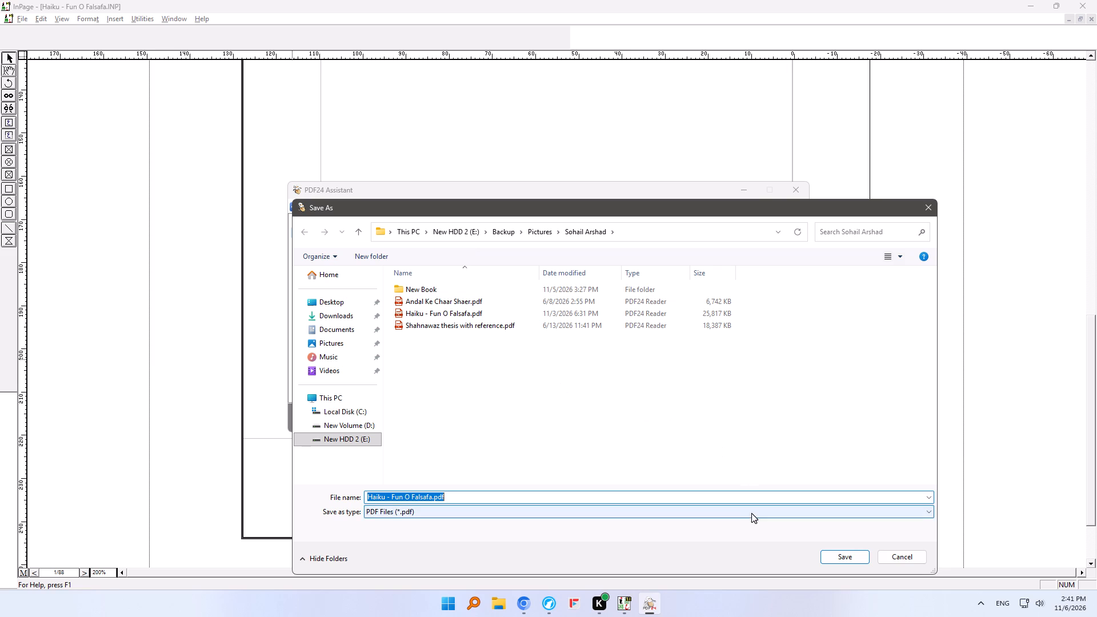
{"action": "left_click", "coordinate": [837, 557]}
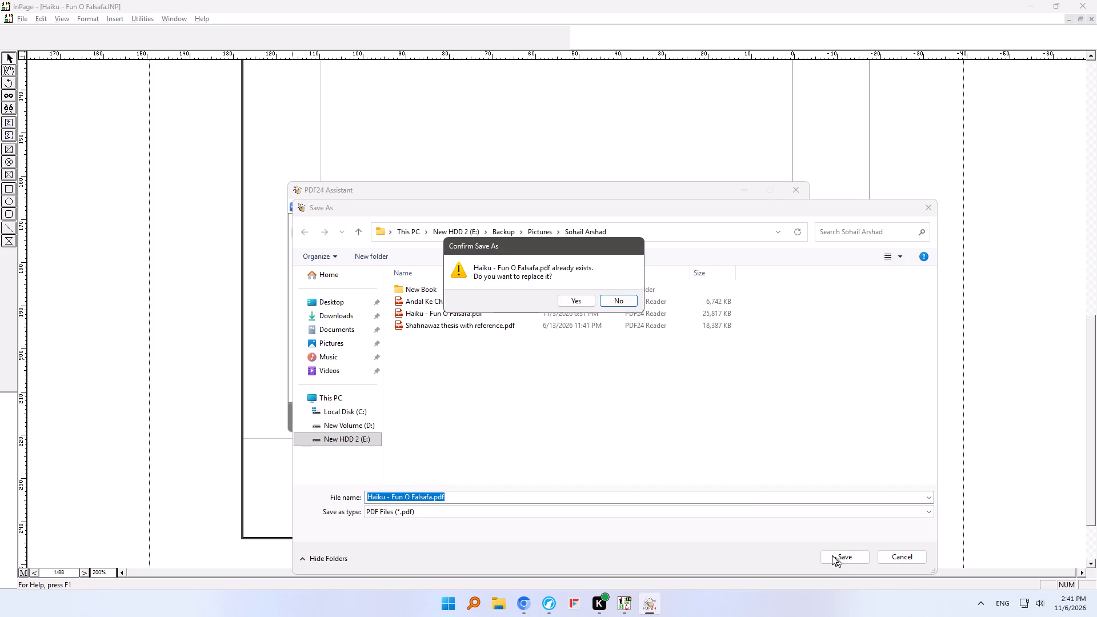
{"action": "left_click", "coordinate": [587, 299]}
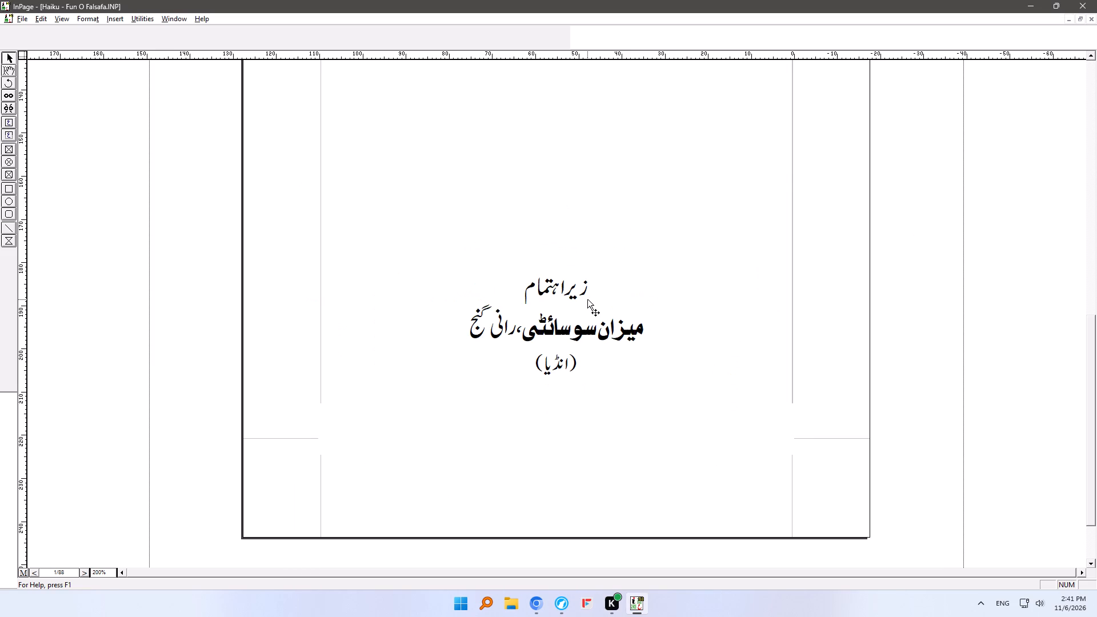
Switch to File Explorer.
{"action": "left_click", "coordinate": [508, 603]}
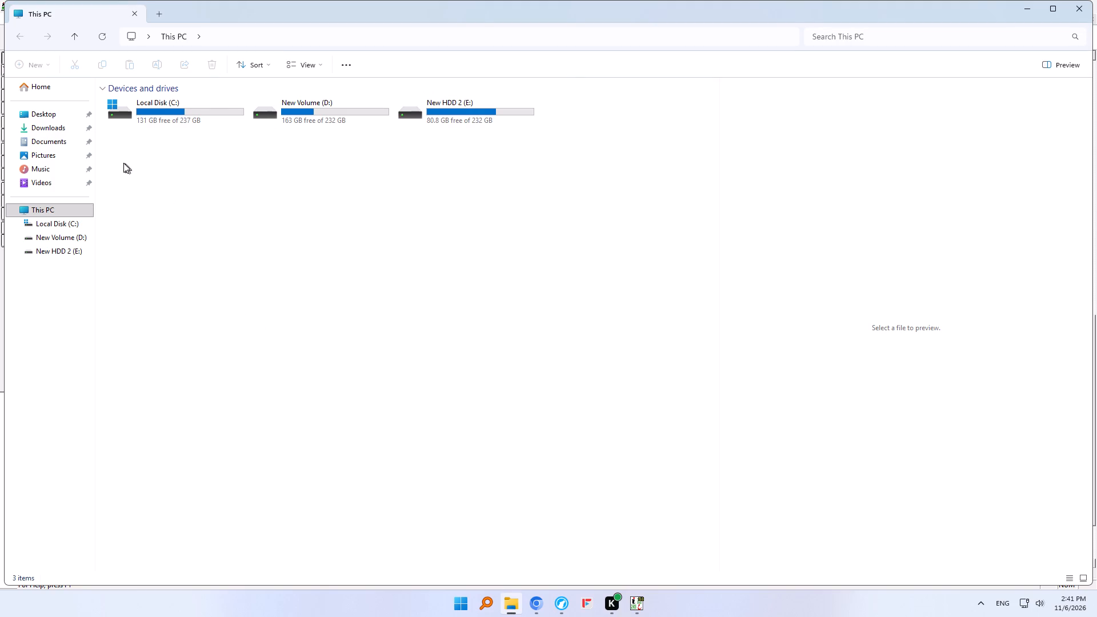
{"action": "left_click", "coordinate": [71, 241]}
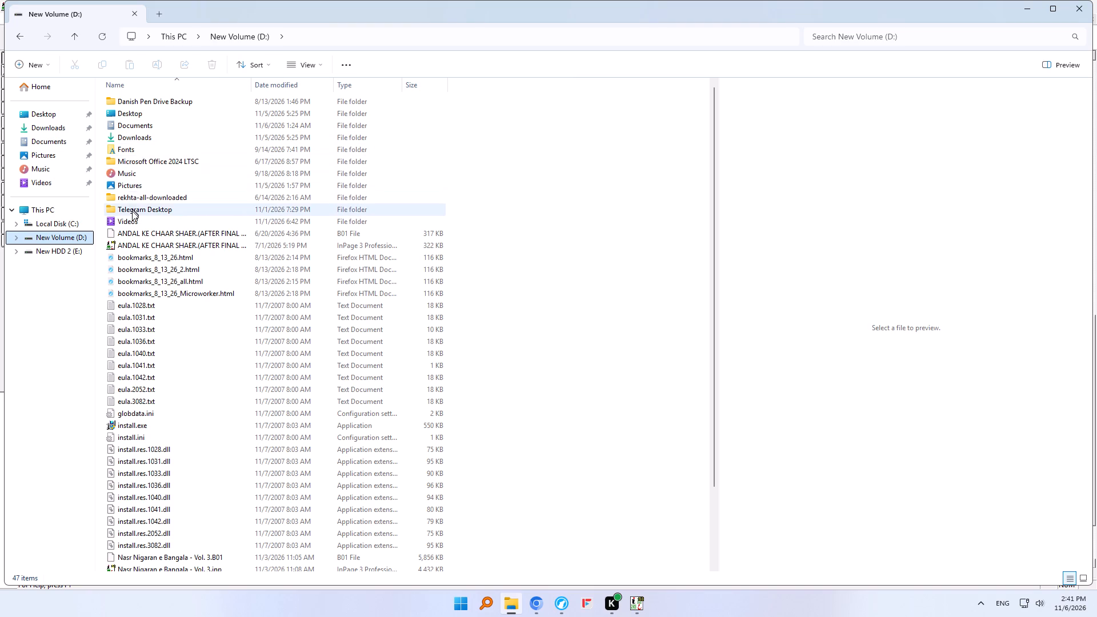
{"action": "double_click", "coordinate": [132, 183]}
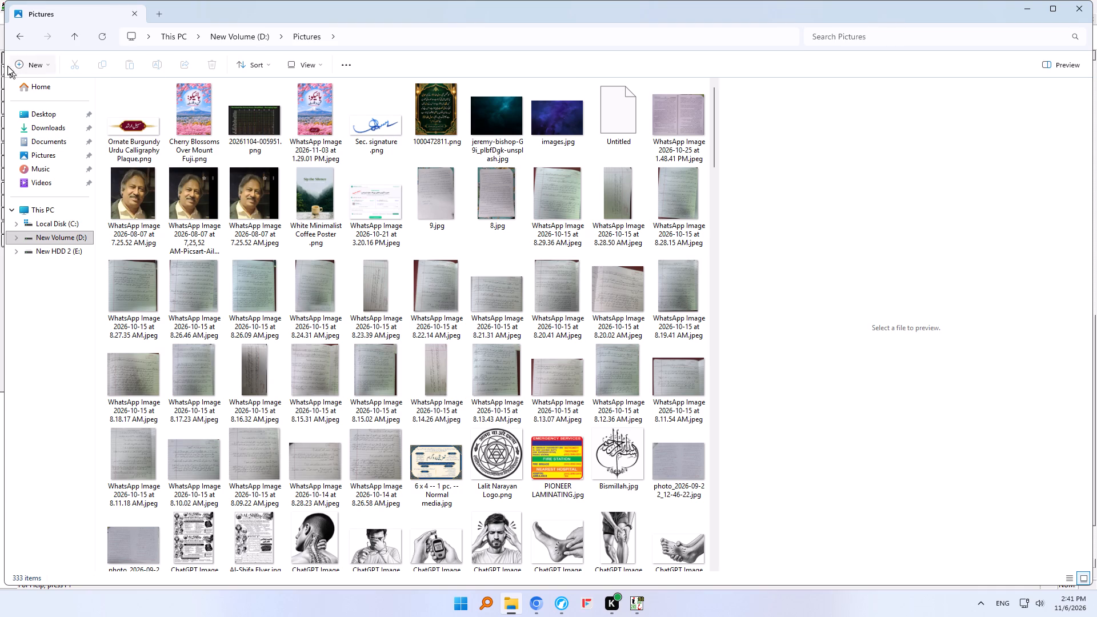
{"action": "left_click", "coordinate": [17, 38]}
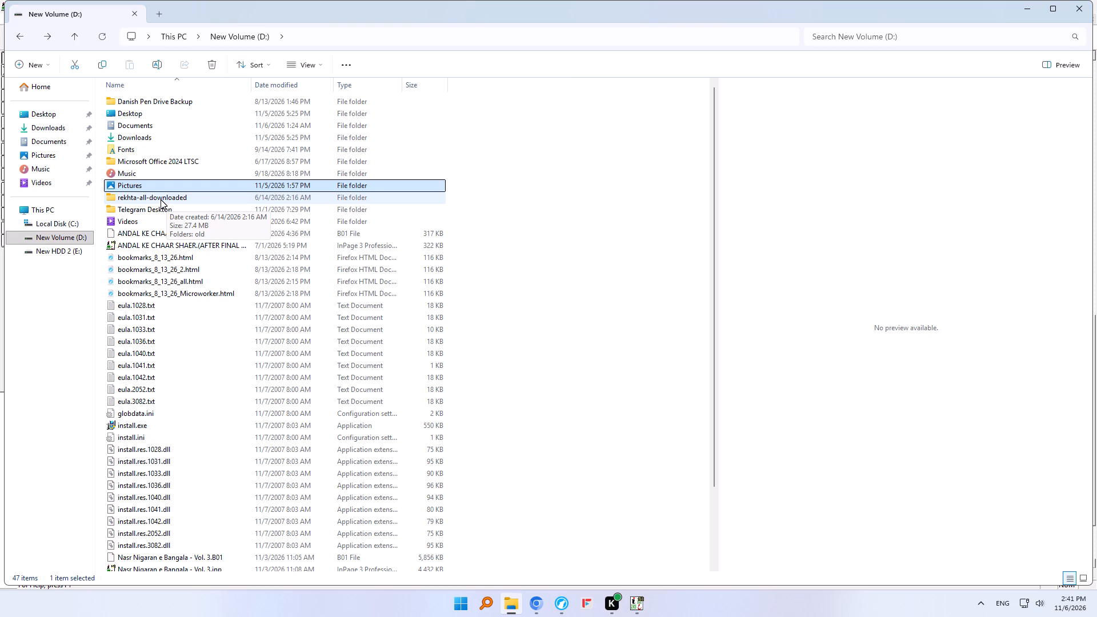
Open the author's folder inside Backup, Pictures on New HDD 2 (E:) and sort its files by date modified.
{"action": "left_click", "coordinate": [57, 253]}
{"action": "left_click", "coordinate": [148, 116]}
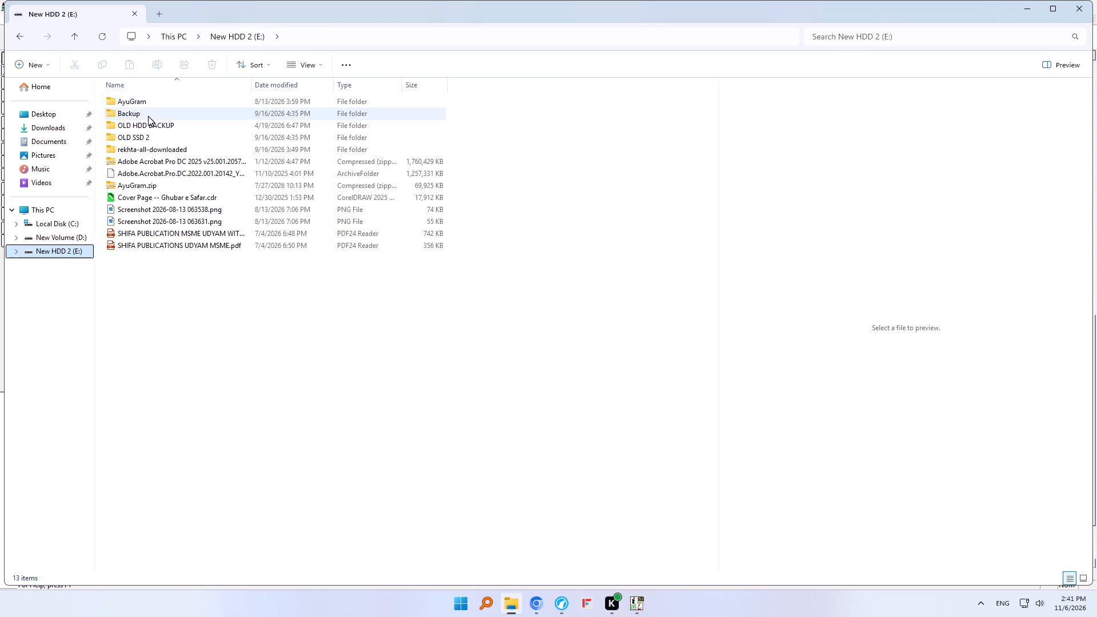
{"action": "left_click", "coordinate": [148, 116]}
{"action": "double_click", "coordinate": [176, 115]}
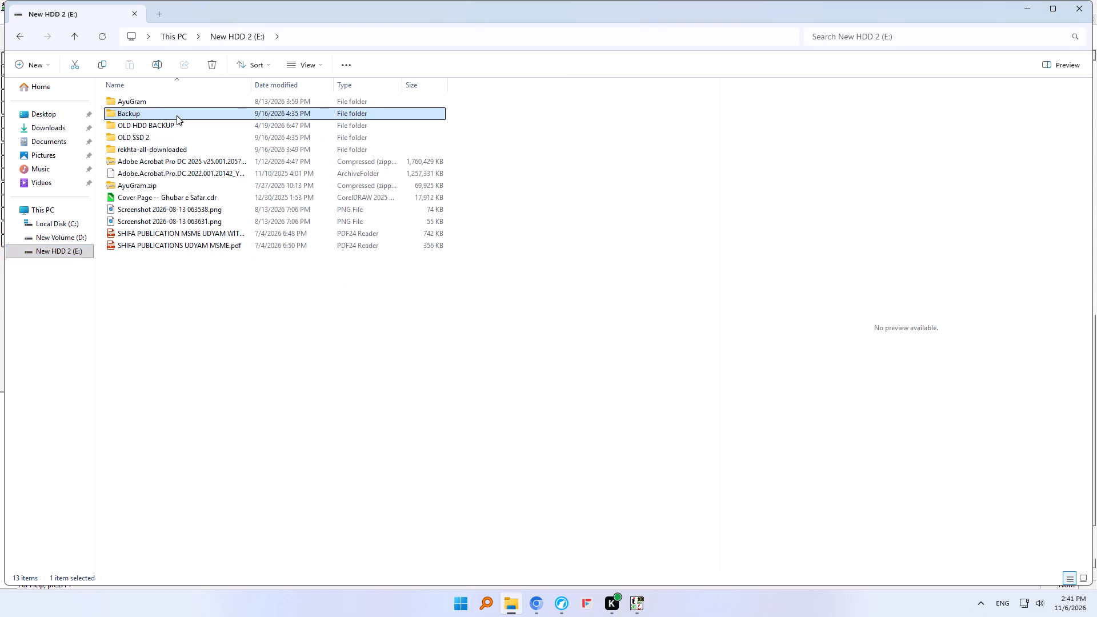
{"action": "double_click", "coordinate": [157, 235]}
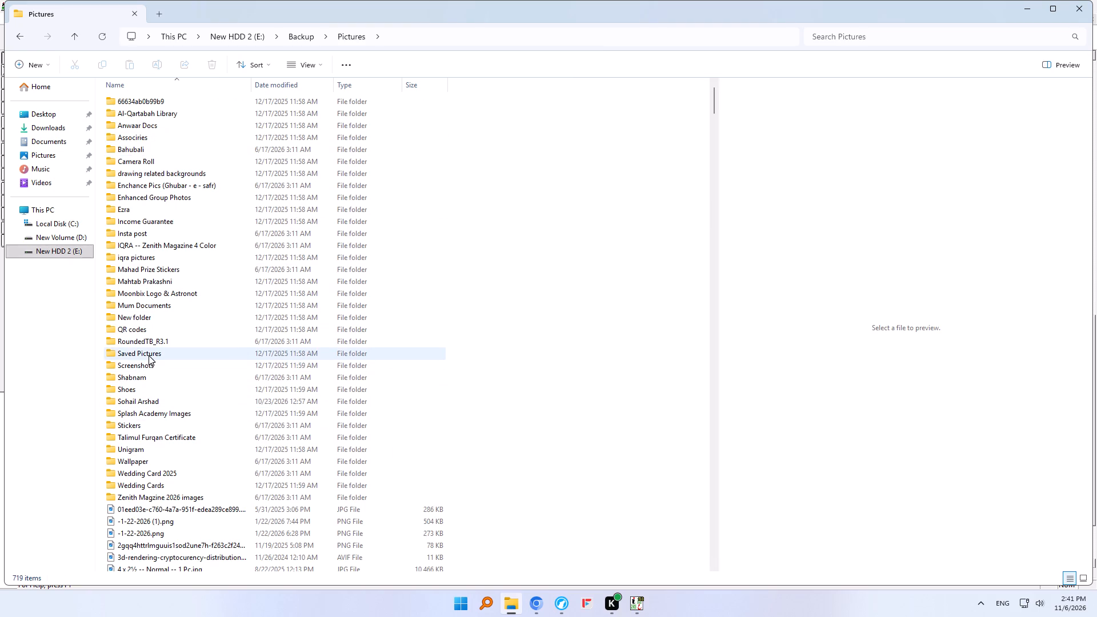
{"action": "double_click", "coordinate": [148, 402]}
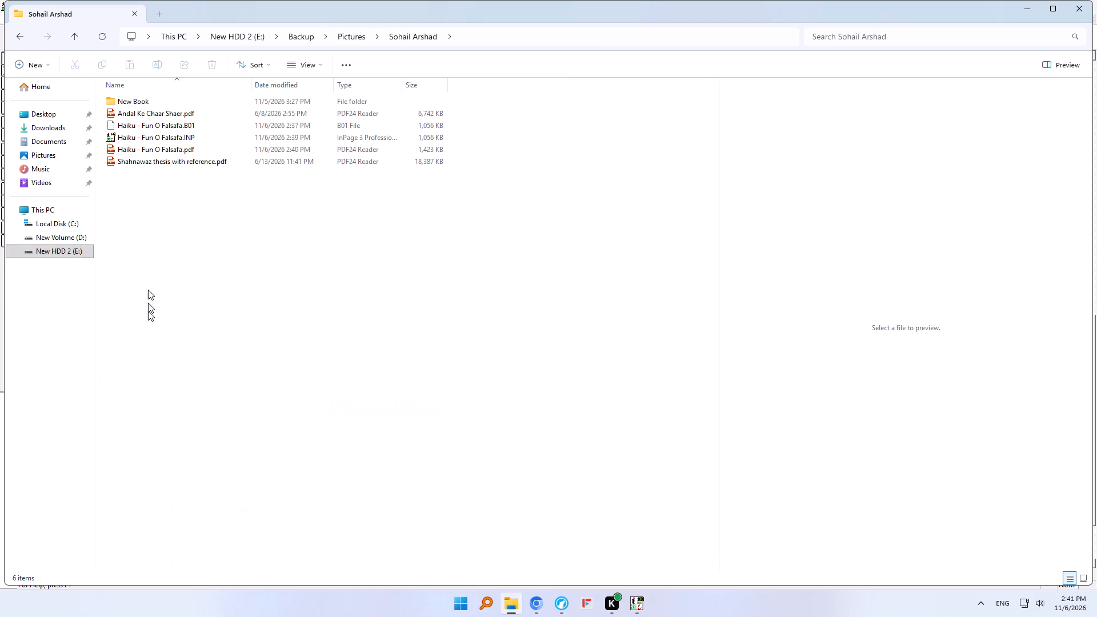
{"action": "left_click", "coordinate": [277, 89]}
Copy Haiku - Fun O Falsafa.pdf into the Documents folder, replacing the file of the same name there.
{"action": "left_click", "coordinate": [189, 98]}
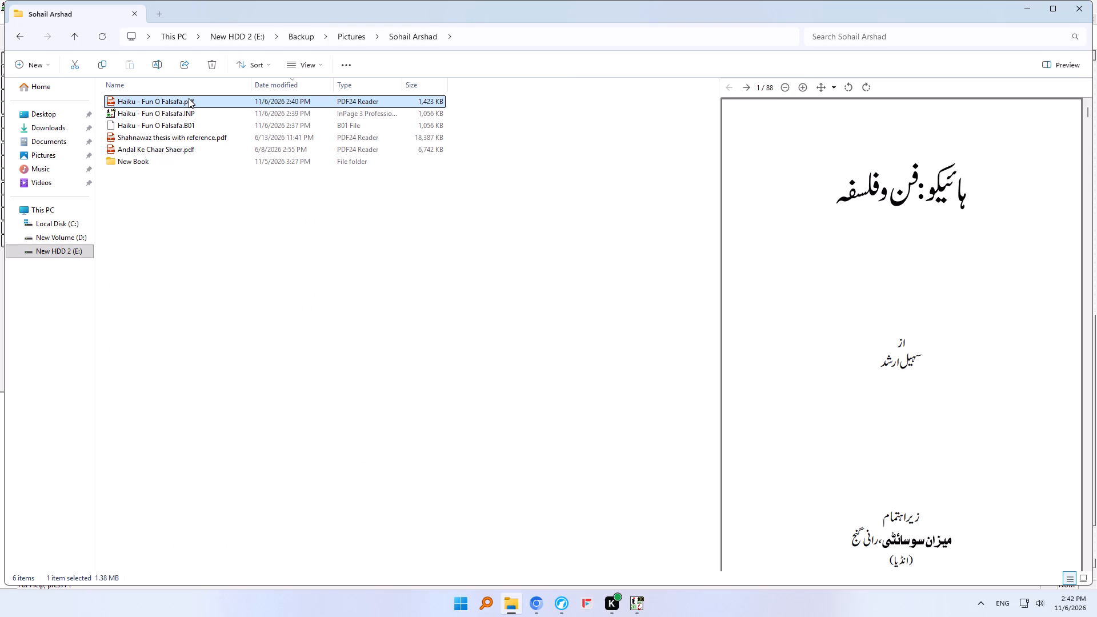
{"action": "right_click", "coordinate": [189, 98]}
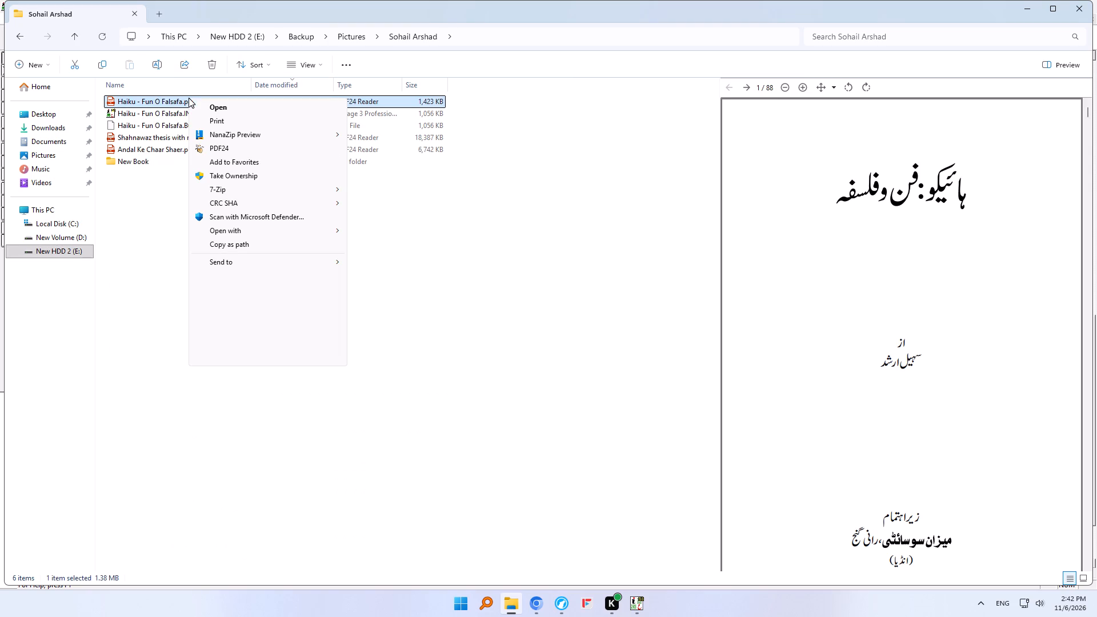
{"action": "left_click", "coordinate": [237, 295]}
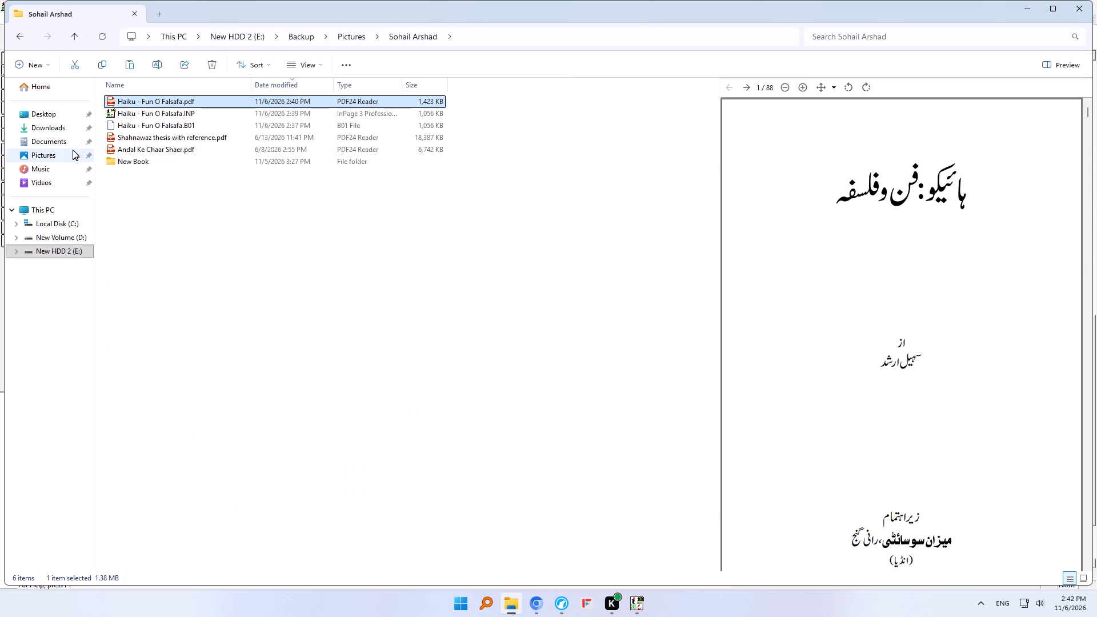
{"action": "left_click", "coordinate": [57, 137]}
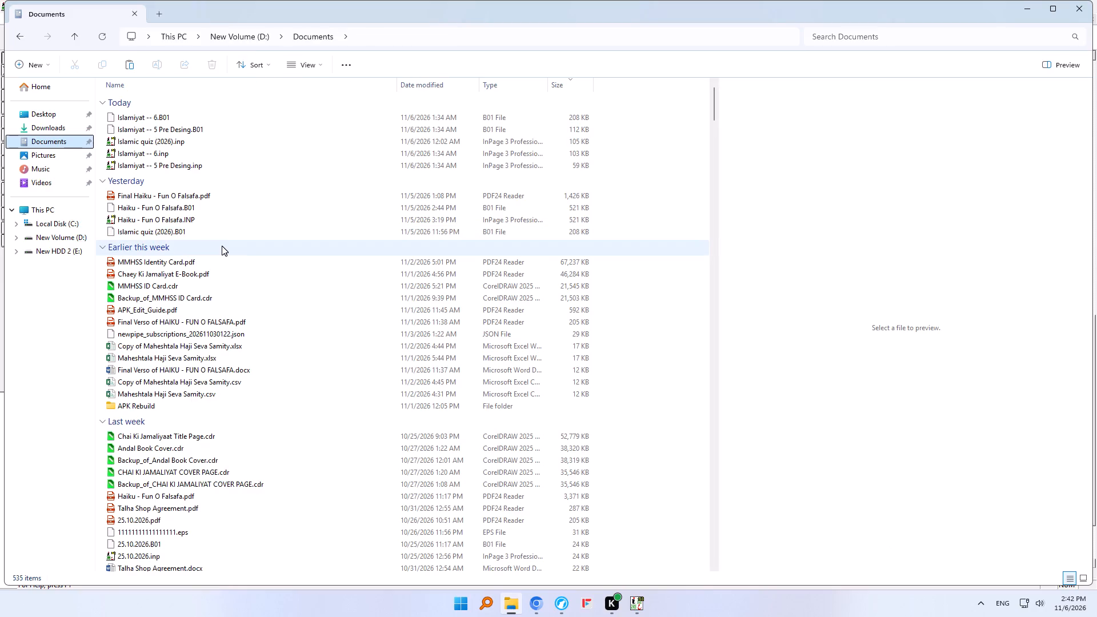
{"action": "key", "text": "ctrl+v"}
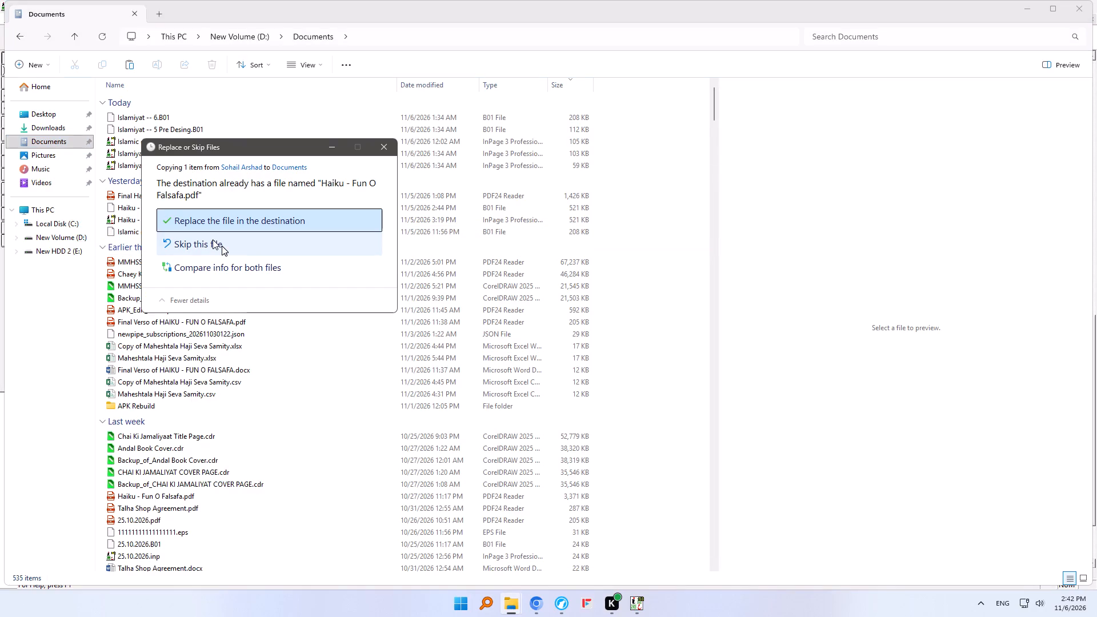
{"action": "left_click", "coordinate": [225, 226]}
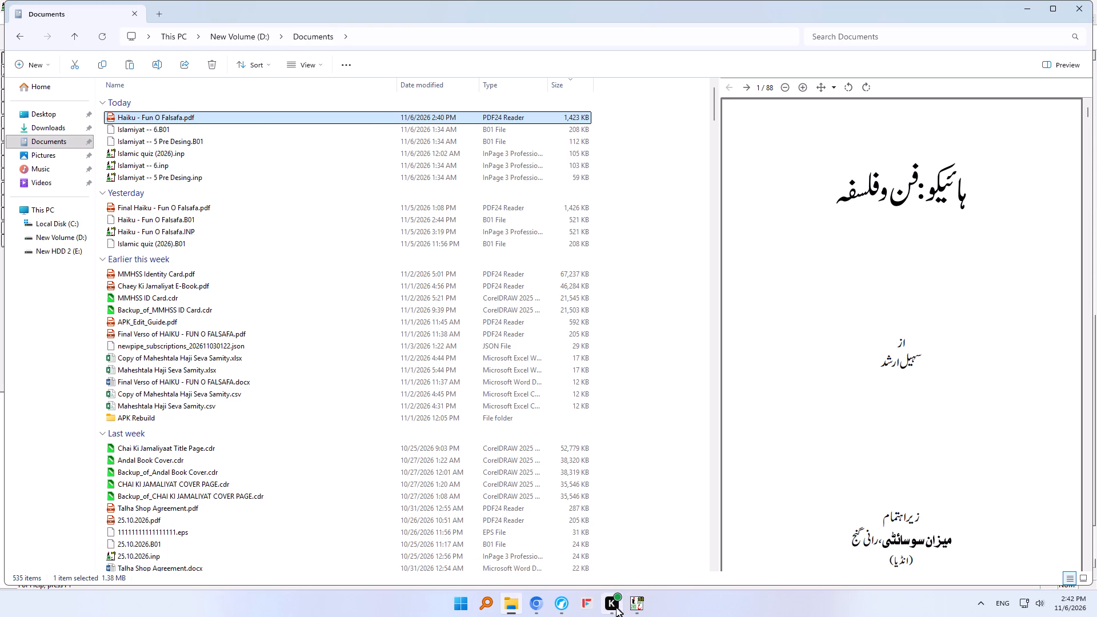
Launch CorelDRAW 2025 and open Haiku - Fun O Falsafa.pdf from Documents, importing pages 1-88 with text as curves.
{"action": "left_click", "coordinate": [465, 603]}
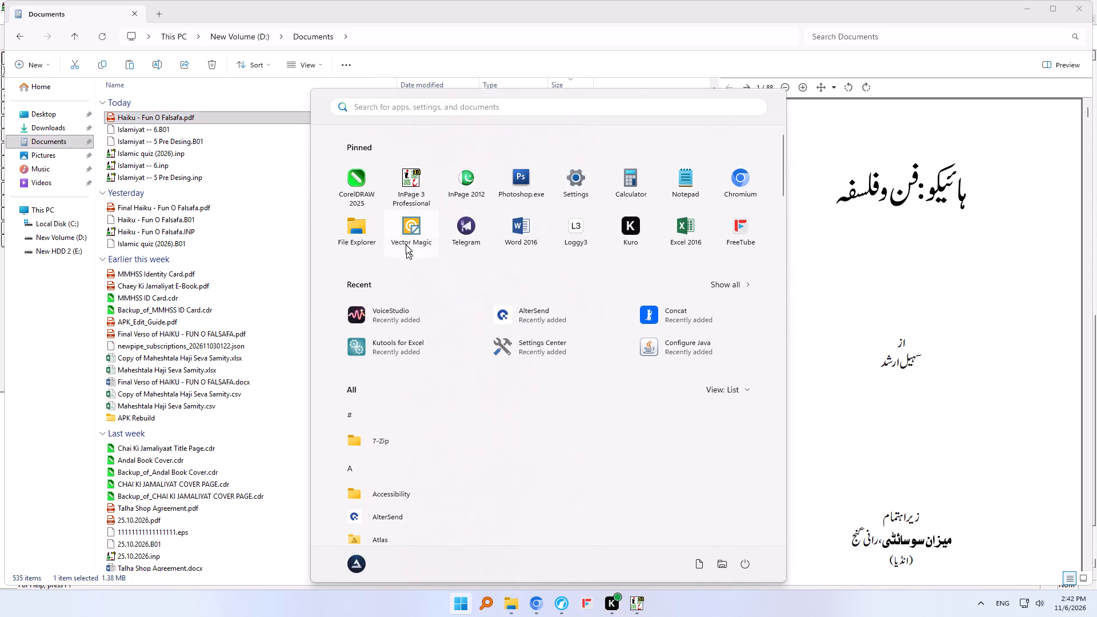
{"action": "left_click", "coordinate": [365, 182]}
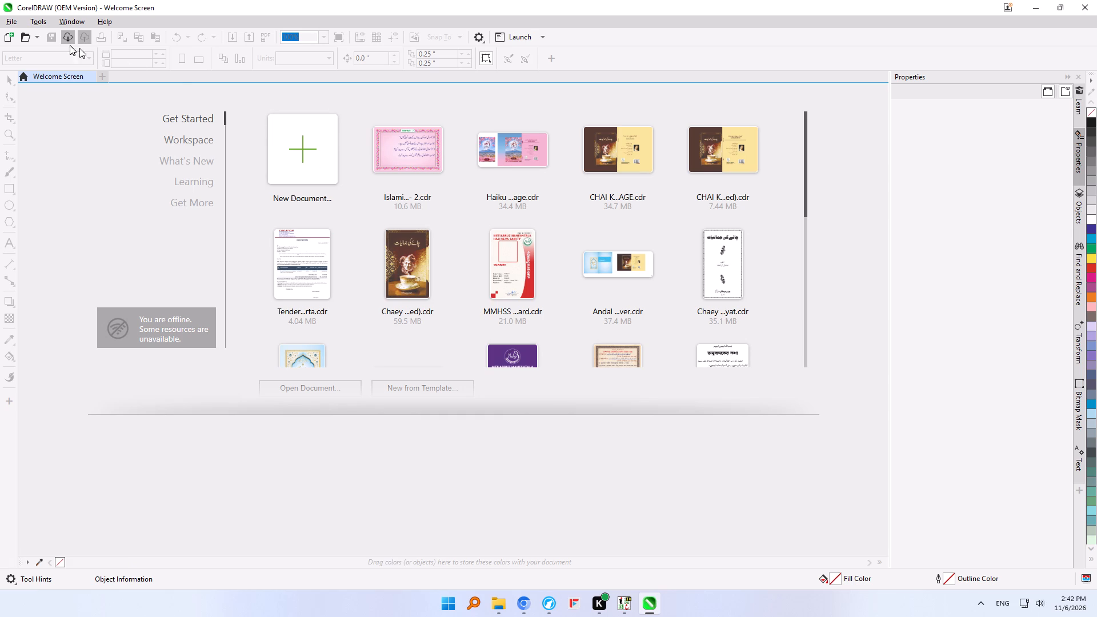
{"action": "left_click", "coordinate": [29, 37]}
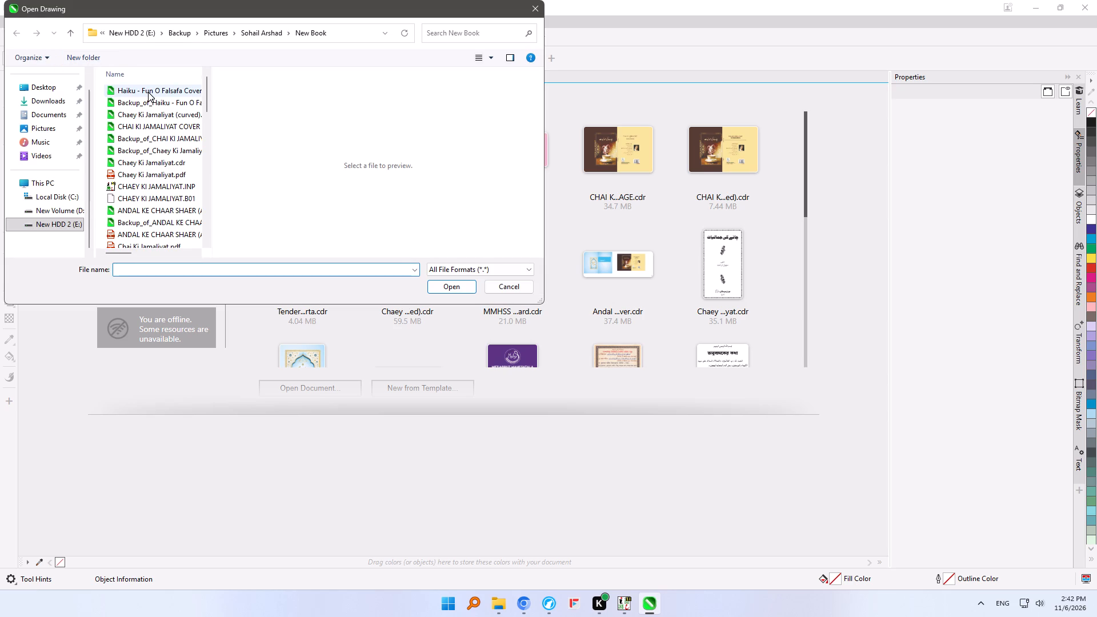
{"action": "left_click", "coordinate": [57, 113]}
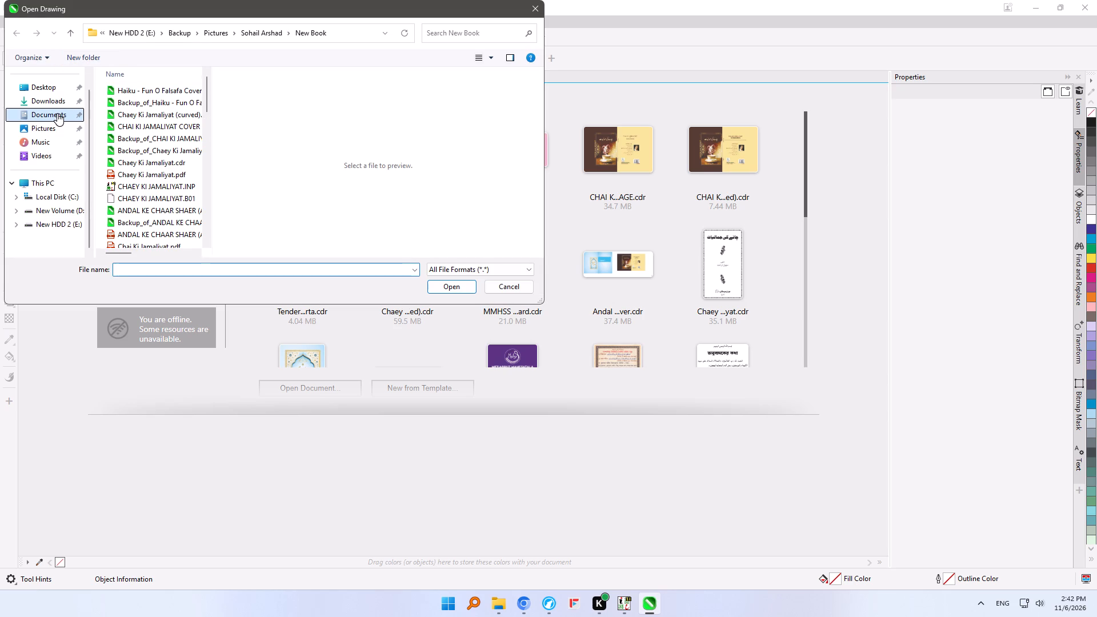
{"action": "left_click", "coordinate": [162, 91]}
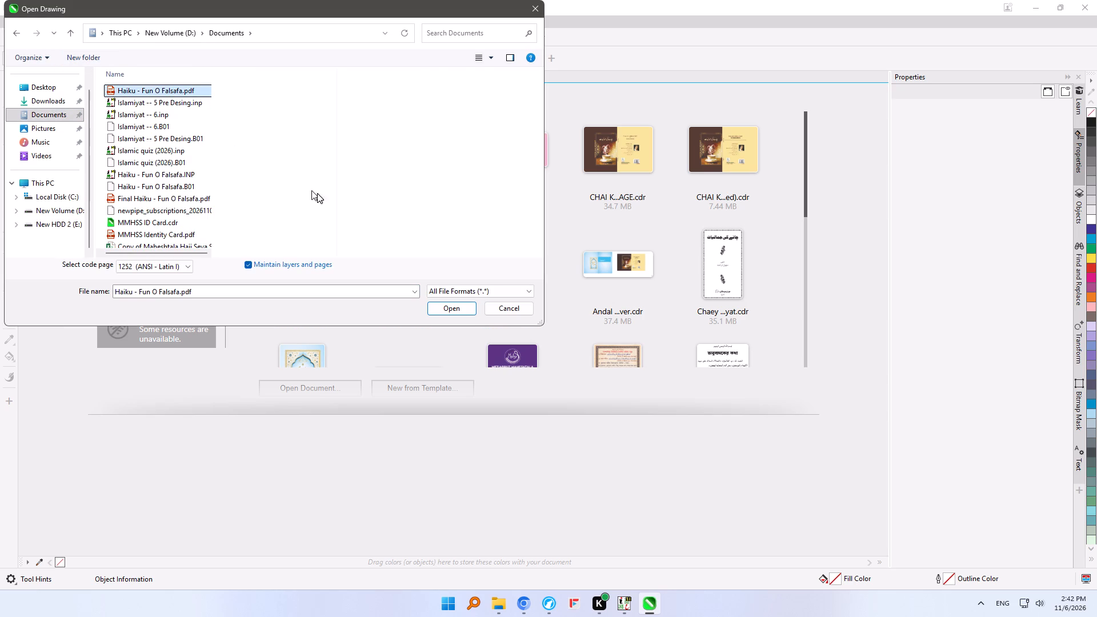
{"action": "left_click", "coordinate": [440, 306]}
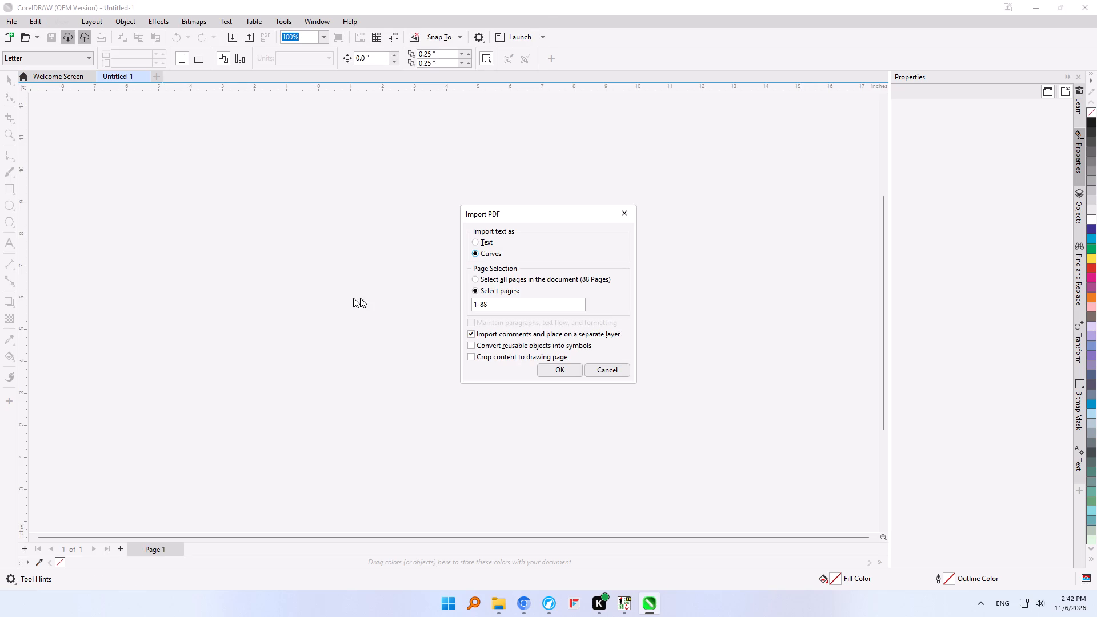
{"action": "left_click", "coordinate": [553, 371]}
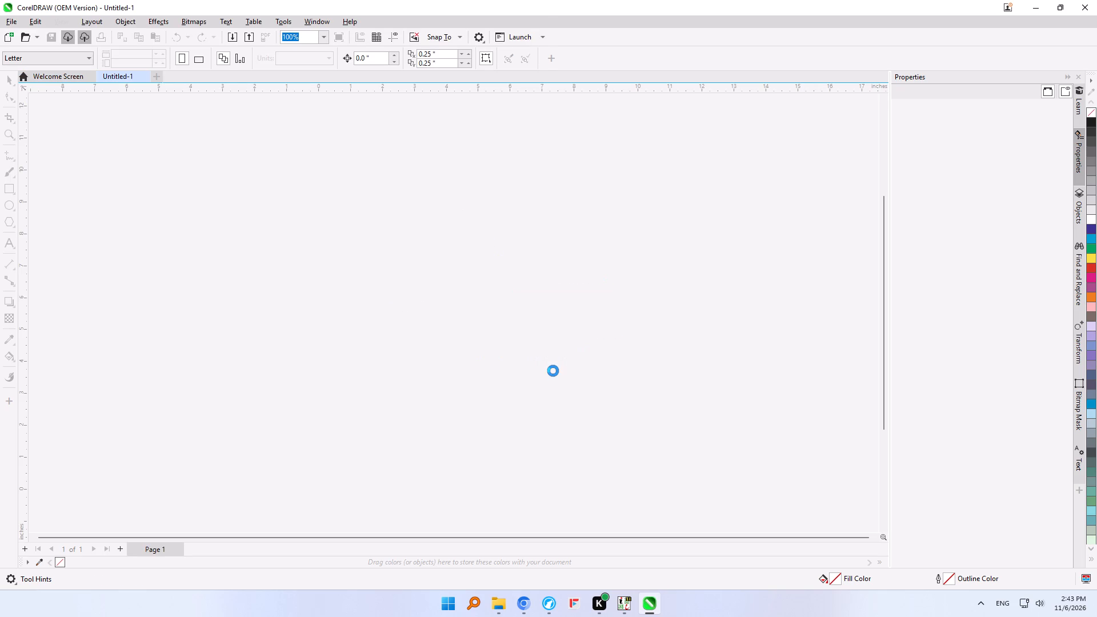
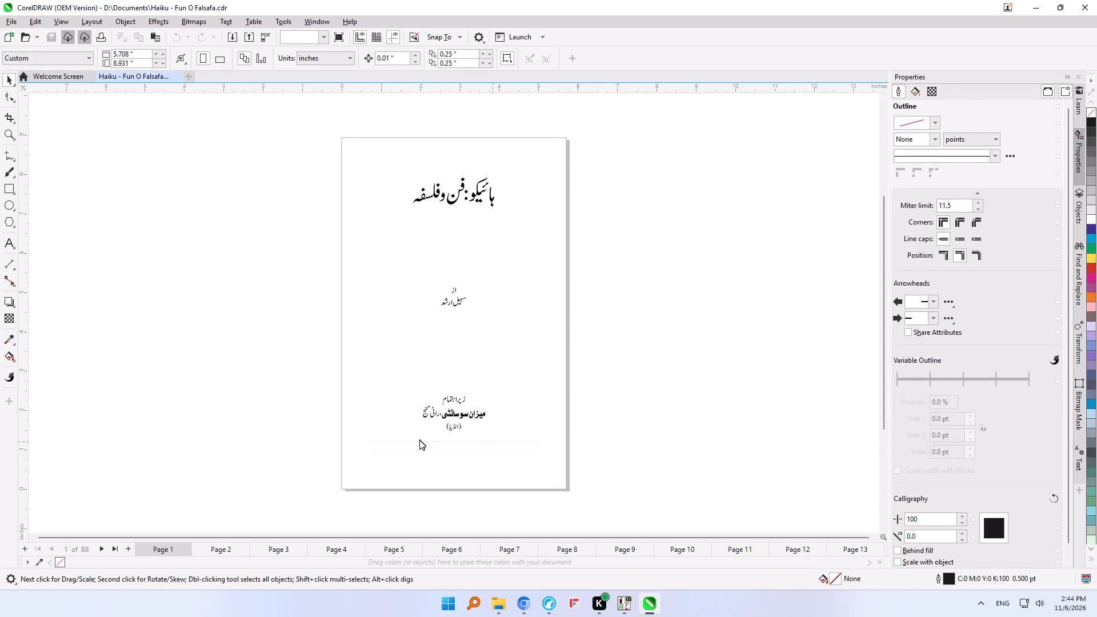
Delete the hidden footer objects below the publisher lines at the bottom of page 1.
{"action": "left_click_drag", "start_coordinate": [350, 434], "coordinate": [459, 447]}
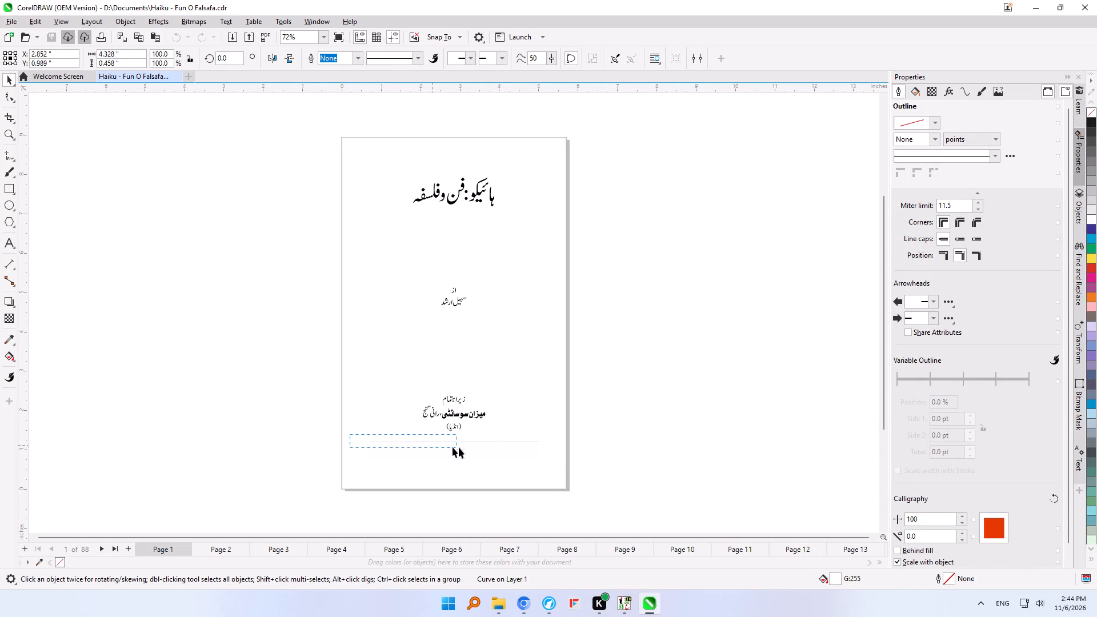
{"action": "left_click_drag", "start_coordinate": [459, 447], "coordinate": [583, 474]}
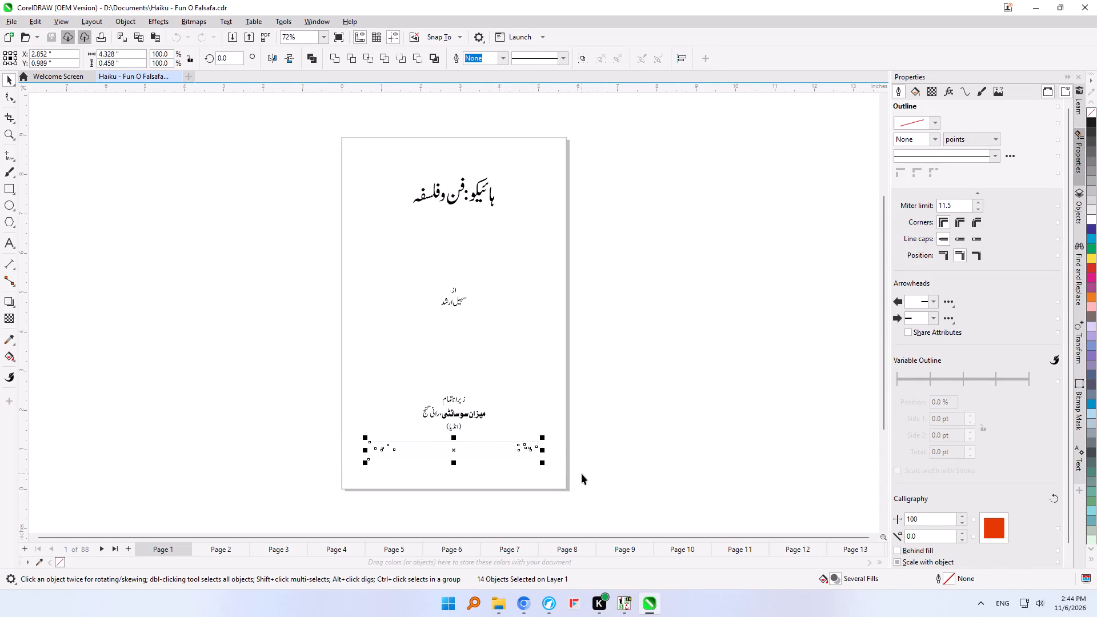
{"action": "key", "text": "Delete"}
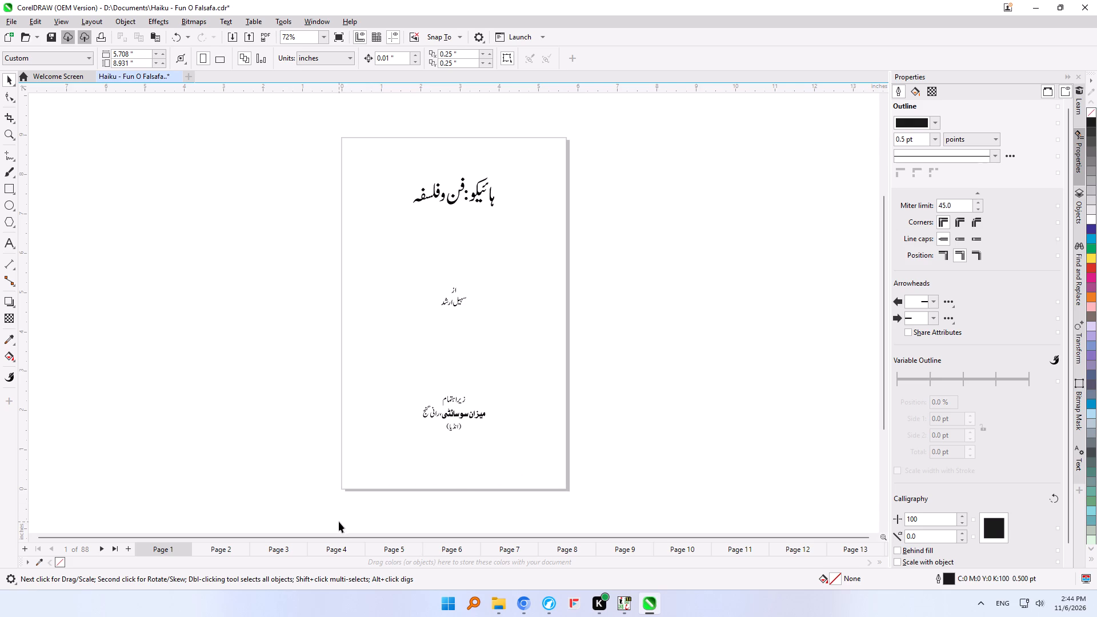
On page 5, place a horizontal guideline just above the first text line, at about 8.06 inches.
{"action": "left_click", "coordinate": [227, 550]}
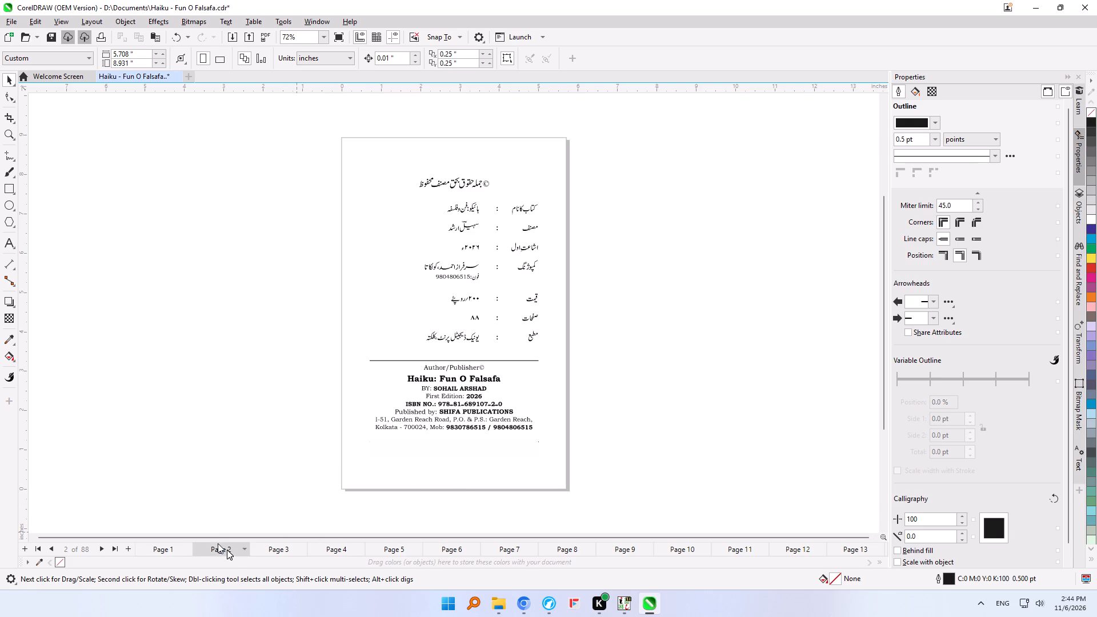
{"action": "left_click", "coordinate": [277, 549]}
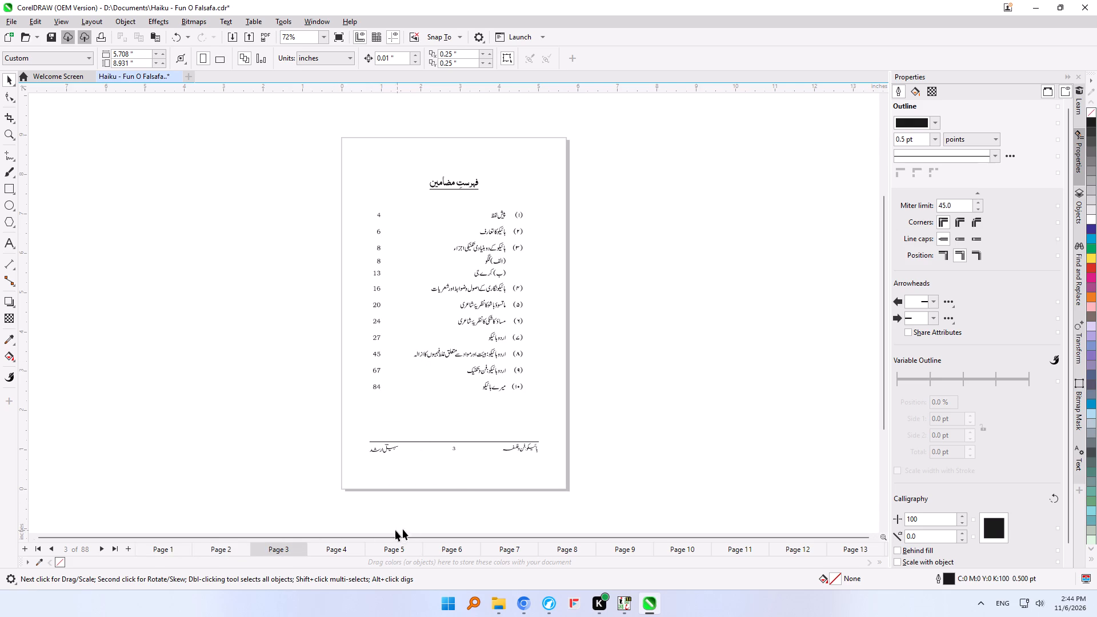
{"action": "left_click", "coordinate": [335, 548]}
{"action": "left_click", "coordinate": [388, 548]}
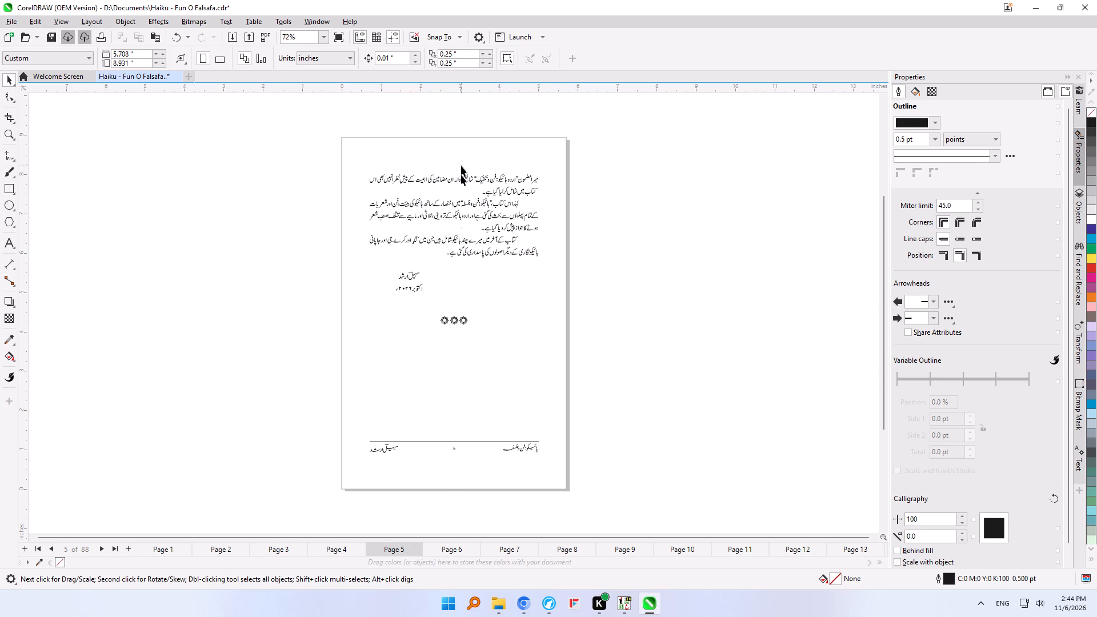
{"action": "left_click_drag", "start_coordinate": [457, 91], "coordinate": [451, 158]}
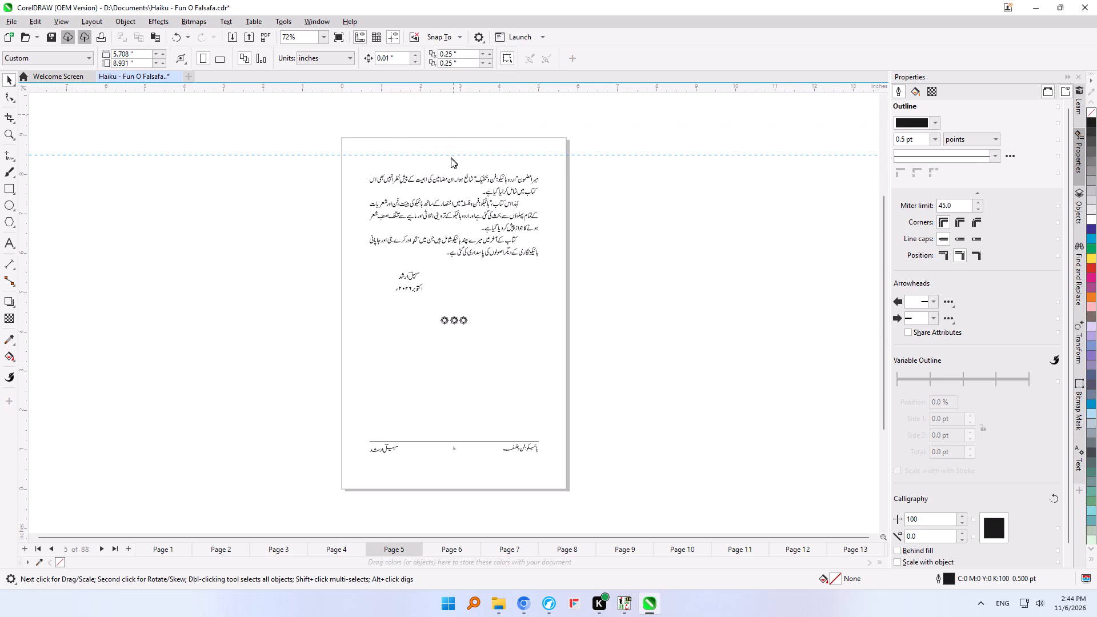
{"action": "left_click_drag", "start_coordinate": [451, 158], "coordinate": [454, 173]}
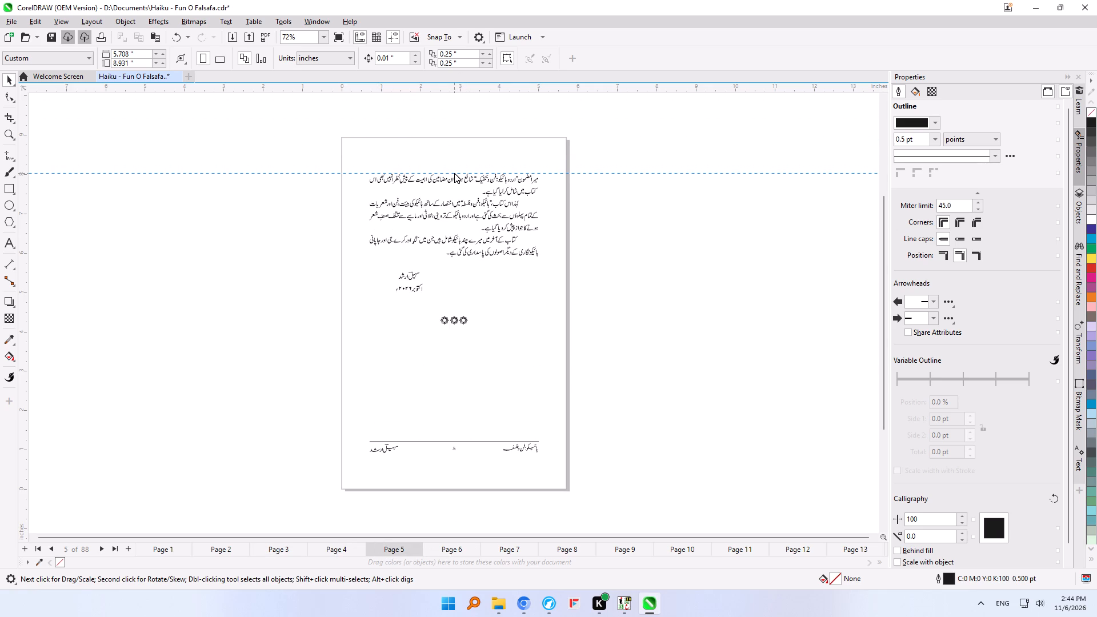
{"action": "left_click_drag", "start_coordinate": [454, 173], "coordinate": [454, 172]}
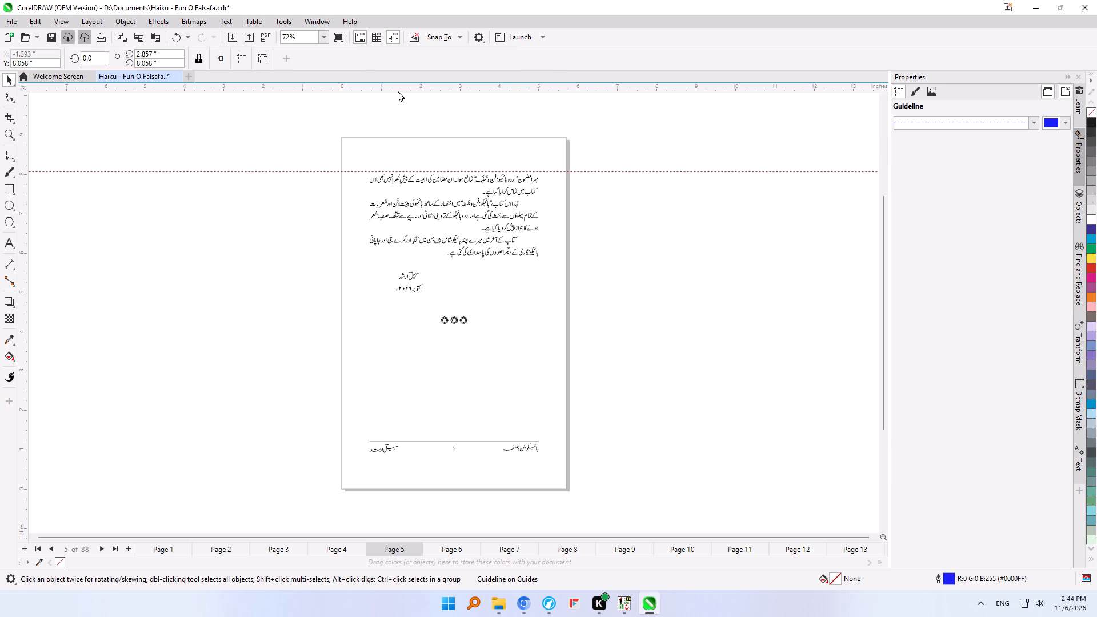
Place a second horizontal guideline along the bottom of page 5's footer text and nudge it down to about 0.896 inches.
{"action": "left_click_drag", "start_coordinate": [398, 91], "coordinate": [430, 455]}
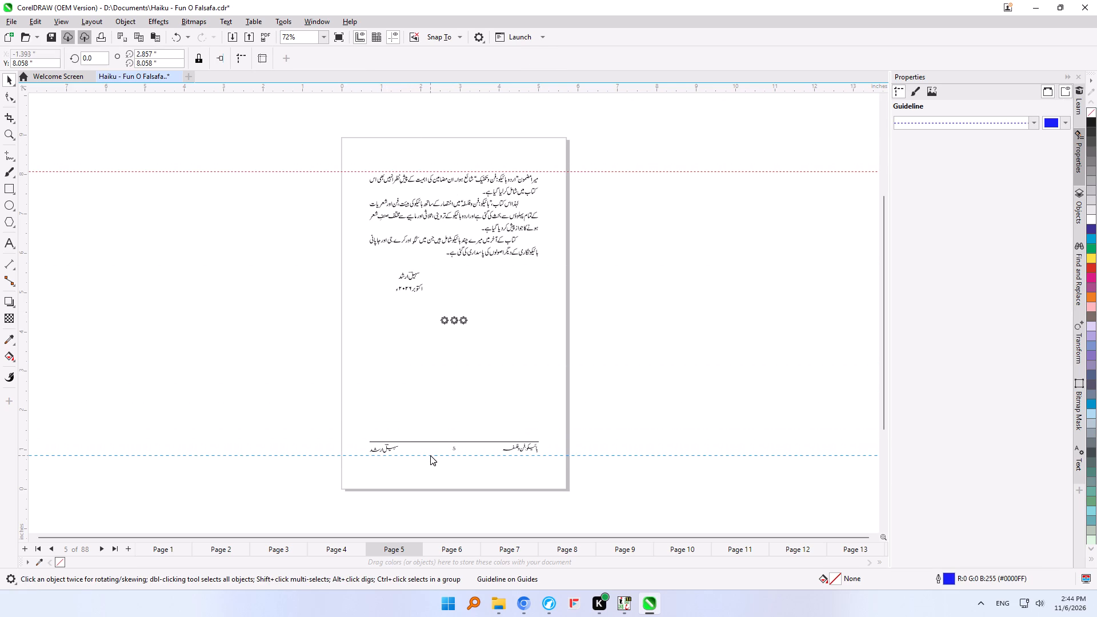
{"action": "left_click_drag", "start_coordinate": [430, 455], "coordinate": [429, 453]}
{"action": "left_click", "coordinate": [427, 453]}
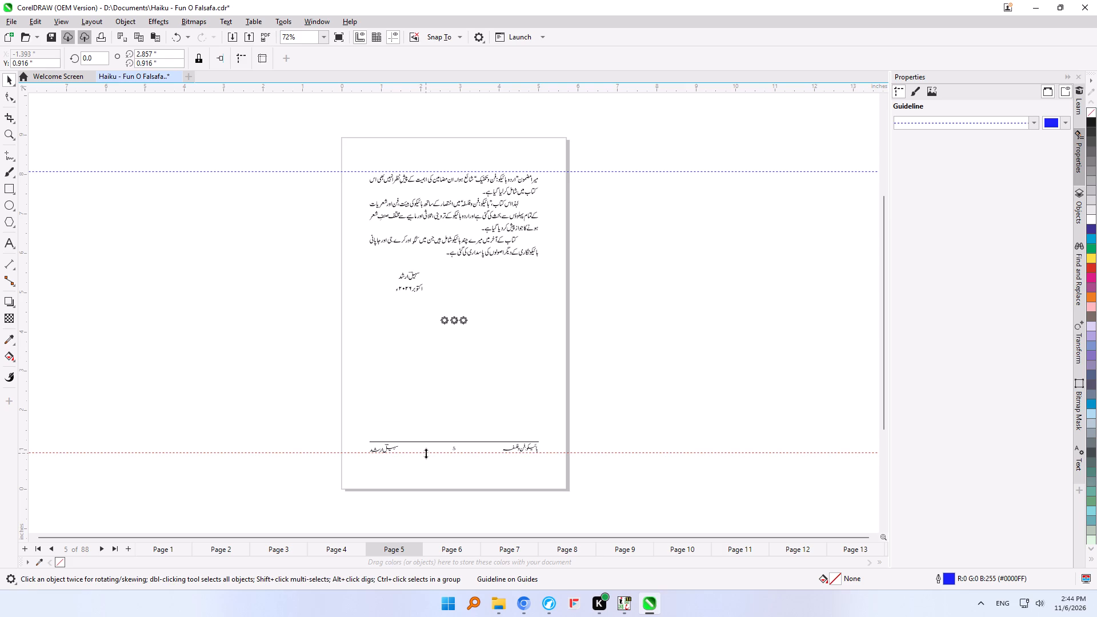
{"action": "key", "text": "Down"}
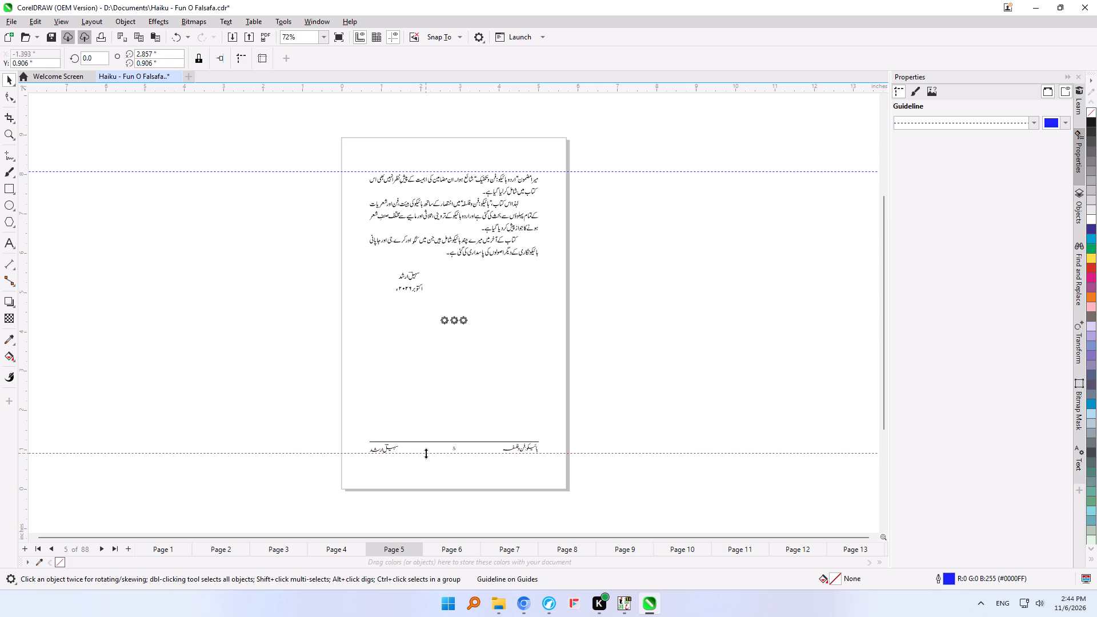
{"action": "key", "text": "Down"}
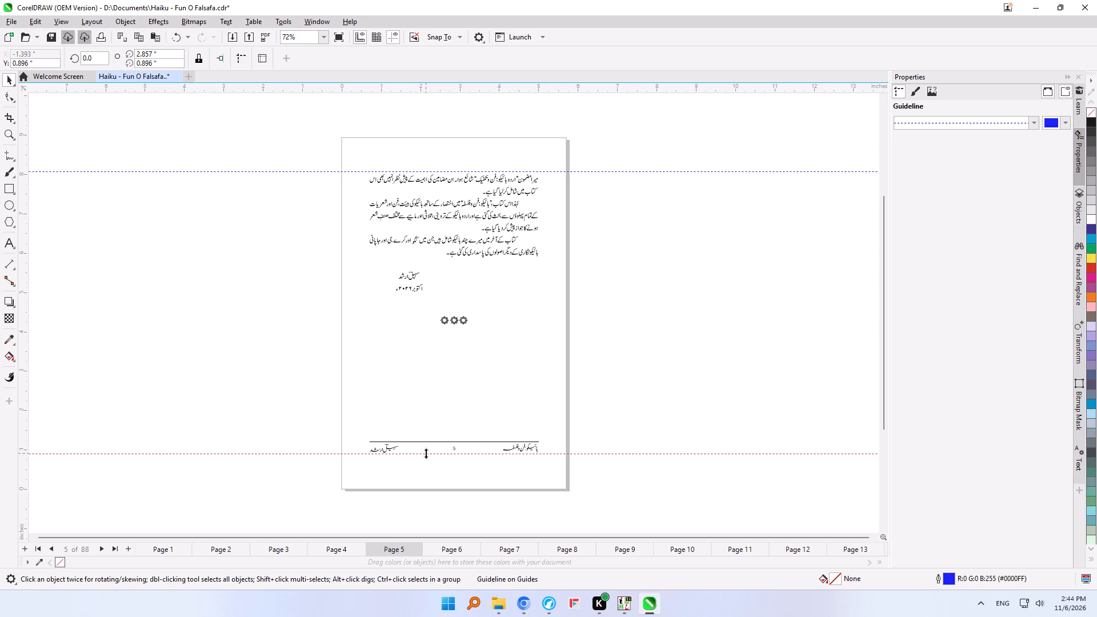
{"action": "left_click", "coordinate": [640, 310]}
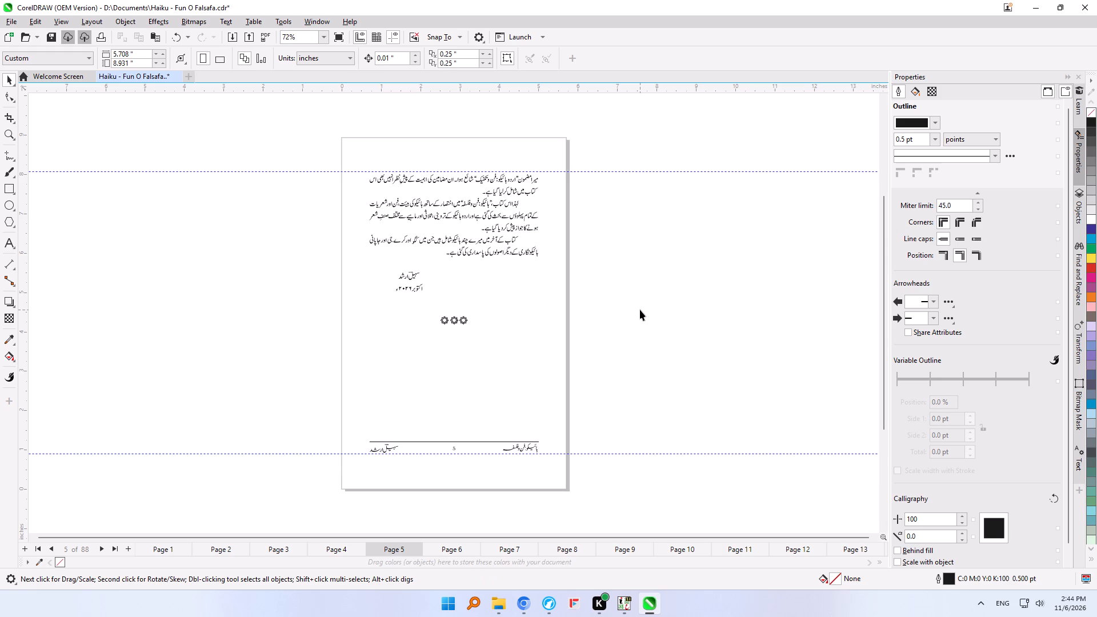
Fine-tune the guidelines against page 5's text and footer, moving the upper one to about 8.02 inches and the lower to about 0.918 inches.
{"action": "left_click", "coordinate": [9, 133]}
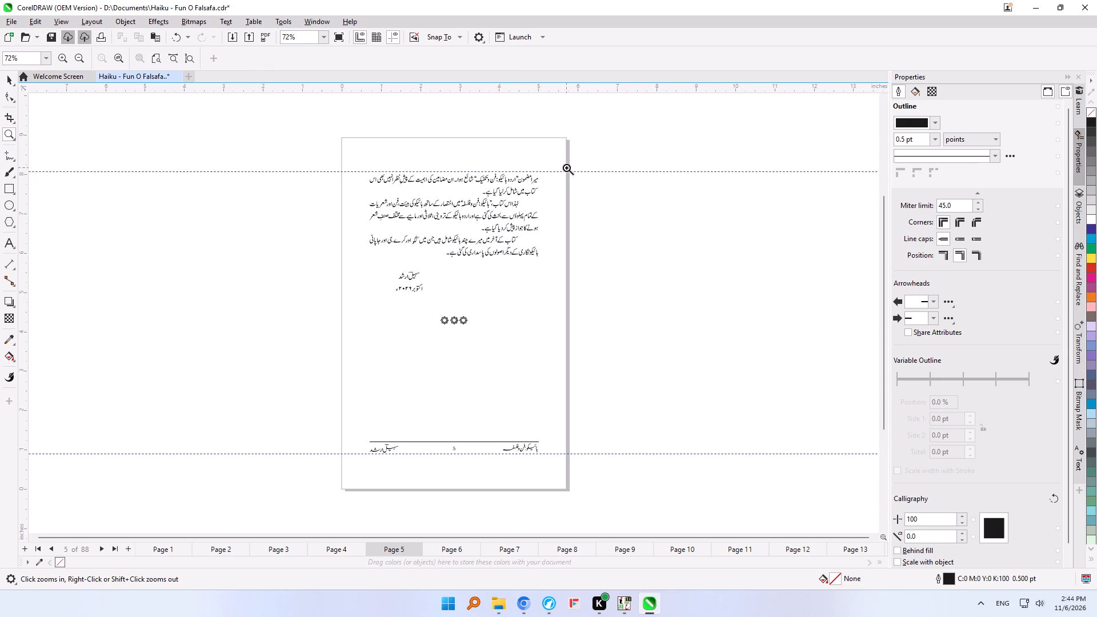
{"action": "left_click_drag", "start_coordinate": [566, 167], "coordinate": [342, 334]}
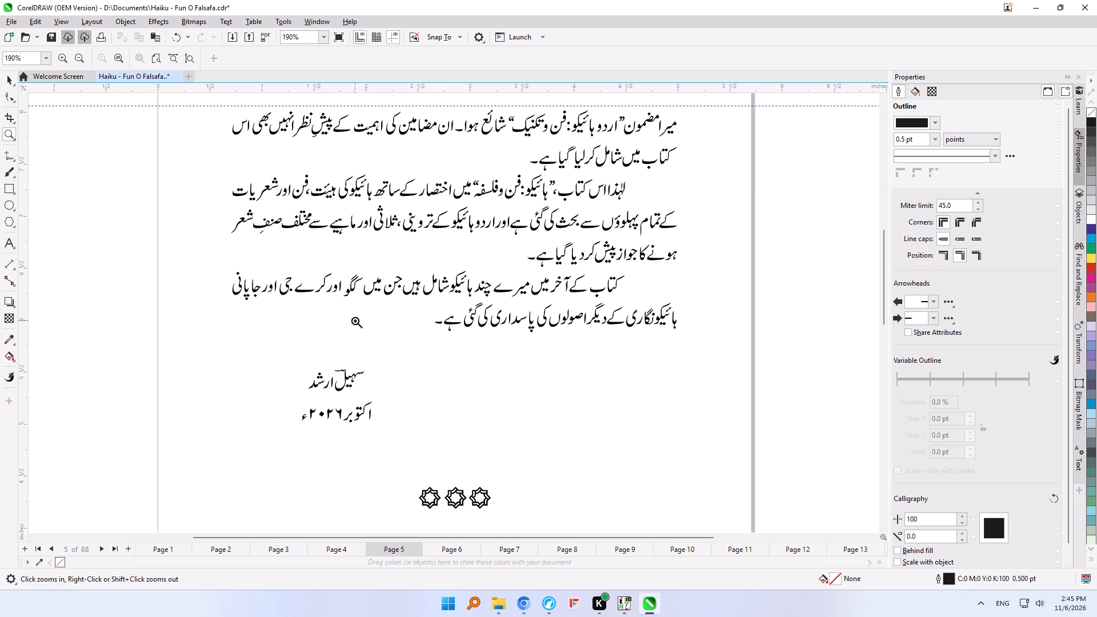
{"action": "left_click", "coordinate": [8, 82]}
{"action": "left_click", "coordinate": [267, 106]}
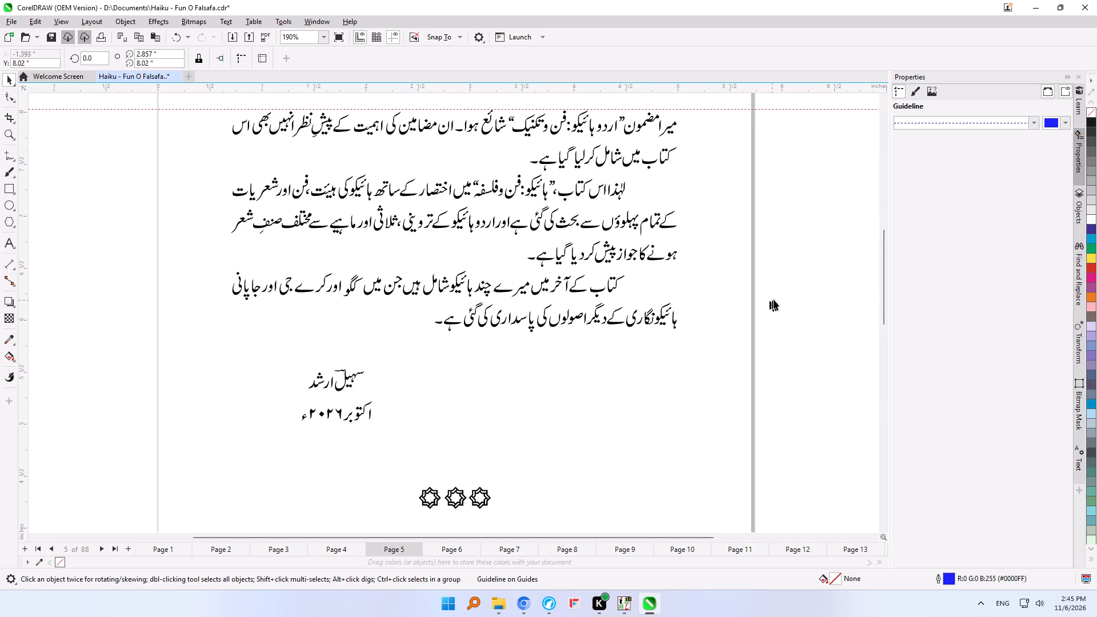
{"action": "left_click_drag", "start_coordinate": [880, 267], "coordinate": [878, 373]}
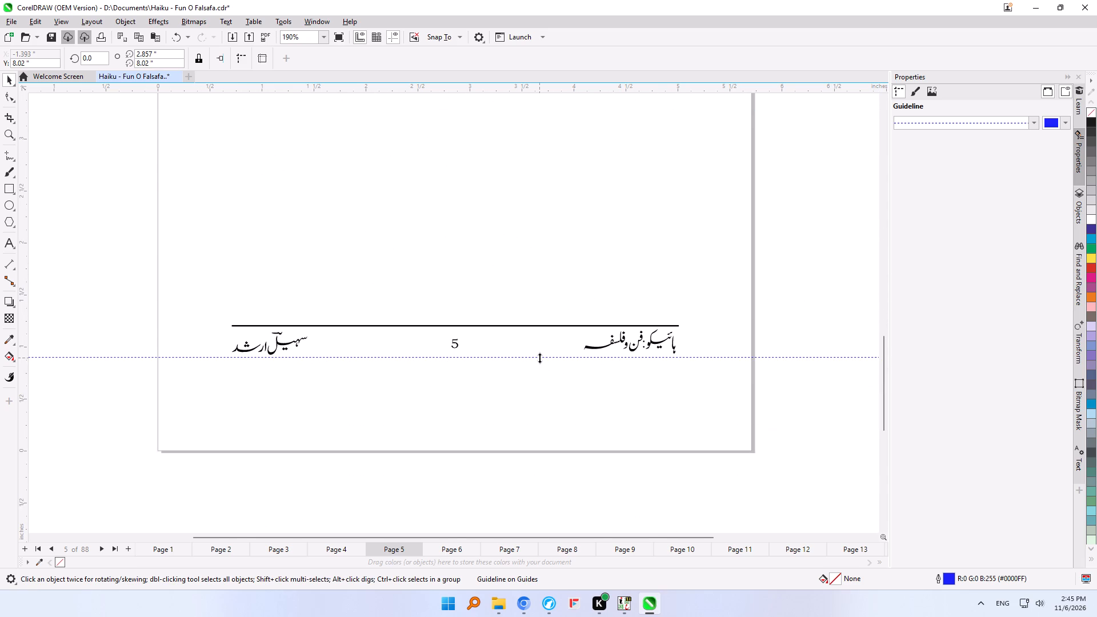
{"action": "left_click", "coordinate": [539, 358]}
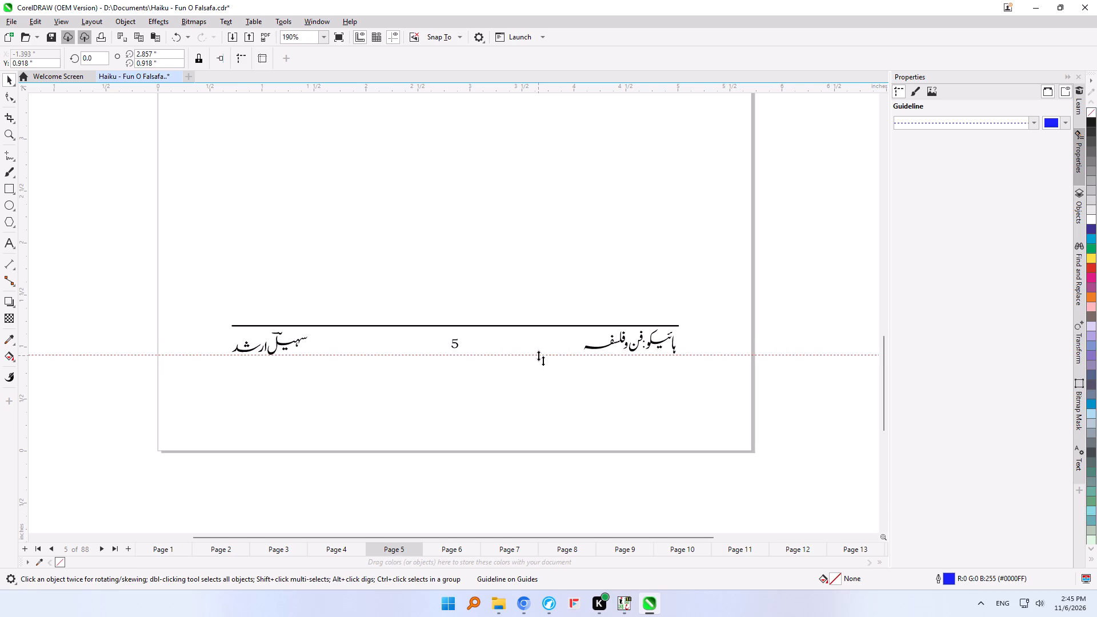
{"action": "left_click", "coordinate": [788, 287]}
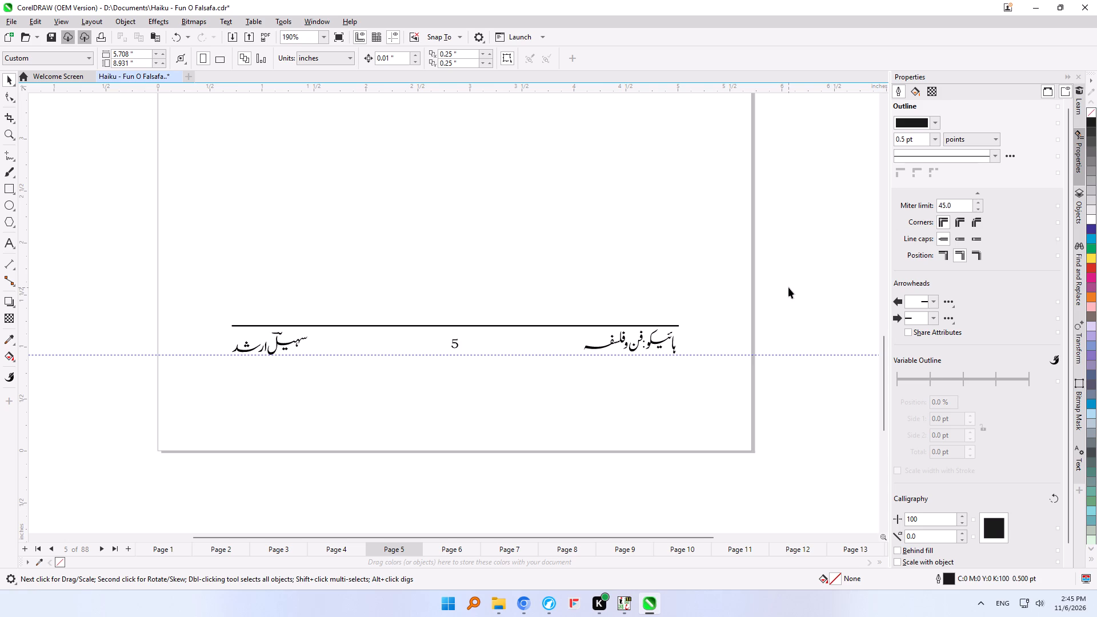
On page 1, move the three-line publisher block straight down to a vertical position of about 1.74 inches.
{"action": "left_click", "coordinate": [157, 549]}
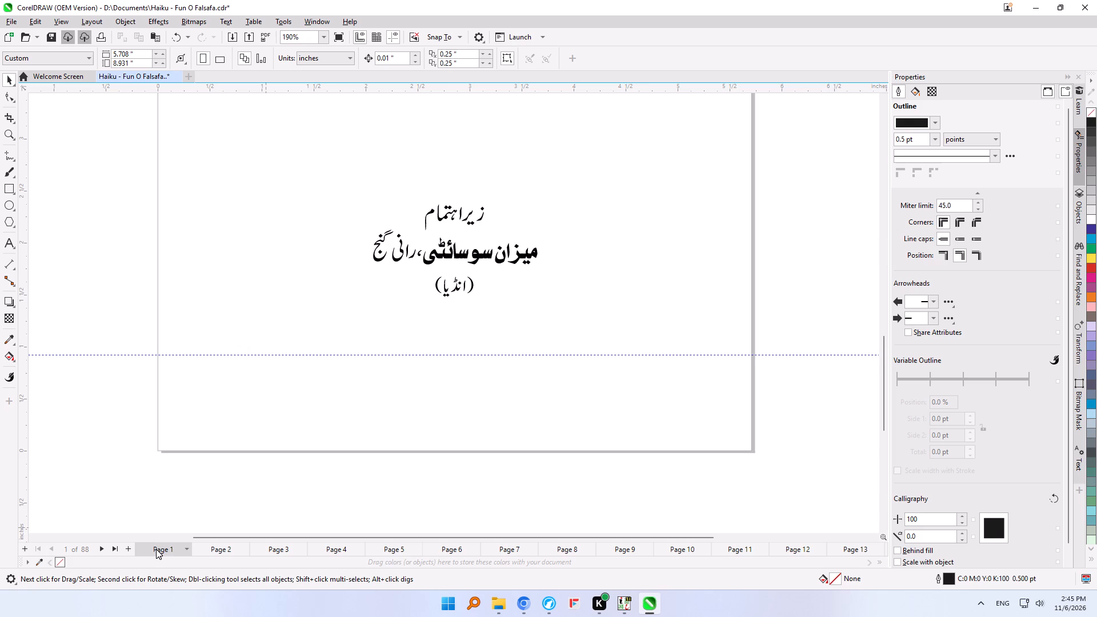
{"action": "key", "text": "F4"}
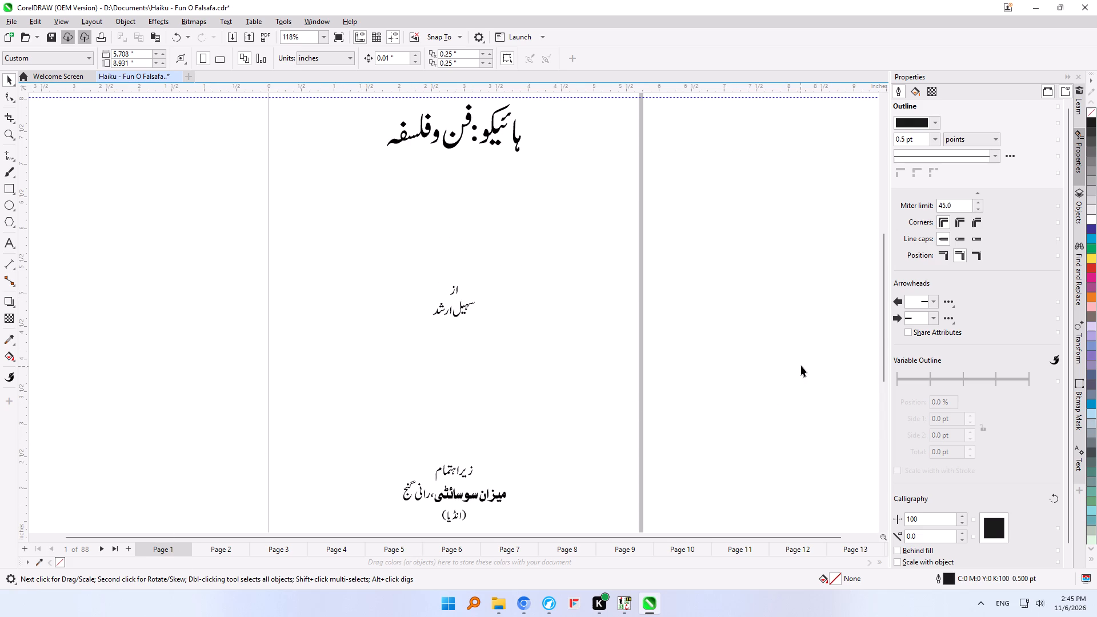
{"action": "left_click_drag", "start_coordinate": [879, 262], "coordinate": [878, 249]}
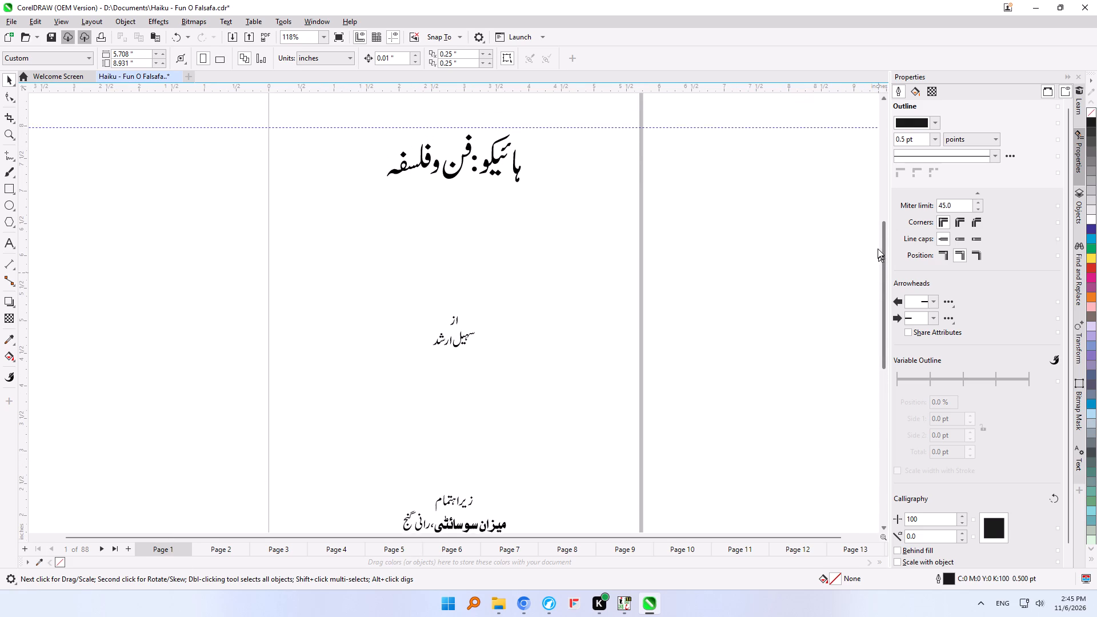
{"action": "left_click_drag", "start_coordinate": [878, 249], "coordinate": [877, 287]}
{"action": "left_click_drag", "start_coordinate": [682, 353], "coordinate": [352, 469]}
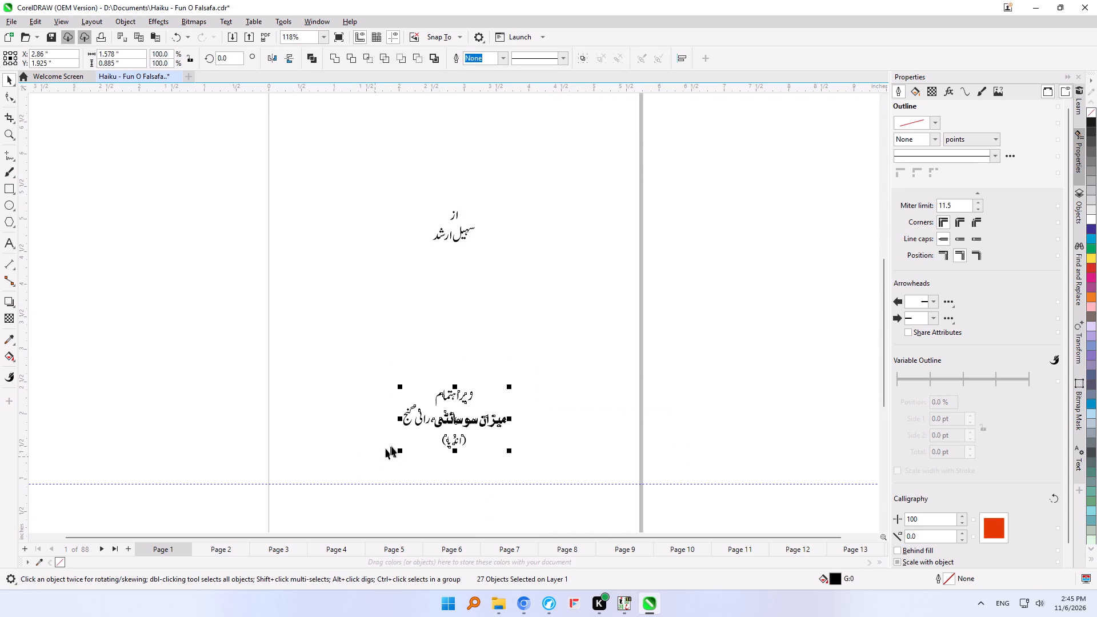
{"action": "left_click_drag", "start_coordinate": [454, 421], "coordinate": [454, 437]}
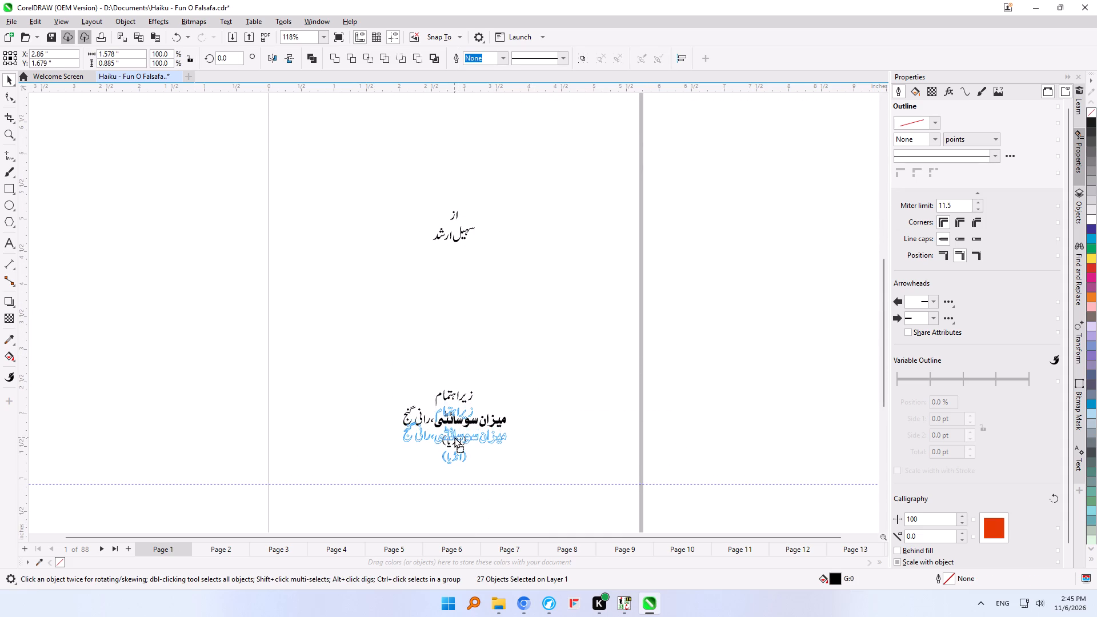
{"action": "left_click_drag", "start_coordinate": [454, 437], "coordinate": [454, 433]}
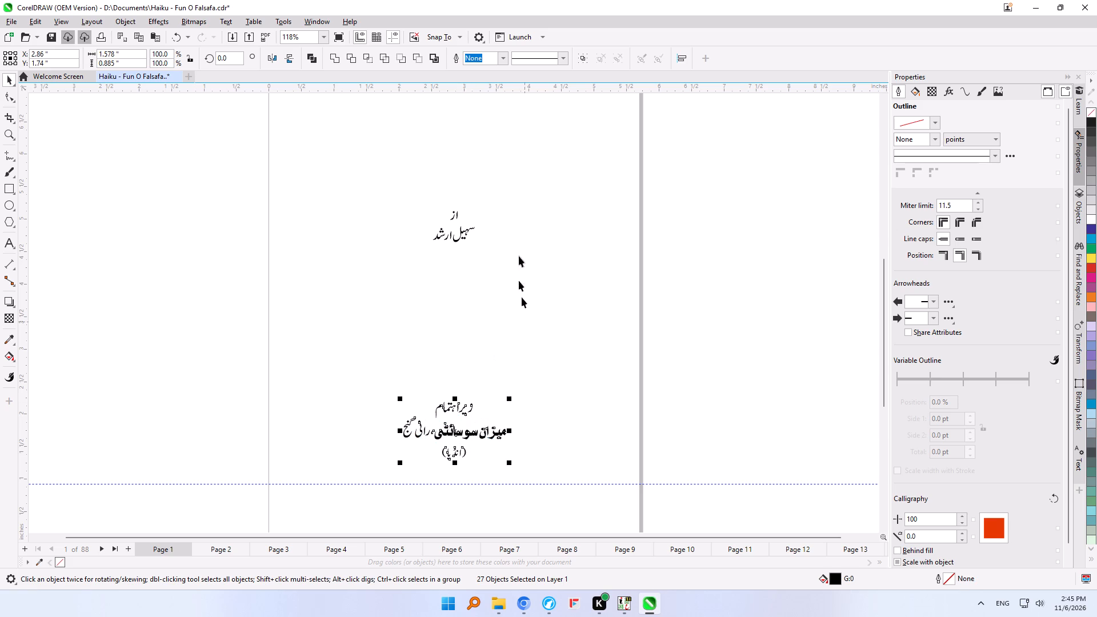
Group the two author lines in the middle of page 1 and centre the group on the page.
{"action": "left_click_drag", "start_coordinate": [662, 182], "coordinate": [374, 265]}
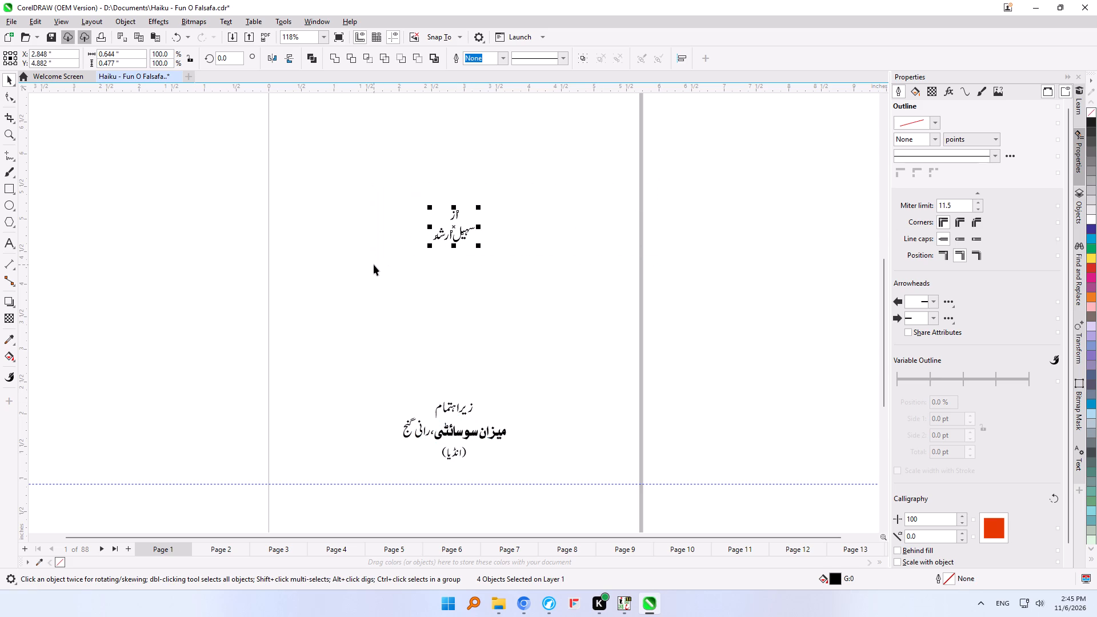
{"action": "key", "text": "ctrl+g"}
{"action": "key", "text": "p"}
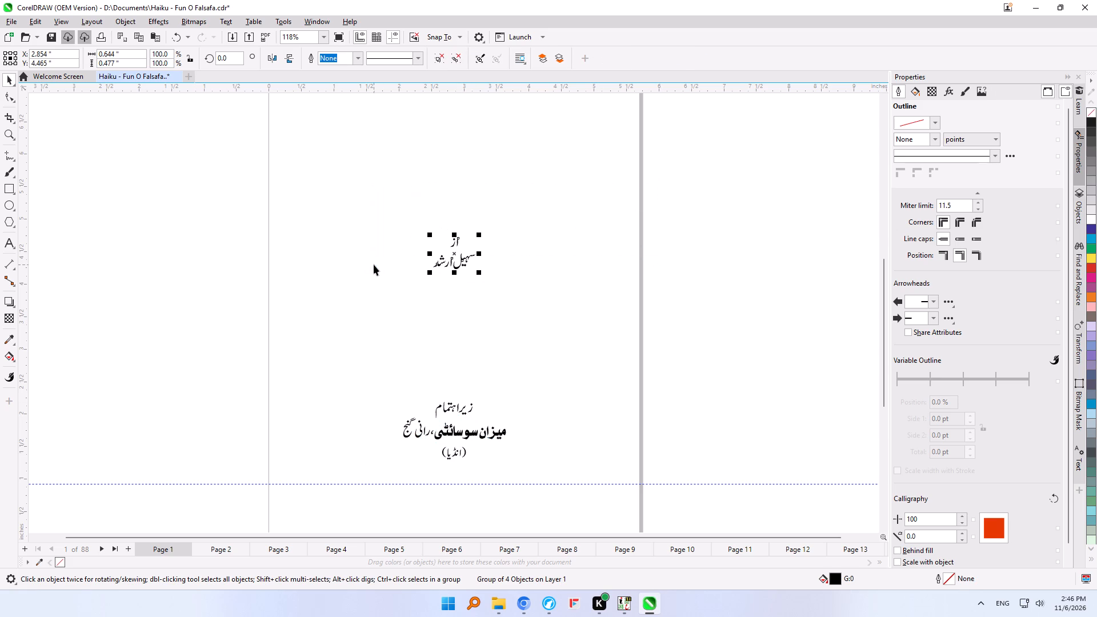
{"action": "key", "text": "F4"}
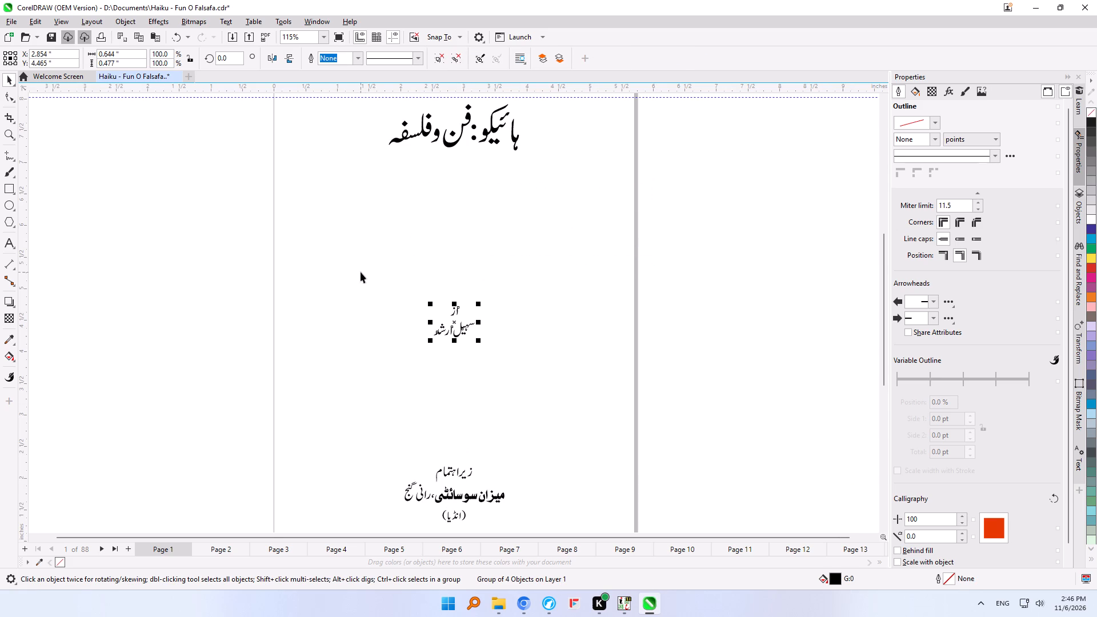
{"action": "left_click", "coordinate": [276, 311]}
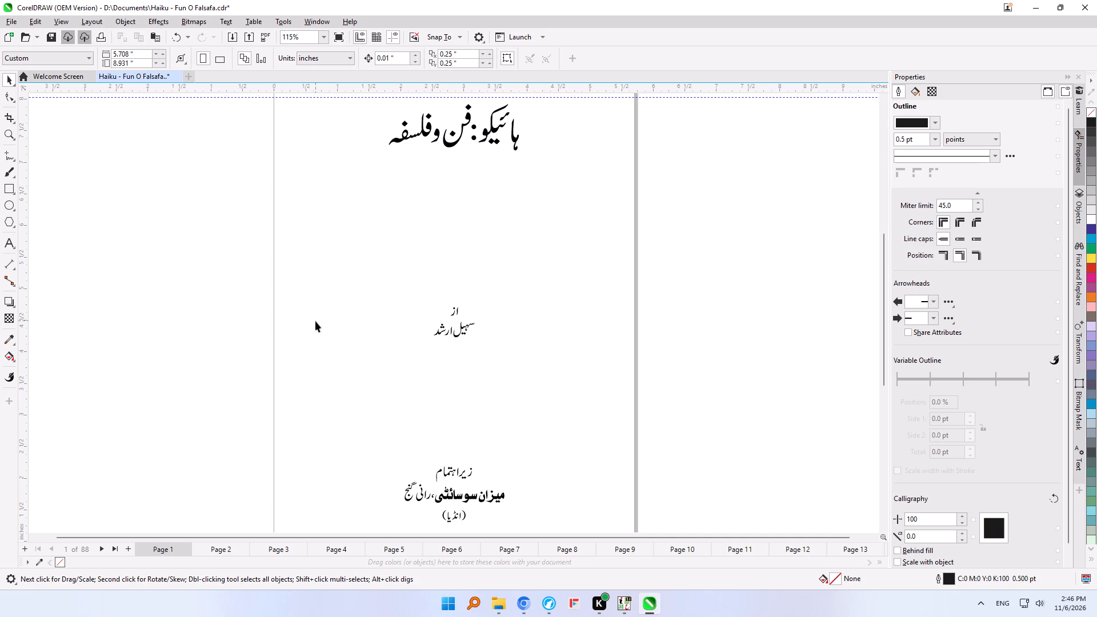
Move page 1's publisher block straight down to rest just above the lower guideline, at a vertical position of about 1.54 inches.
{"action": "key", "text": "F3"}
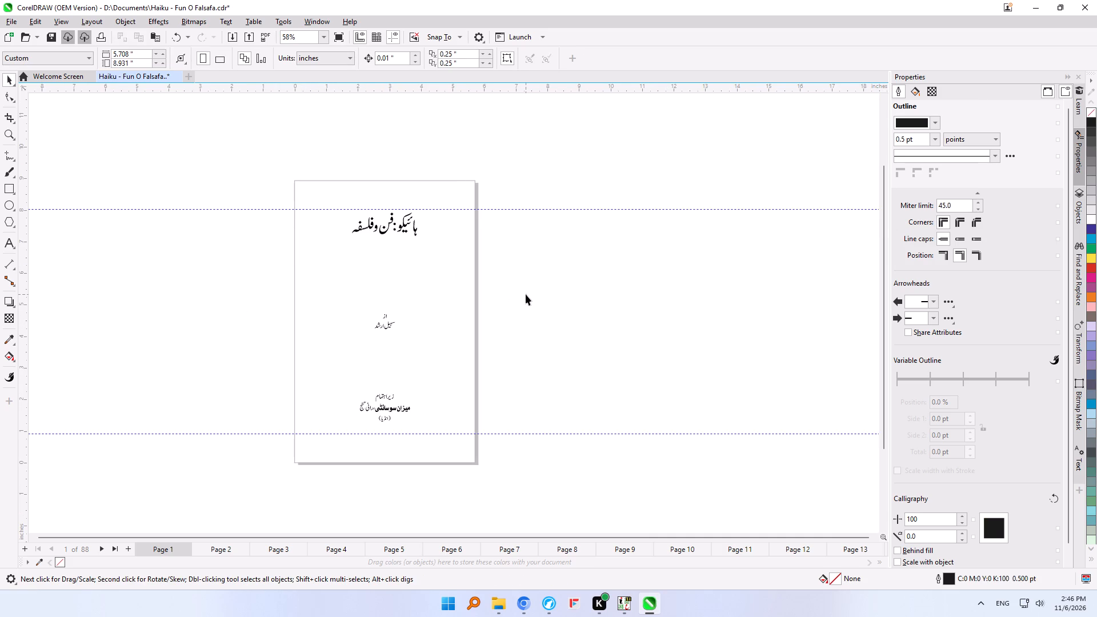
{"action": "left_click_drag", "start_coordinate": [517, 343], "coordinate": [280, 425]}
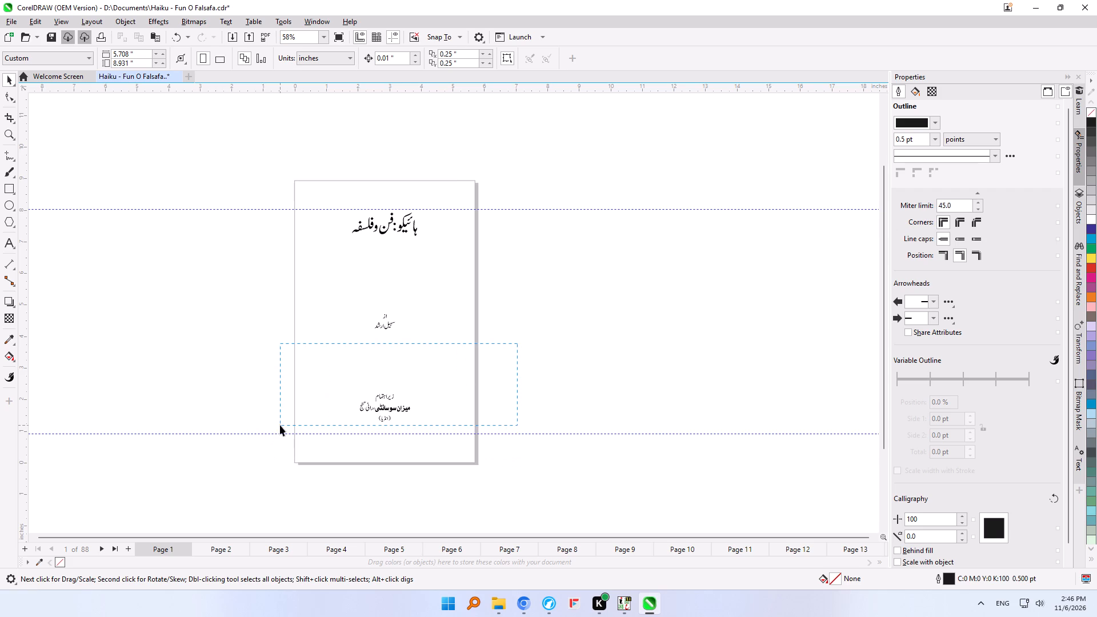
{"action": "left_click_drag", "start_coordinate": [280, 425], "coordinate": [282, 432]}
{"action": "left_click_drag", "start_coordinate": [385, 408], "coordinate": [385, 413]}
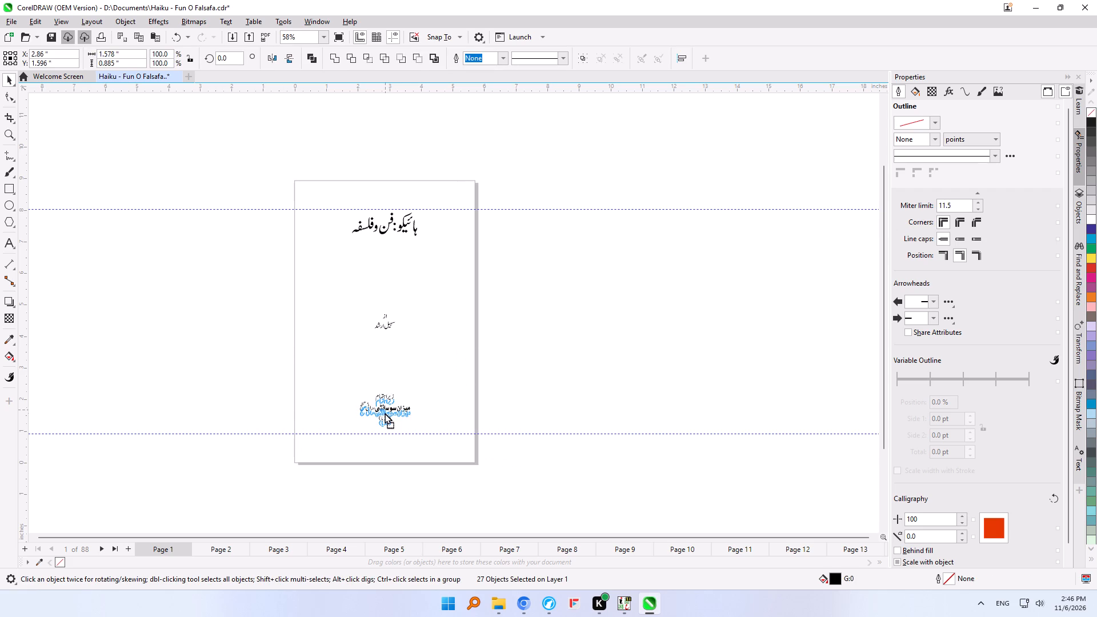
{"action": "left_click_drag", "start_coordinate": [385, 413], "coordinate": [385, 415]}
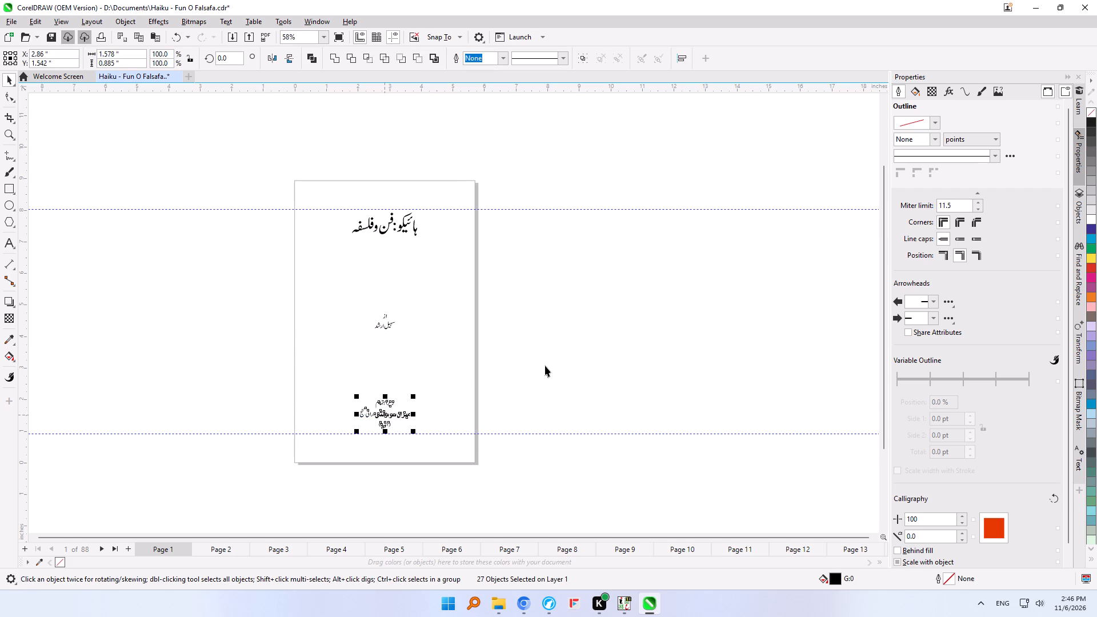
{"action": "left_click", "coordinate": [547, 363]}
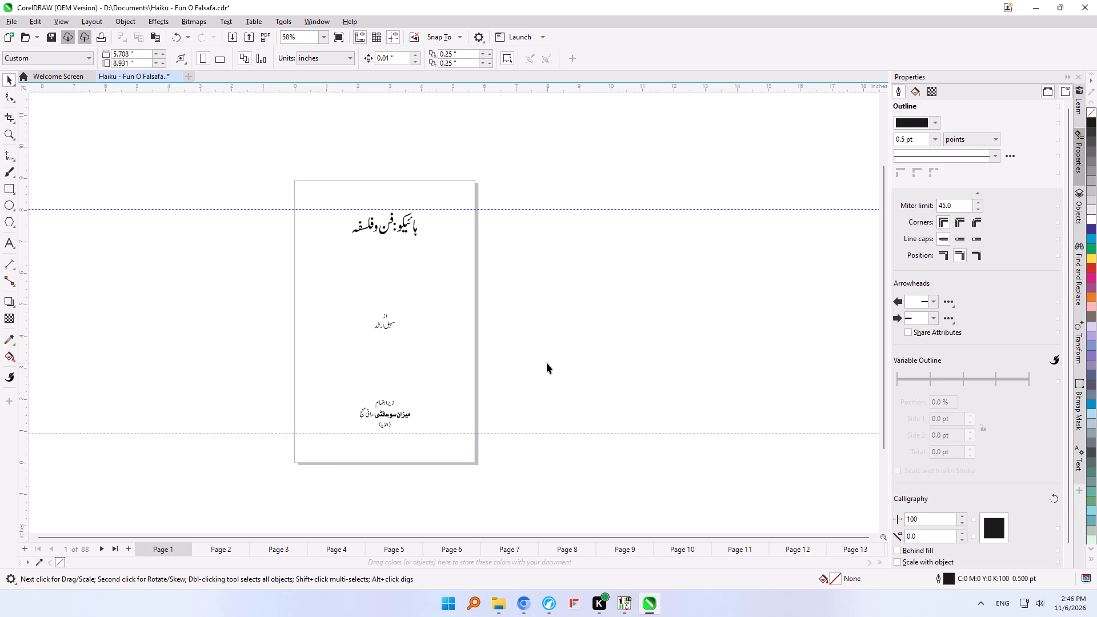
On page 2, group all the lines of the English Author/Publisher block below the horizontal rule.
{"action": "left_click", "coordinate": [233, 548]}
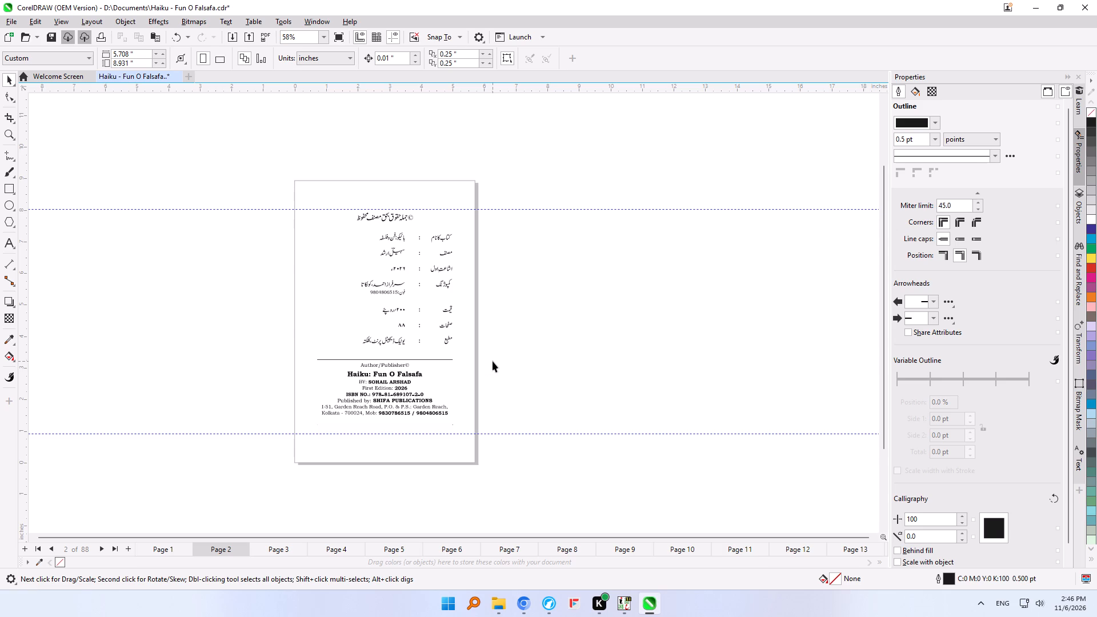
{"action": "left_click_drag", "start_coordinate": [493, 361], "coordinate": [322, 418]}
{"action": "left_click_drag", "start_coordinate": [322, 418], "coordinate": [319, 422]}
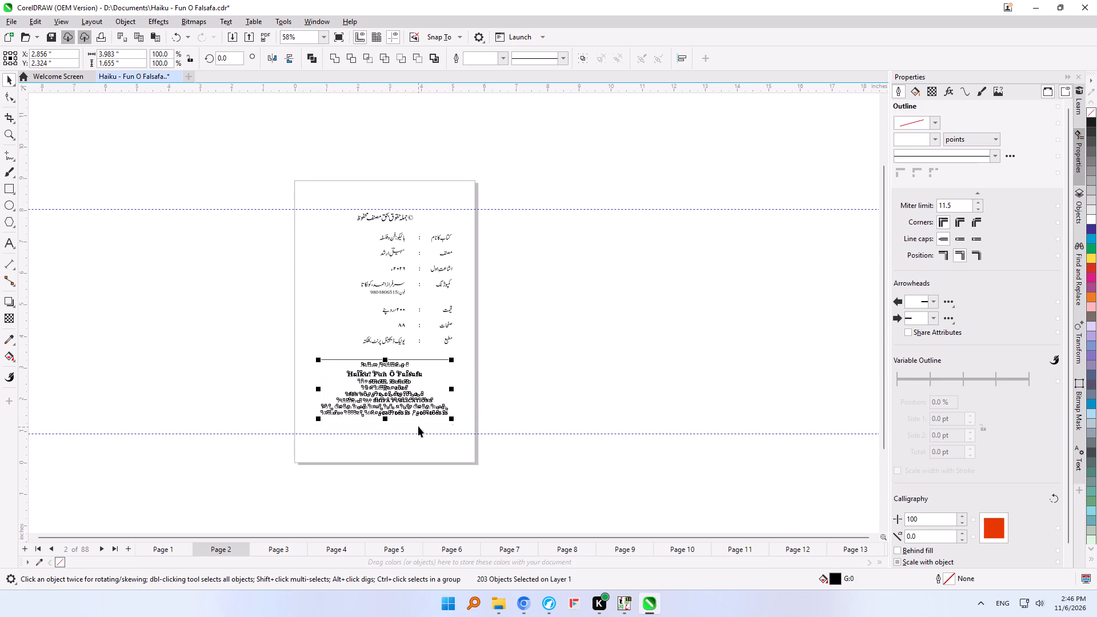
{"action": "key", "text": "ctrl+g"}
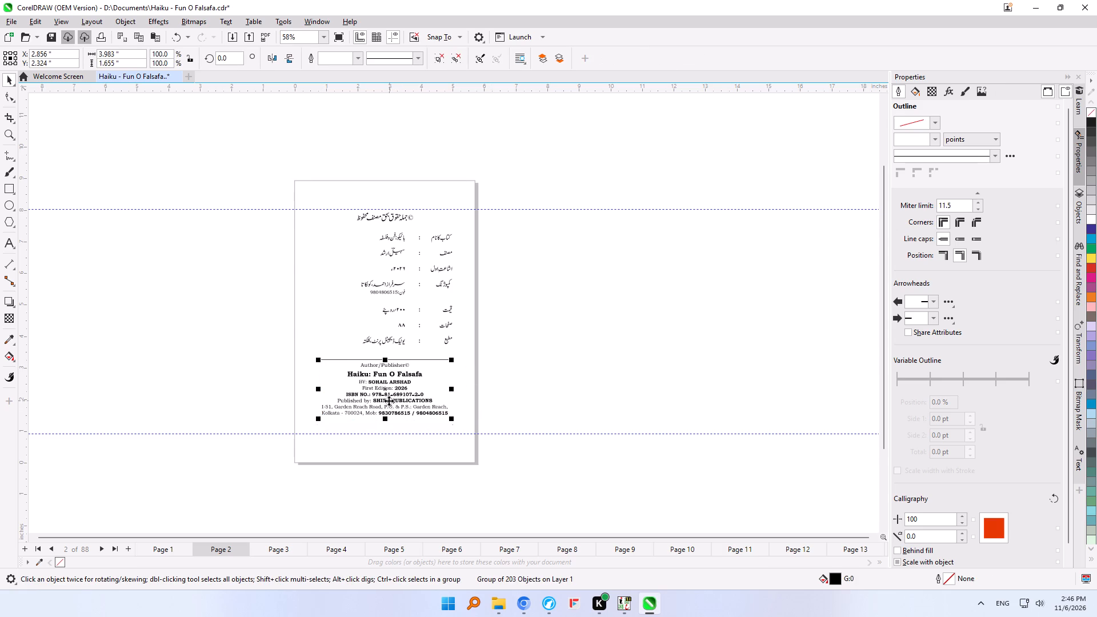
{"action": "left_click_drag", "start_coordinate": [387, 392], "coordinate": [388, 402]}
{"action": "key", "text": "ctrl+z"}
Delete the stray leftover objects around the lower guideline at the bottom of page 2.
{"action": "left_click_drag", "start_coordinate": [269, 404], "coordinate": [507, 446]}
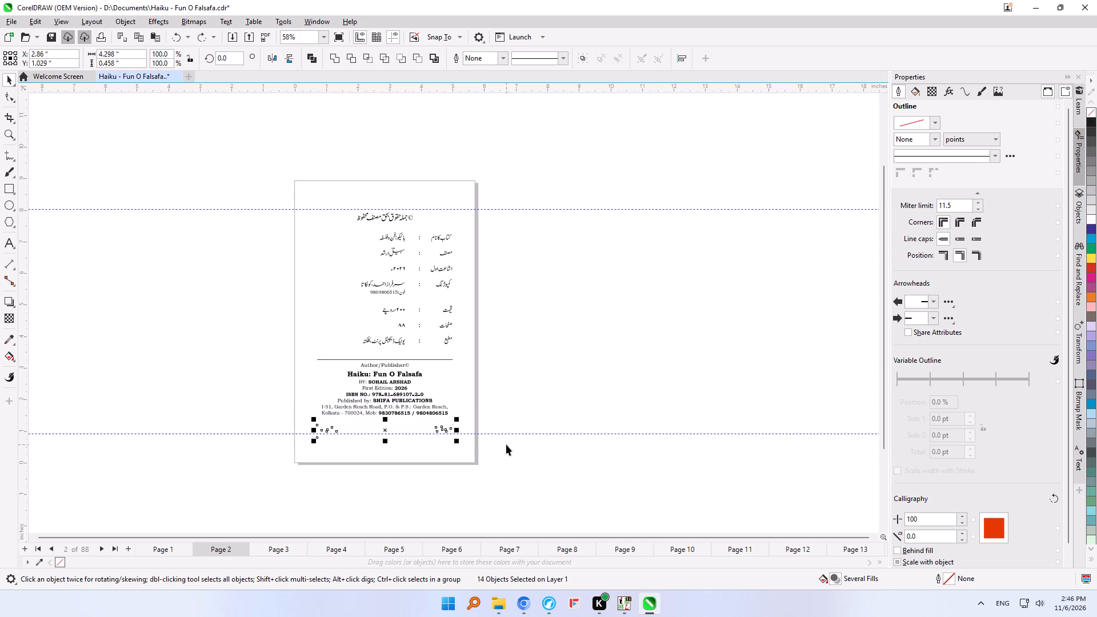
{"action": "key", "text": "Delete"}
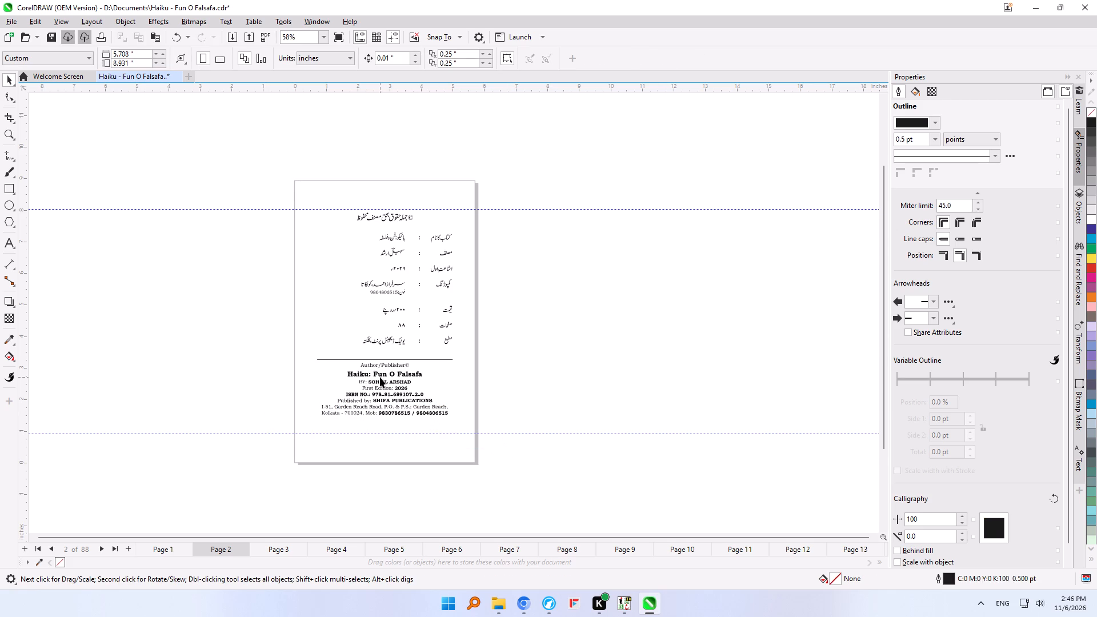
Move page 2's grouped publisher block straight down towards the lower guideline, to a vertical position of about 2.05 inches.
{"action": "left_click", "coordinate": [379, 376]}
{"action": "left_click_drag", "start_coordinate": [387, 390], "coordinate": [389, 398]}
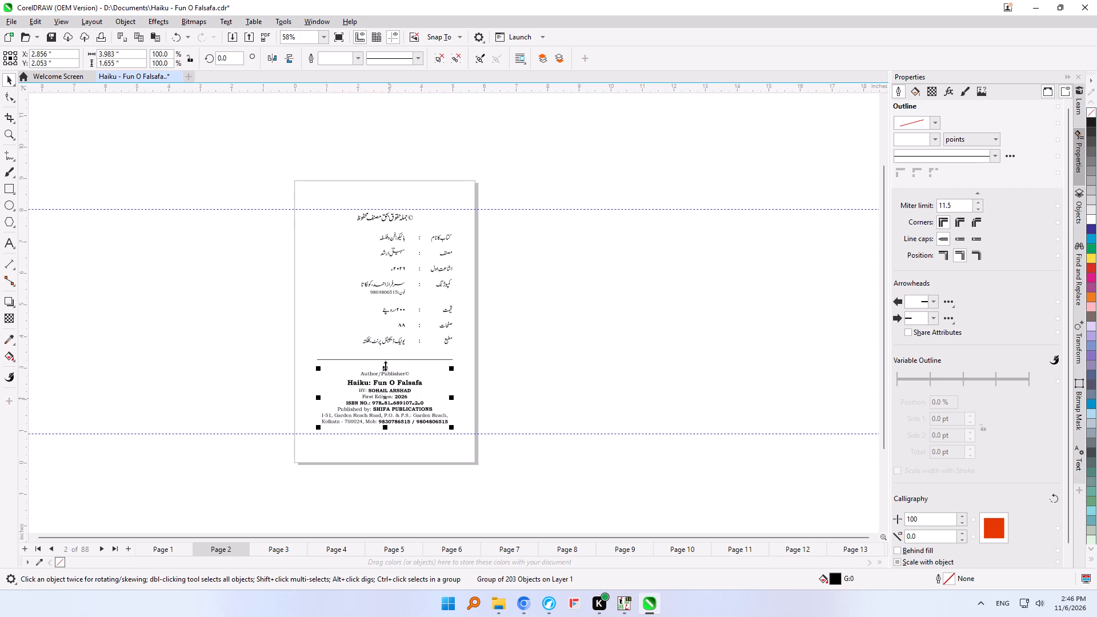
{"action": "left_click", "coordinate": [383, 358]}
{"action": "left_click", "coordinate": [527, 355]}
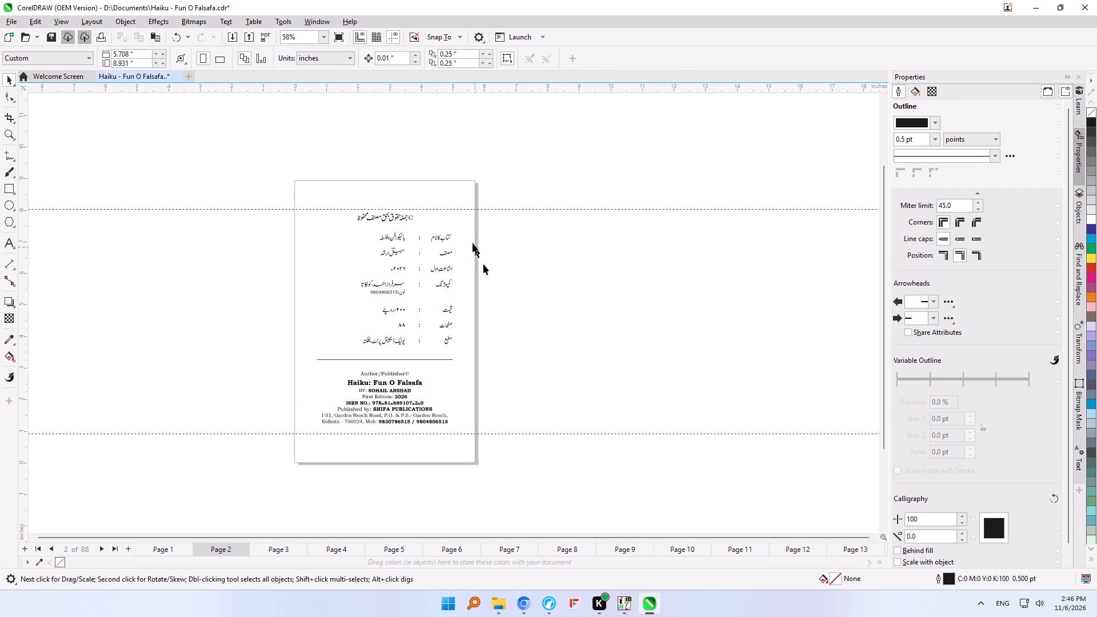
Shift page 2's Urdu copyright line slightly up against the upper guideline, to about 7.83 inches vertically, and group it.
{"action": "left_click_drag", "start_coordinate": [299, 172], "coordinate": [447, 225]}
{"action": "left_click", "coordinate": [387, 217]}
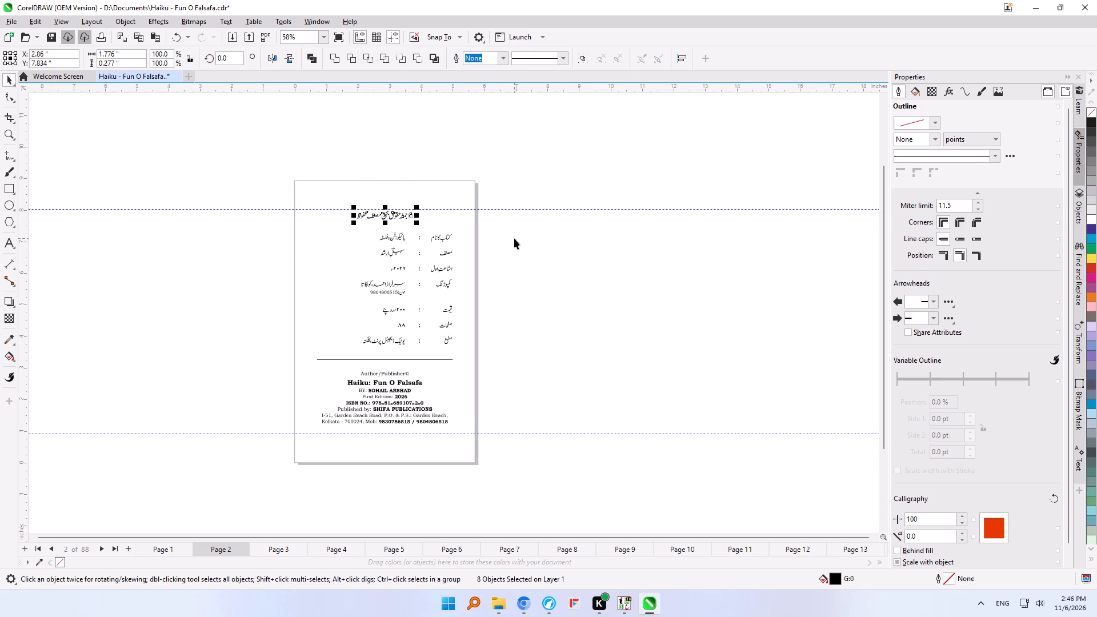
{"action": "key", "text": "ctrl+g"}
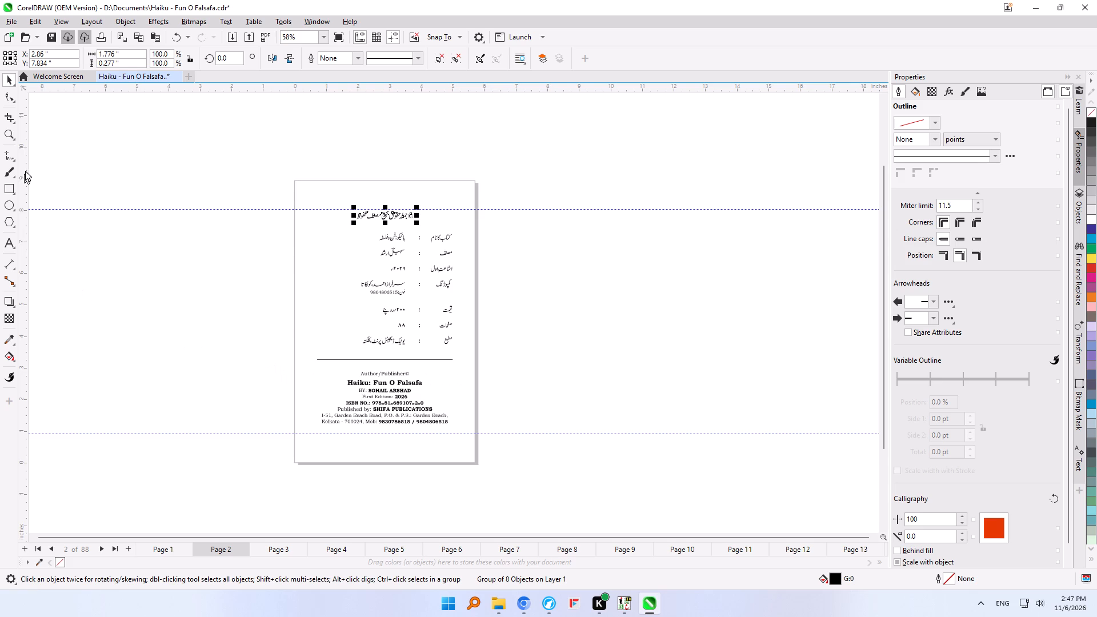
Ungroup the English publisher block on page 2 so its individual lines can be selected.
{"action": "left_click", "coordinate": [10, 138]}
{"action": "left_click_drag", "start_coordinate": [295, 346], "coordinate": [302, 354]}
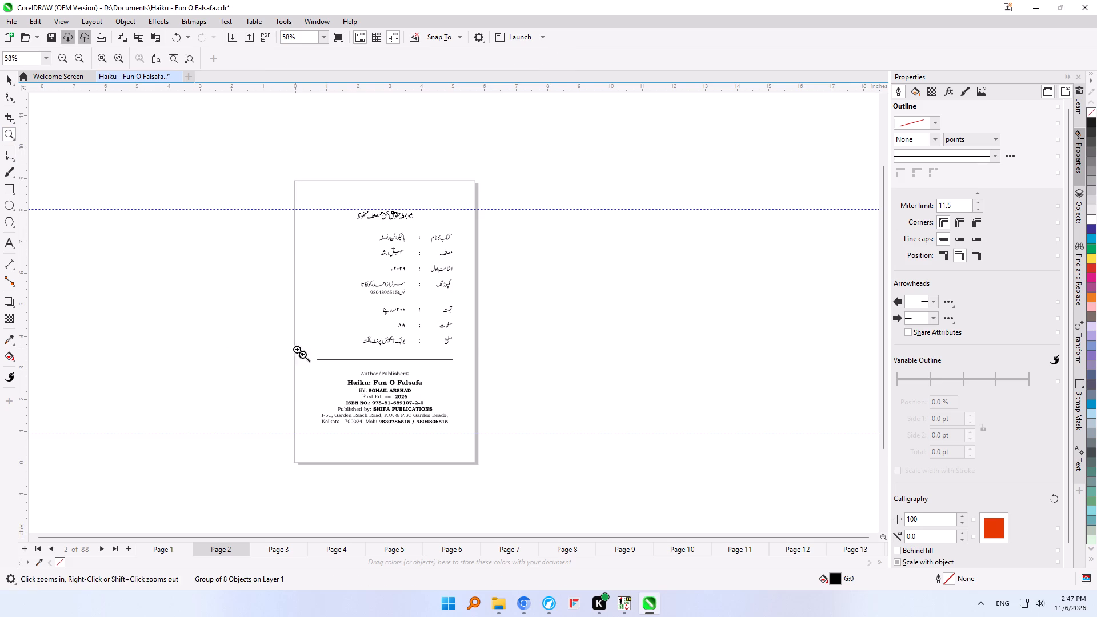
{"action": "left_click_drag", "start_coordinate": [302, 354], "coordinate": [506, 459]}
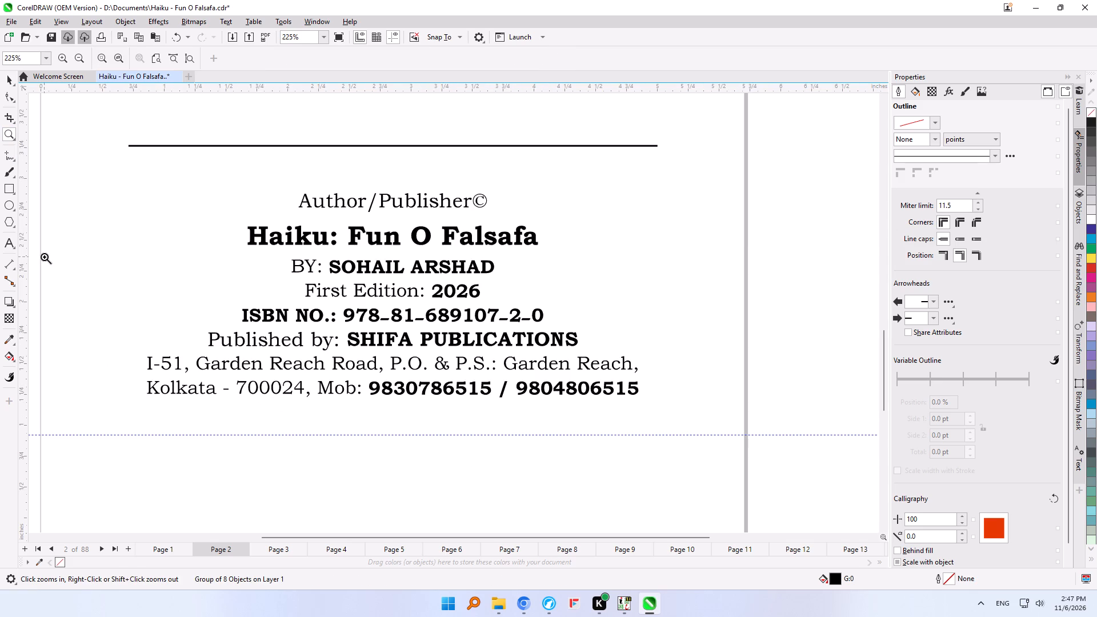
{"action": "left_click", "coordinate": [6, 78]}
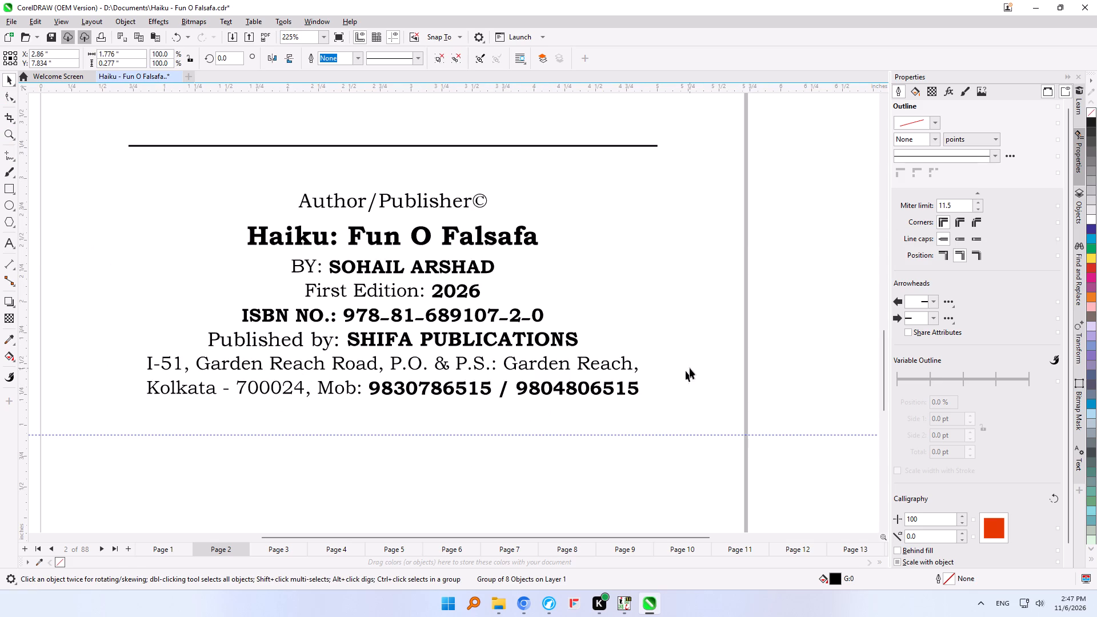
{"action": "left_click_drag", "start_coordinate": [762, 319], "coordinate": [140, 409]}
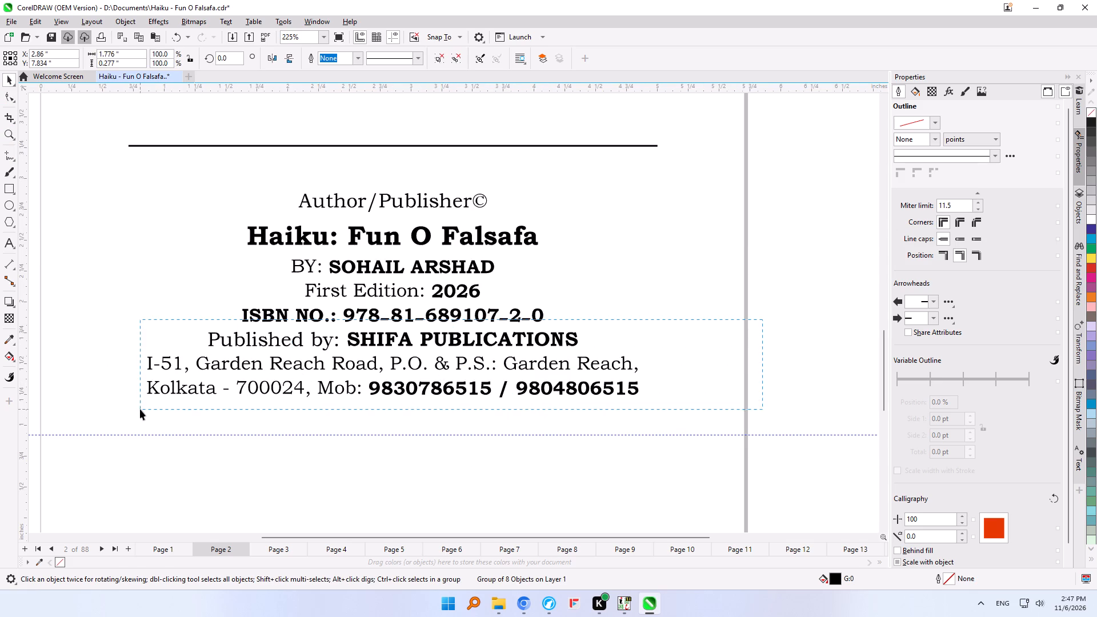
{"action": "left_click_drag", "start_coordinate": [140, 409], "coordinate": [132, 408]}
{"action": "left_click", "coordinate": [382, 340]}
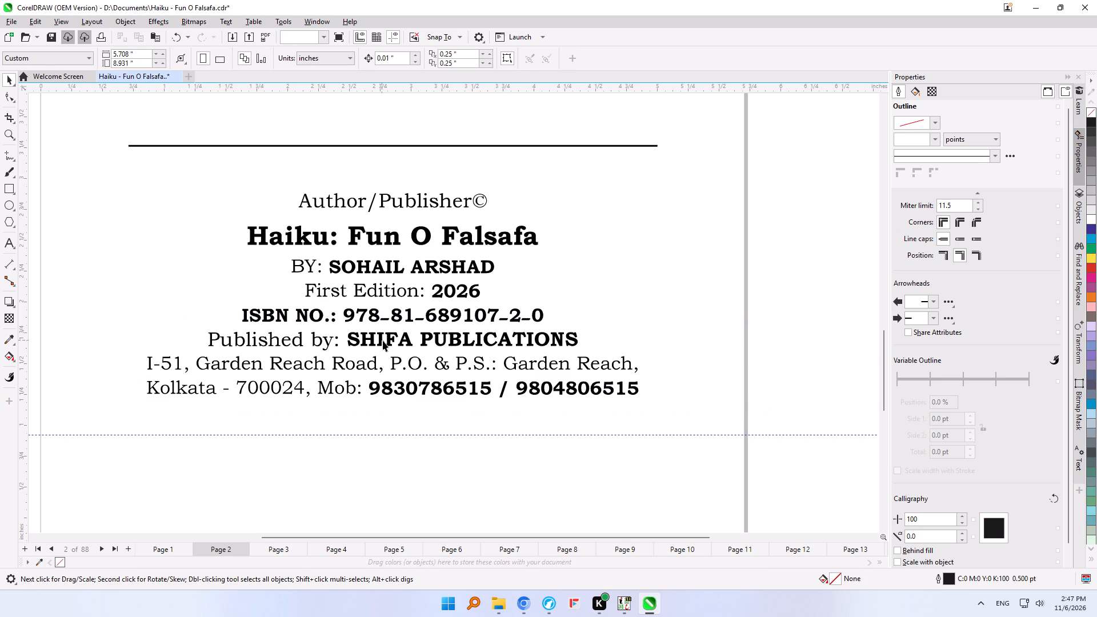
{"action": "left_click", "coordinate": [438, 60]}
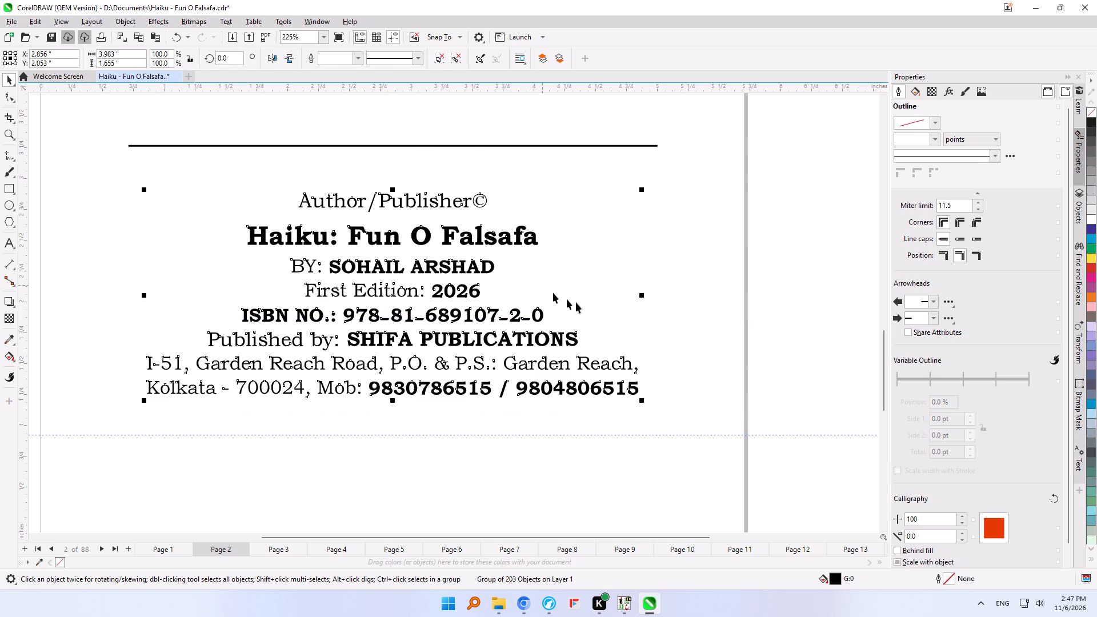
{"action": "left_click", "coordinate": [756, 324]}
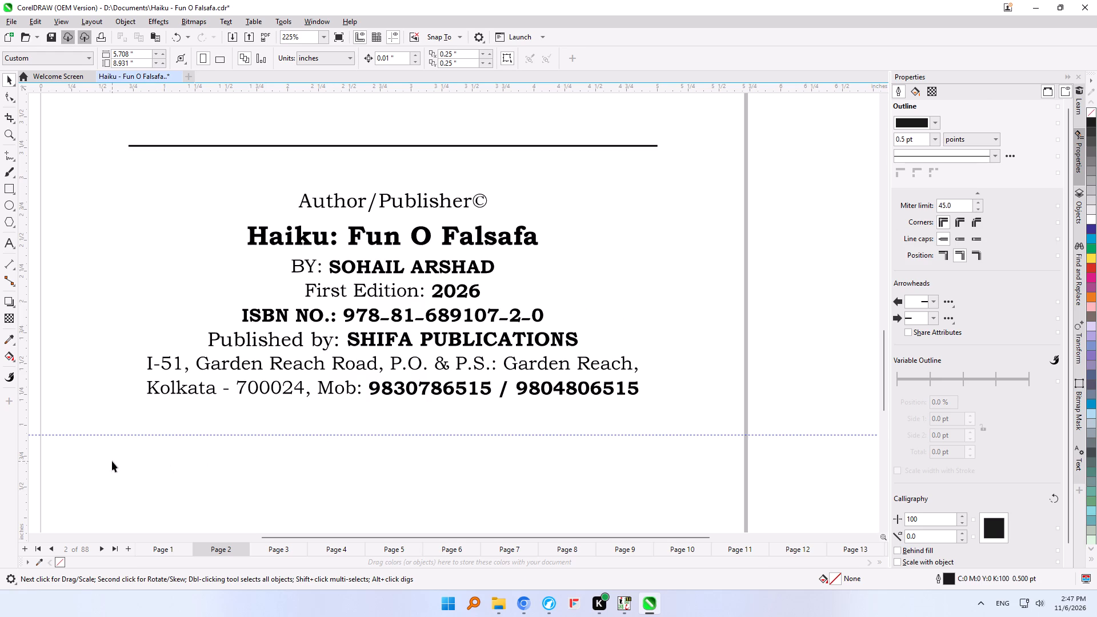
Move the two address and phone lines of the publisher block straight down to a vertical position of about 1.22 inches.
{"action": "left_click_drag", "start_coordinate": [106, 462], "coordinate": [626, 353]}
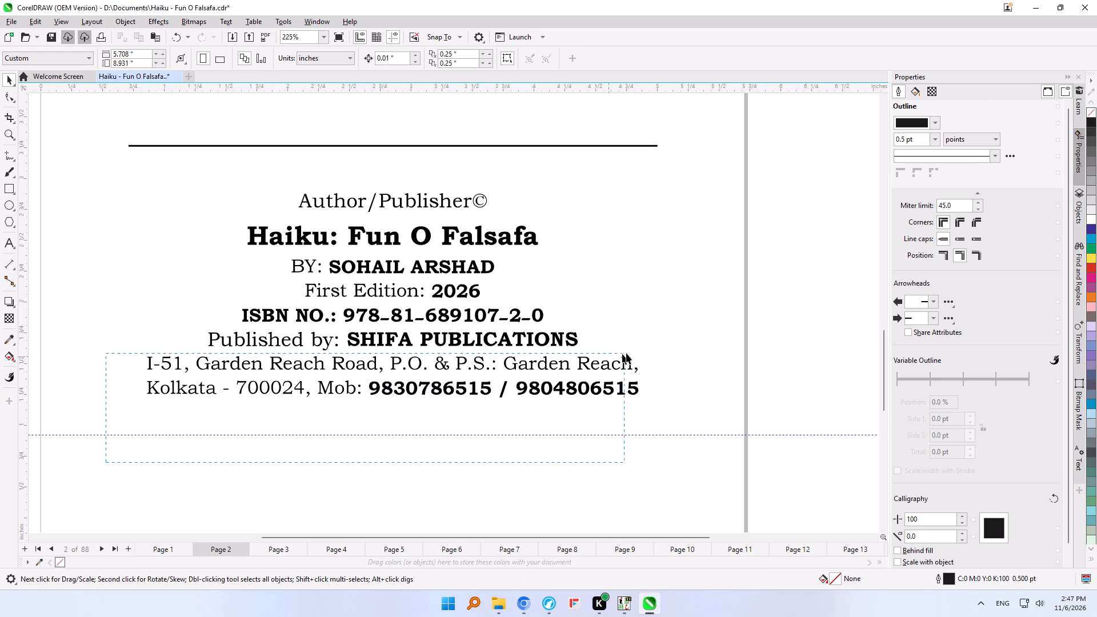
{"action": "left_click_drag", "start_coordinate": [626, 353], "coordinate": [652, 351]}
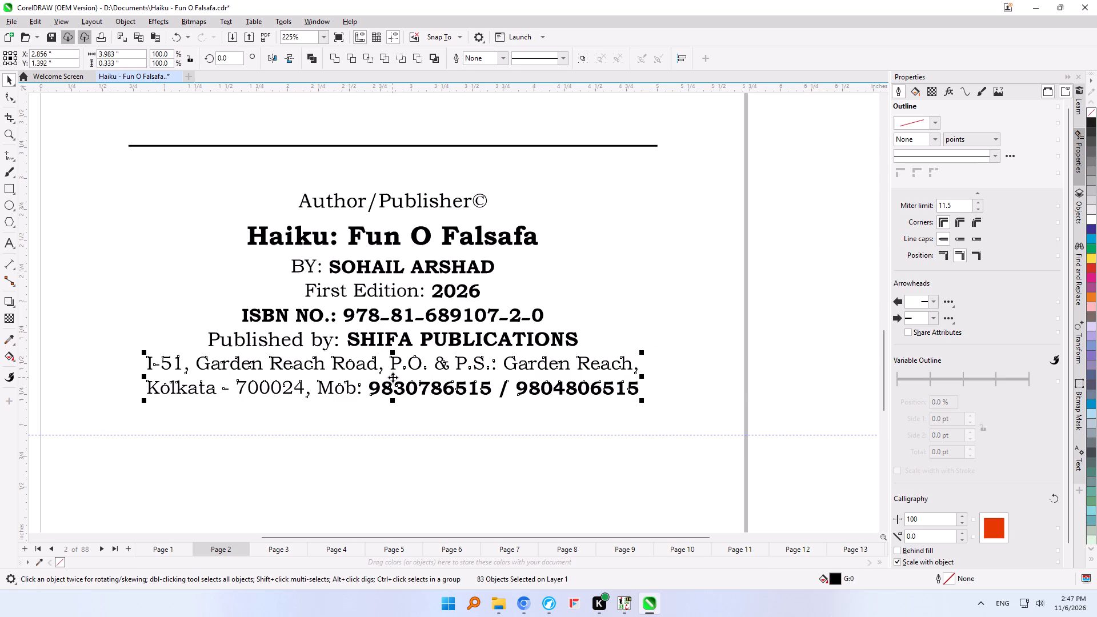
{"action": "left_click_drag", "start_coordinate": [393, 377], "coordinate": [394, 397]}
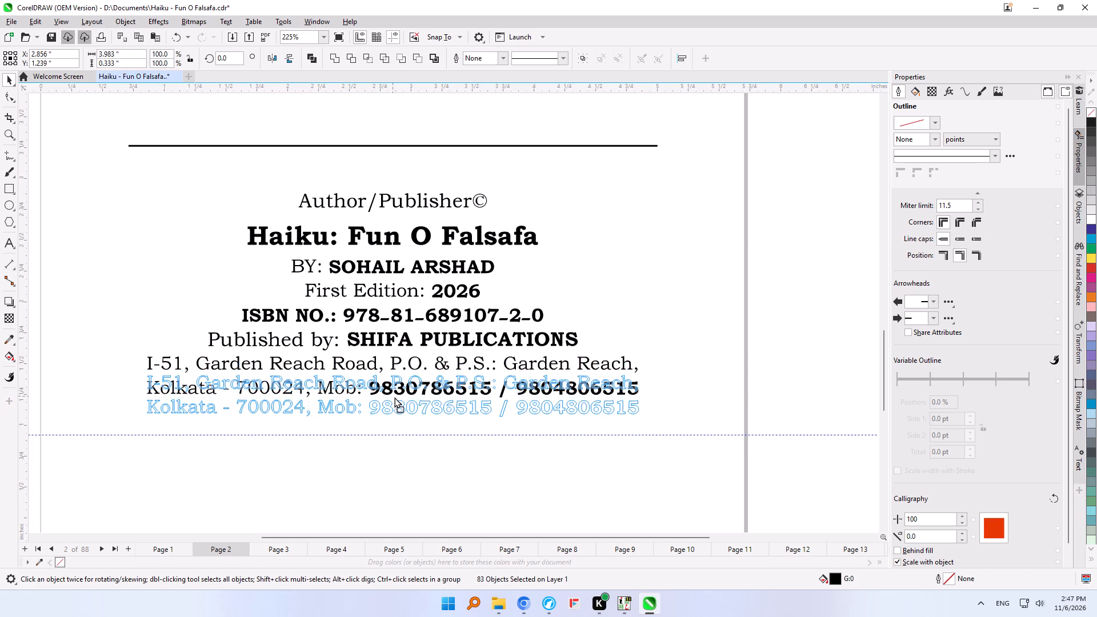
{"action": "left_click_drag", "start_coordinate": [394, 397], "coordinate": [396, 400]}
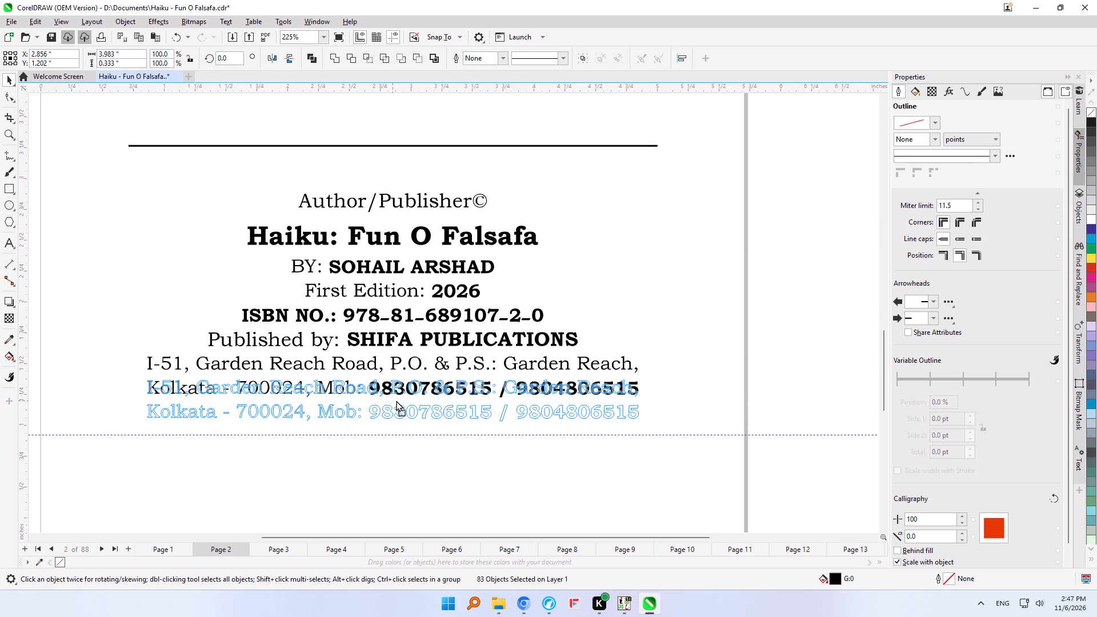
{"action": "left_click_drag", "start_coordinate": [396, 400], "coordinate": [396, 398]}
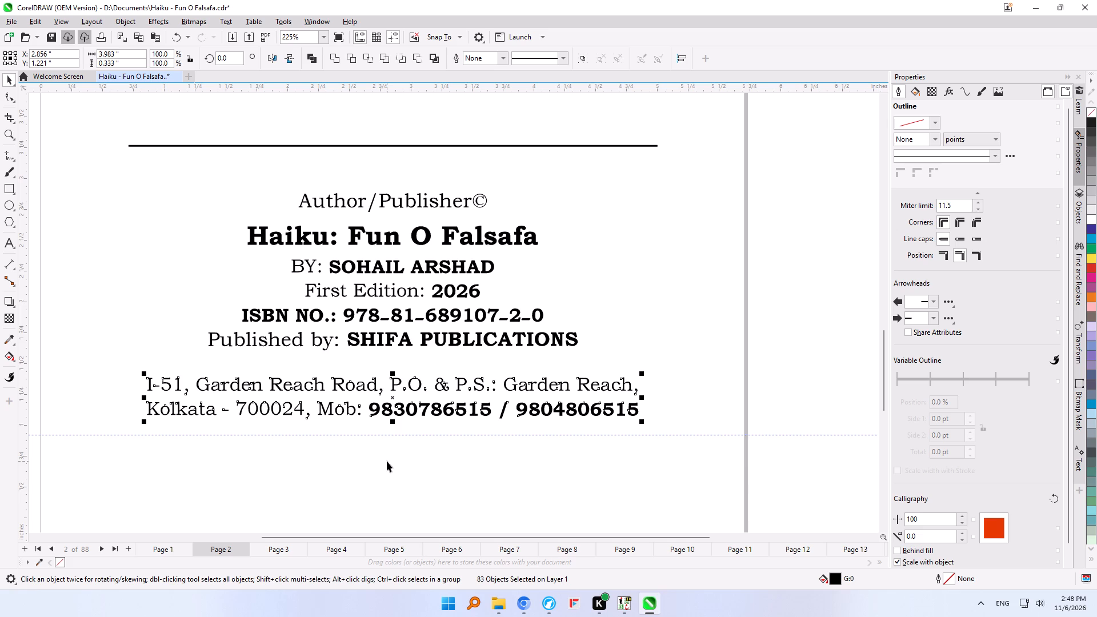
Nudge the four hyphens in the ISBN line up to a vertical position of about 1.884 inches, centring them on the digits.
{"action": "left_click_drag", "start_coordinate": [753, 318], "coordinate": [373, 329]}
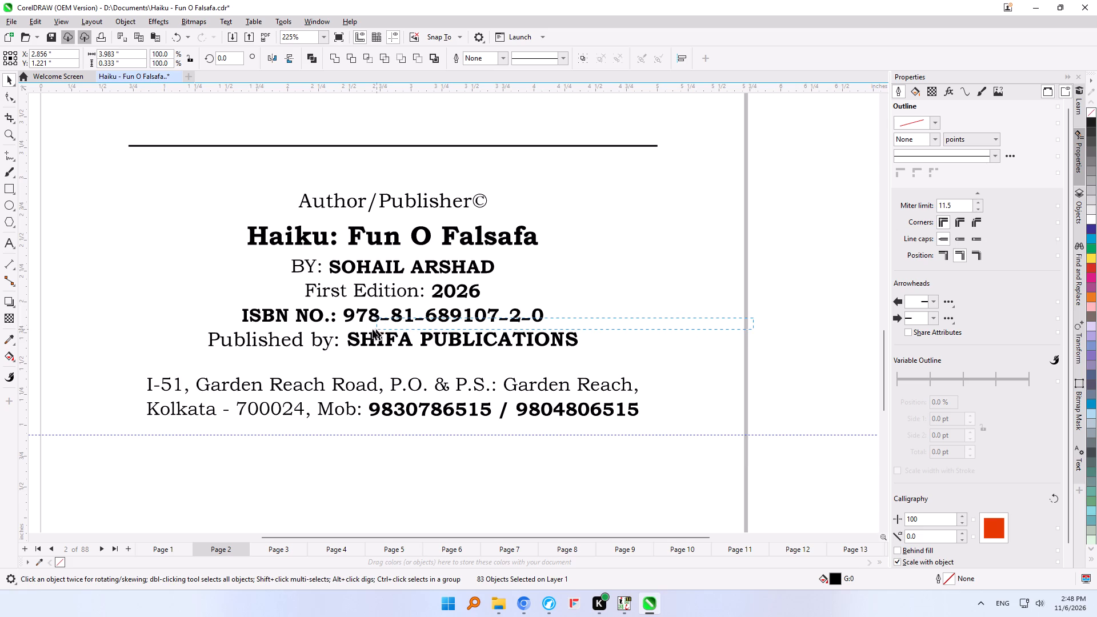
{"action": "left_click_drag", "start_coordinate": [373, 329], "coordinate": [370, 329]}
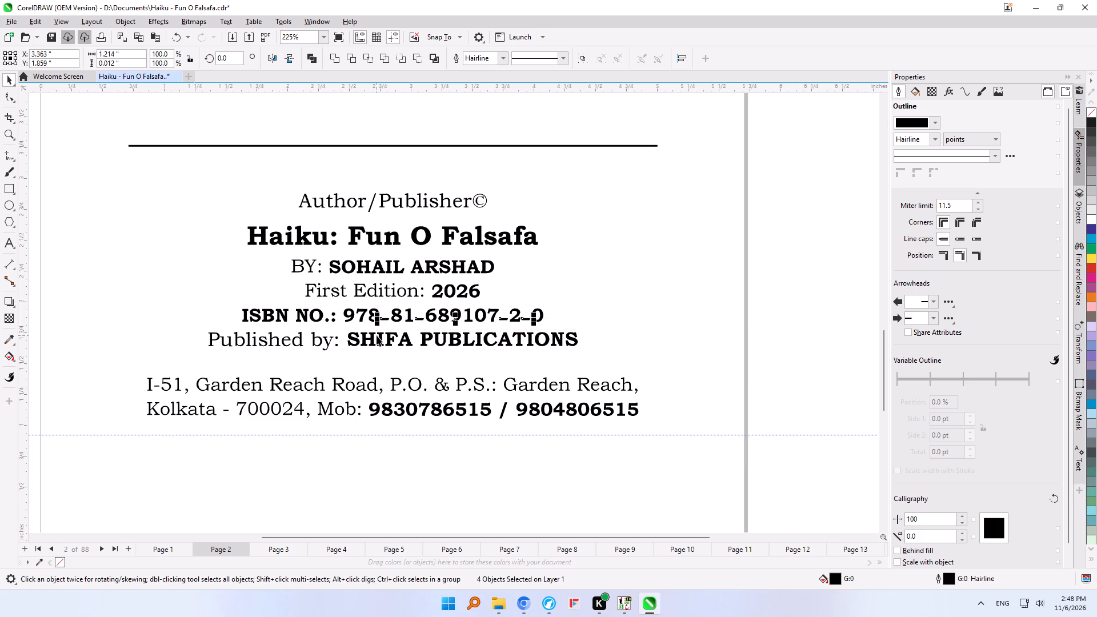
{"action": "key", "text": "Up"}
{"action": "key", "text": "Up"}
{"action": "key", "text": "Up"}
{"action": "key", "text": "Down"}
{"action": "key", "text": "ctrl+Up"}
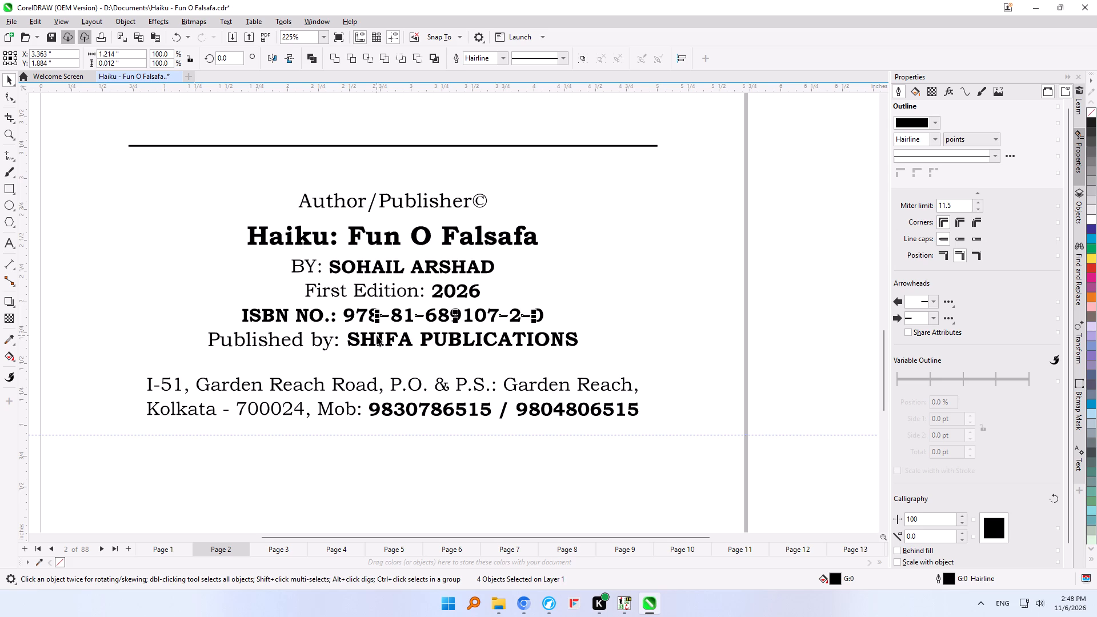
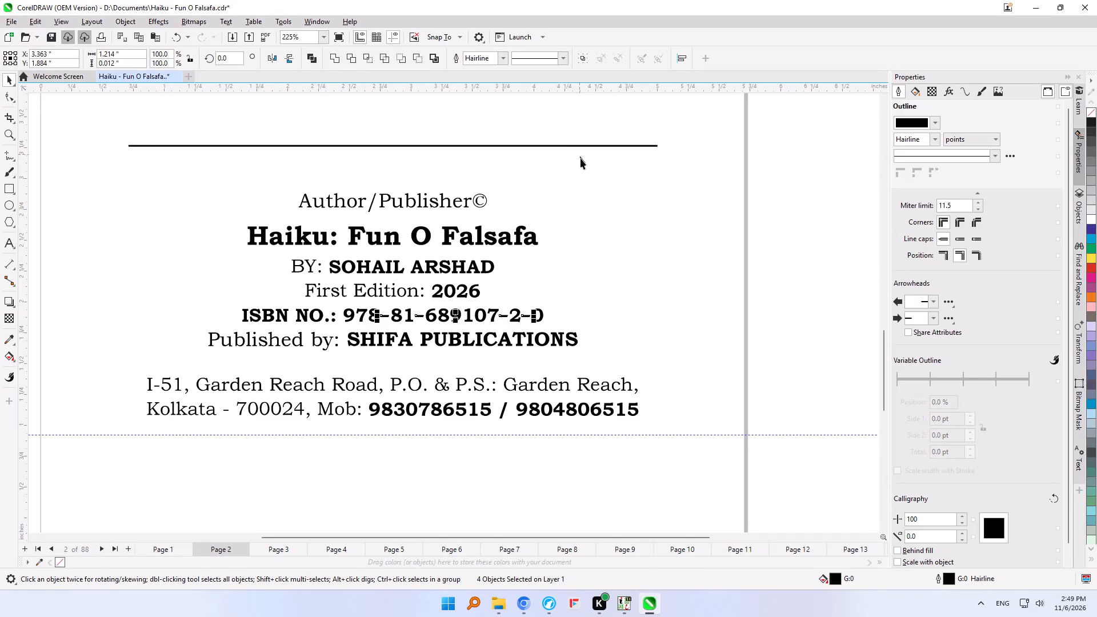
Nudge the © symbol after Author/Publisher slightly down and right, to about 3.572 inches horizontally and 2.805 inches vertically.
{"action": "left_click_drag", "start_coordinate": [583, 166], "coordinate": [474, 214]}
{"action": "left_click_drag", "start_coordinate": [474, 214], "coordinate": [469, 215]}
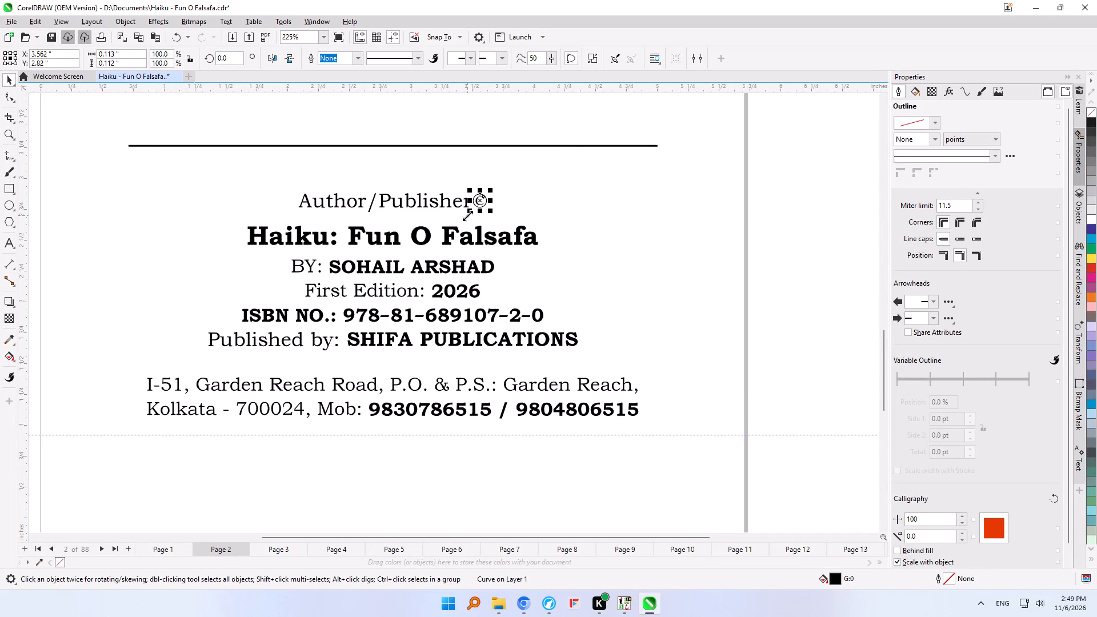
{"action": "key", "text": "Down"}
{"action": "key", "text": "Down"}
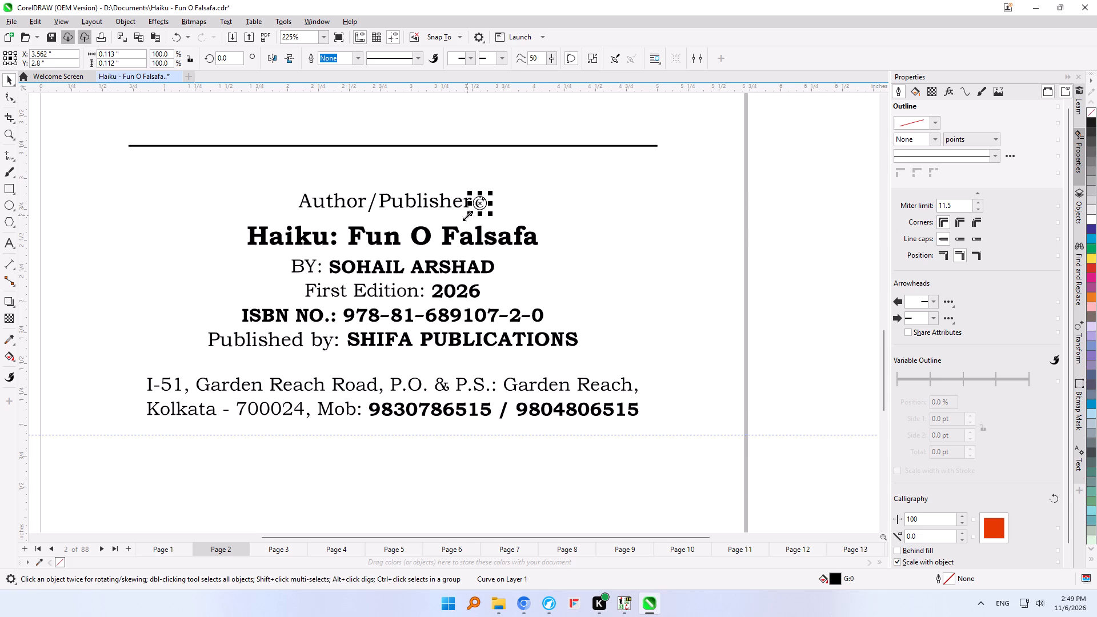
{"action": "key", "text": "ctrl+Up"}
{"action": "key", "text": "Right"}
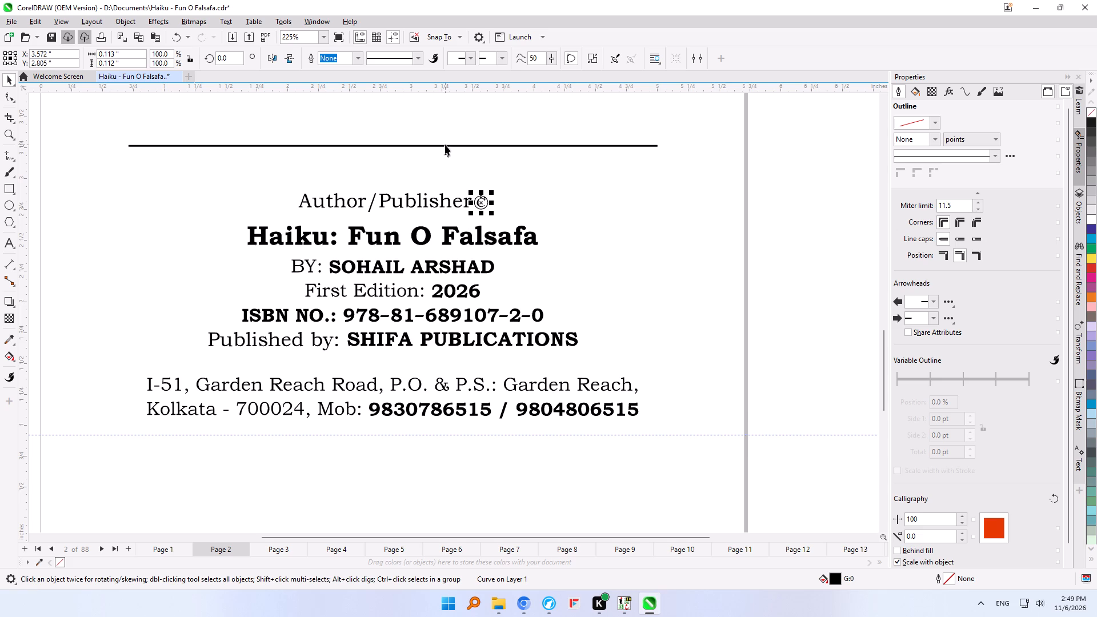
Group the Author/Publisher© line and centre it horizontally with the horizontal rule above it.
{"action": "left_click_drag", "start_coordinate": [772, 171], "coordinate": [471, 197]}
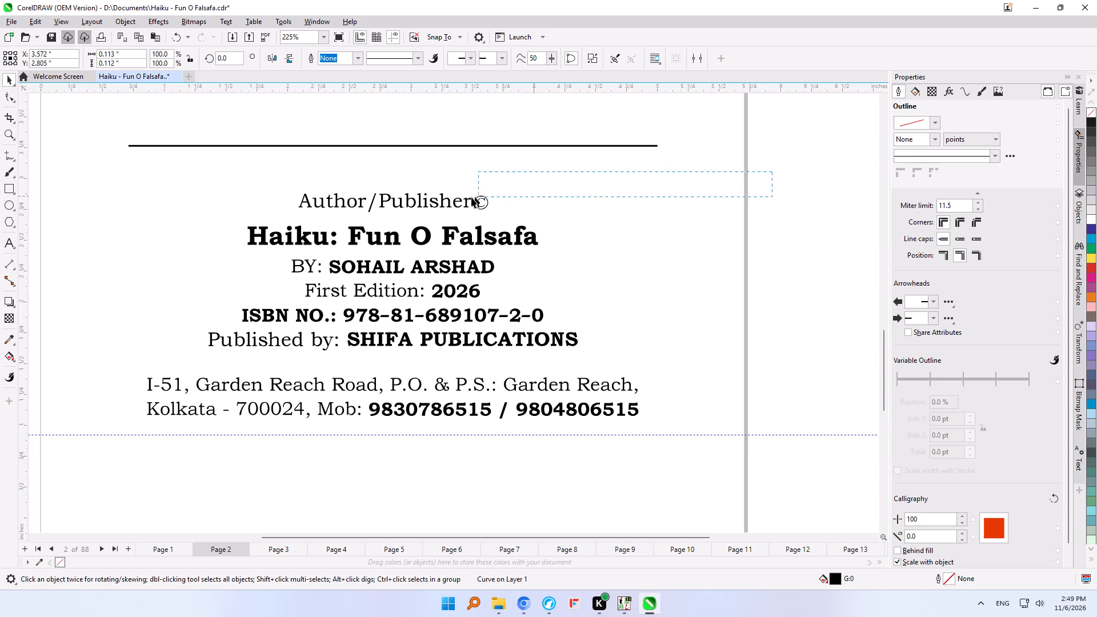
{"action": "left_click_drag", "start_coordinate": [471, 197], "coordinate": [283, 219]}
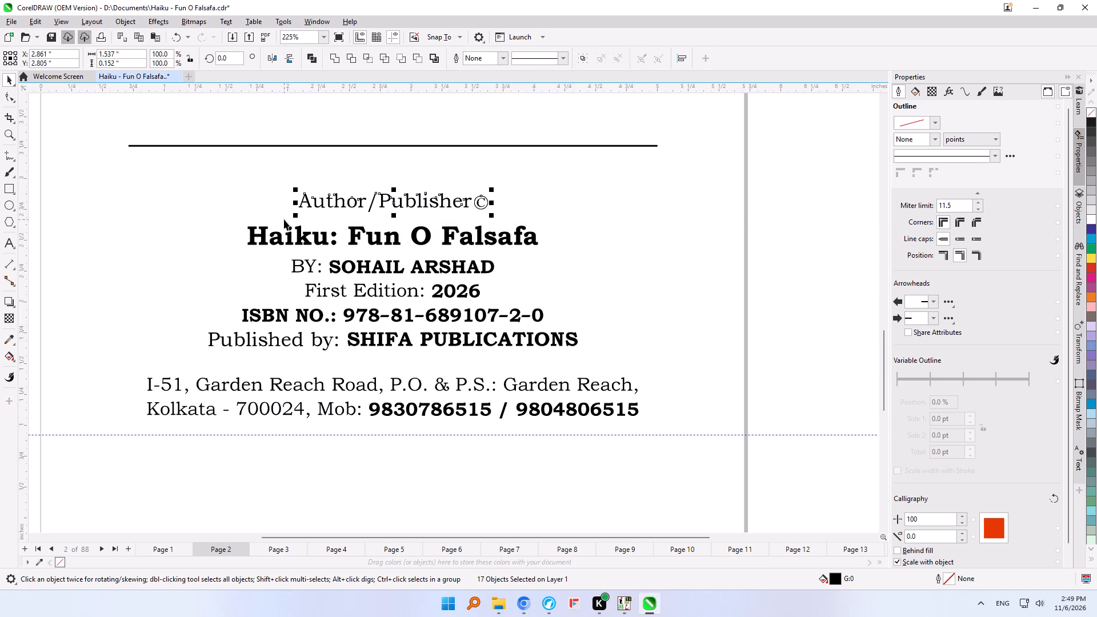
{"action": "key", "text": "ctrl+g"}
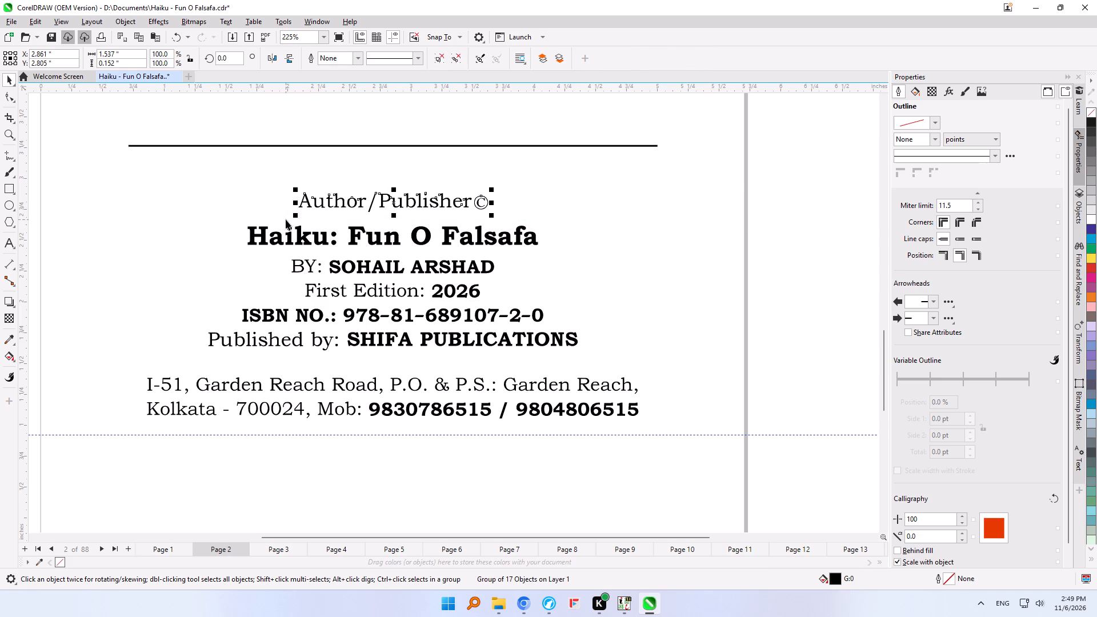
{"action": "left_click", "coordinate": [359, 147], "text": "shift"}
{"action": "key", "text": "c"}
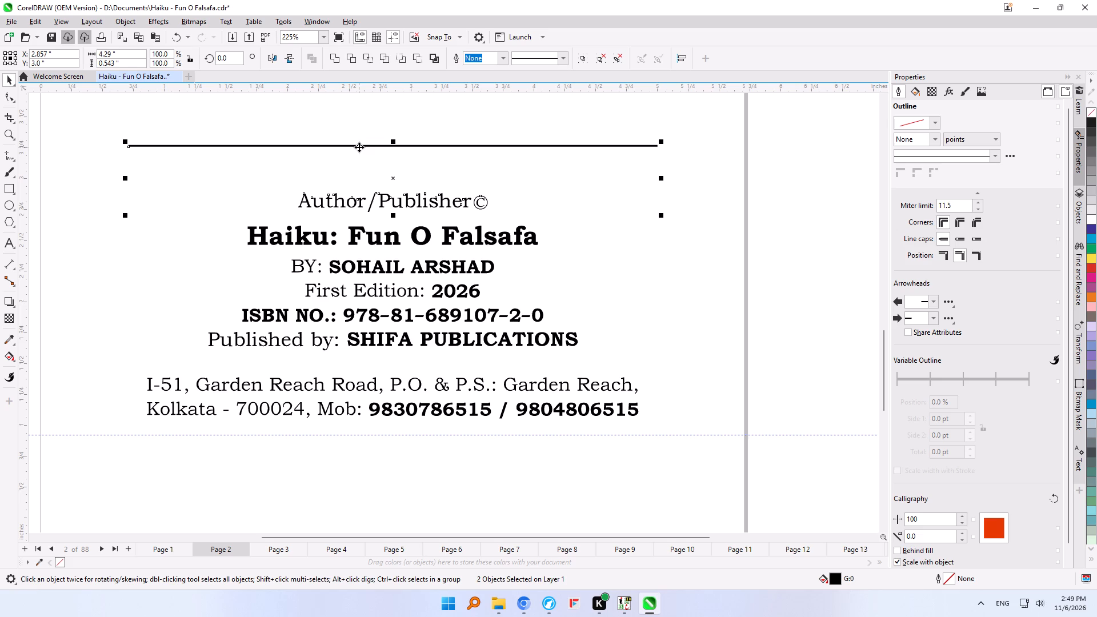
Move the "Published by" line down to about 1.523 inches vertically and enlarge it proportionally to about 3.35 inches wide.
{"action": "left_click_drag", "start_coordinate": [780, 327], "coordinate": [613, 336]}
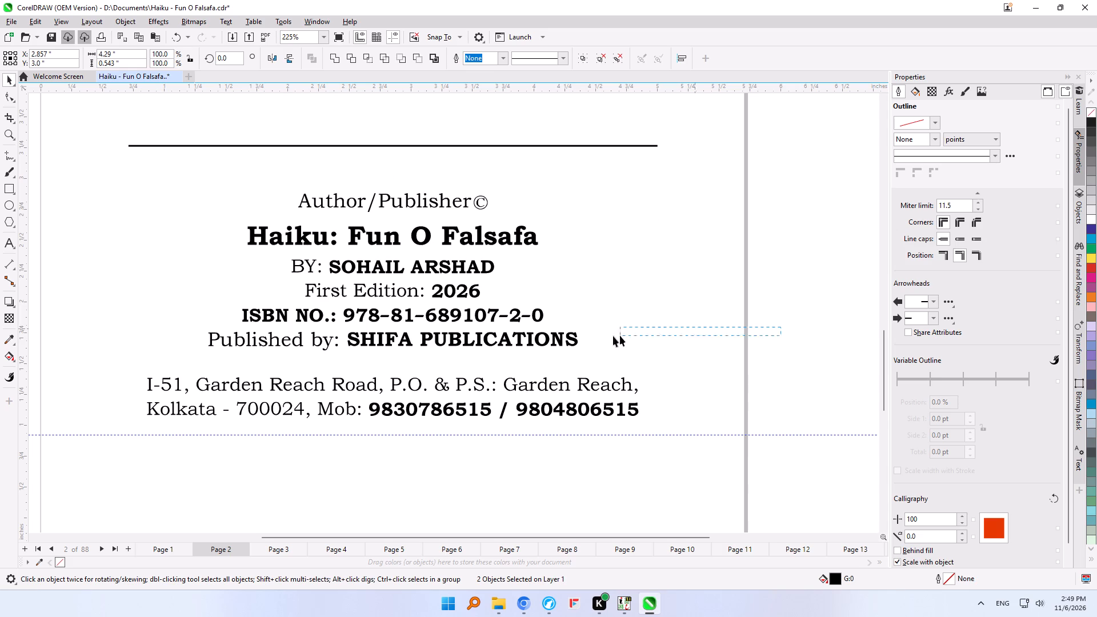
{"action": "left_click_drag", "start_coordinate": [613, 336], "coordinate": [198, 360]}
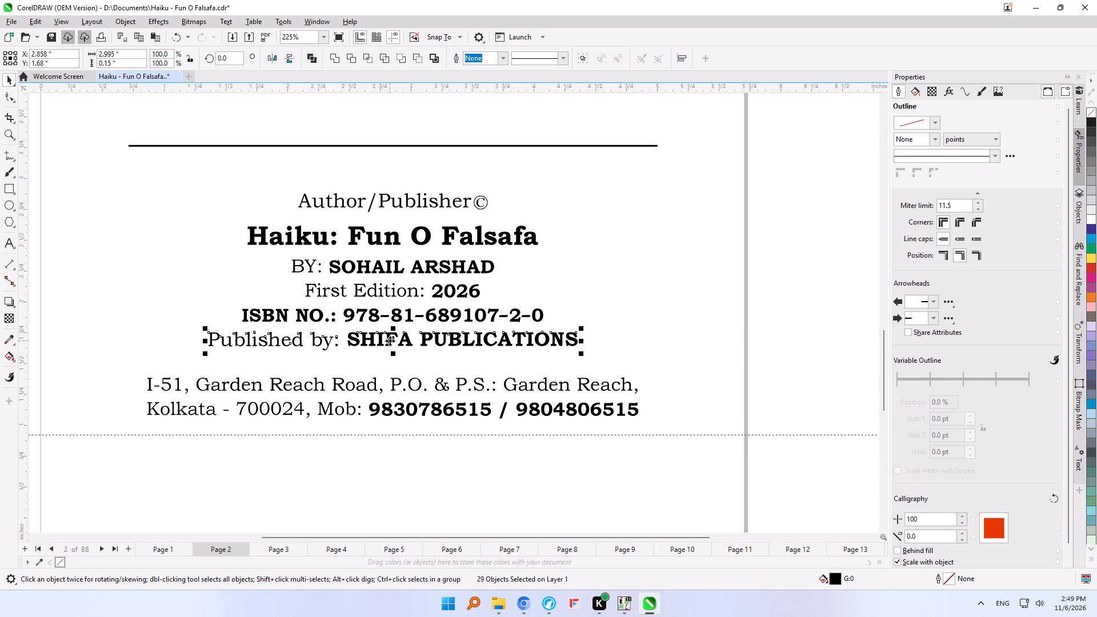
{"action": "left_click_drag", "start_coordinate": [390, 340], "coordinate": [387, 360], "text": "ctrl"}
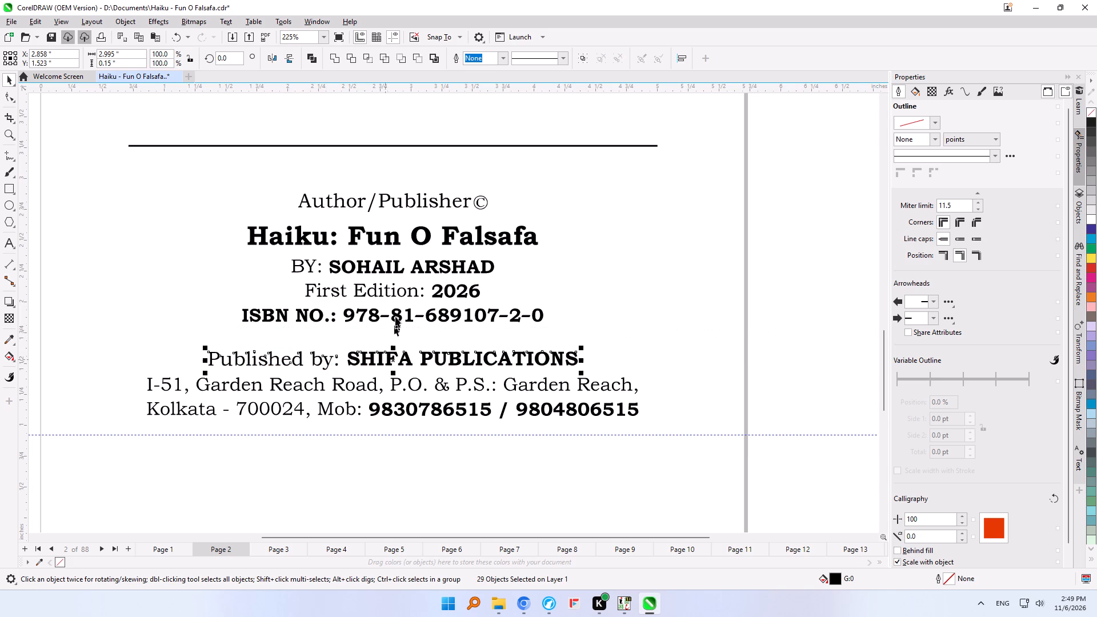
{"action": "left_click_drag", "start_coordinate": [583, 374], "coordinate": [605, 383], "text": "shift"}
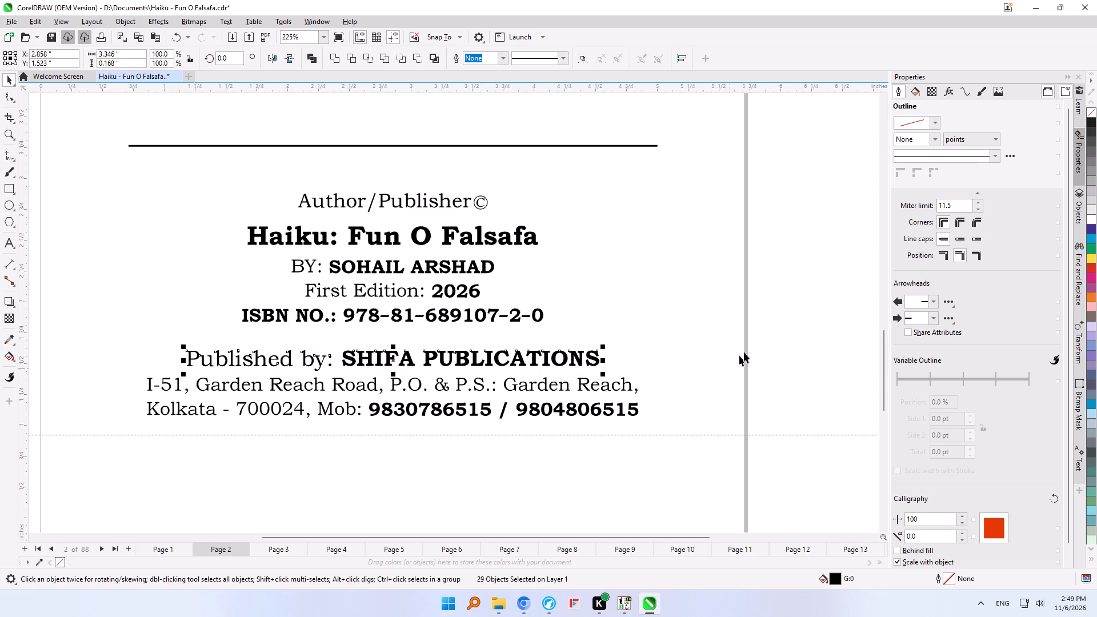
{"action": "left_click", "coordinate": [775, 332]}
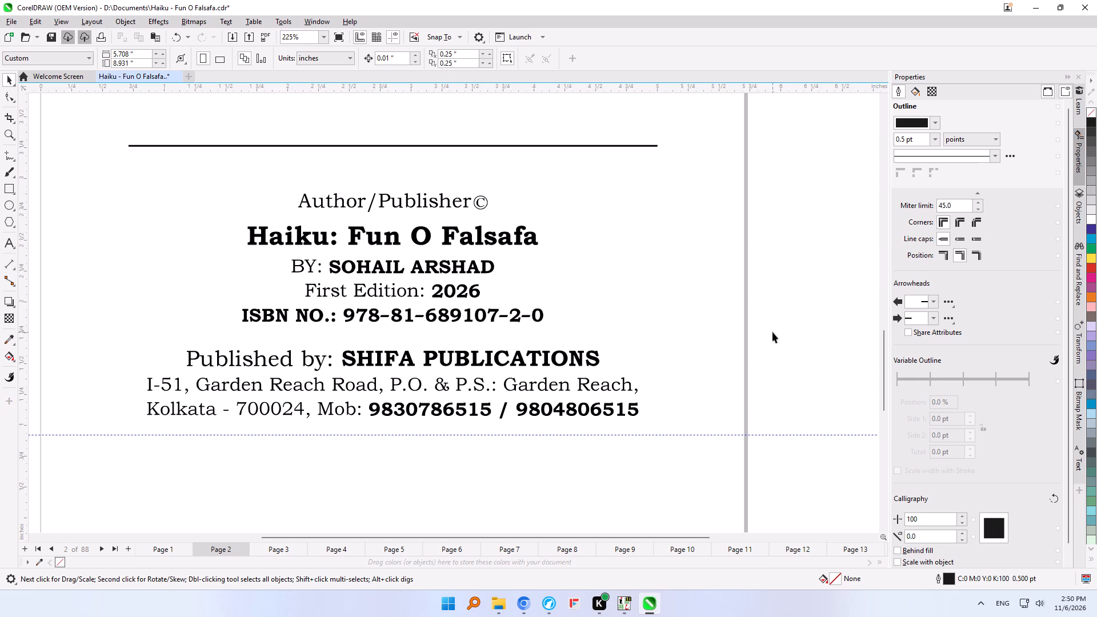
On page 5, enlarge the three closing ornaments from their centre to about 0.90 inches wide and fill them with K100 black.
{"action": "key", "text": "F4"}
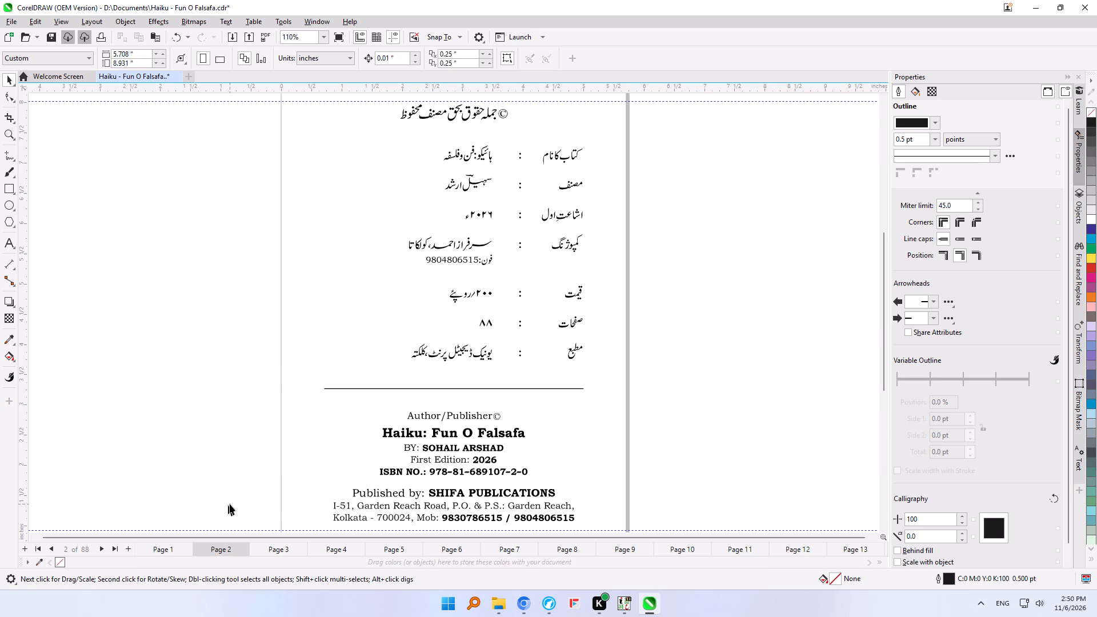
{"action": "left_click", "coordinate": [268, 550]}
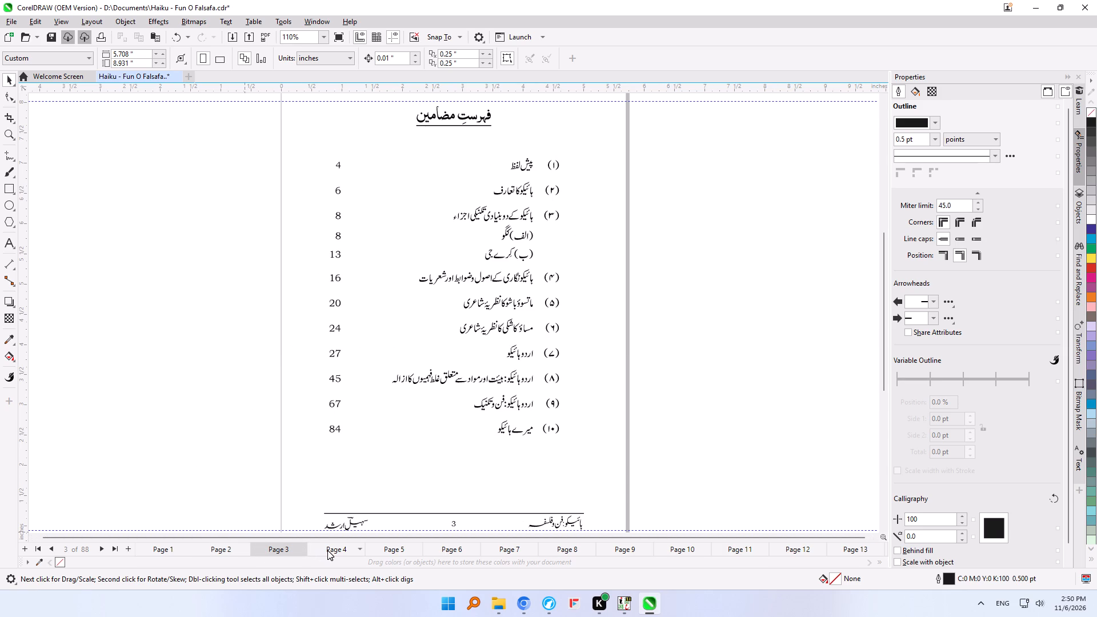
{"action": "left_click", "coordinate": [327, 550]}
{"action": "left_click", "coordinate": [281, 550]}
{"action": "left_click", "coordinate": [324, 550]}
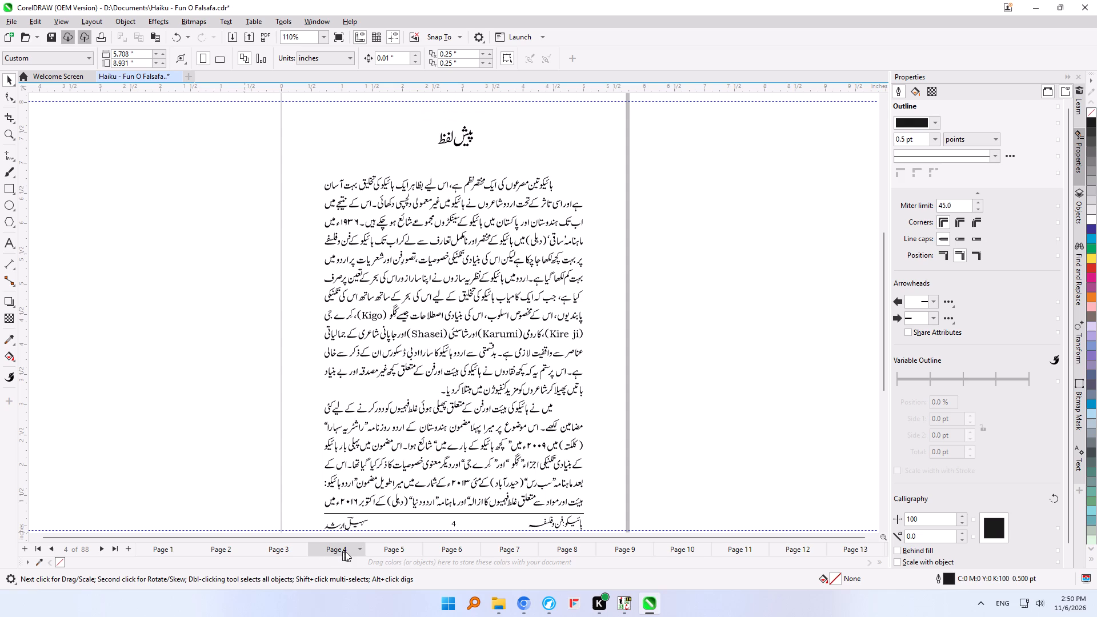
{"action": "left_click", "coordinate": [383, 550]}
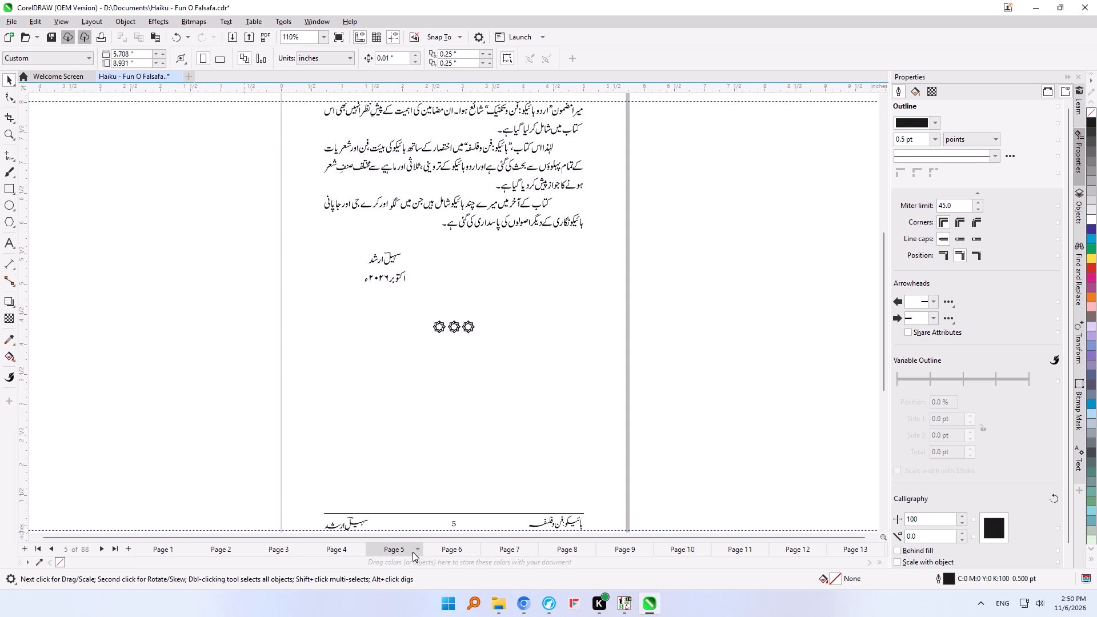
{"action": "left_click_drag", "start_coordinate": [646, 307], "coordinate": [642, 310]}
{"action": "left_click_drag", "start_coordinate": [642, 310], "coordinate": [370, 347]}
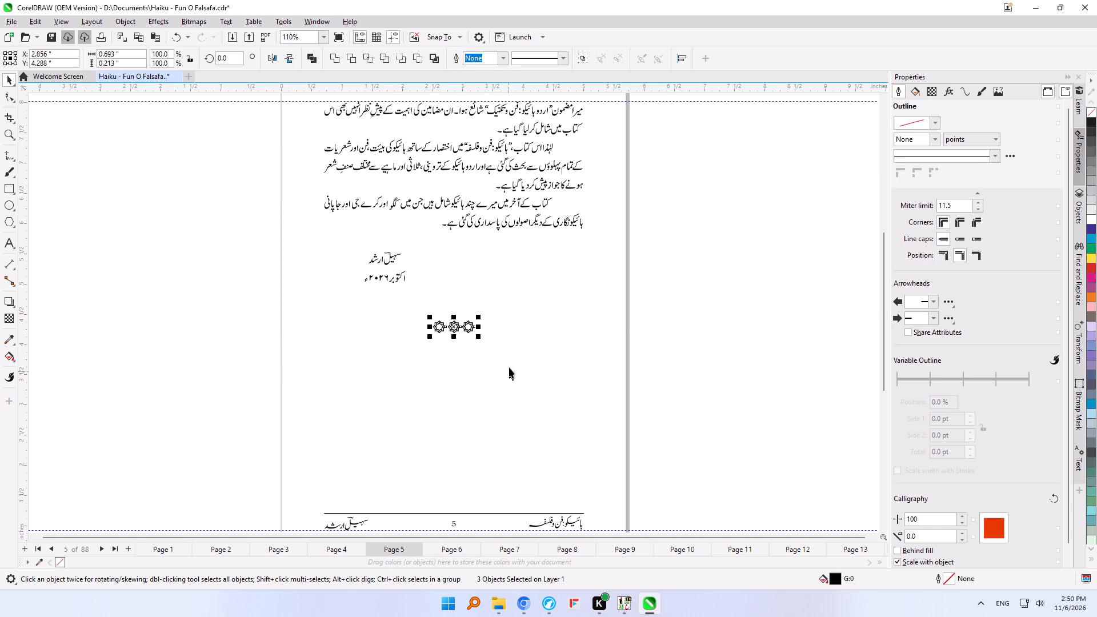
{"action": "left_click_drag", "start_coordinate": [481, 339], "coordinate": [487, 343], "text": "shift"}
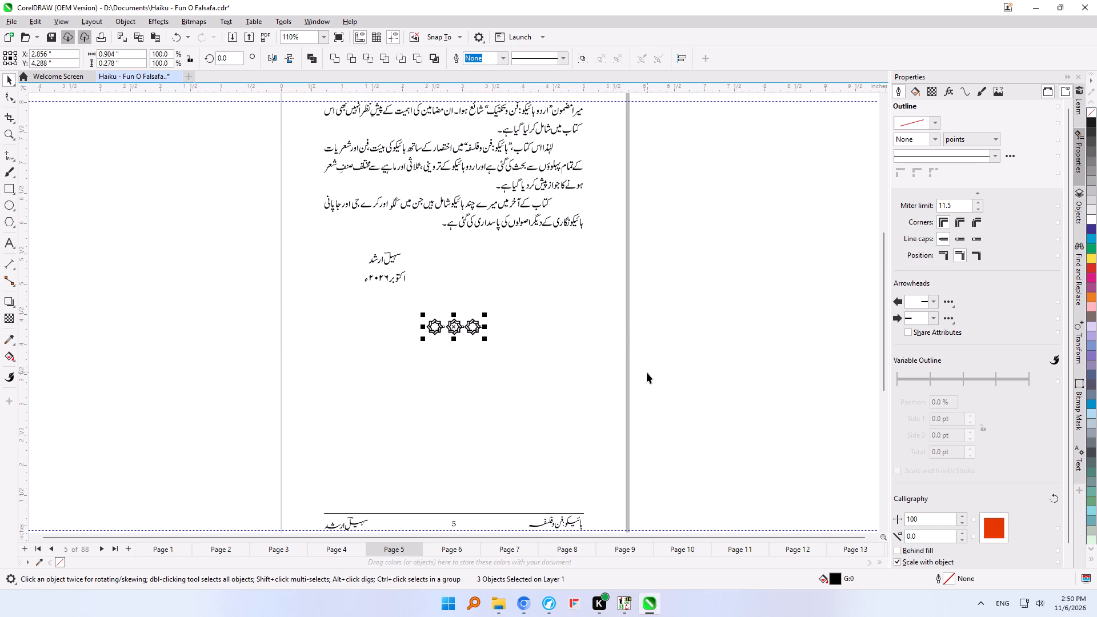
{"action": "left_click", "coordinate": [1092, 122]}
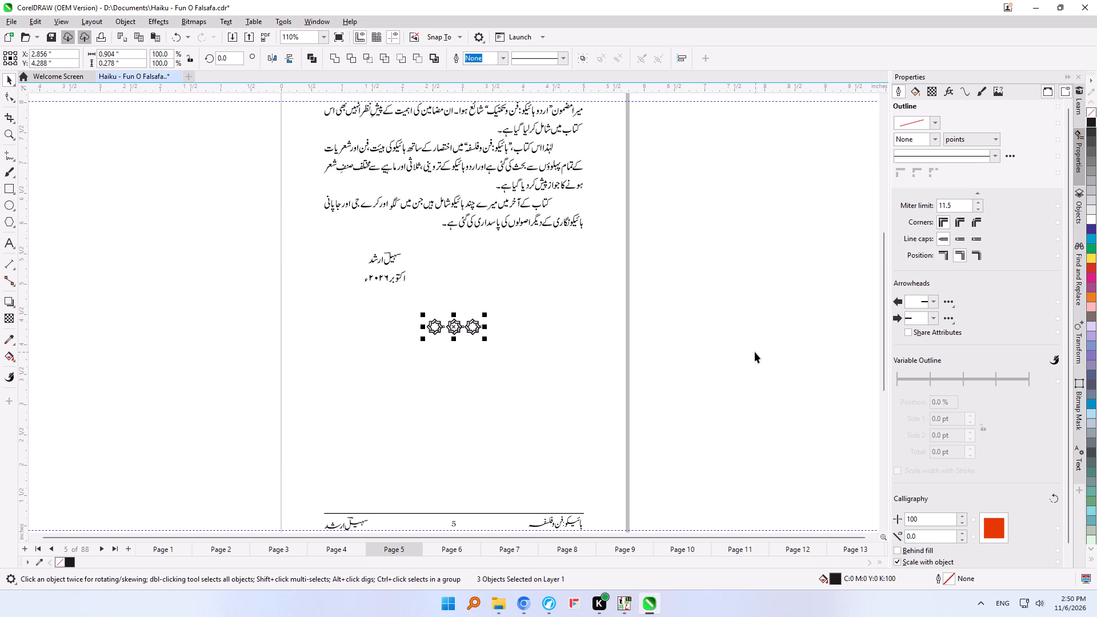
{"action": "left_click", "coordinate": [735, 355]}
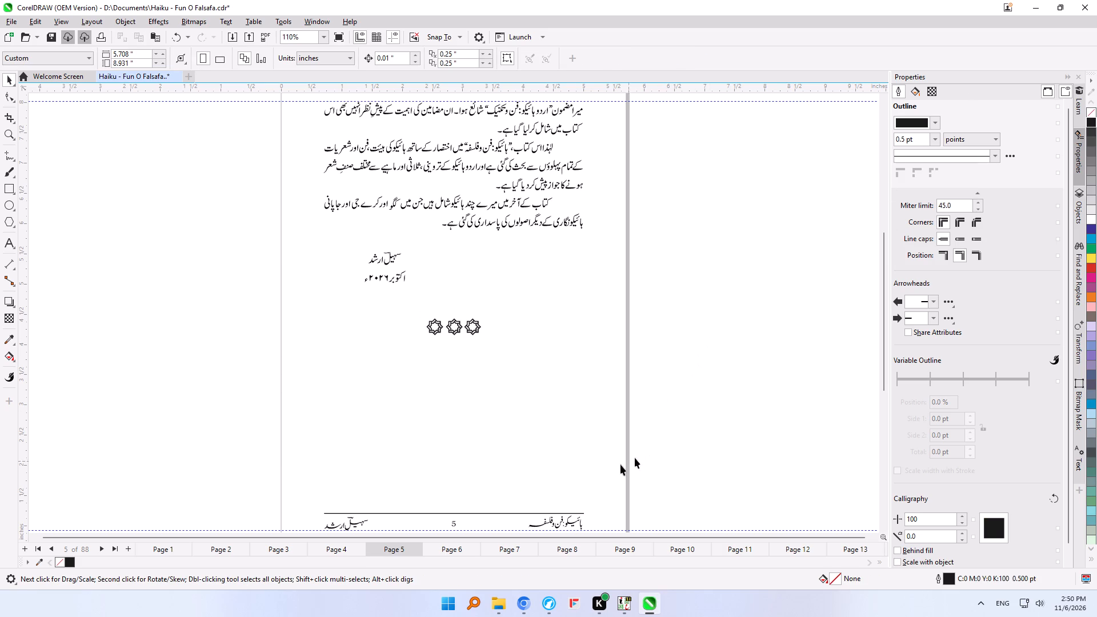
On page 7, repeat the K100 black fill on the three closing ornaments and enlarge them to about 0.92 inches wide.
{"action": "left_click", "coordinate": [453, 552]}
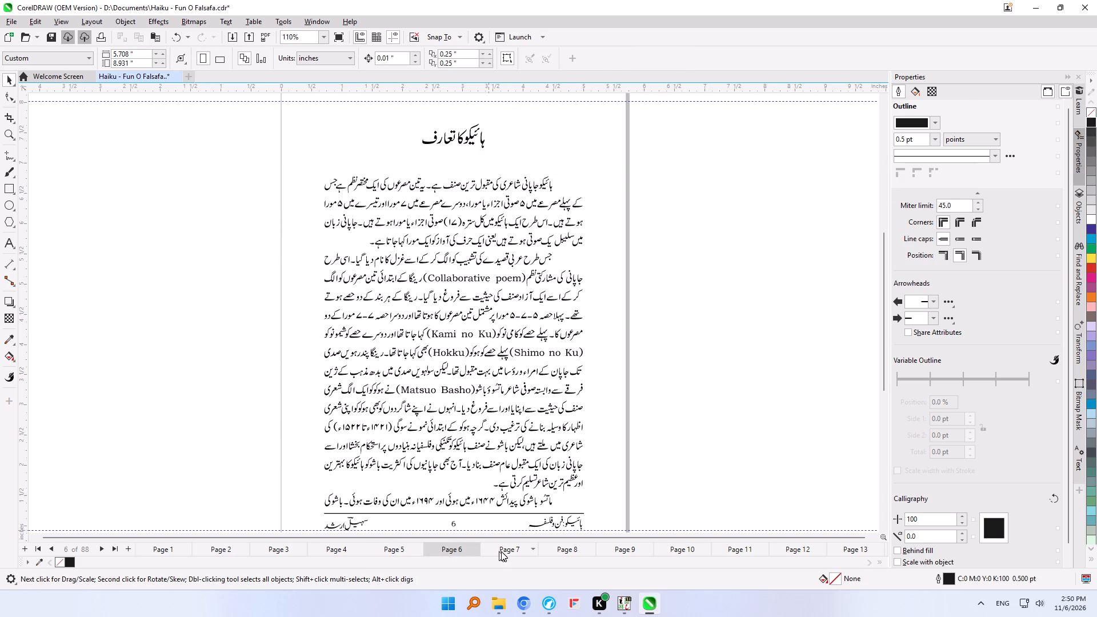
{"action": "left_click", "coordinate": [503, 551]}
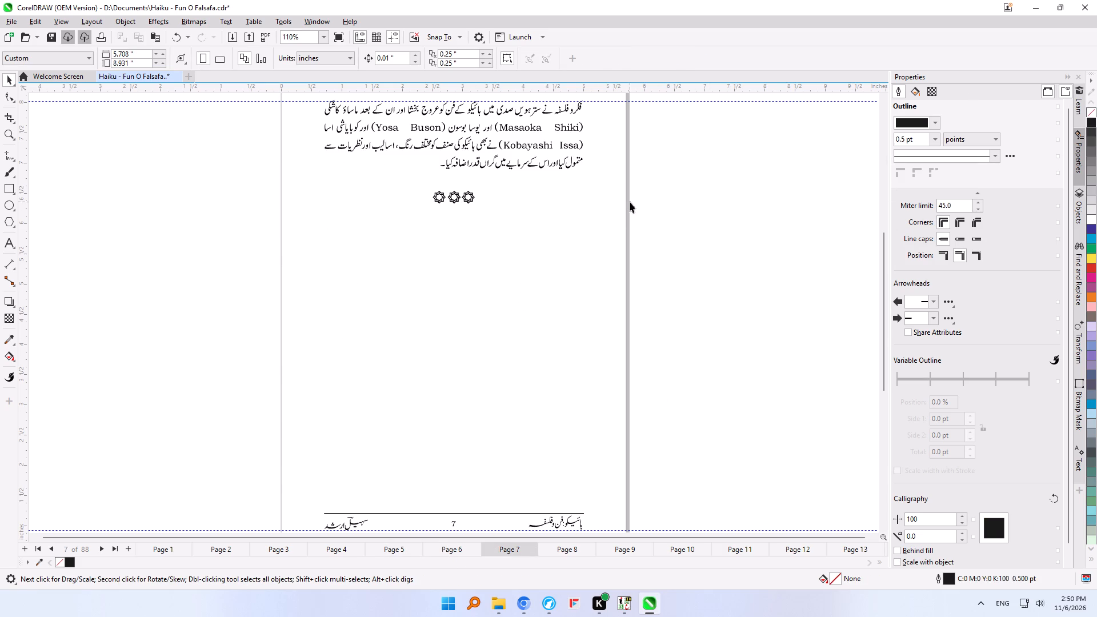
{"action": "left_click_drag", "start_coordinate": [639, 174], "coordinate": [386, 237]}
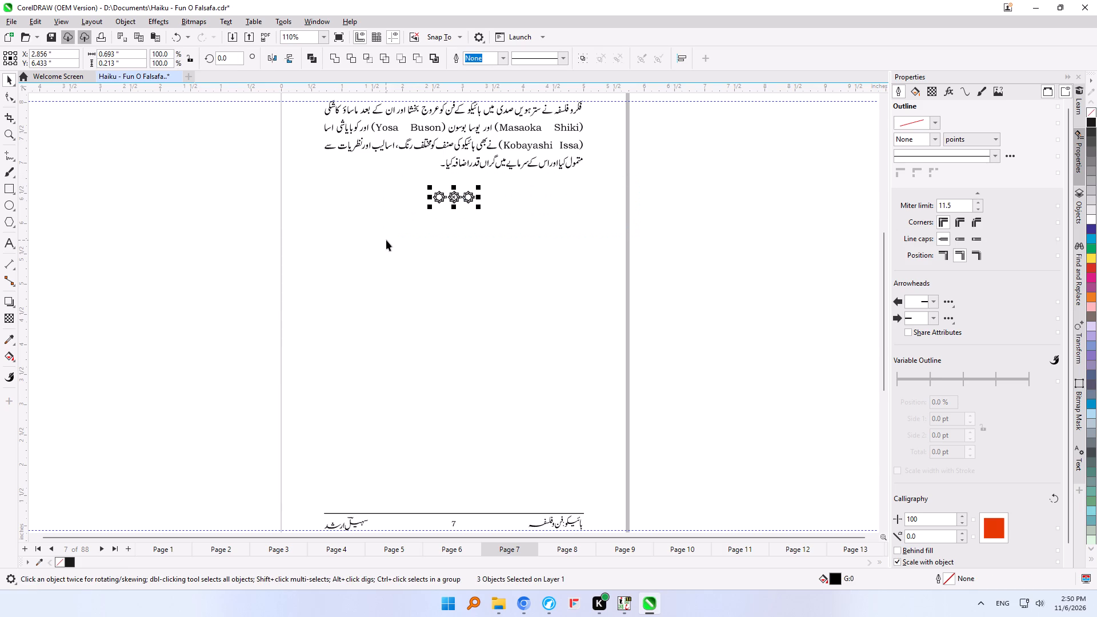
{"action": "key", "text": "ctrl+r"}
{"action": "left_click_drag", "start_coordinate": [480, 209], "coordinate": [487, 213], "text": "shift"}
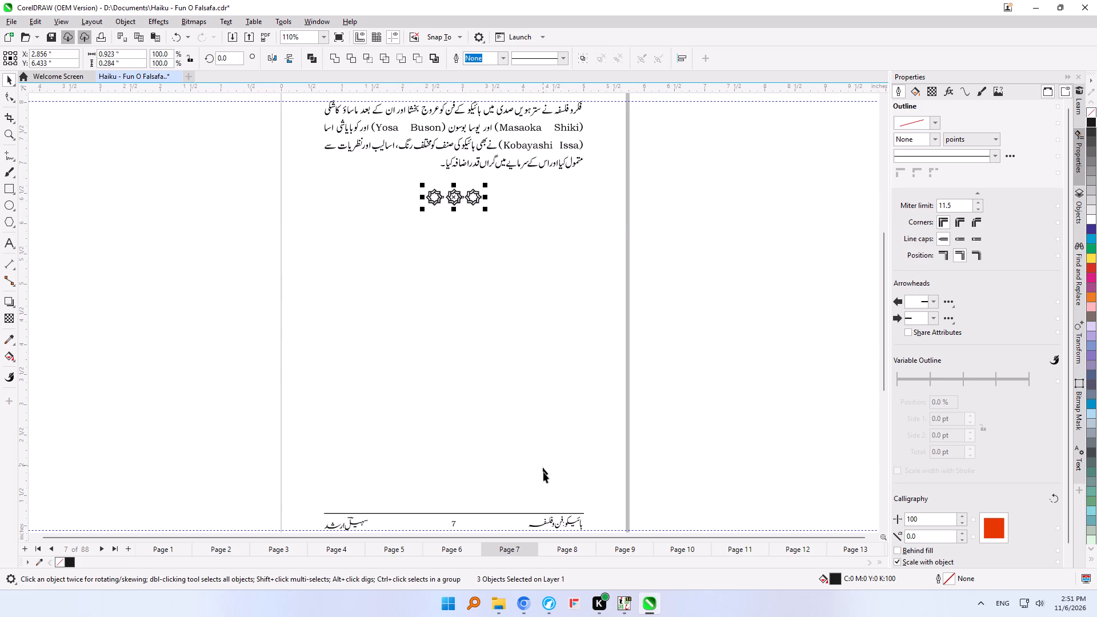
On page 12, enlarge the three closing ornaments from their centre to about 0.89 inches wide.
{"action": "left_click", "coordinate": [559, 551]}
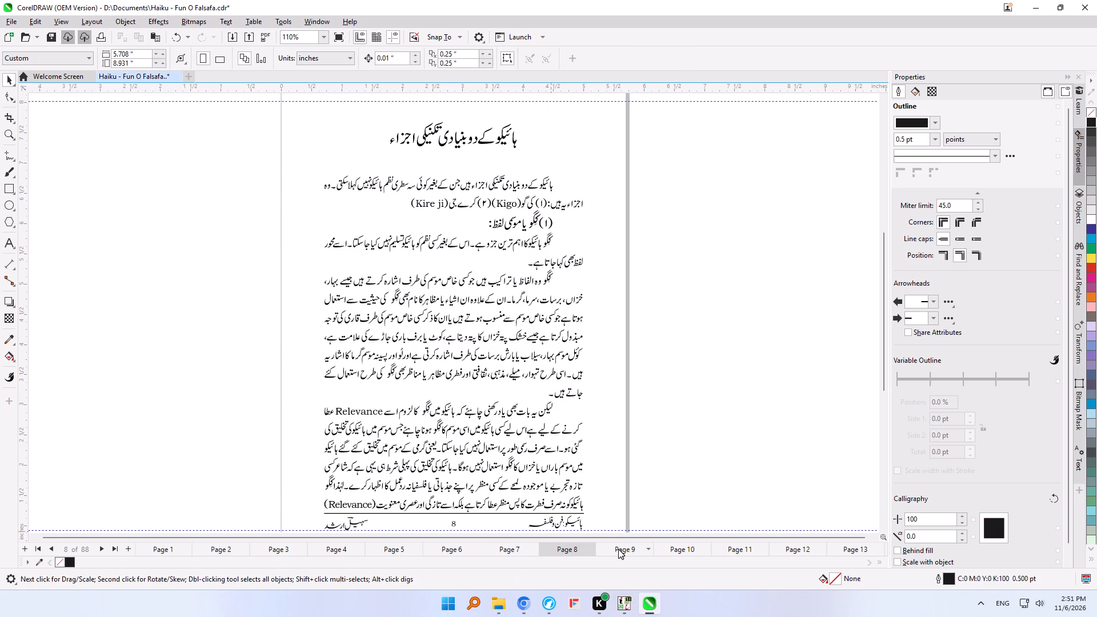
{"action": "left_click", "coordinate": [618, 549]}
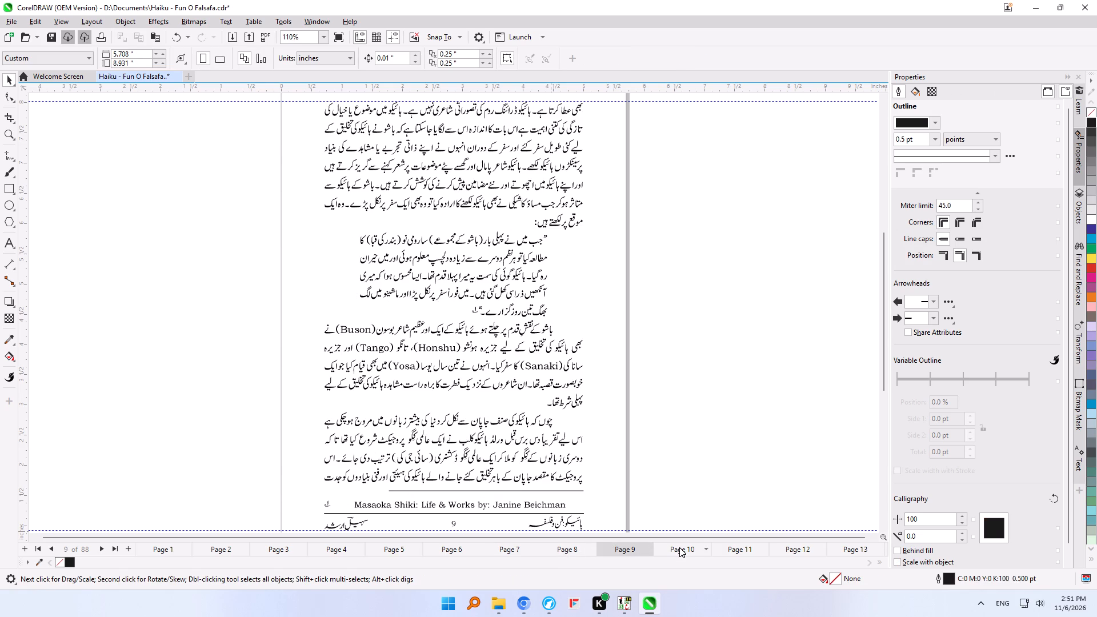
{"action": "left_click", "coordinate": [679, 547]}
{"action": "left_click", "coordinate": [730, 549]}
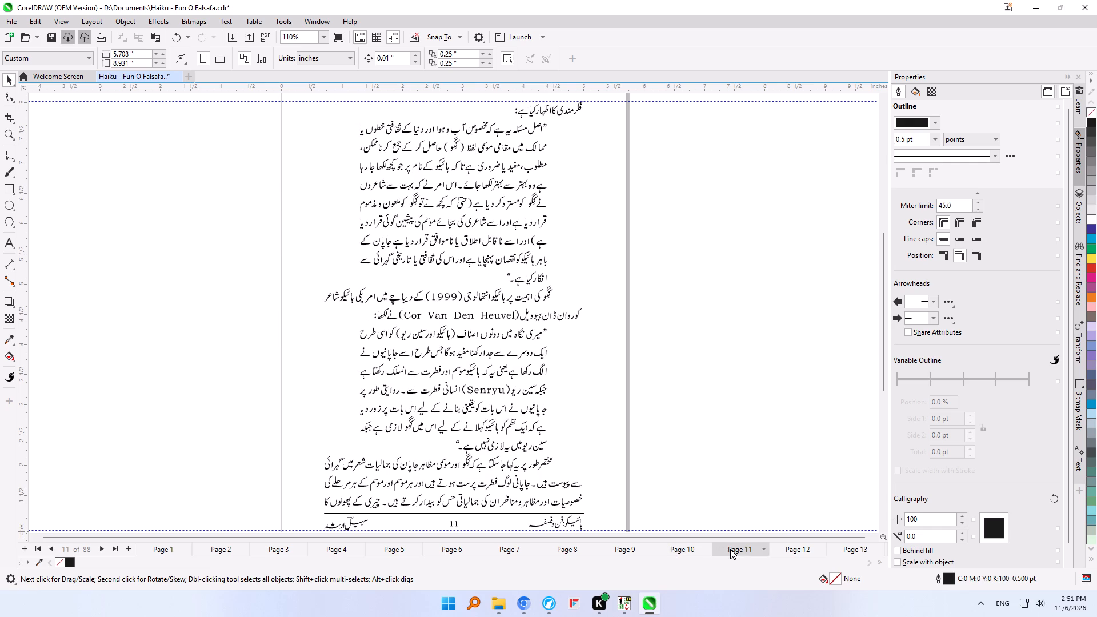
{"action": "left_click", "coordinate": [792, 550]}
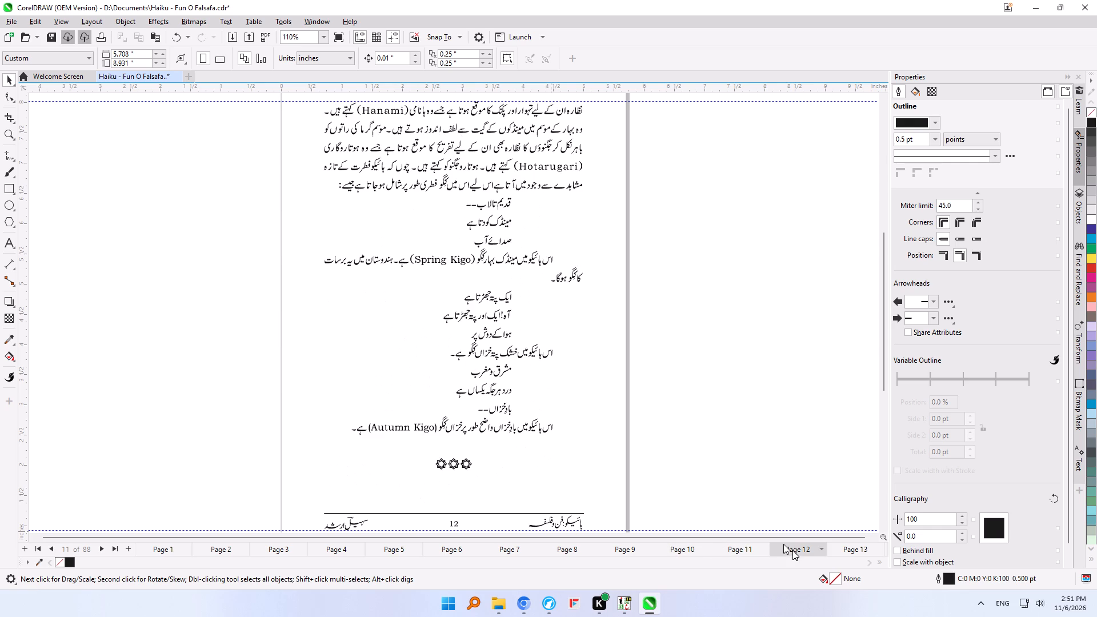
{"action": "left_click_drag", "start_coordinate": [670, 449], "coordinate": [568, 458]}
{"action": "left_click_drag", "start_coordinate": [568, 458], "coordinate": [413, 494]}
{"action": "left_click_drag", "start_coordinate": [477, 474], "coordinate": [485, 477], "text": "shift"}
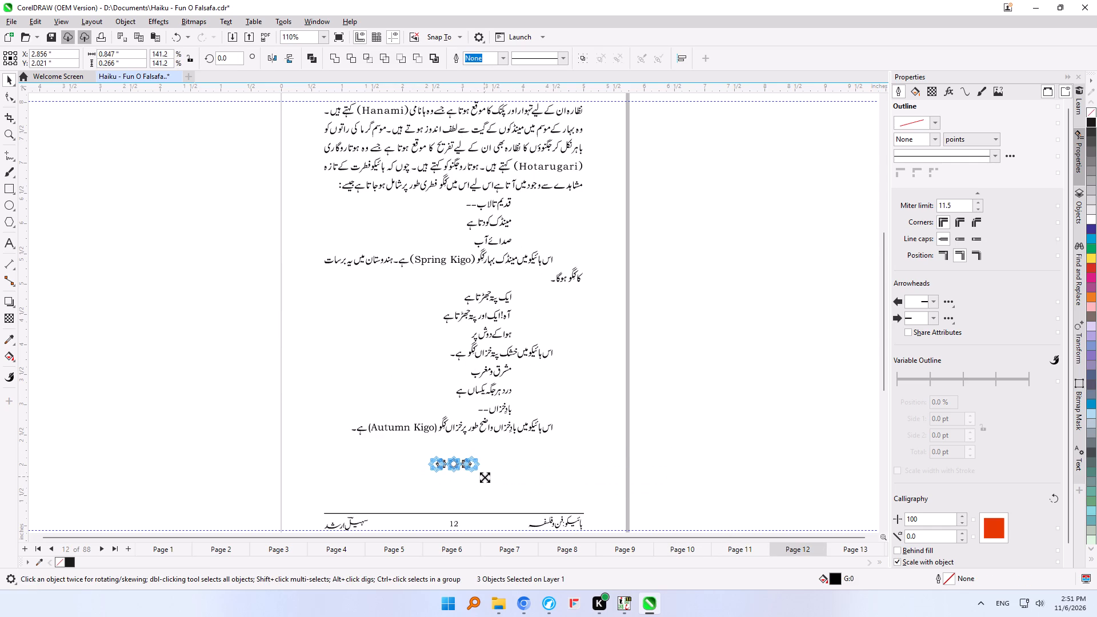
{"action": "left_click_drag", "start_coordinate": [485, 477], "coordinate": [485, 477], "text": "shift"}
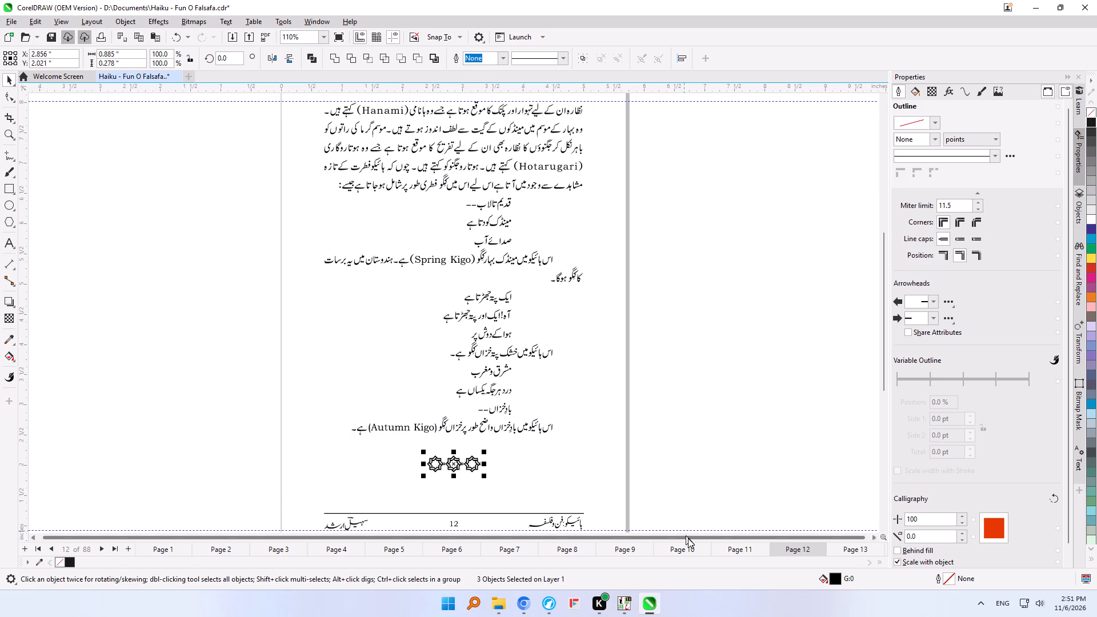
On page 15, enlarge the three closing ornaments from their centre to about 0.90 inches wide.
{"action": "left_click", "coordinate": [850, 548]}
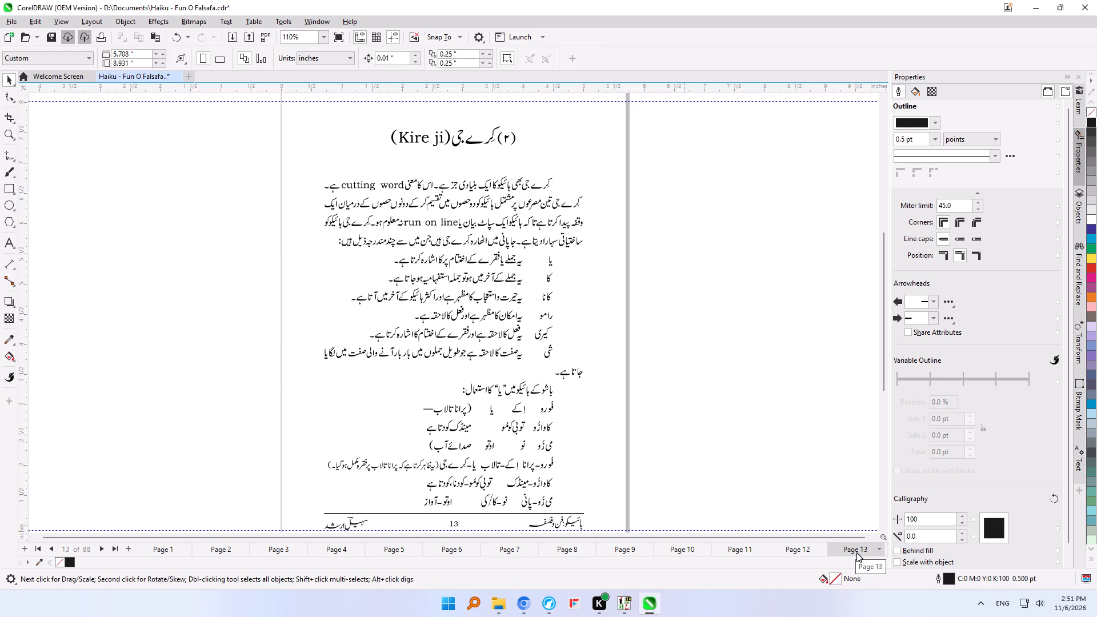
{"action": "key", "text": "Page_Down"}
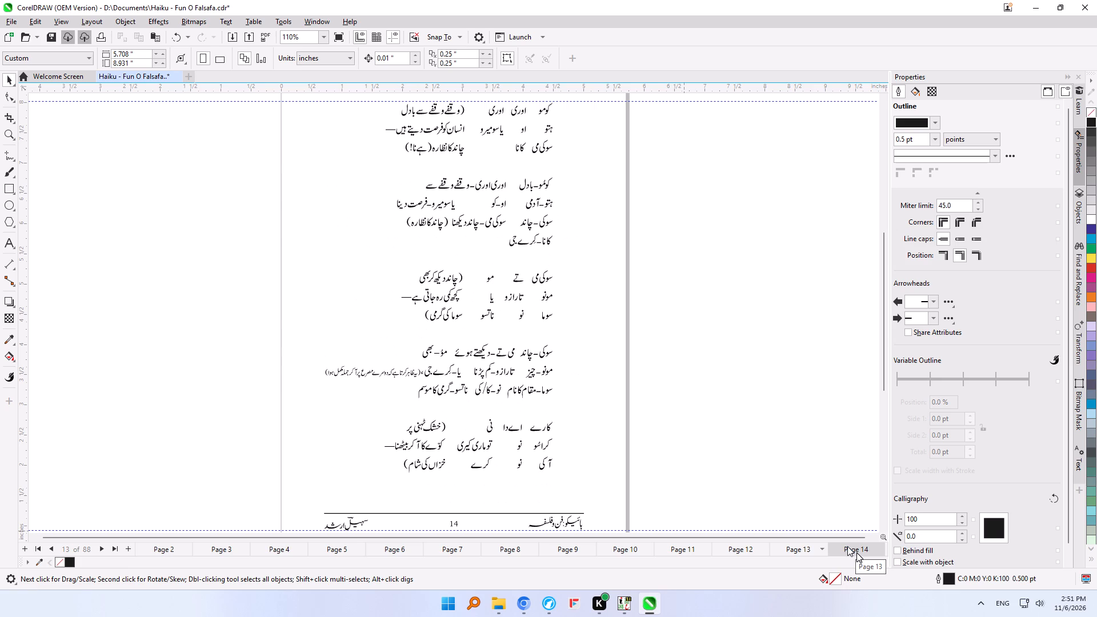
{"action": "key", "text": "Page_Down"}
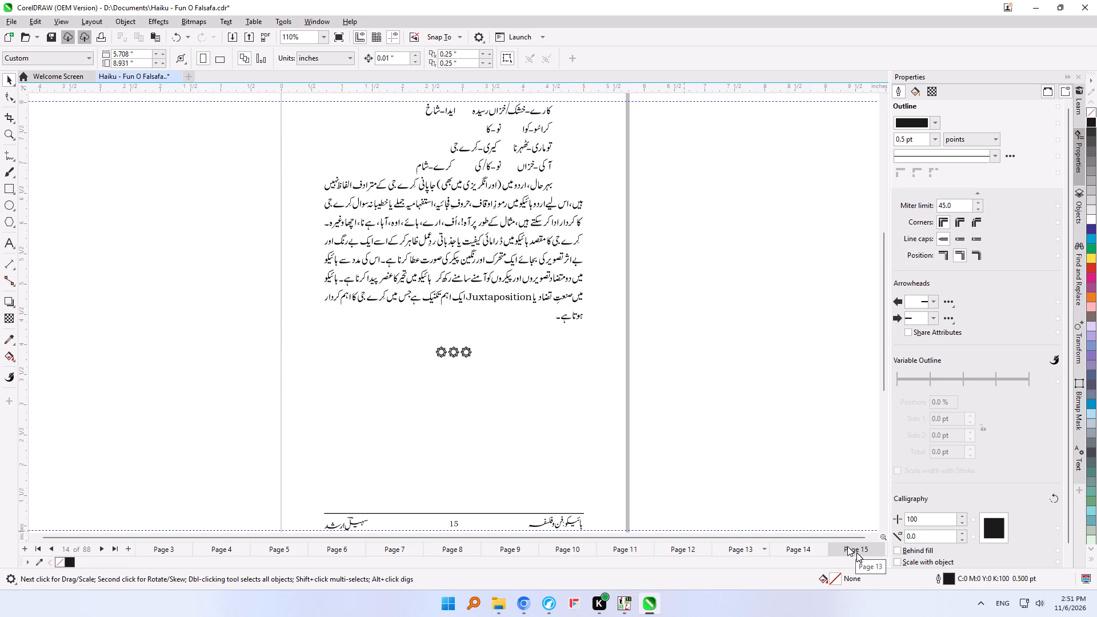
{"action": "left_click_drag", "start_coordinate": [636, 337], "coordinate": [526, 359]}
{"action": "left_click_drag", "start_coordinate": [526, 359], "coordinate": [414, 387]}
{"action": "left_click_drag", "start_coordinate": [475, 364], "coordinate": [483, 371], "text": "shift"}
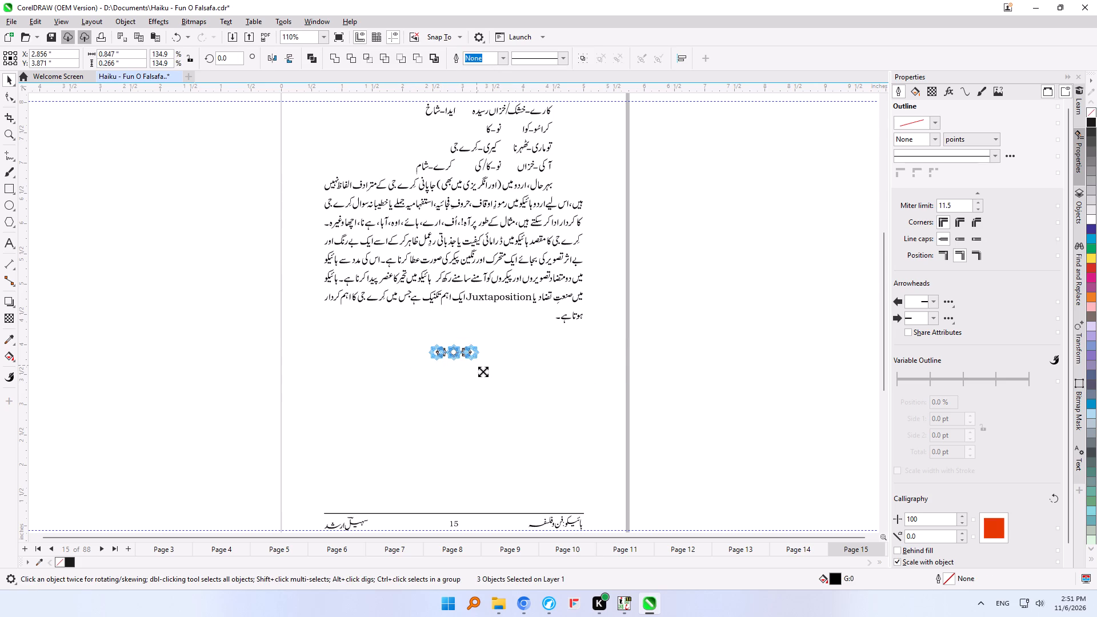
{"action": "left_click_drag", "start_coordinate": [483, 371], "coordinate": [485, 372], "text": "shift"}
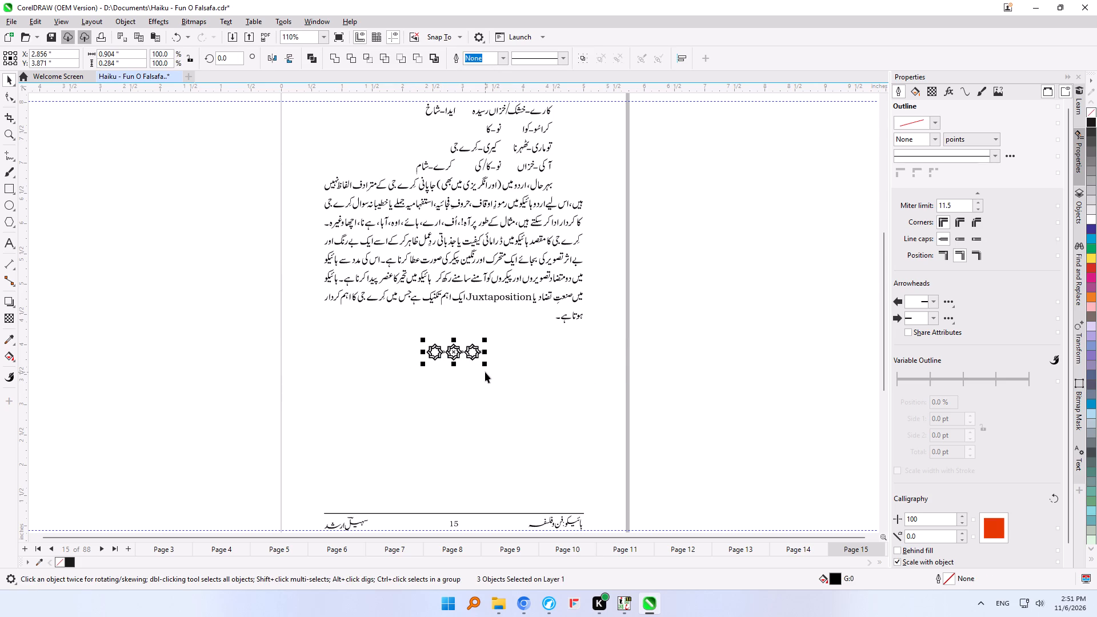
On page 19, enlarge the three closing ornaments from their centre to about 0.88 inches wide.
{"action": "key", "text": "Page_Down"}
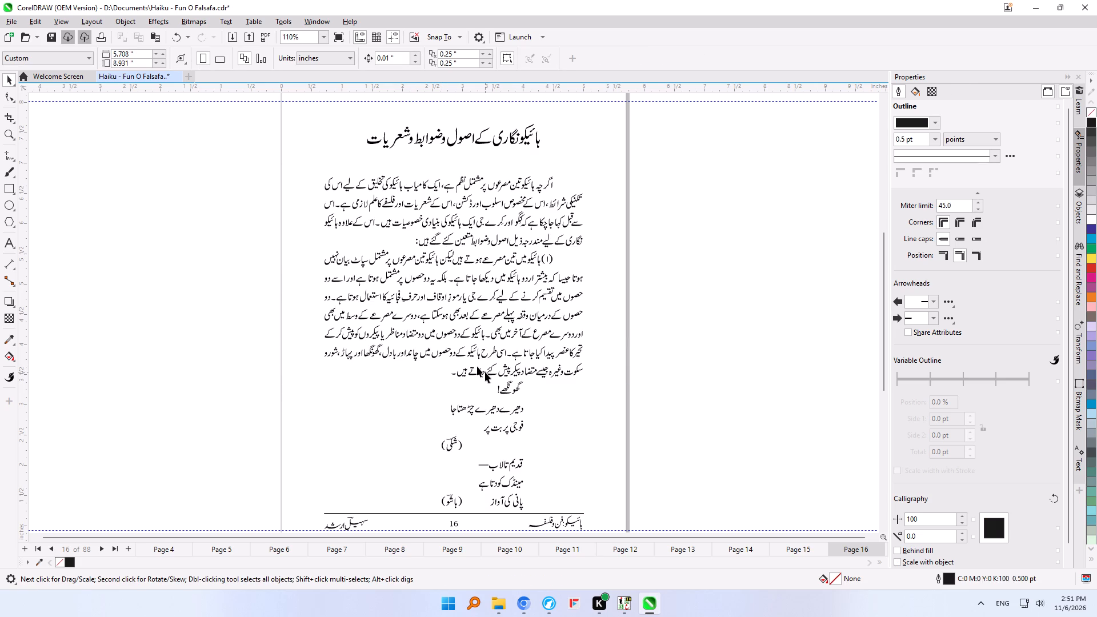
{"action": "key", "text": "Page_Down"}
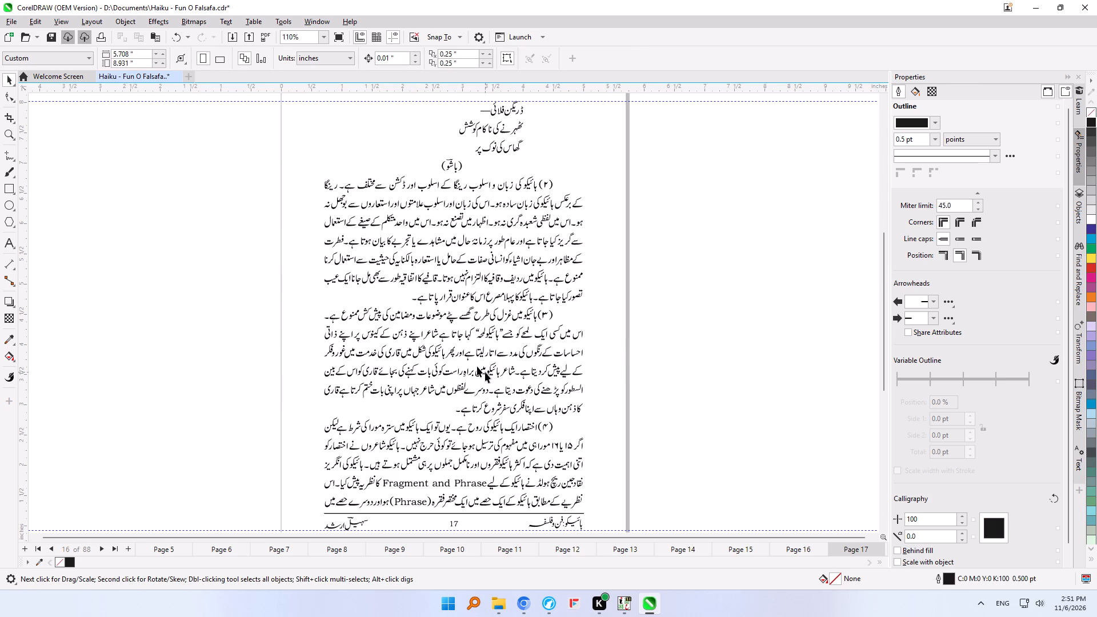
{"action": "key", "text": "Page_Down"}
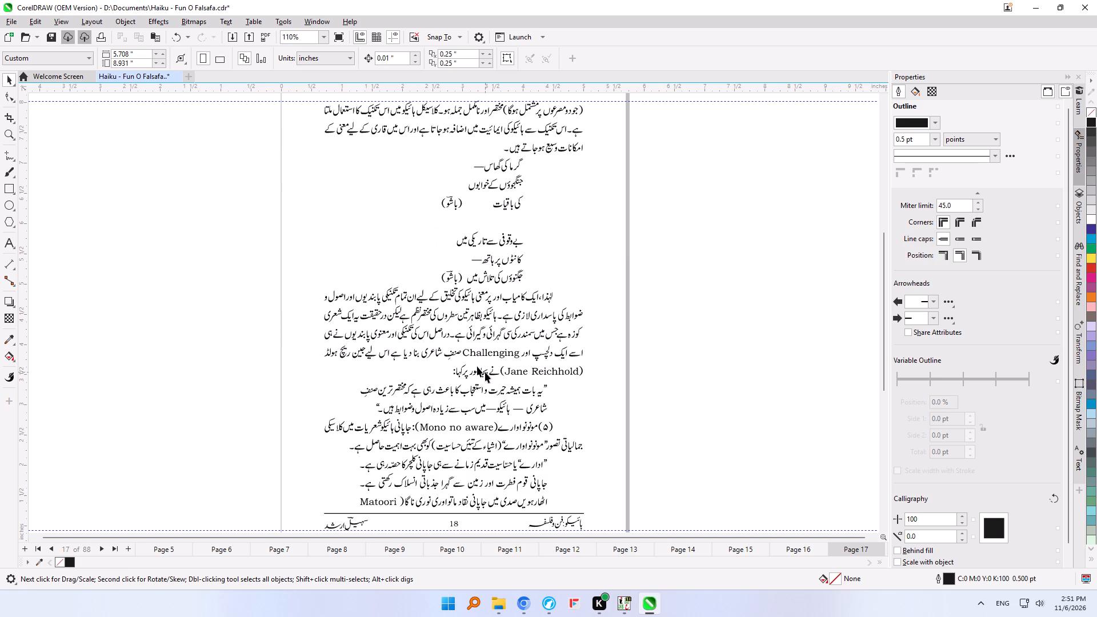
{"action": "key", "text": "Page_Down"}
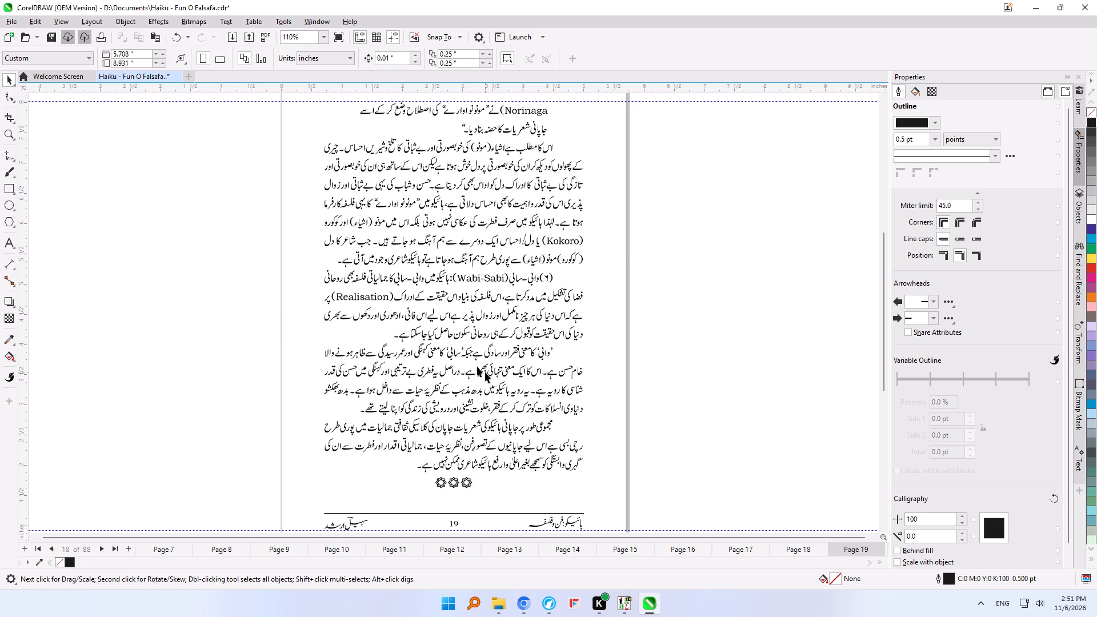
{"action": "left_click_drag", "start_coordinate": [639, 502], "coordinate": [638, 502]}
{"action": "left_click_drag", "start_coordinate": [638, 502], "coordinate": [405, 474]}
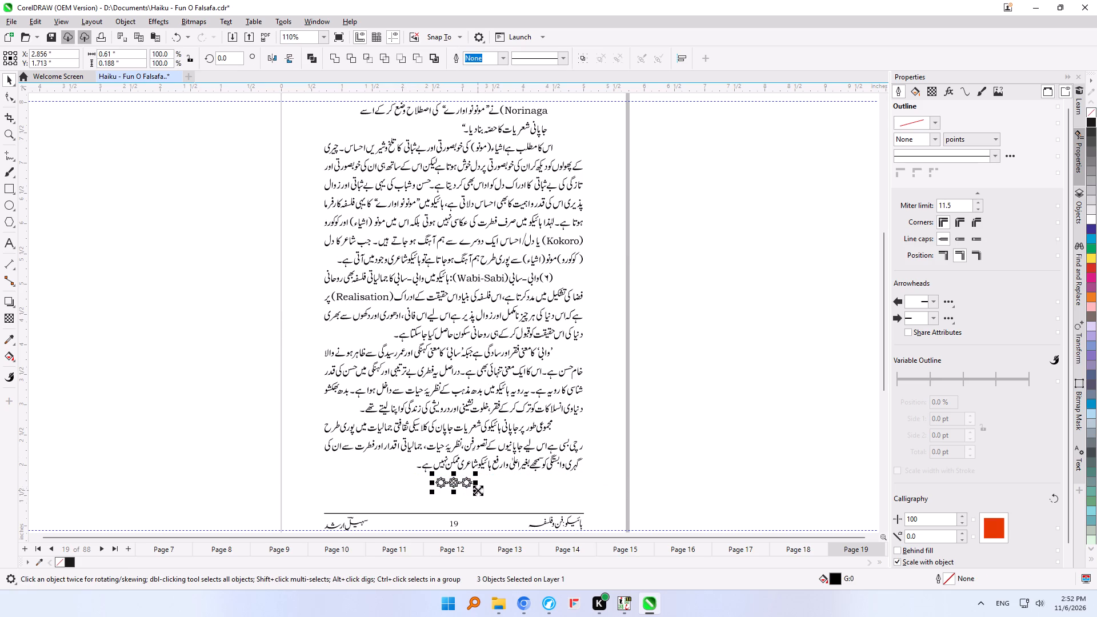
{"action": "left_click_drag", "start_coordinate": [478, 494], "coordinate": [486, 498], "text": "shift"}
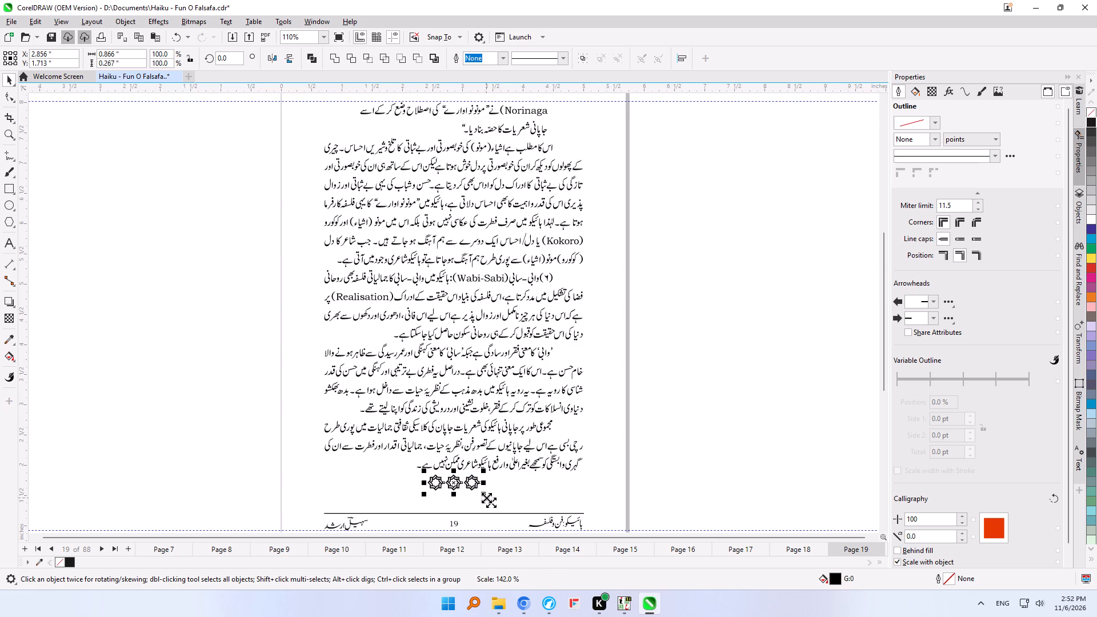
{"action": "left_click", "coordinate": [486, 498], "text": "shift"}
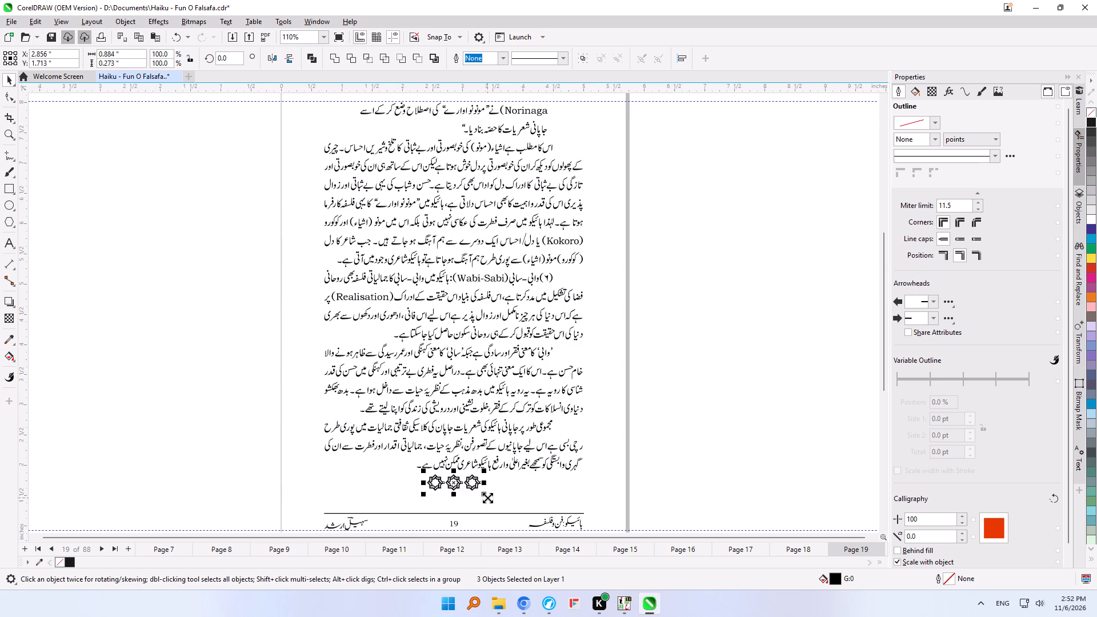
Nudge the page 19 ornaments down to about 1.553 inches vertically, between the last text line and the footer rule.
{"action": "key", "text": "shift+Down"}
{"action": "key", "text": "shift+Down"}
{"action": "key", "text": "shift+Down"}
{"action": "key", "text": "shift+Down"}
{"action": "key", "text": "shift+Down"}
{"action": "key", "text": "shift+Down"}
{"action": "key", "text": "shift+Down"}
{"action": "key", "text": "shift+Down"}
{"action": "key", "text": "shift+Down"}
{"action": "key", "text": "shift+Down"}
{"action": "key", "text": "shift+Down"}
{"action": "key", "text": "shift+Down"}
{"action": "key", "text": "shift+Down"}
{"action": "key", "text": "shift+Down"}
{"action": "key", "text": "shift+Down"}
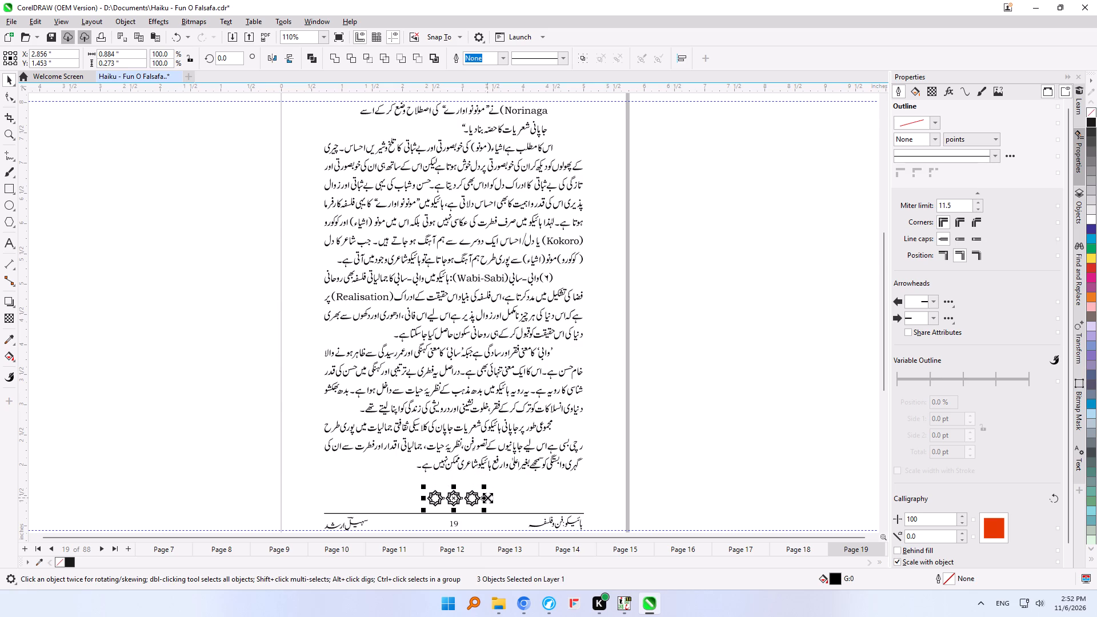
{"action": "key", "text": "shift+Up"}
{"action": "key", "text": "shift+Up"}
{"action": "key", "text": "shift+Up"}
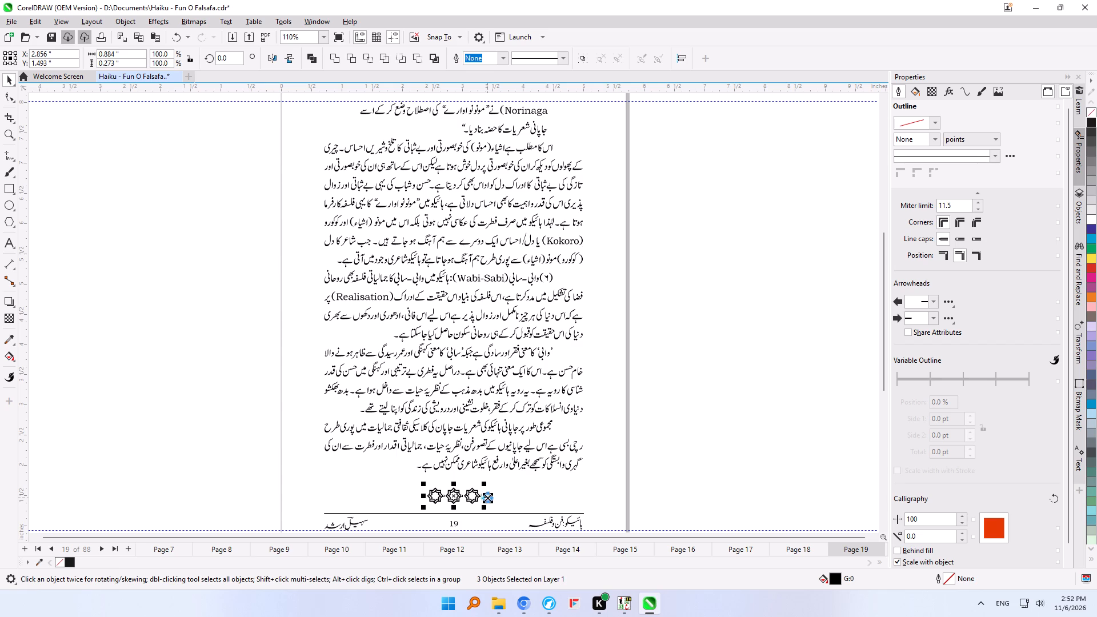
{"action": "key", "text": "shift+Up"}
{"action": "key", "text": "shift+Up"}
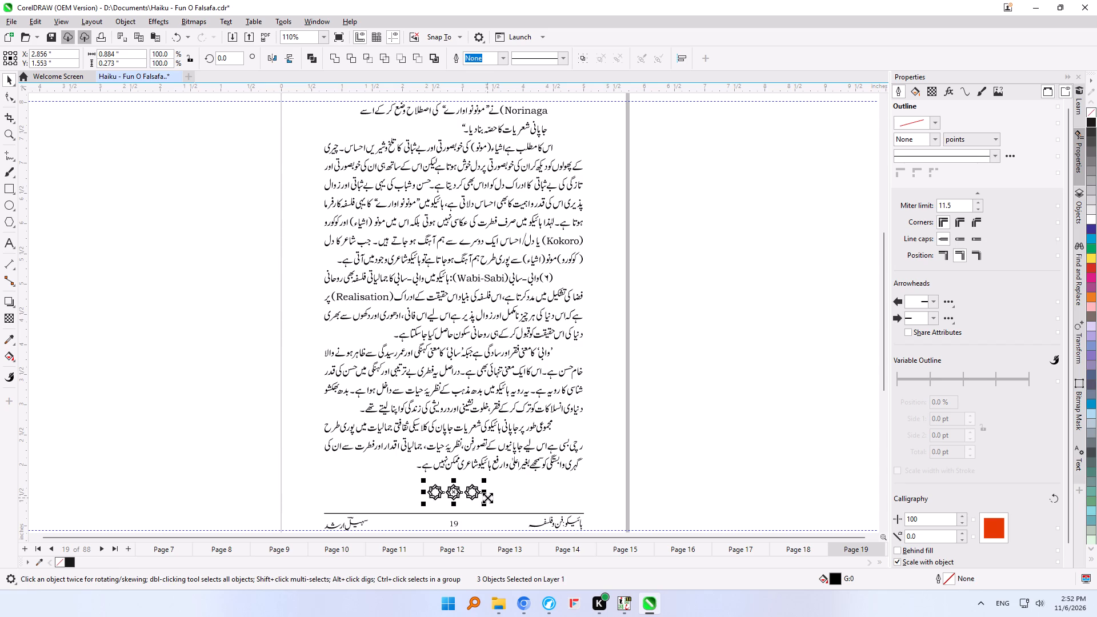
{"action": "left_click", "coordinate": [691, 472]}
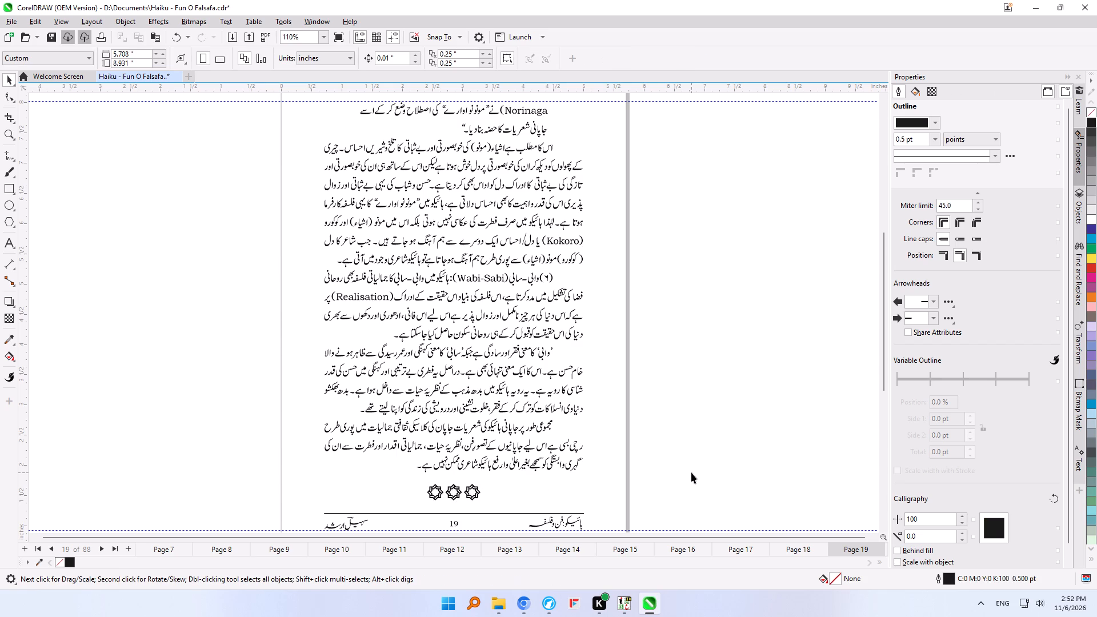
On page 23, enlarge the three closing ornaments from their centre to about 0.90 inches wide and fill them with black.
{"action": "key", "text": "Page_Down"}
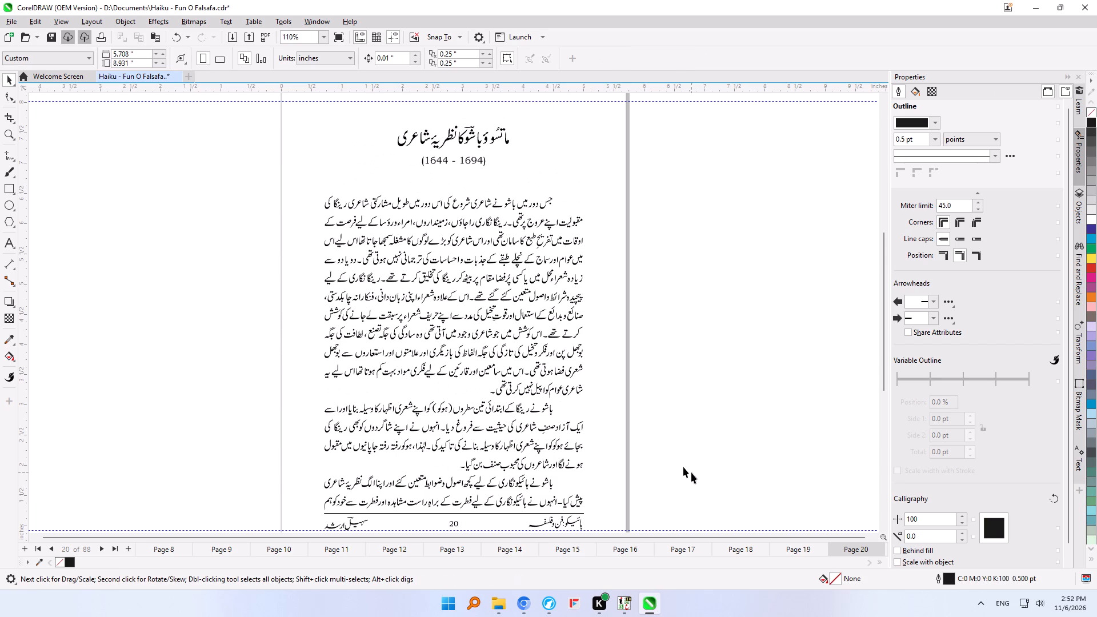
{"action": "key", "text": "Page_Down"}
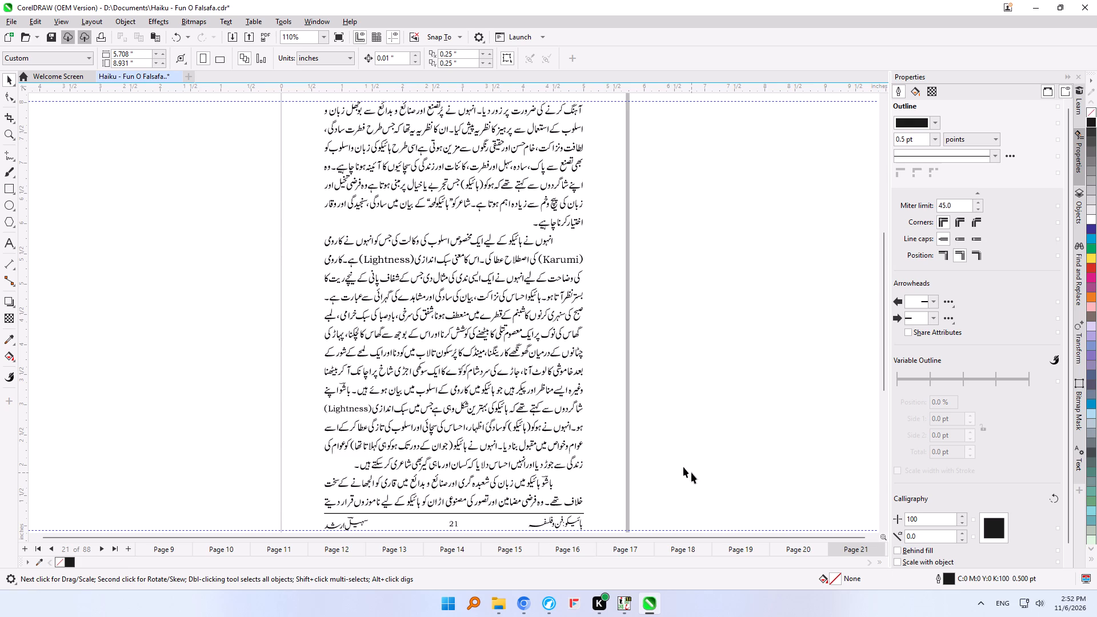
{"action": "key", "text": "Page_Down"}
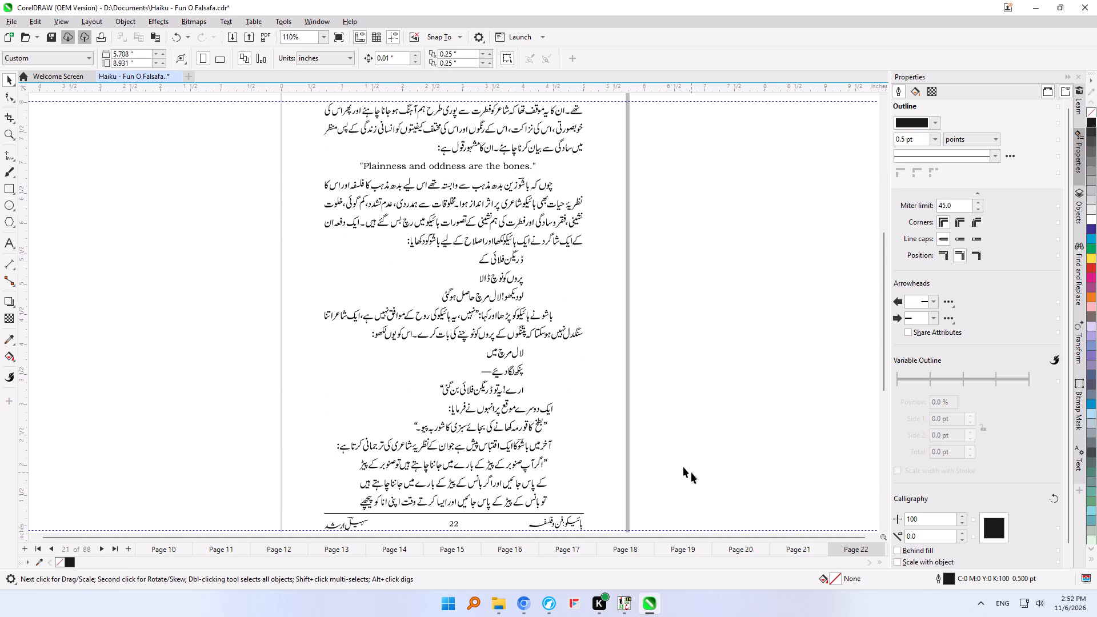
{"action": "key", "text": "Page_Down"}
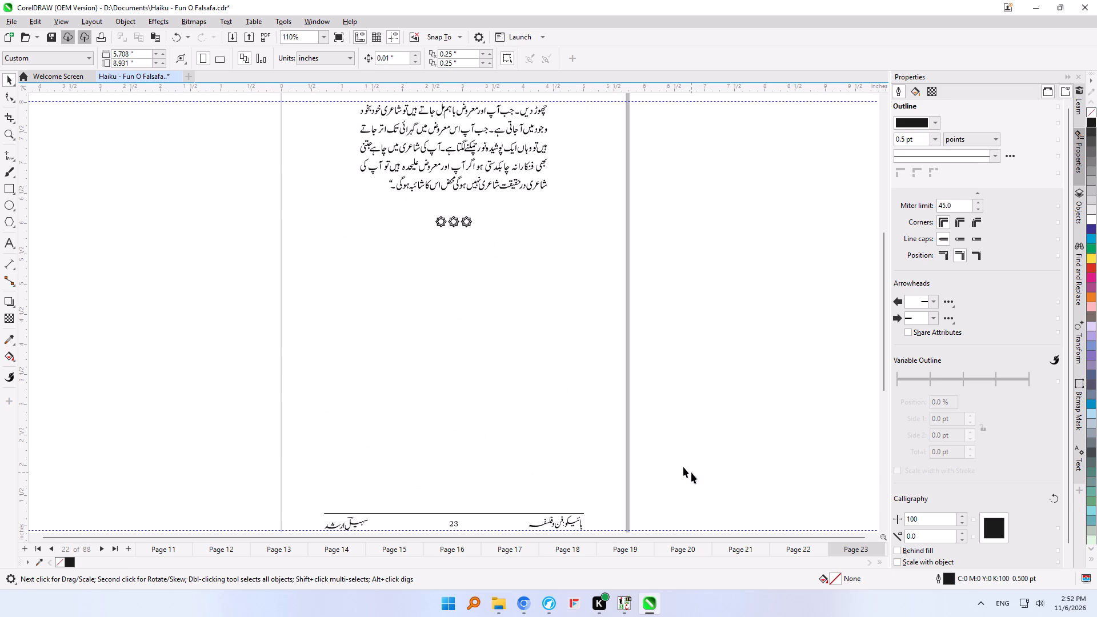
{"action": "left_click_drag", "start_coordinate": [633, 204], "coordinate": [419, 255]}
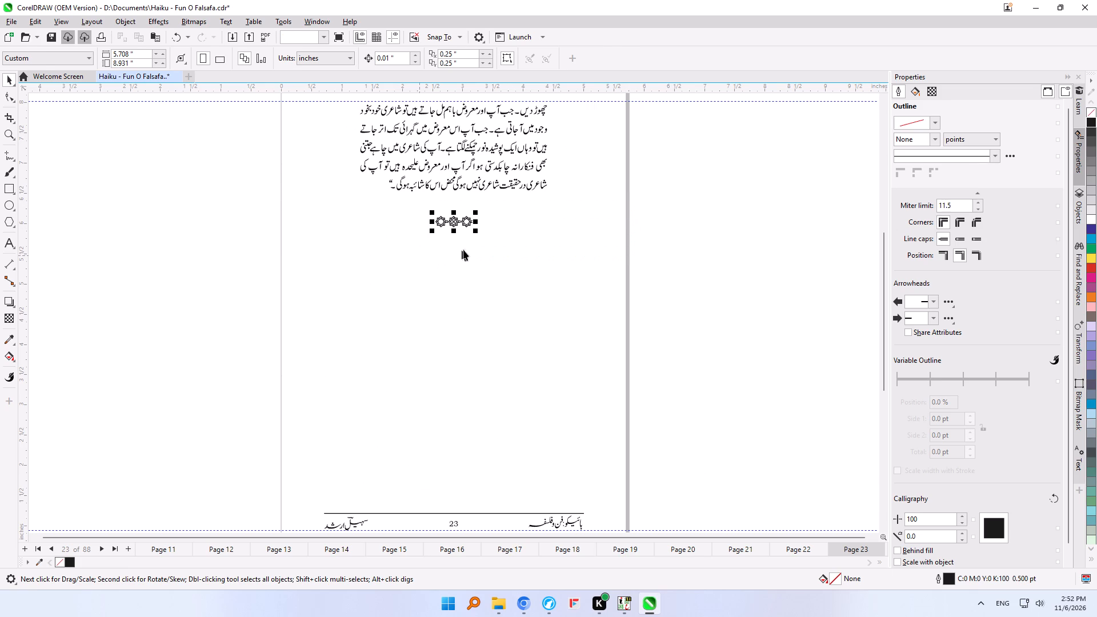
{"action": "left_click_drag", "start_coordinate": [475, 233], "coordinate": [483, 237], "text": "shift"}
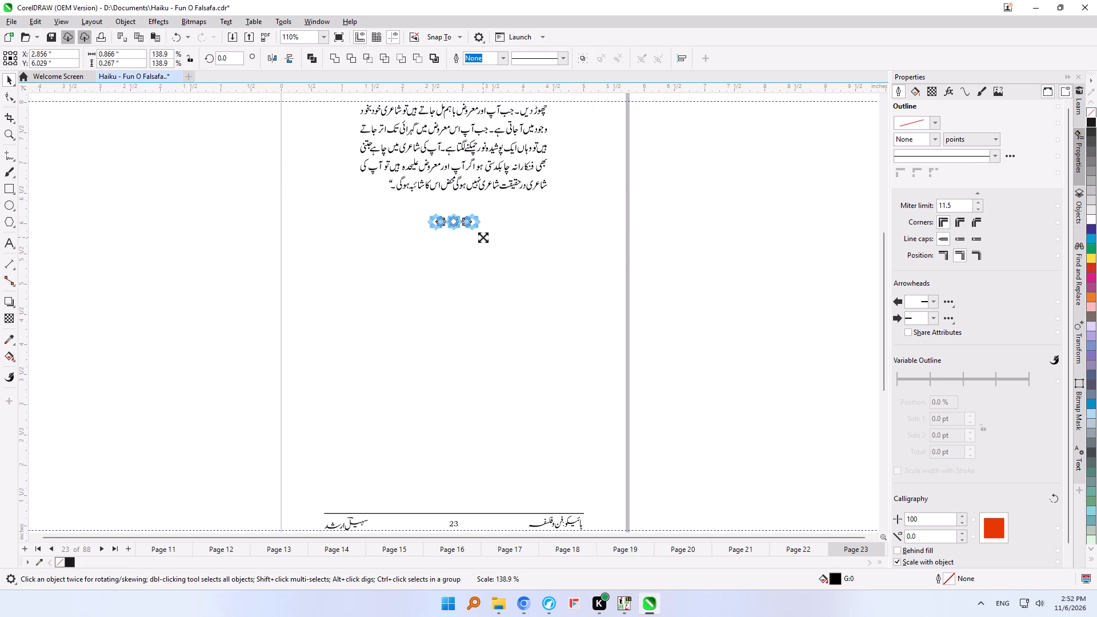
{"action": "left_click_drag", "start_coordinate": [483, 237], "coordinate": [484, 238], "text": "shift"}
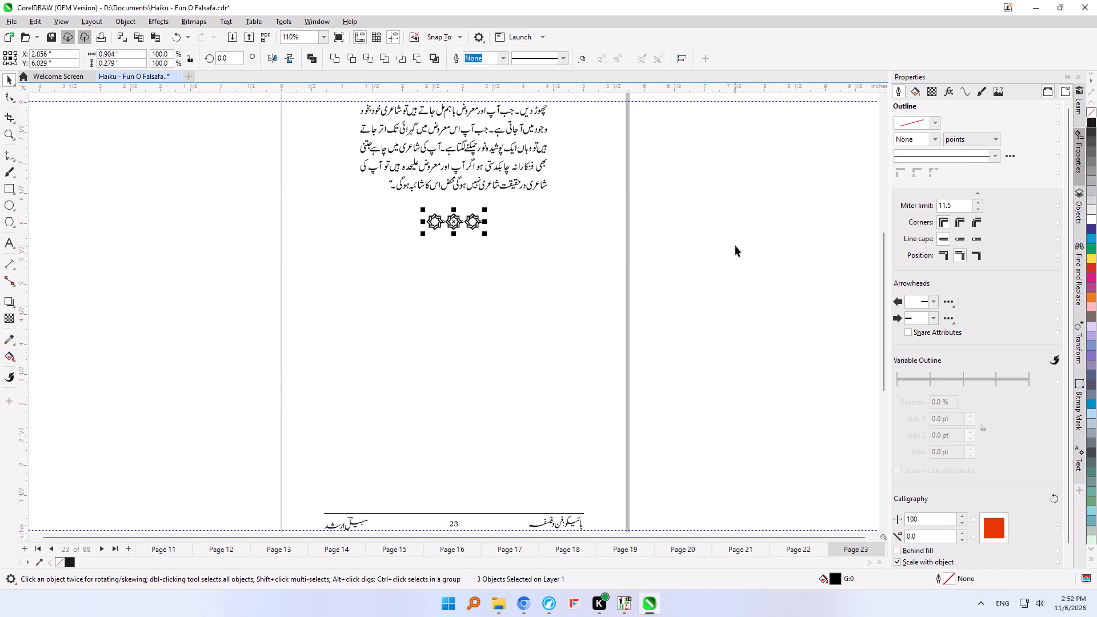
{"action": "left_click", "coordinate": [1094, 123]}
{"action": "left_click", "coordinate": [693, 249]}
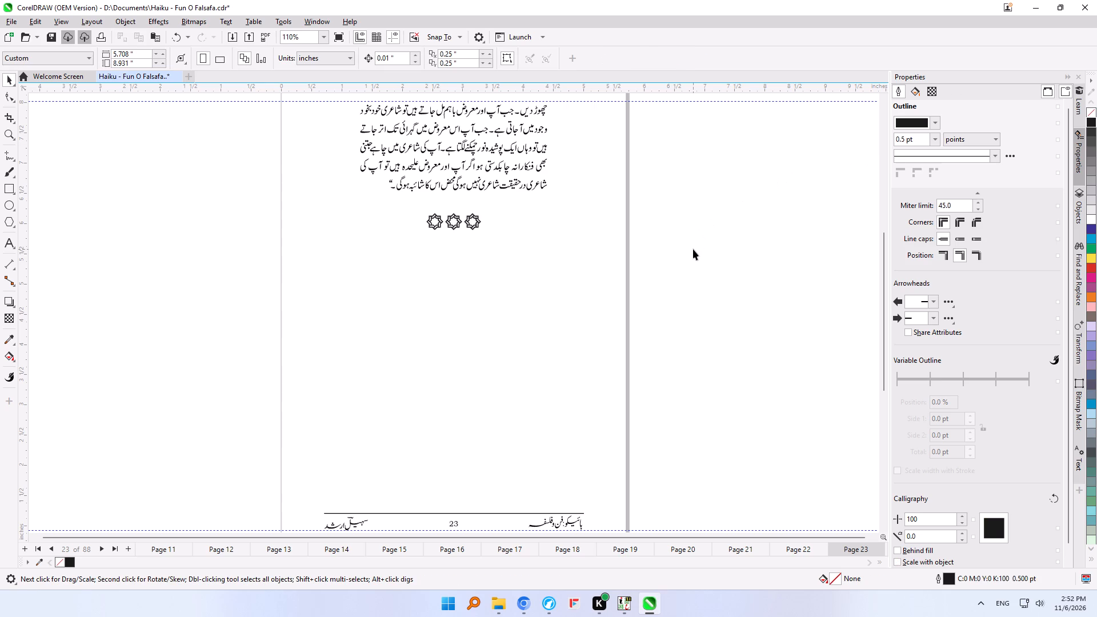
On page 26, enlarge the three closing ornaments from their centre to about 0.89 inches wide and fill them with black.
{"action": "key", "text": "Page_Down"}
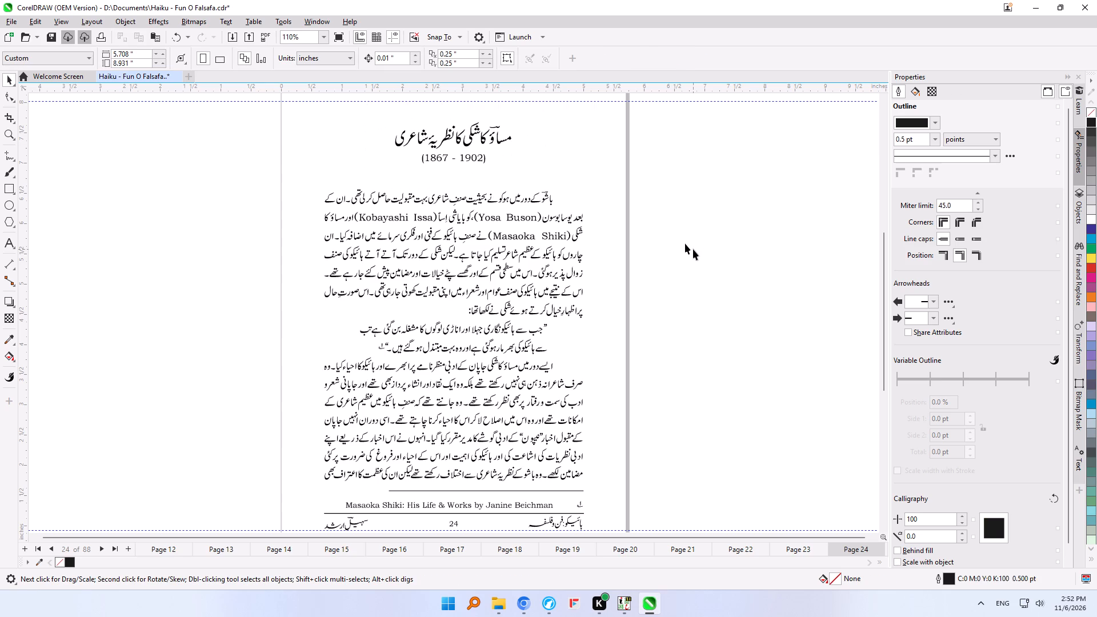
{"action": "key", "text": "Page_Down"}
{"action": "key", "text": "Page_Down"}
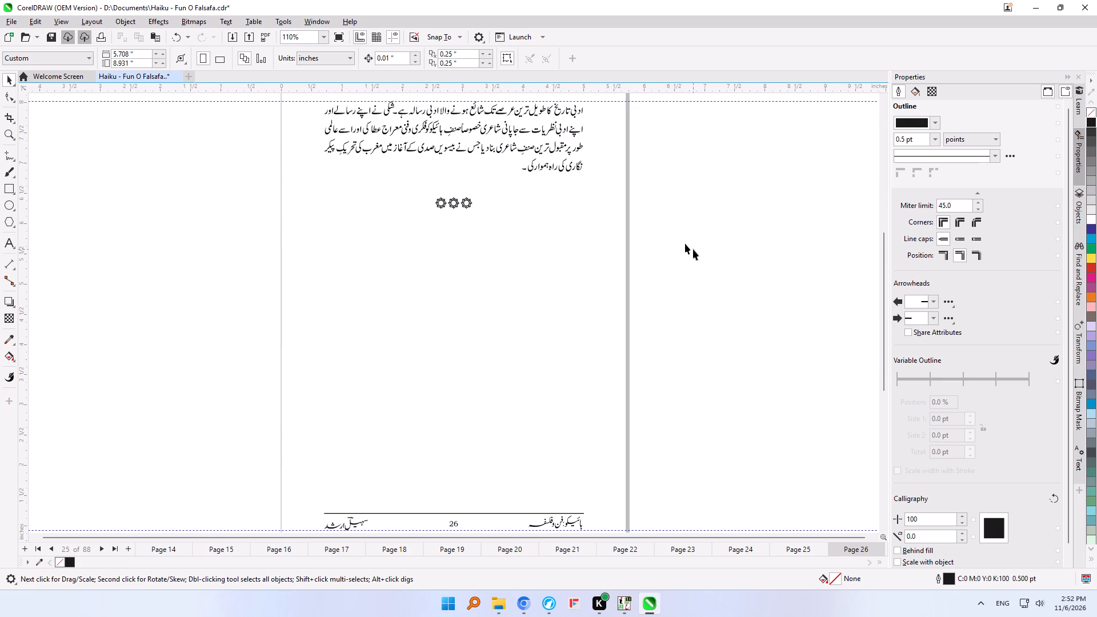
{"action": "left_click_drag", "start_coordinate": [646, 195], "coordinate": [529, 267]}
{"action": "left_click_drag", "start_coordinate": [529, 267], "coordinate": [395, 246]}
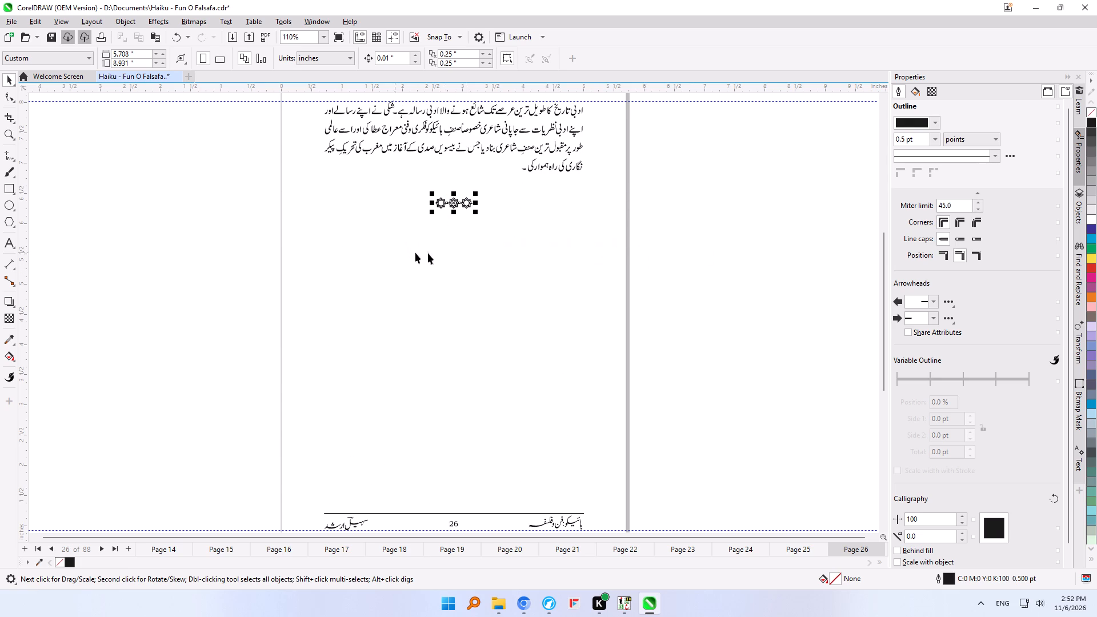
{"action": "left_click_drag", "start_coordinate": [479, 214], "coordinate": [485, 222], "text": "shift"}
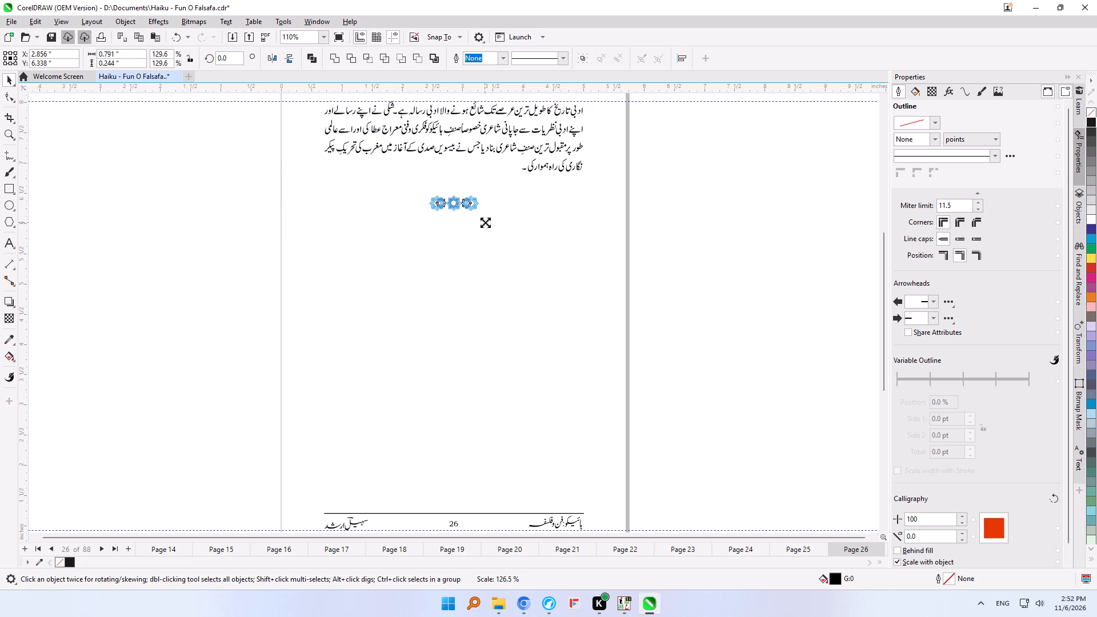
{"action": "left_click_drag", "start_coordinate": [485, 222], "coordinate": [485, 223], "text": "shift"}
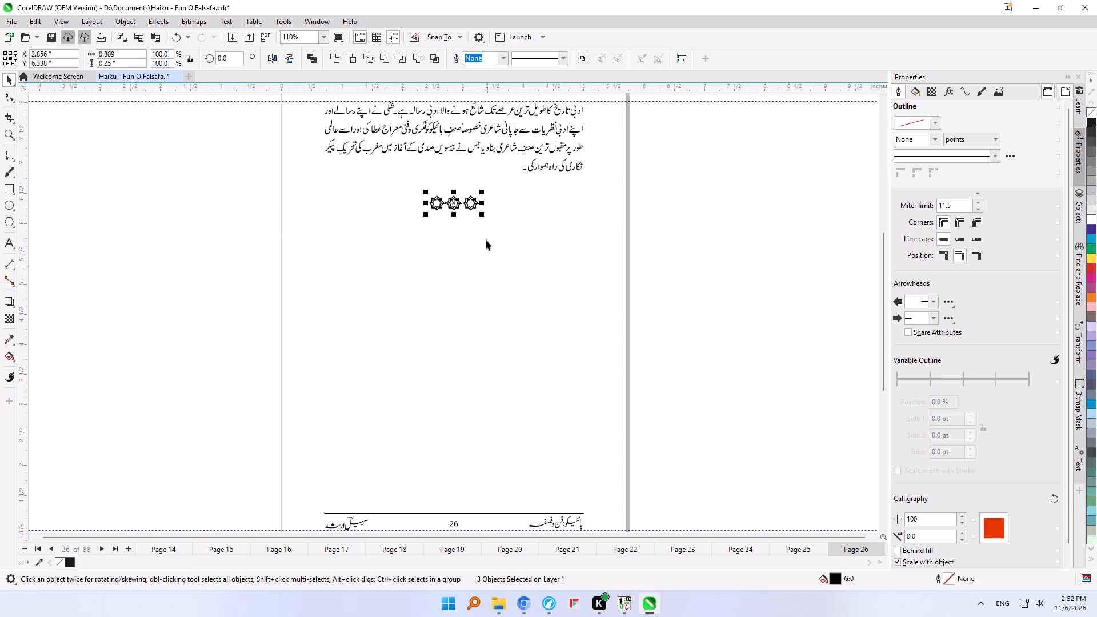
{"action": "left_click", "coordinate": [483, 215], "text": "shift"}
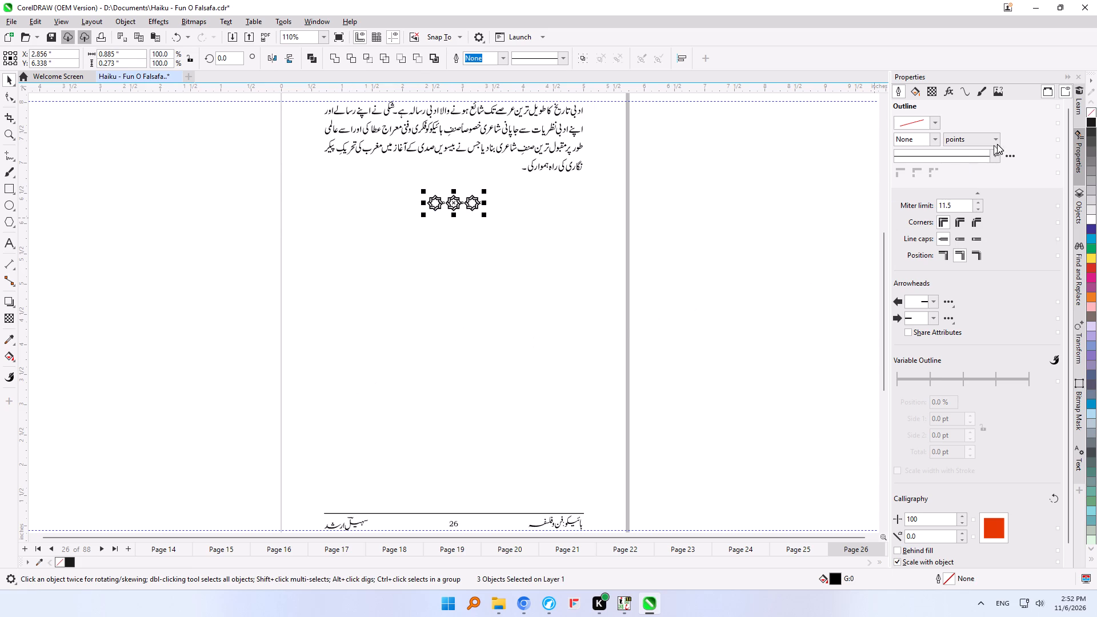
{"action": "left_click", "coordinate": [1094, 121]}
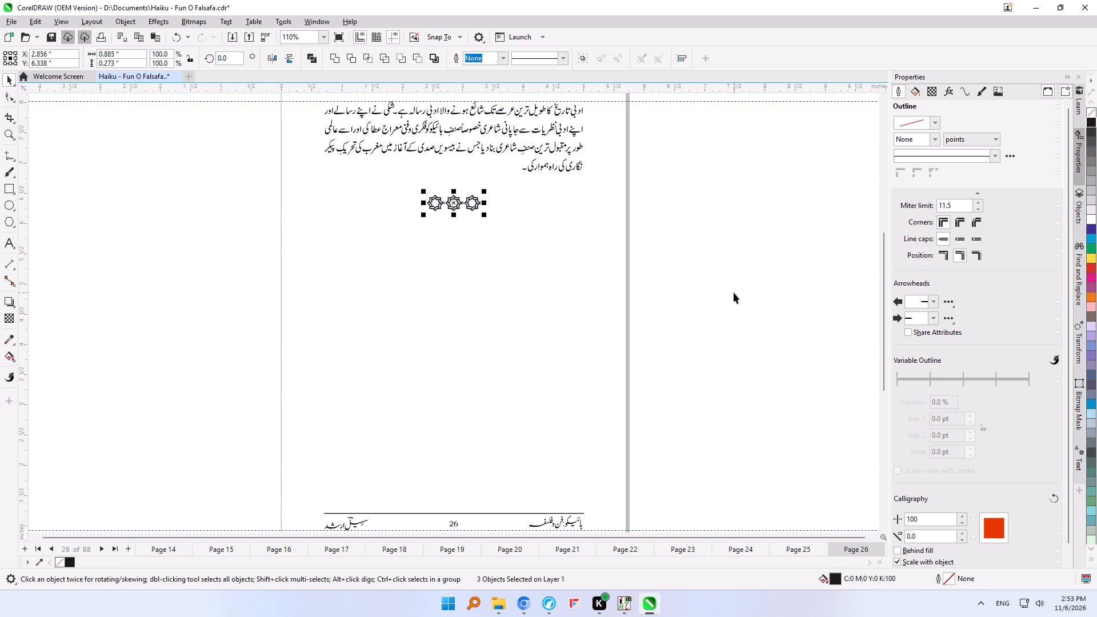
On page 34, enlarge the footnote mark beside the SIMPLY HAIKU reference from its centre to about 0.12 inches wide.
{"action": "key", "text": "Page_Down"}
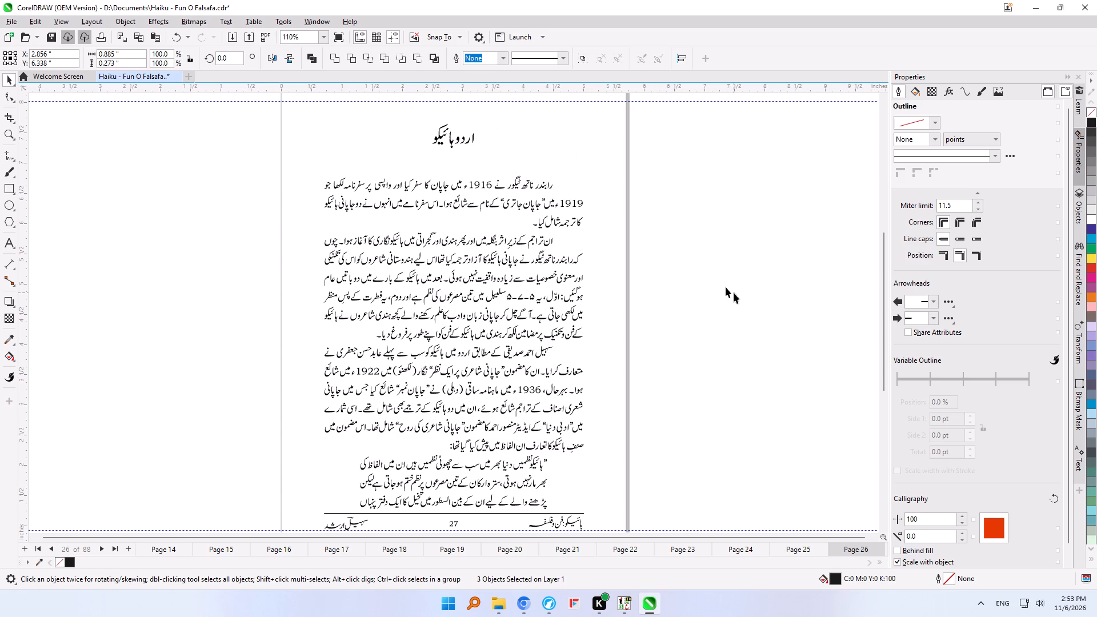
{"action": "key", "text": "Page_Down"}
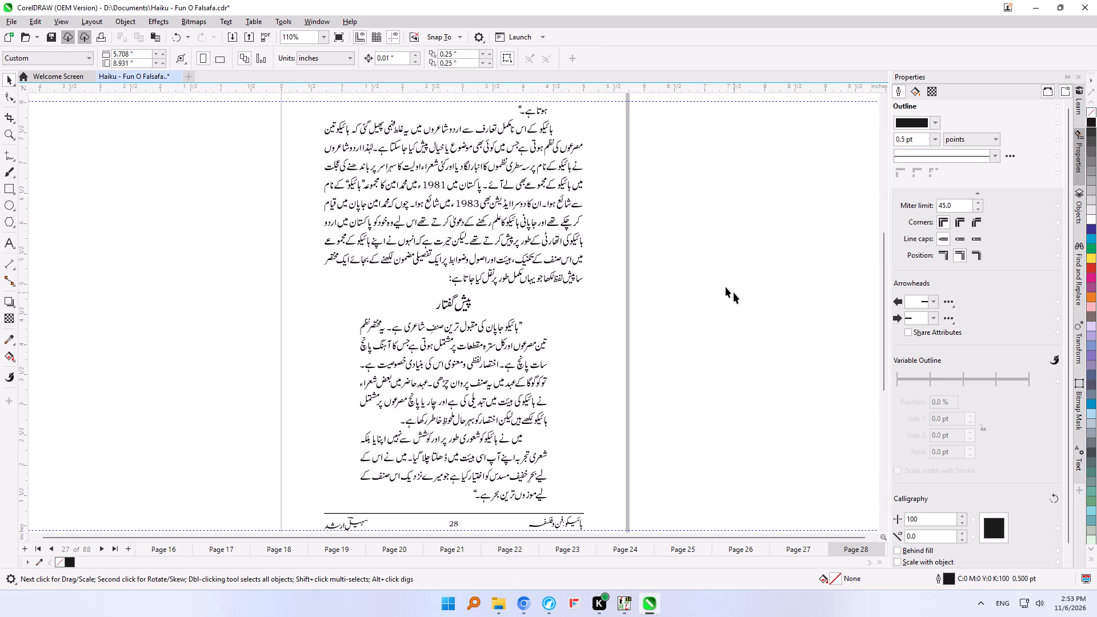
{"action": "key", "text": "Page_Down"}
{"action": "key", "text": "Page_Down"}
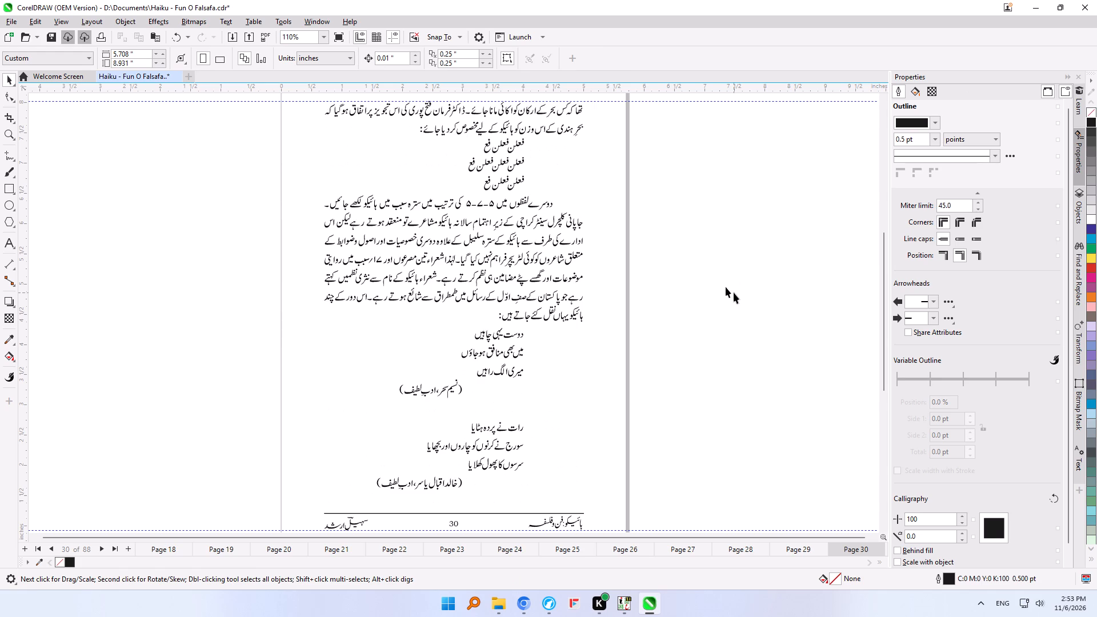
{"action": "key", "text": "Page_Down"}
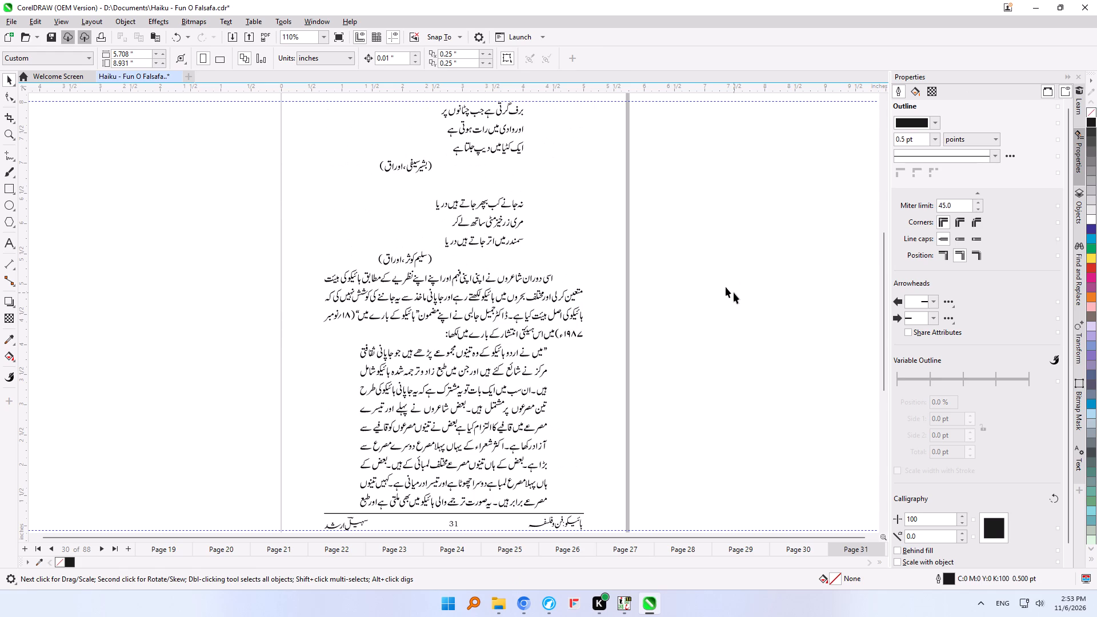
{"action": "key", "text": "Page_Down"}
{"action": "key", "text": "Page_Down"}
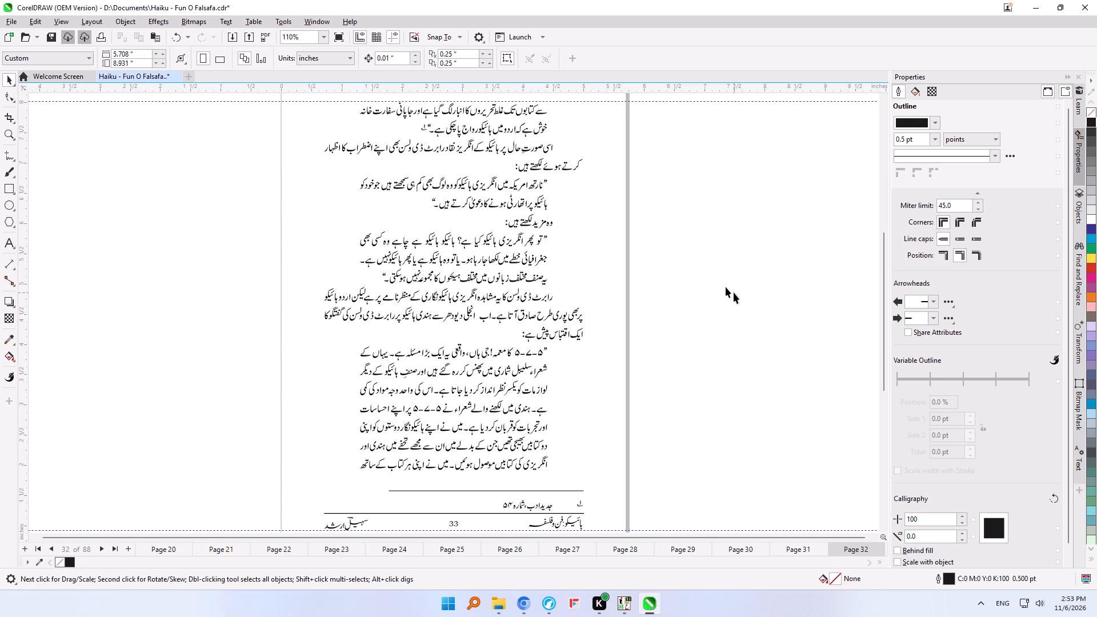
{"action": "key", "text": "Page_Down"}
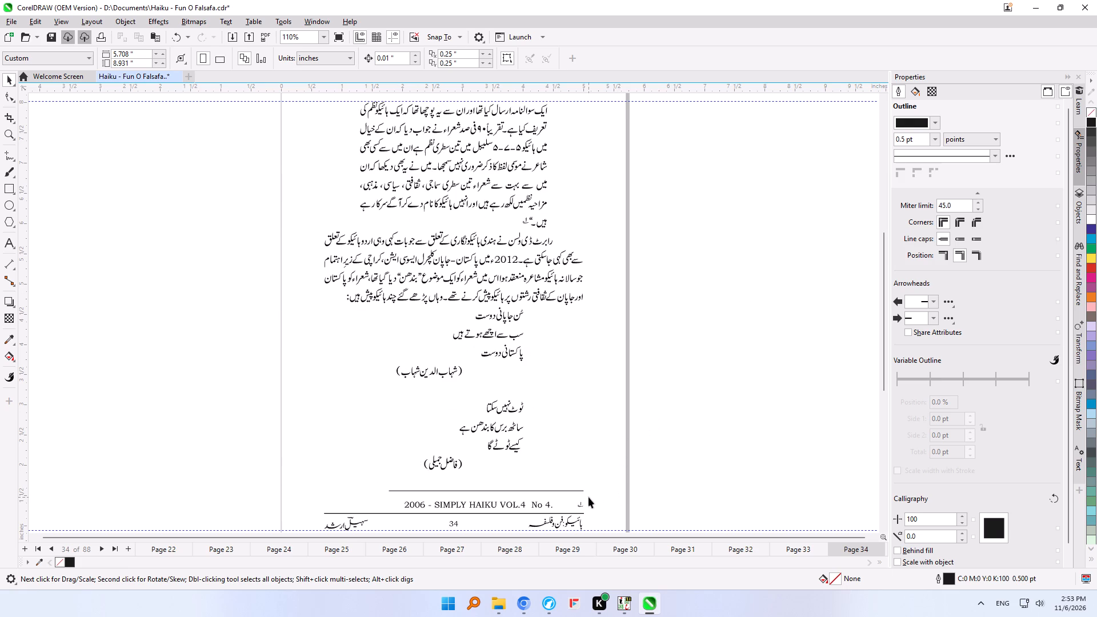
{"action": "left_click_drag", "start_coordinate": [588, 497], "coordinate": [575, 511]}
{"action": "left_click", "coordinate": [574, 496]}
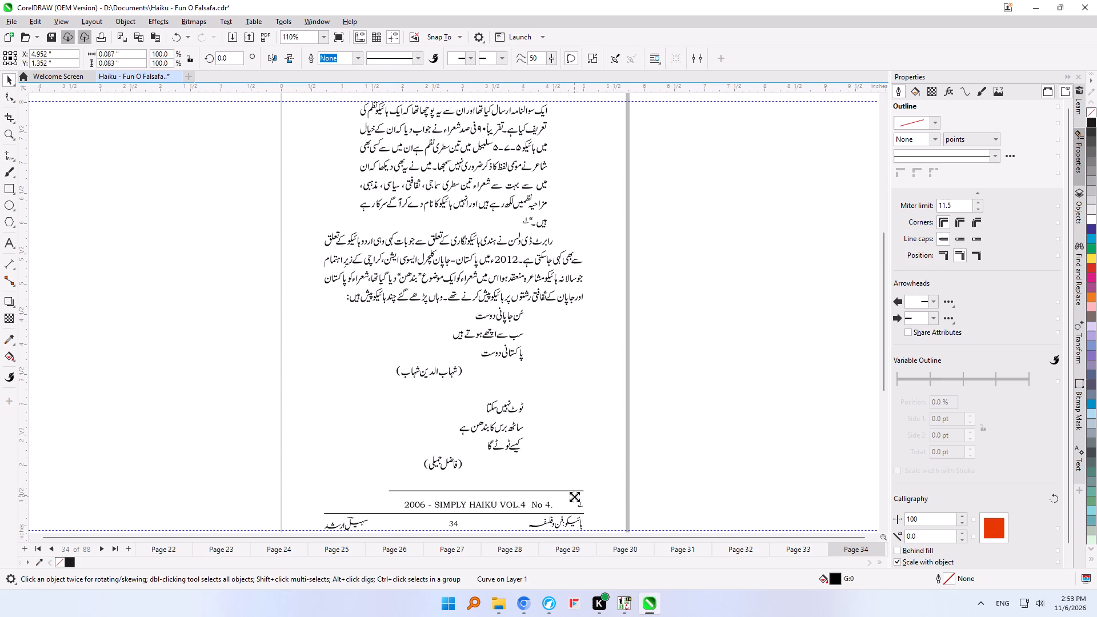
{"action": "left_click", "coordinate": [615, 495]}
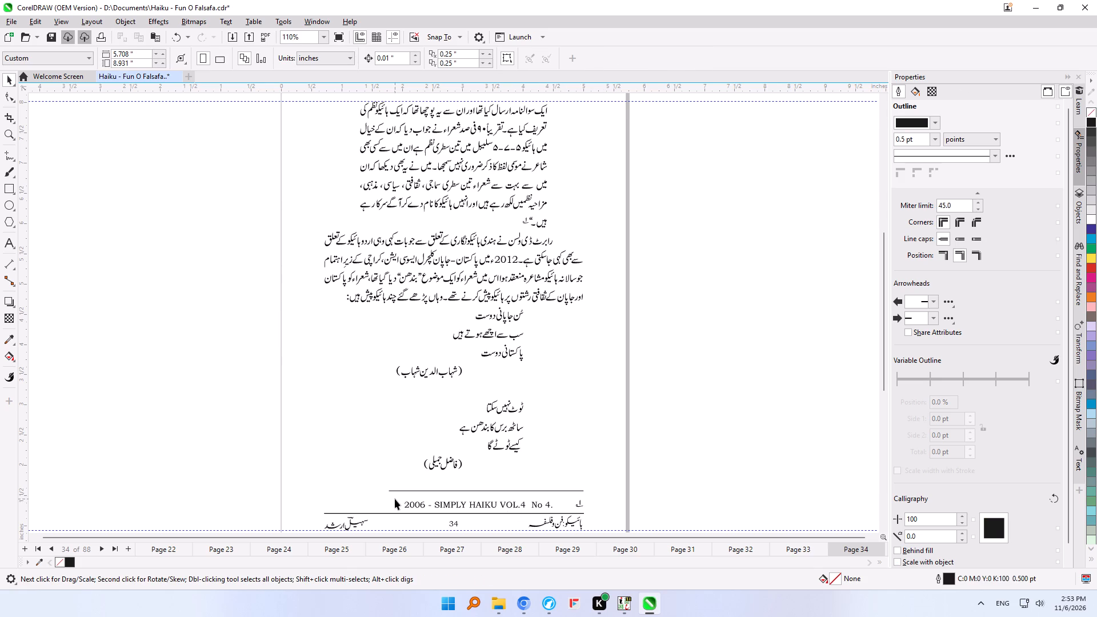
Shift the whole page 34 footnote text "2006 - SIMPLY HAIKU VOL.4 No 4." vertically to about 1.362 inches, level with its footnote mark.
{"action": "left_click_drag", "start_coordinate": [394, 498], "coordinate": [426, 513]}
{"action": "left_click_drag", "start_coordinate": [426, 513], "coordinate": [426, 512]}
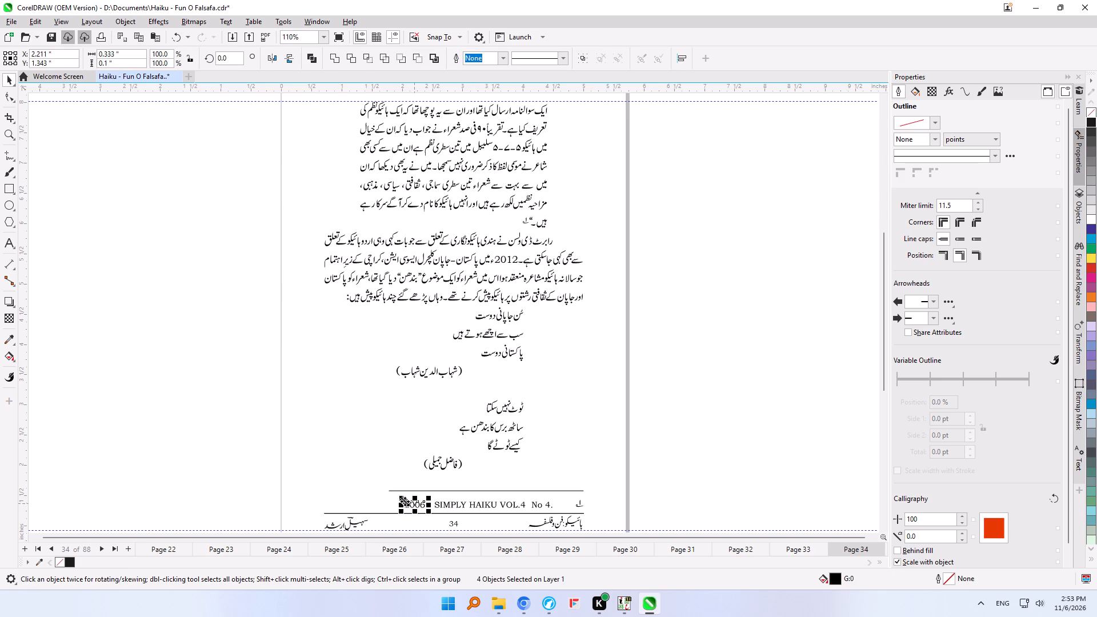
{"action": "left_click", "coordinate": [394, 498]}
{"action": "left_click_drag", "start_coordinate": [391, 495], "coordinate": [563, 511]}
{"action": "left_click", "coordinate": [477, 504]}
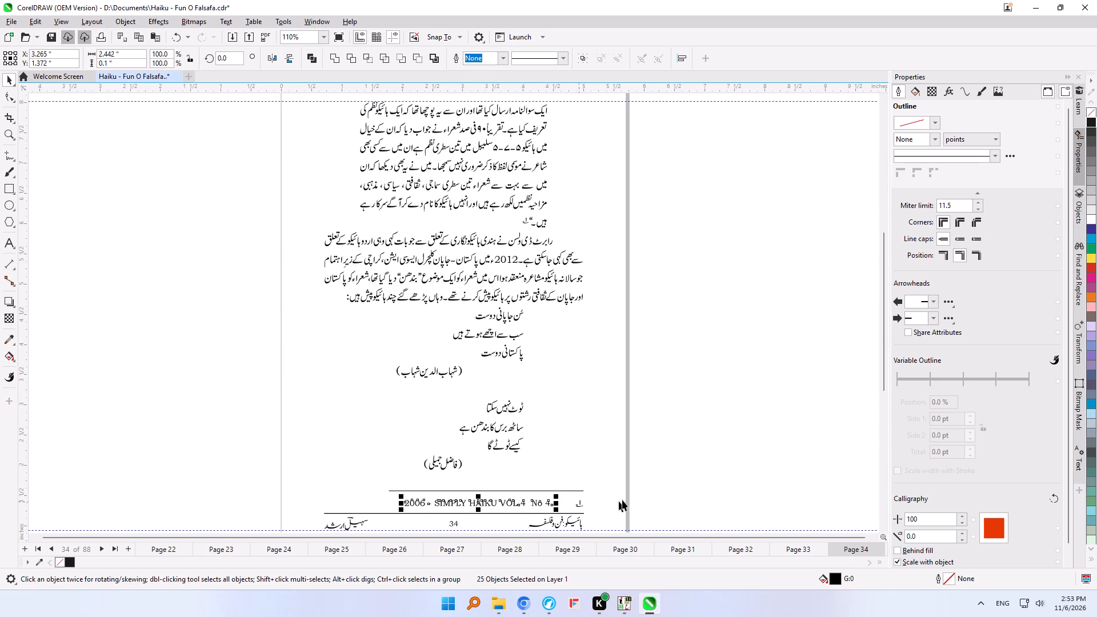
{"action": "key", "text": "Down"}
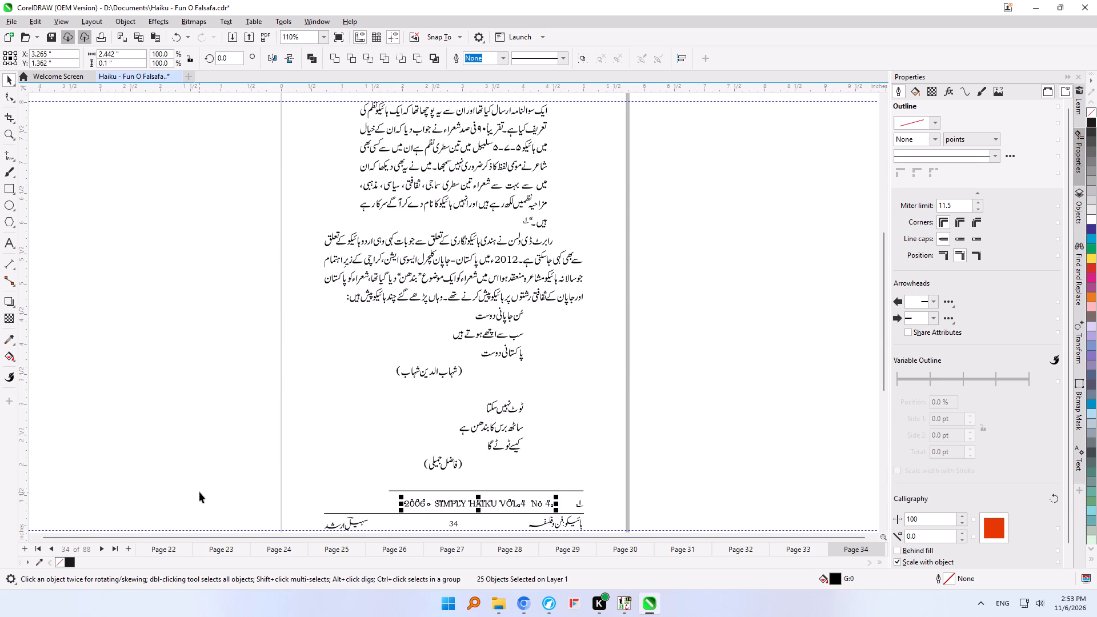
{"action": "left_click", "coordinate": [174, 448]}
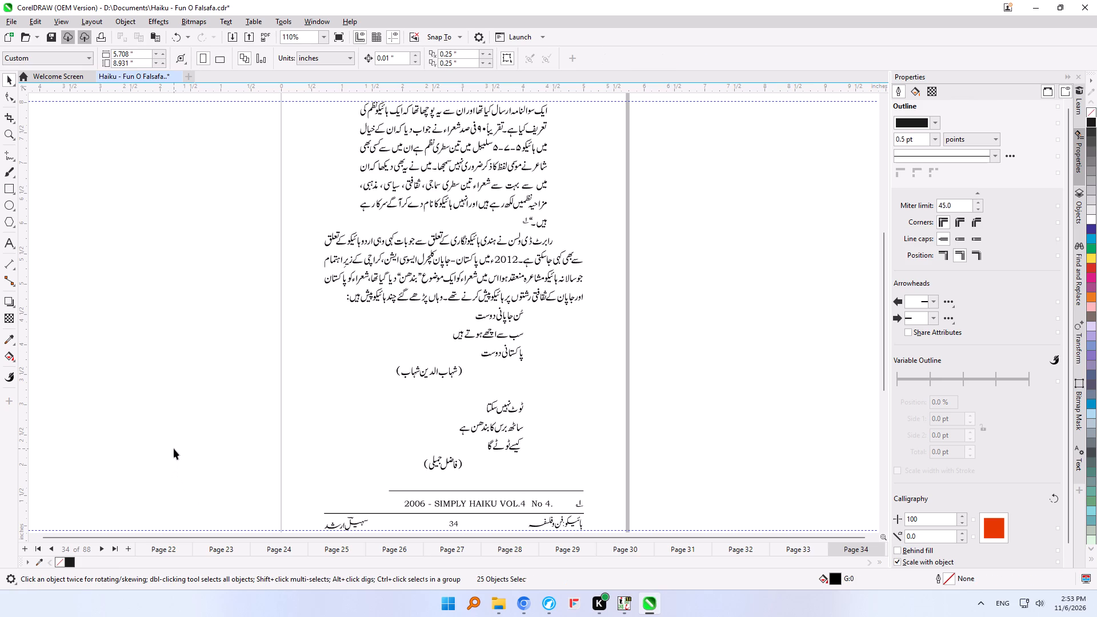
Look through pages 35 to 43 for closing ornaments, footnote marks or layout details that need correcting.
{"action": "key", "text": "Page_Down"}
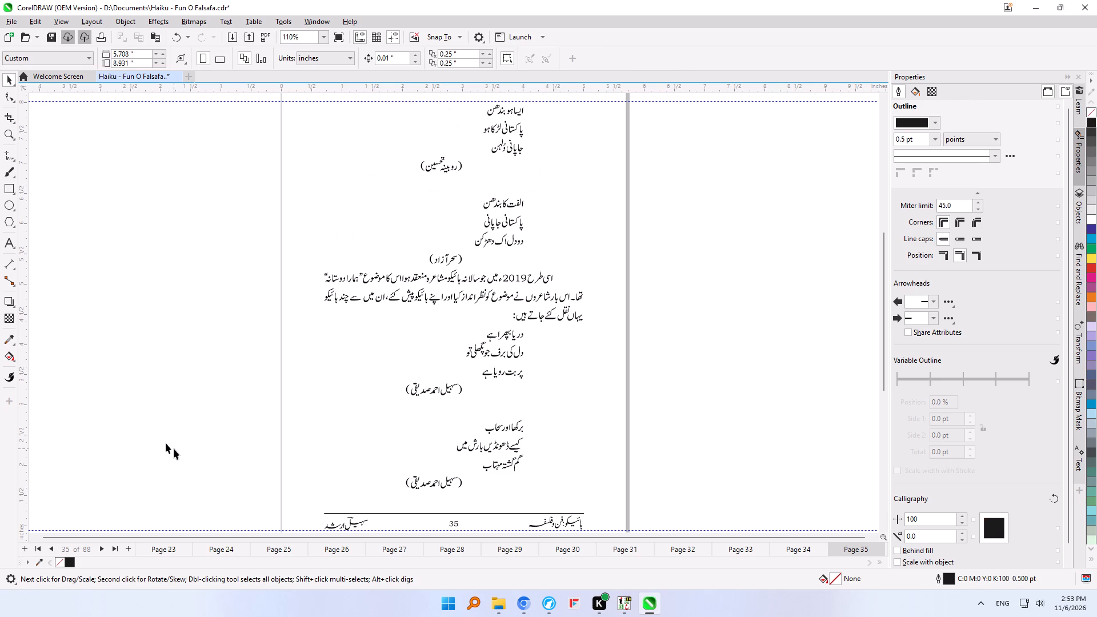
{"action": "key", "text": "Page_Down"}
{"action": "key", "text": "Page_Down"}
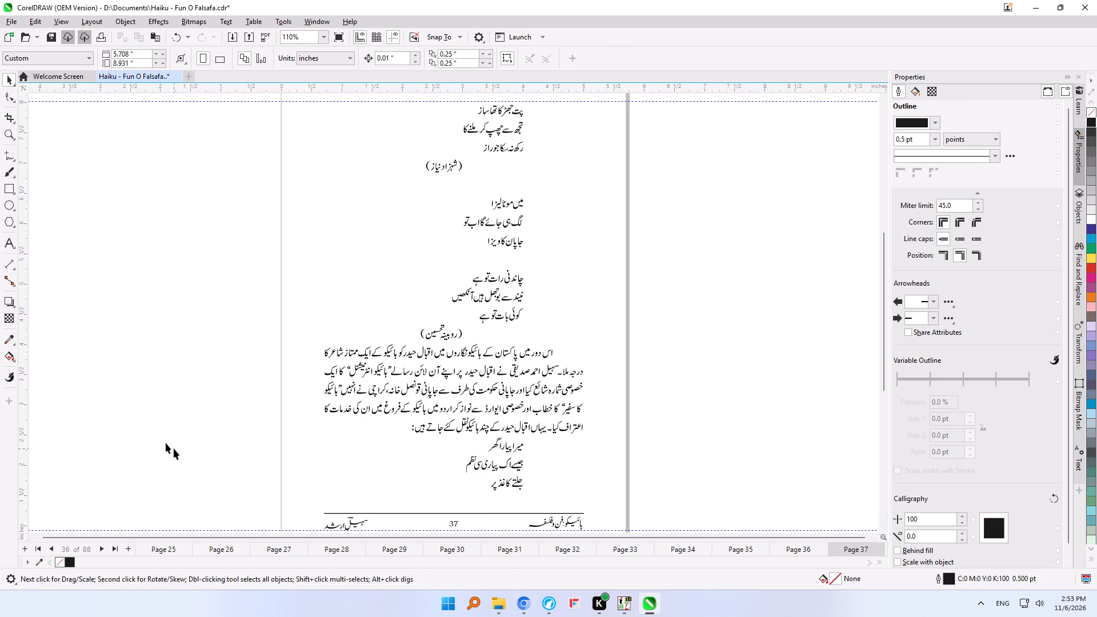
{"action": "key", "text": "Page_Down"}
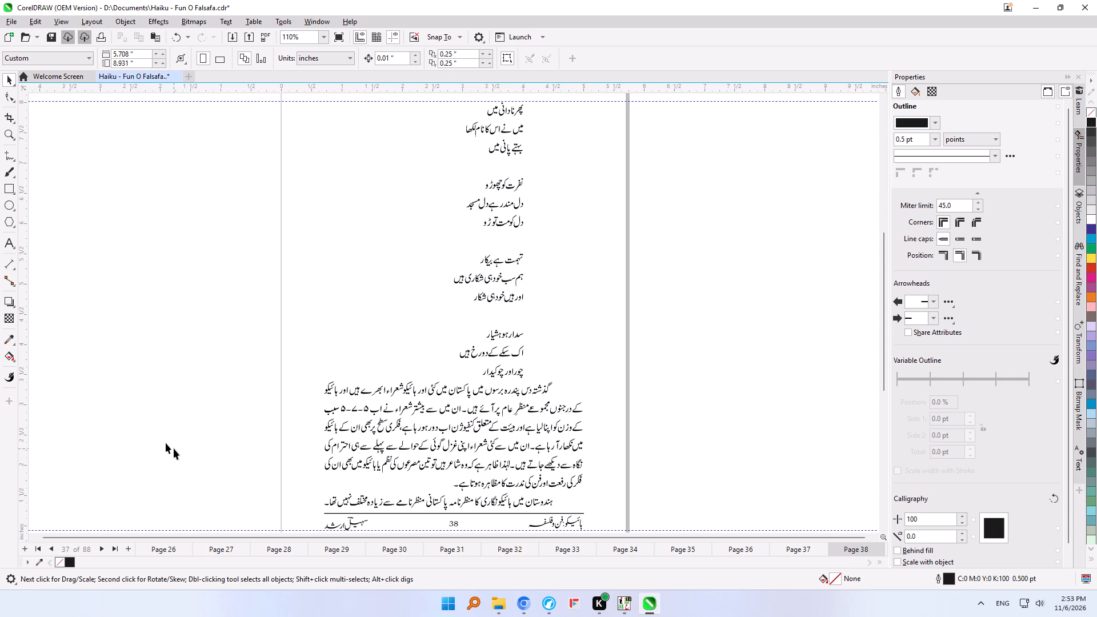
{"action": "key", "text": "Page_Up"}
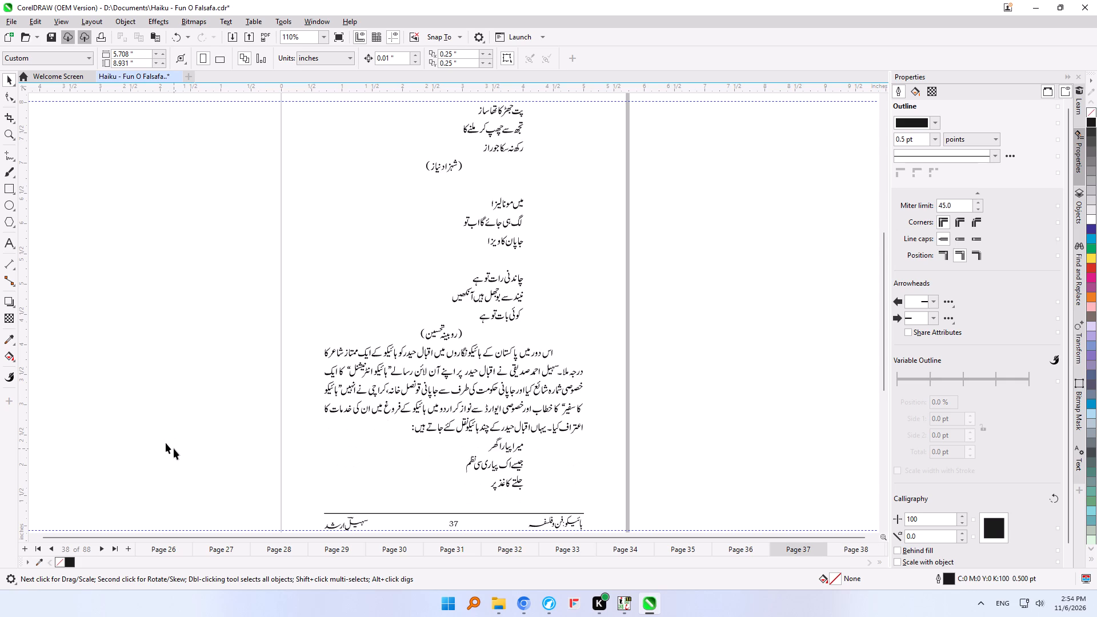
{"action": "key", "text": "Page_Down"}
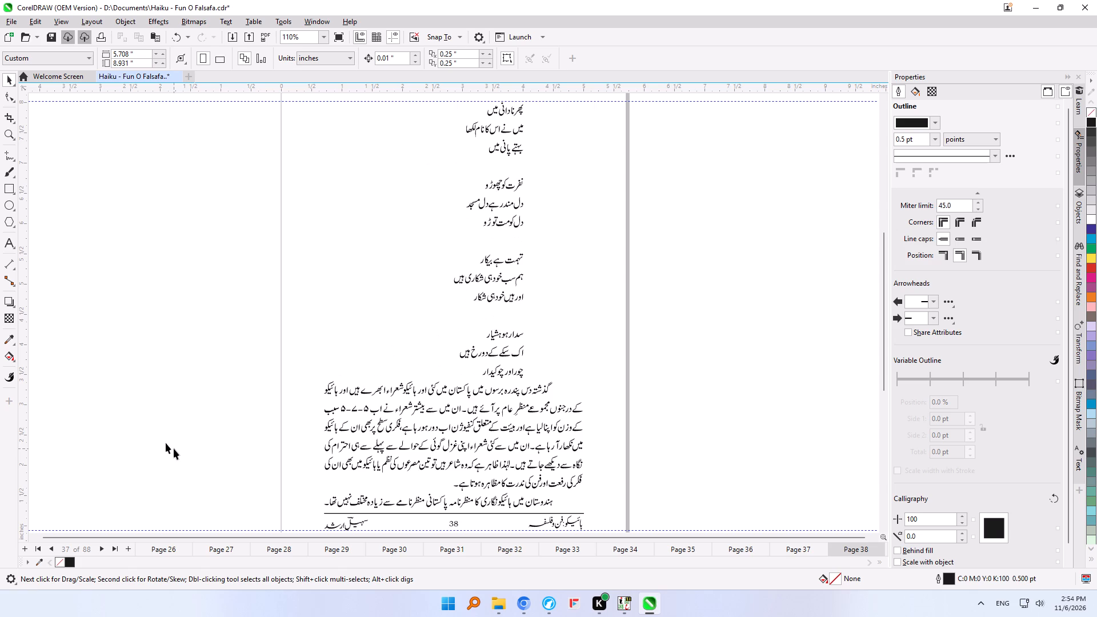
{"action": "key", "text": "Page_Down"}
{"action": "key", "text": "Page_Down"}
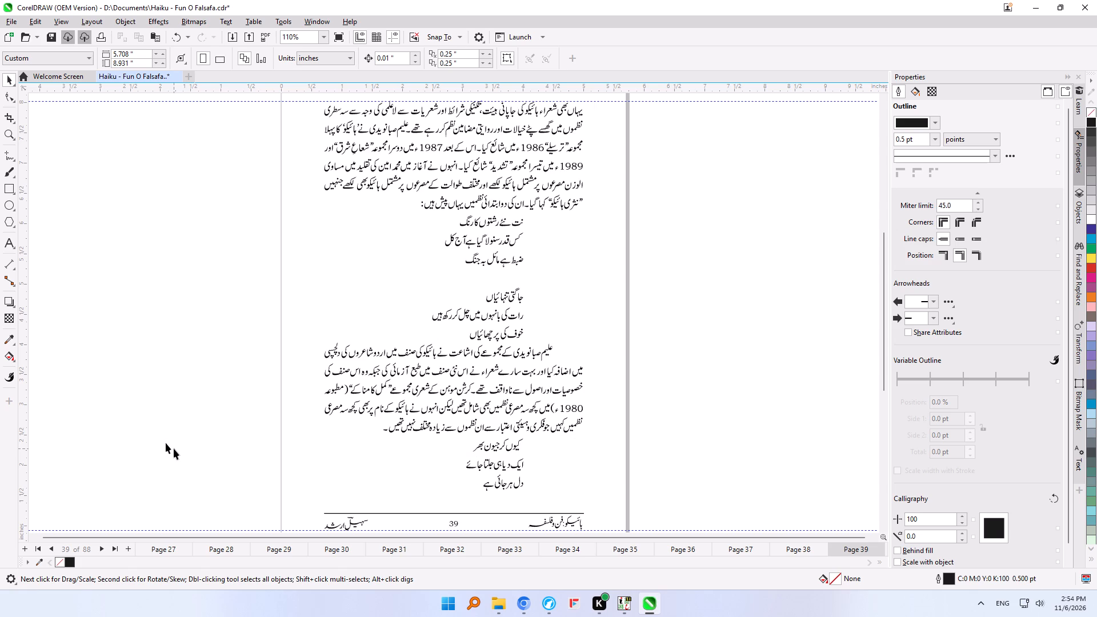
{"action": "key", "text": "Page_Down"}
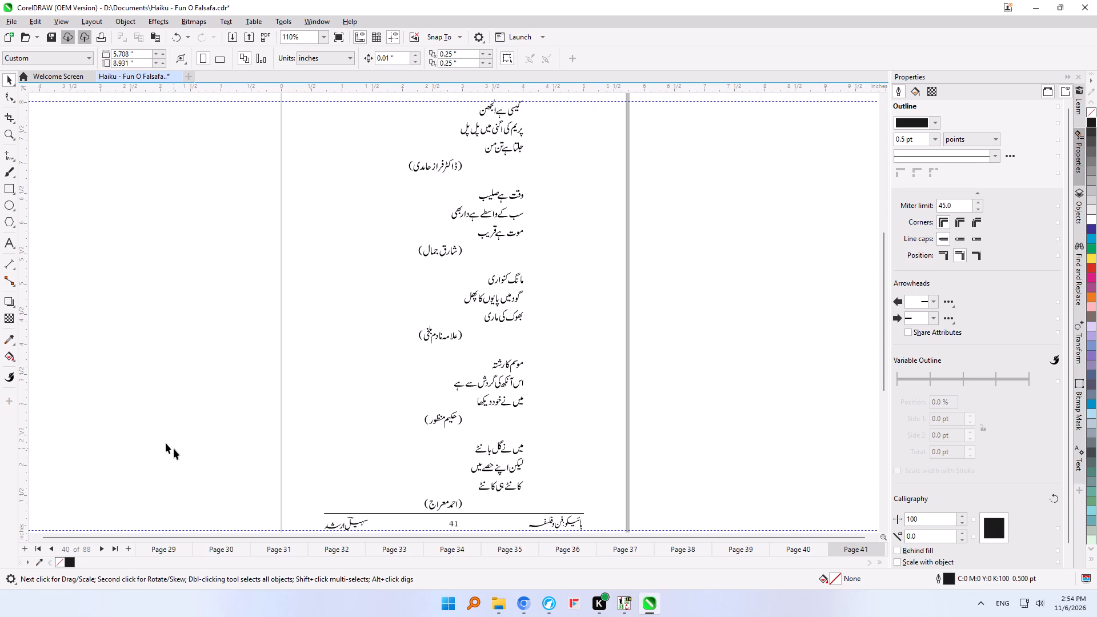
{"action": "key", "text": "Page_Down"}
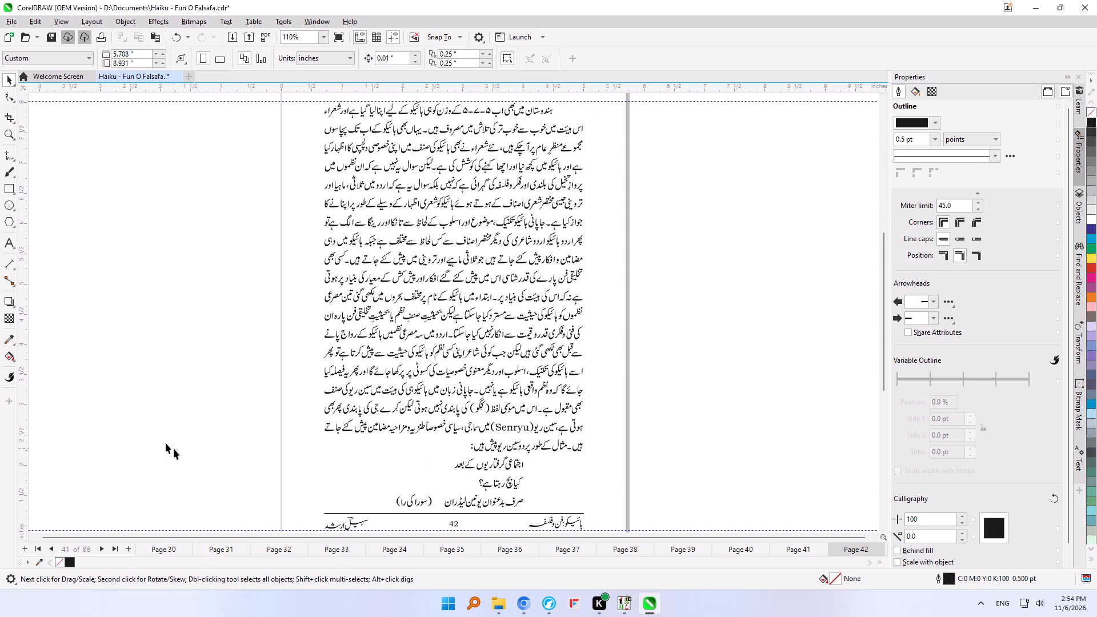
{"action": "key", "text": "Page_Down"}
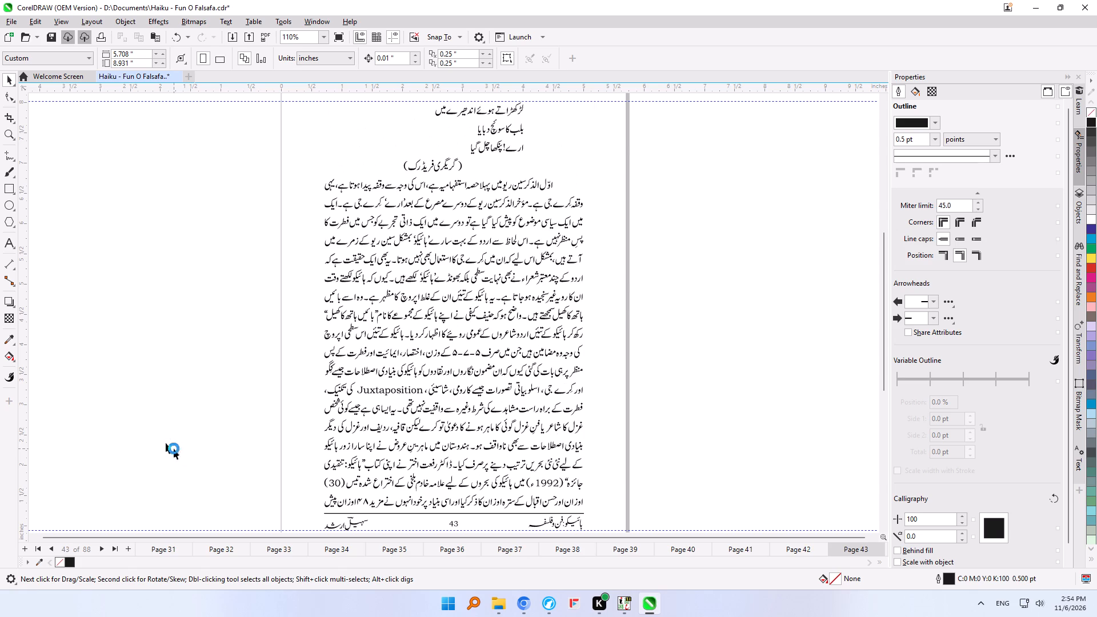
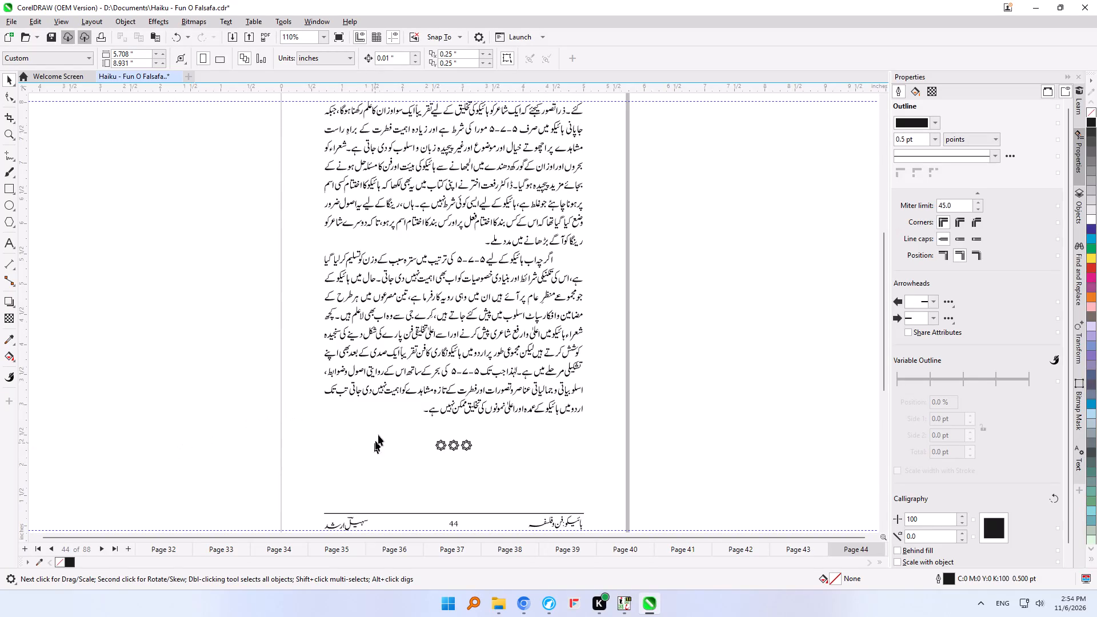
On page 44, enlarge the three closing ornaments from their centre to about 0.79 inches wide and fill them with black.
{"action": "left_click_drag", "start_coordinate": [382, 432], "coordinate": [494, 464]}
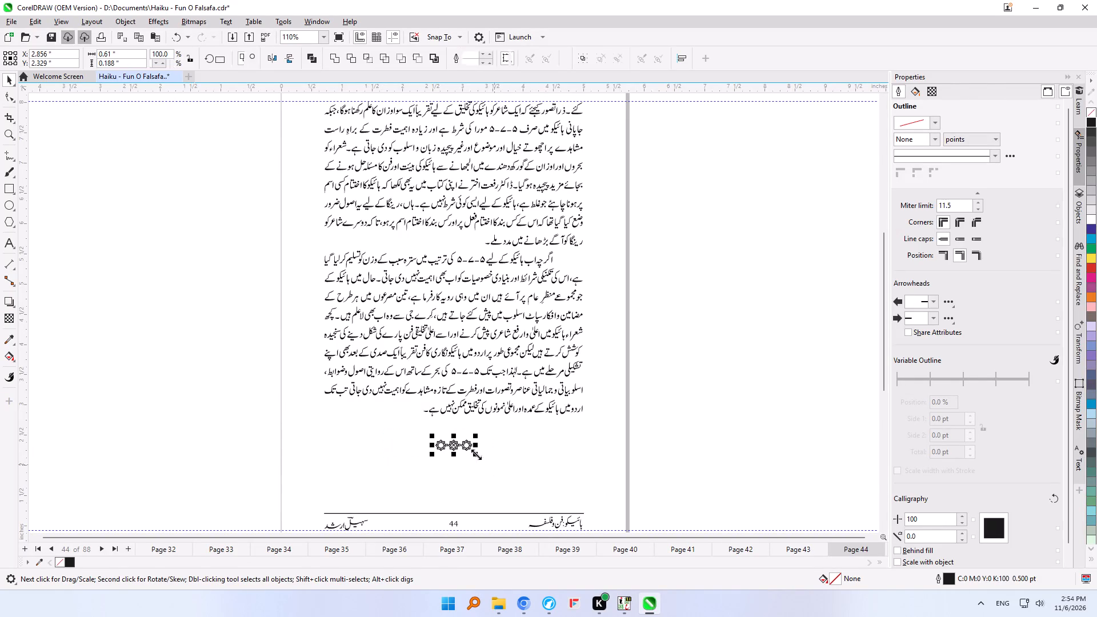
{"action": "left_click_drag", "start_coordinate": [475, 457], "coordinate": [481, 466], "text": "shift"}
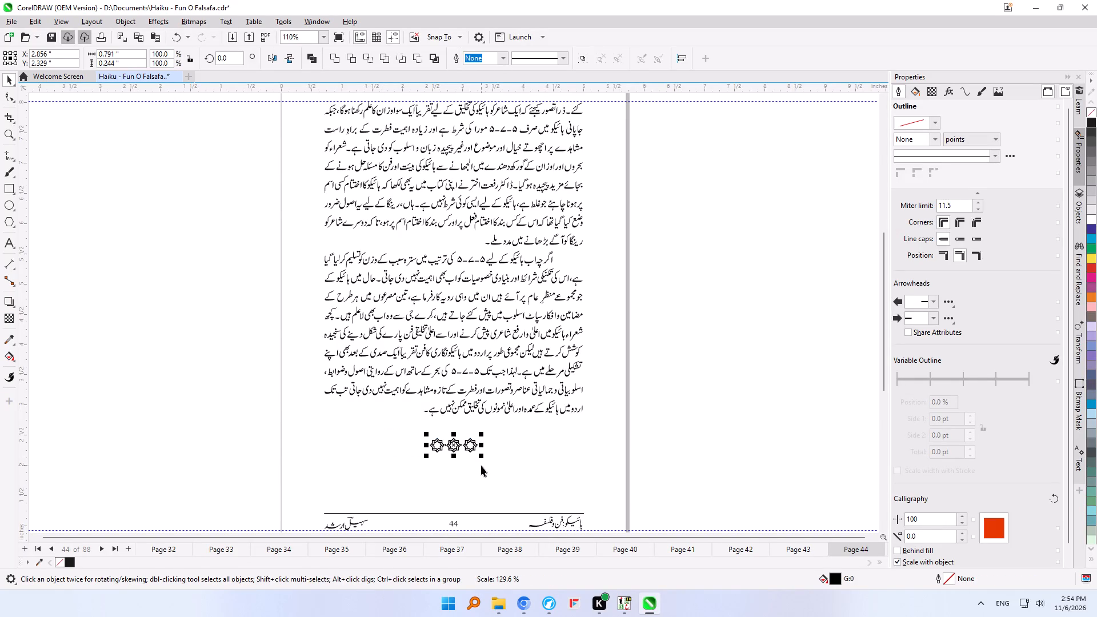
{"action": "left_click", "coordinate": [1092, 124]}
{"action": "left_click", "coordinate": [746, 362]}
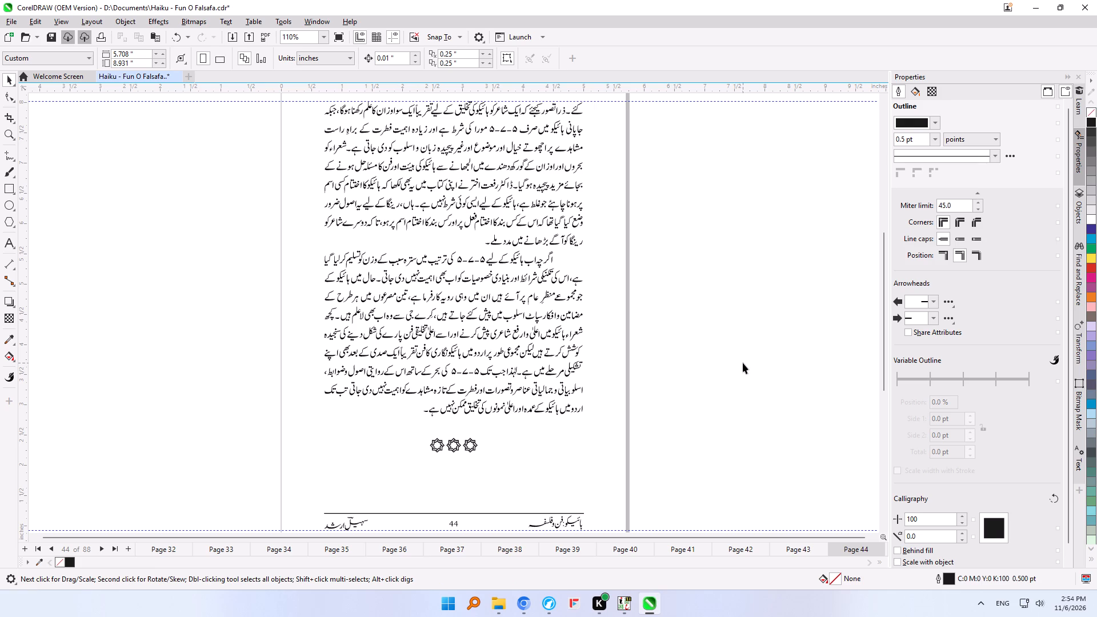
Look through pages 45 to 67 for closing ornaments, notes or layout details that need correcting.
{"action": "key", "text": "Page_Down"}
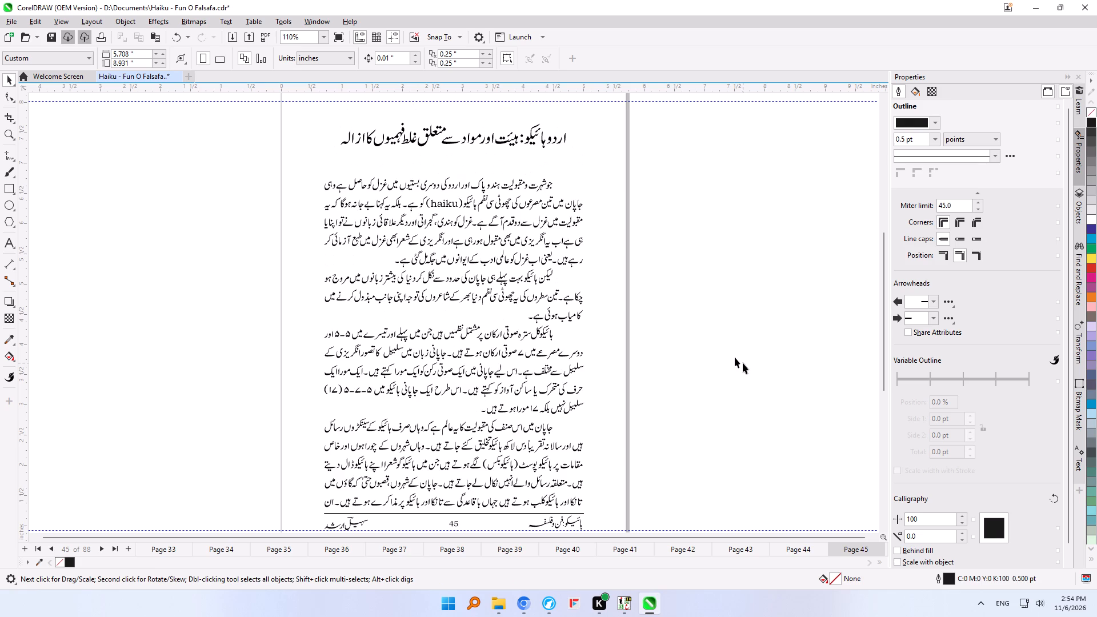
{"action": "key", "text": "Page_Down"}
{"action": "key", "text": "Page_Down"}
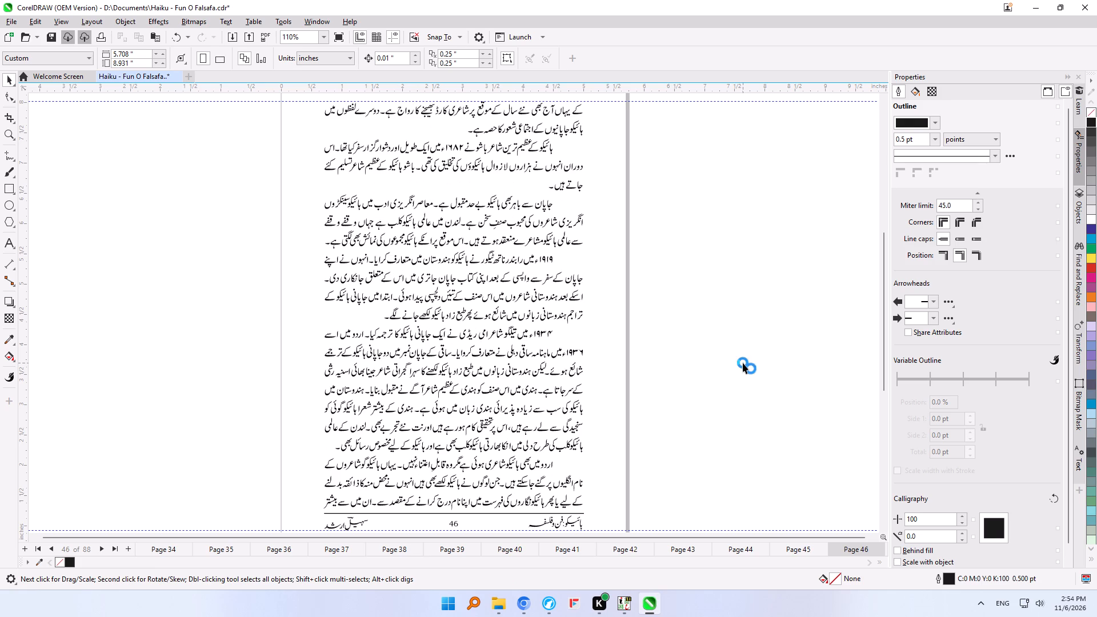
{"action": "key", "text": "Page_Down"}
{"action": "key", "text": "Page_Down"}
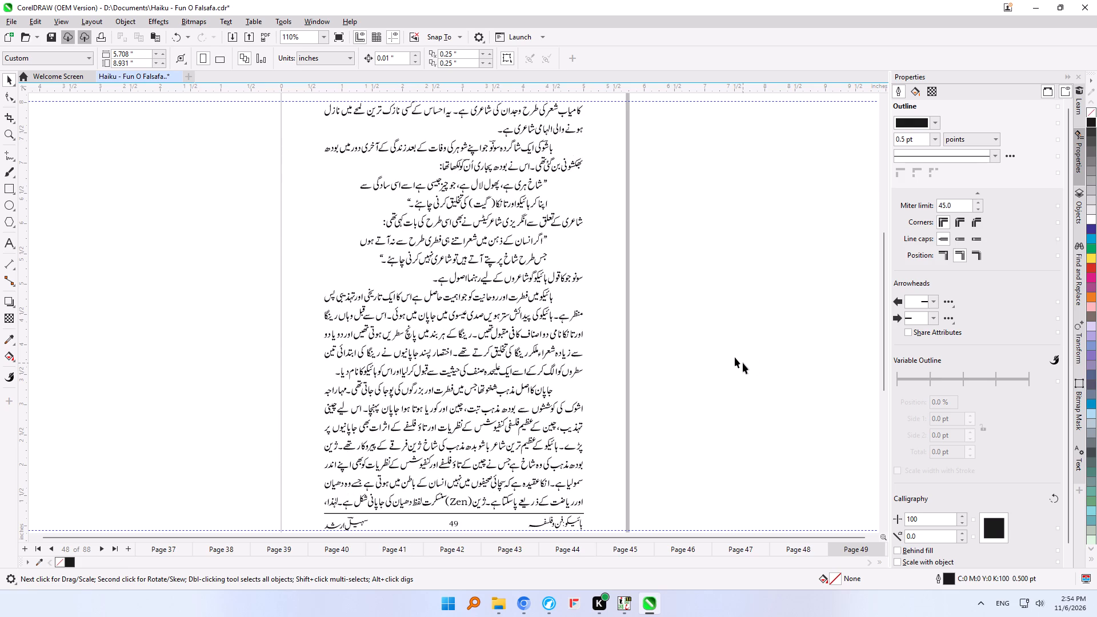
{"action": "key", "text": "Page_Down"}
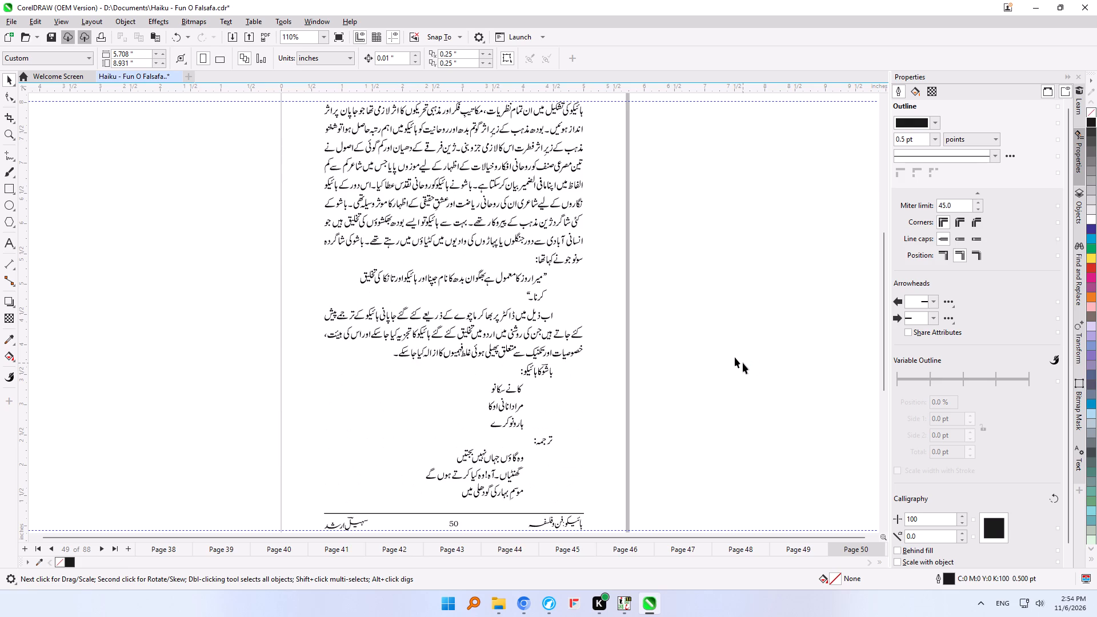
{"action": "key", "text": "Page_Down"}
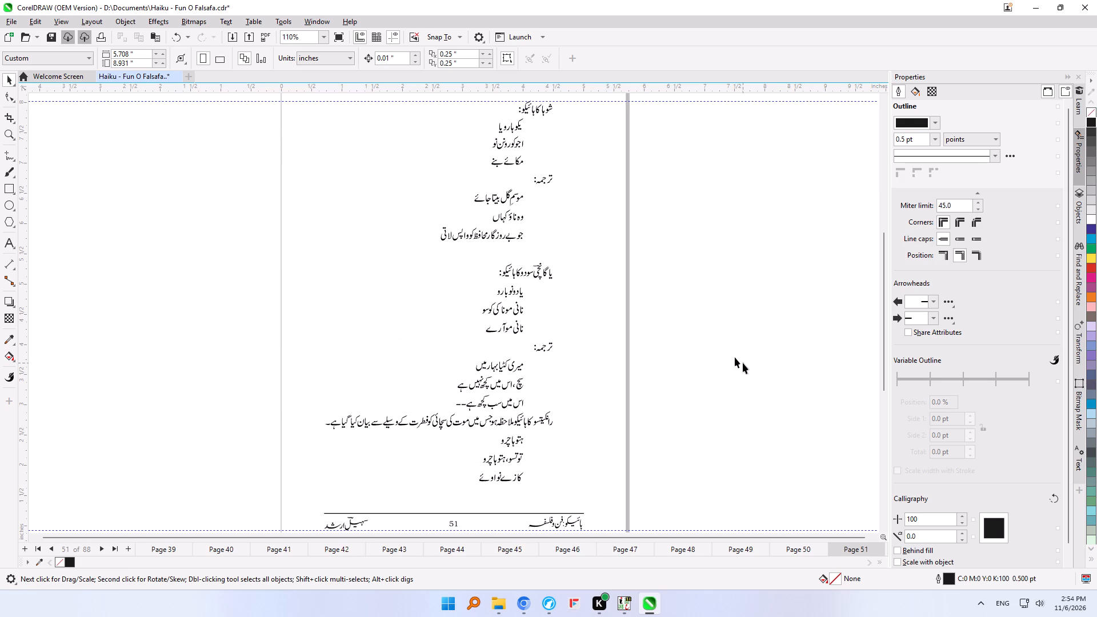
{"action": "key", "text": "Page_Down"}
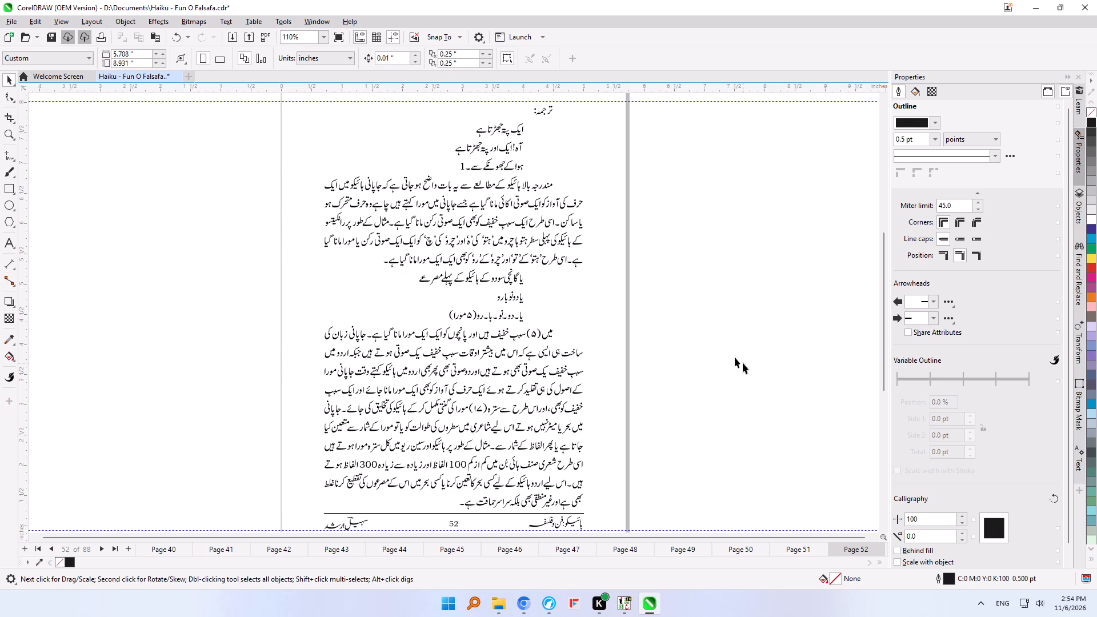
{"action": "key", "text": "Page_Down"}
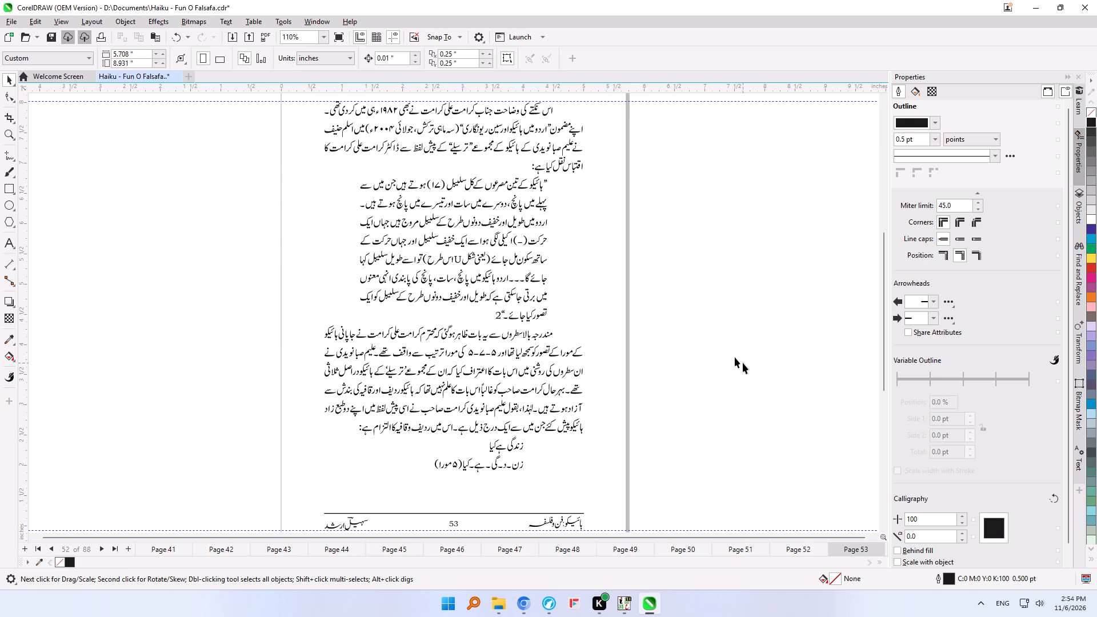
{"action": "key", "text": "Page_Down"}
{"action": "key", "text": "Page_Down"}
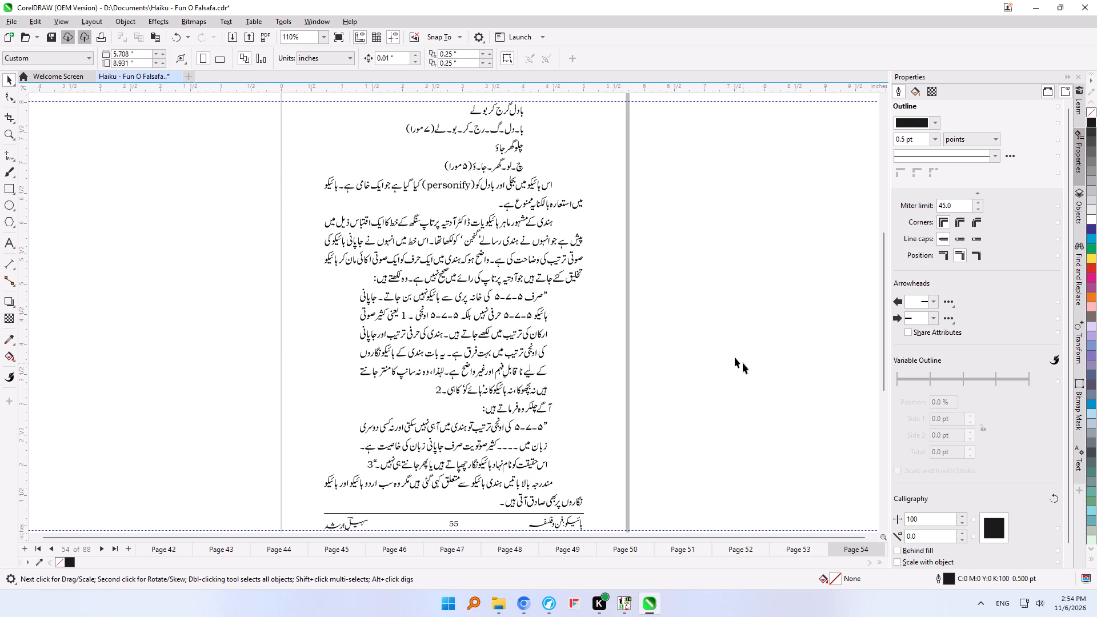
{"action": "key", "text": "Page_Down"}
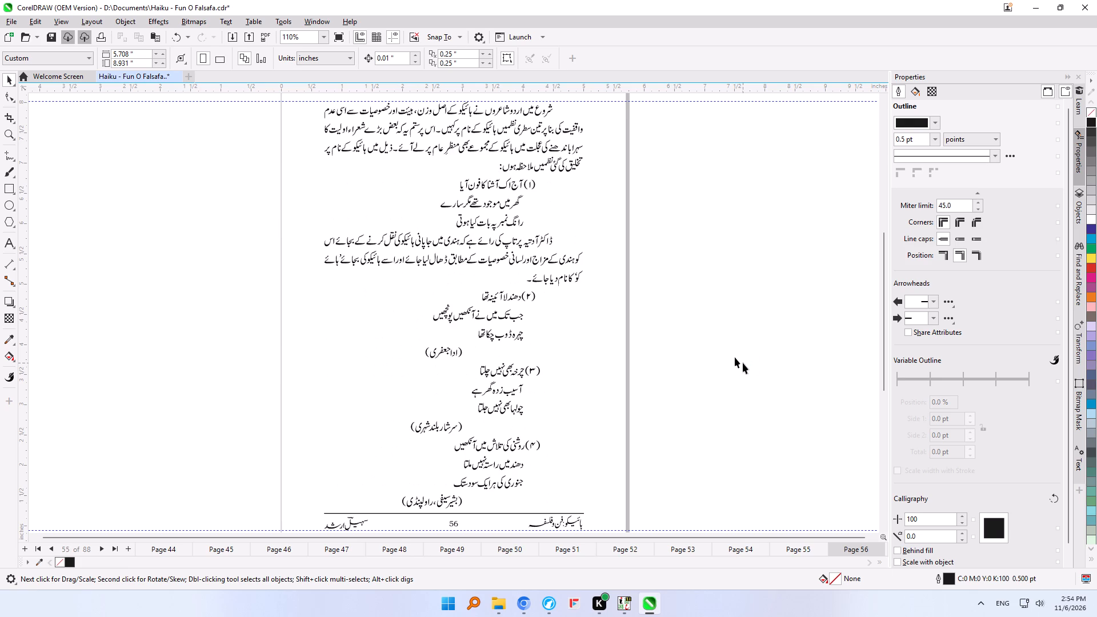
{"action": "key", "text": "Page_Down"}
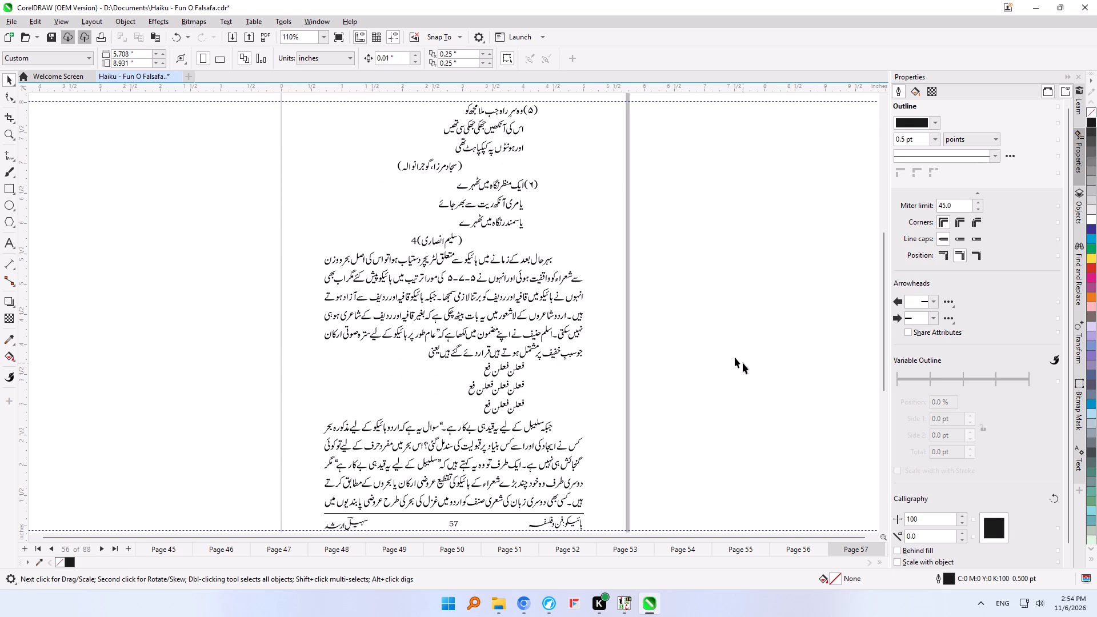
{"action": "key", "text": "Page_Up"}
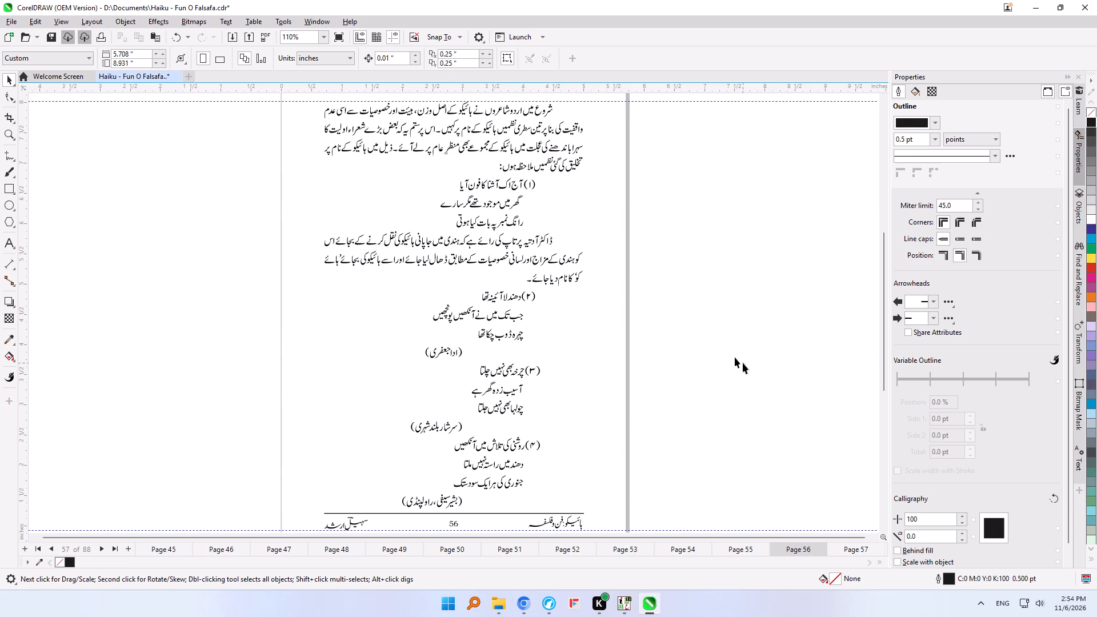
{"action": "key", "text": "Page_Down"}
{"action": "key", "text": "Page_Down"}
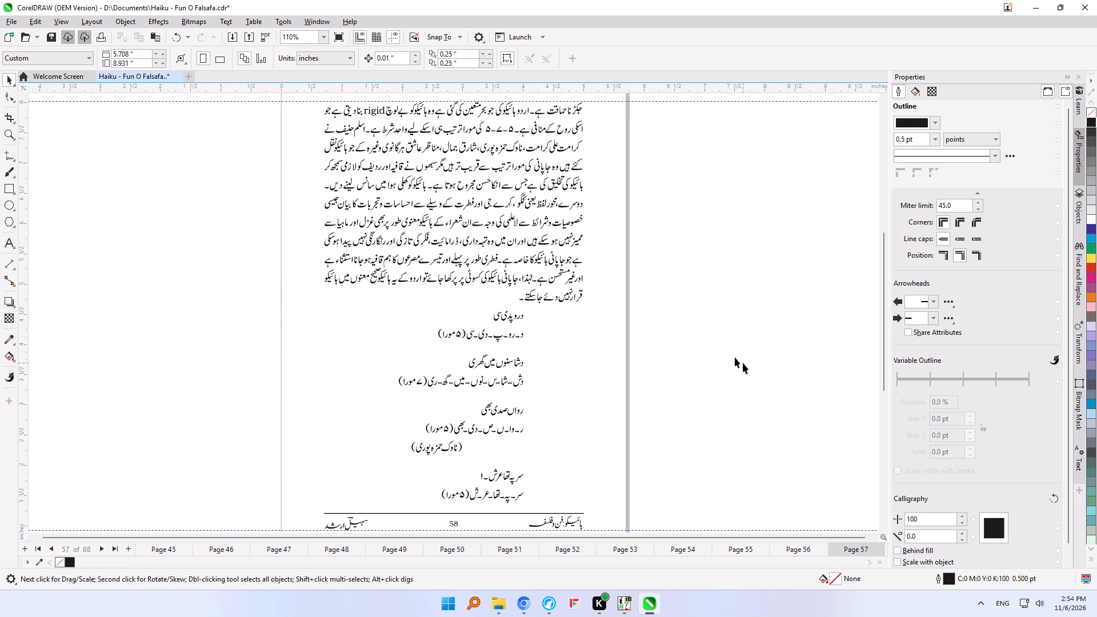
{"action": "key", "text": "Page_Down"}
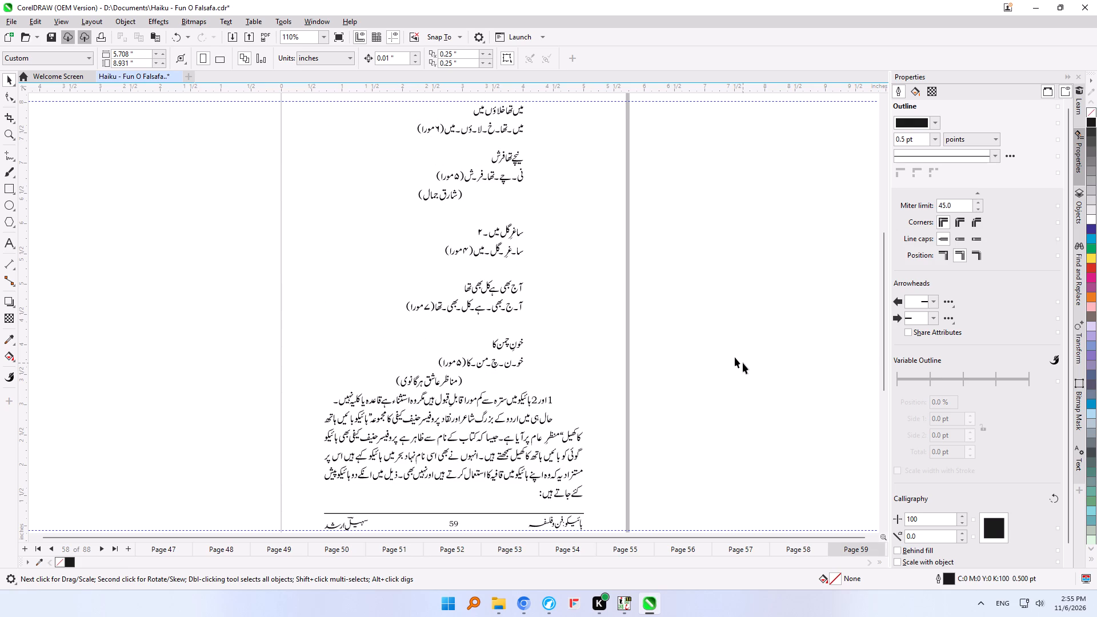
{"action": "key", "text": "Page_Down"}
{"action": "key", "text": "Page_Down"}
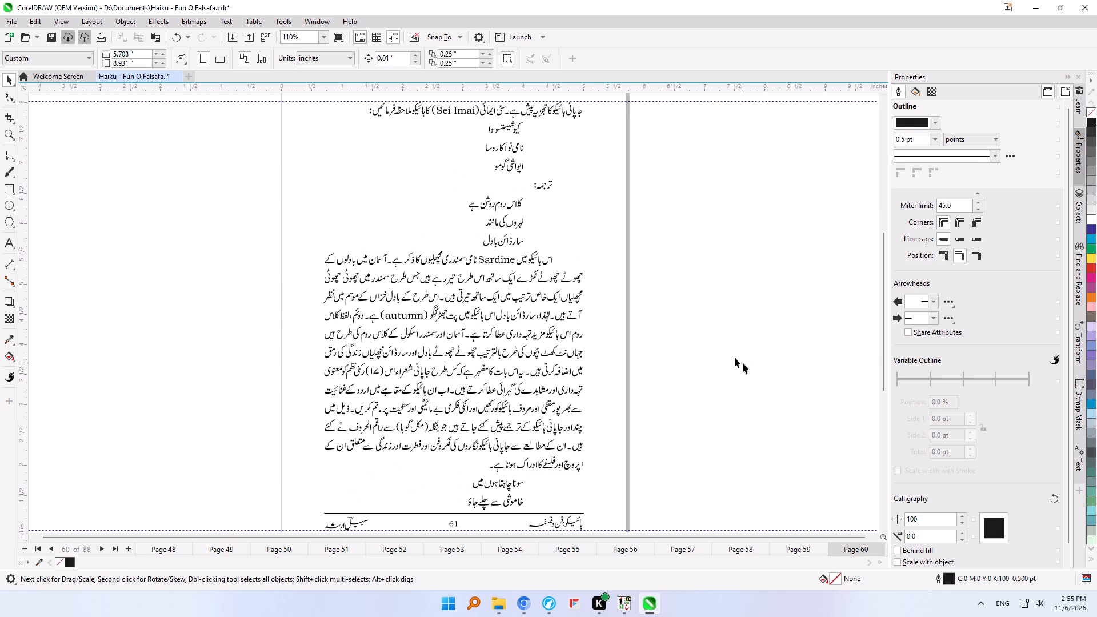
{"action": "key", "text": "Page_Down"}
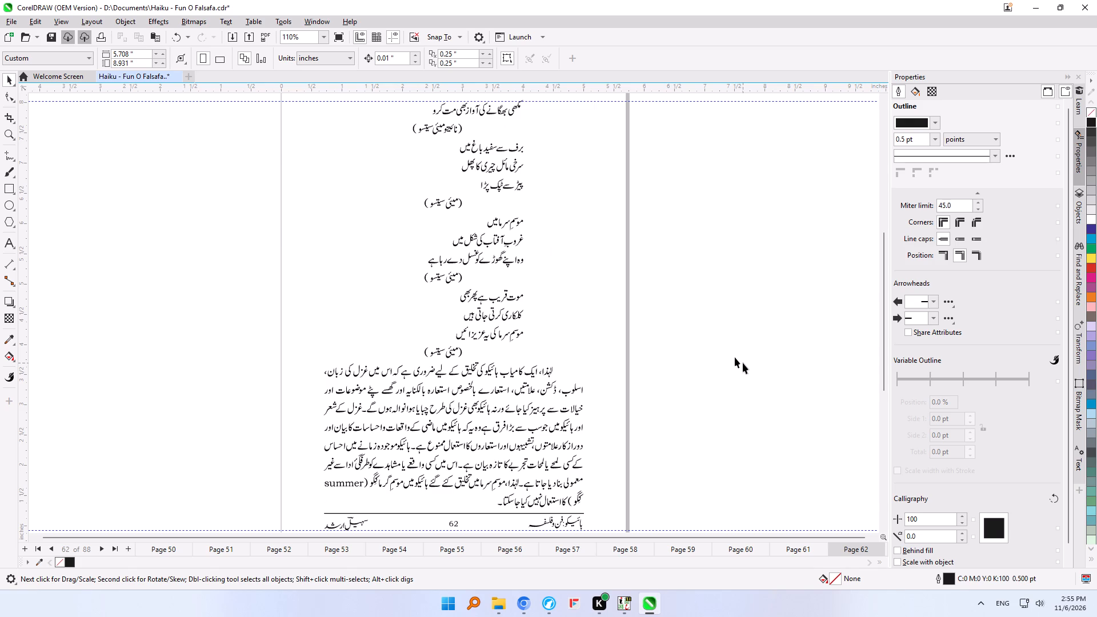
{"action": "key", "text": "Page_Up"}
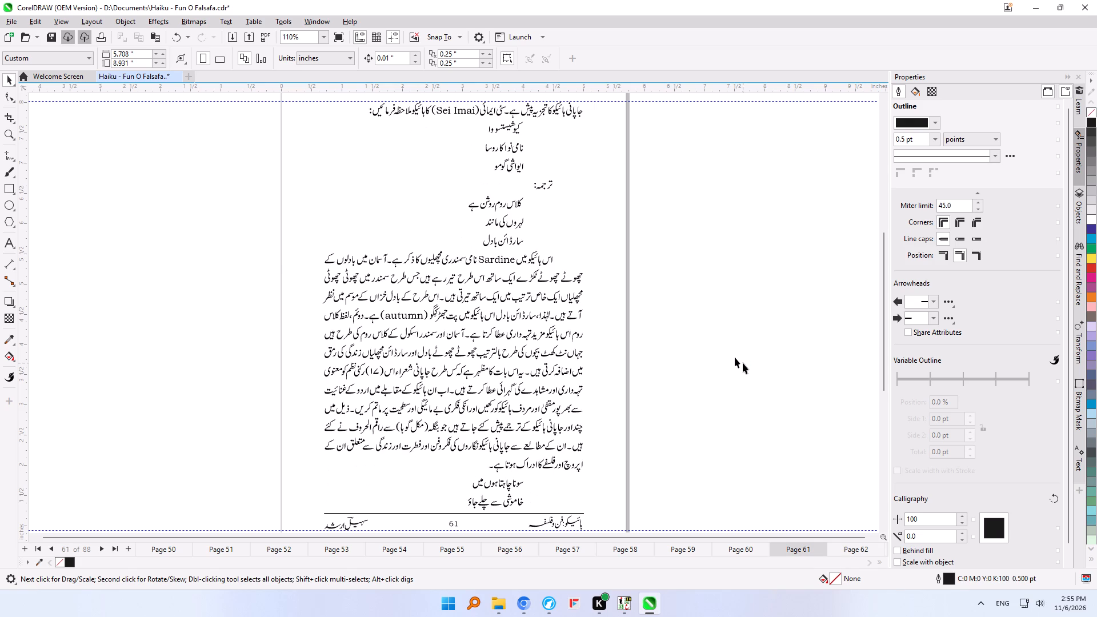
{"action": "key", "text": "Page_Down"}
{"action": "key", "text": "Page_Down"}
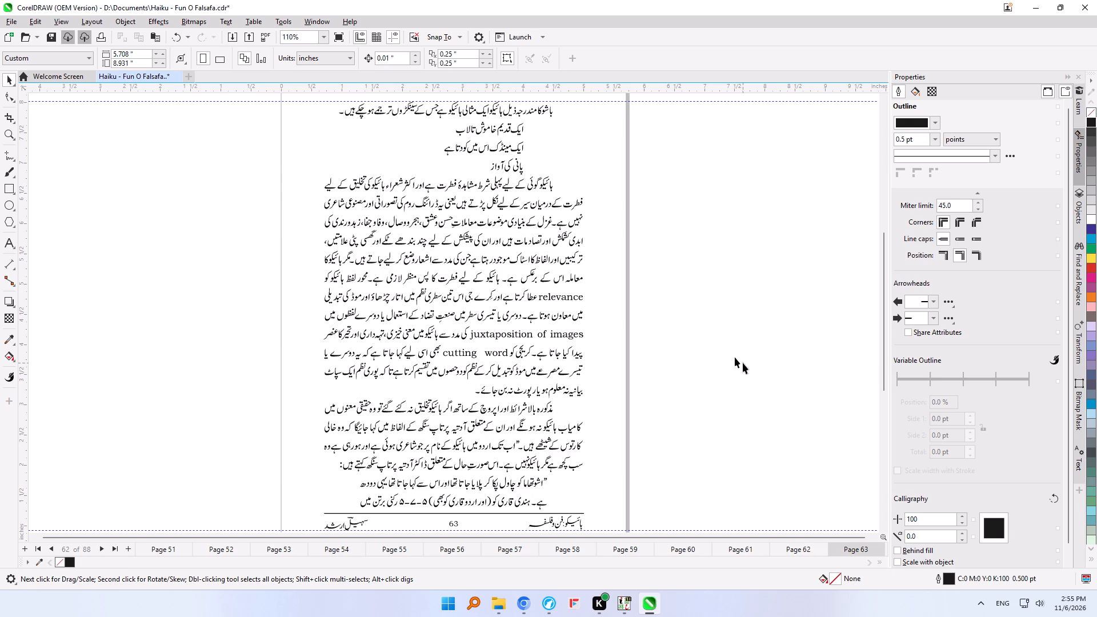
{"action": "key", "text": "Page_Down"}
{"action": "key", "text": "Page_Down"}
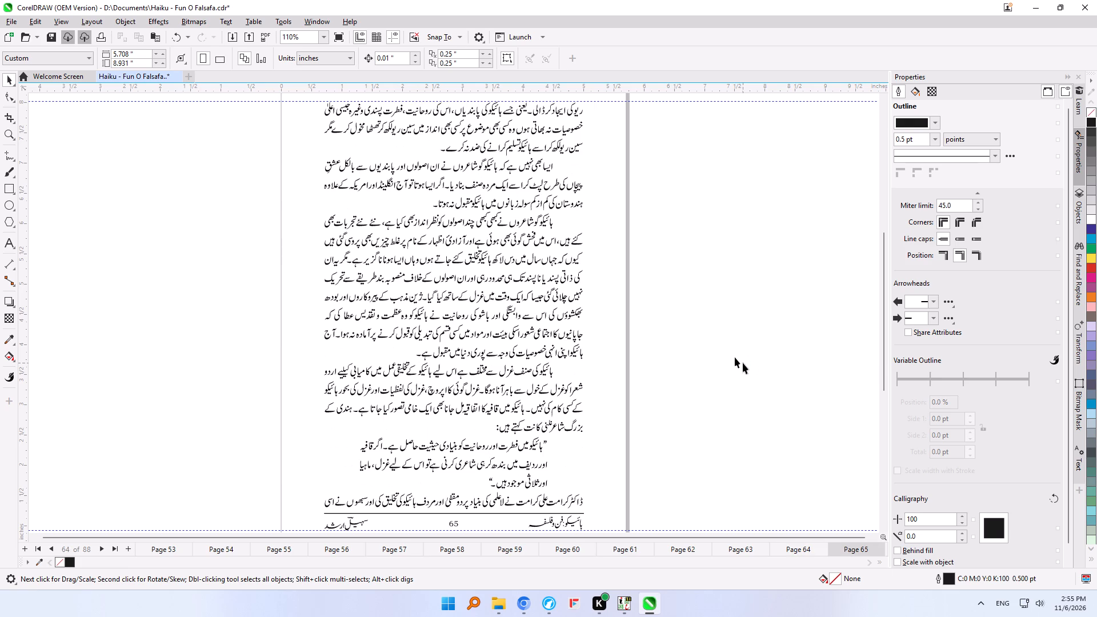
{"action": "key", "text": "Page_Down"}
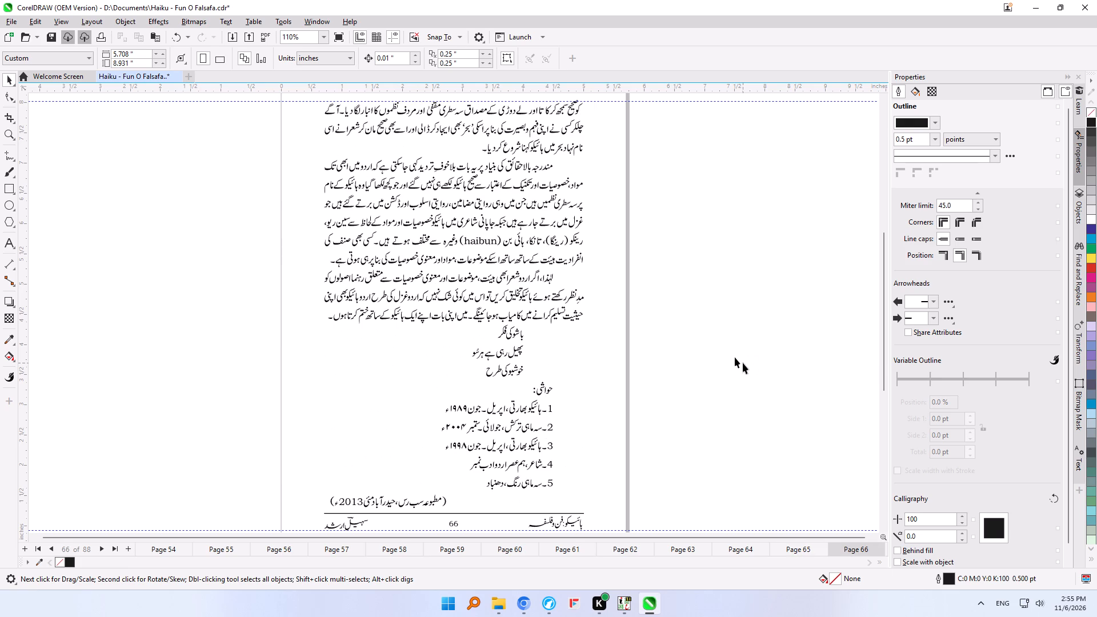
{"action": "key", "text": "Page_Down"}
On page 66, move reference notes 4 and 5 into a second column level with notes 1 and 2, centred at about X 1.595, Y 2.796 inches.
{"action": "key", "text": "Page_Up"}
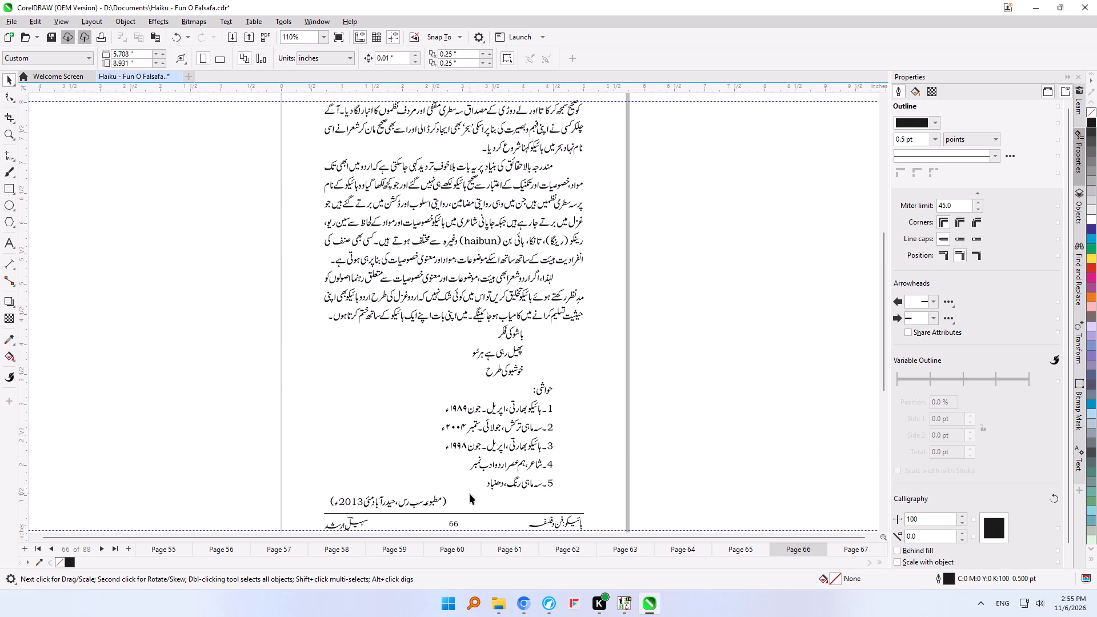
{"action": "left_click_drag", "start_coordinate": [461, 495], "coordinate": [568, 466]}
{"action": "left_click_drag", "start_coordinate": [568, 466], "coordinate": [572, 454]}
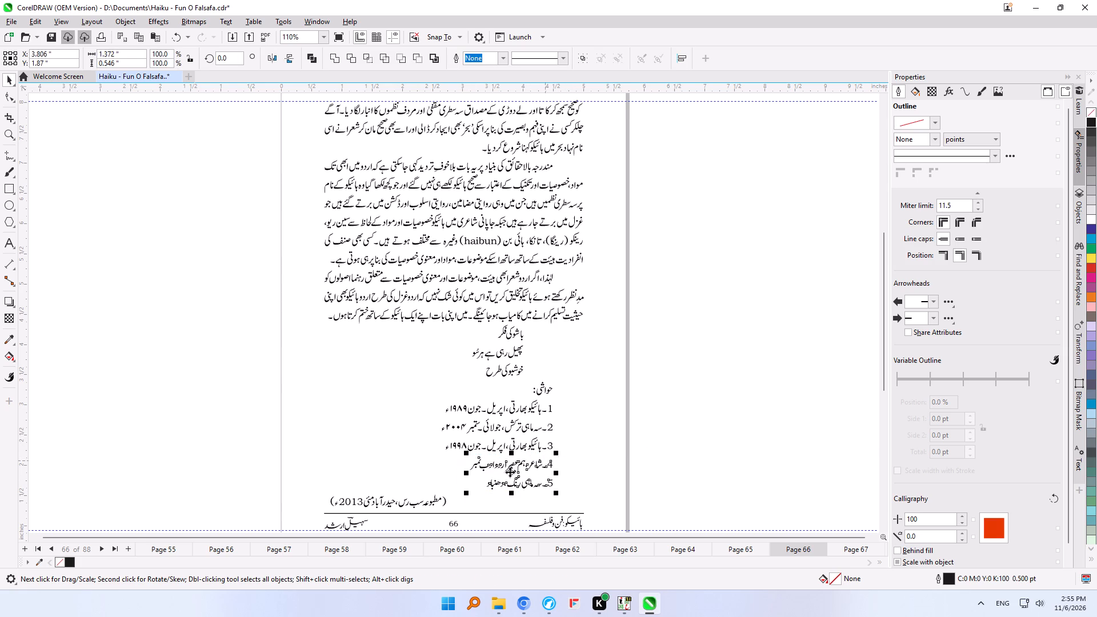
{"action": "left_click_drag", "start_coordinate": [511, 473], "coordinate": [382, 423]}
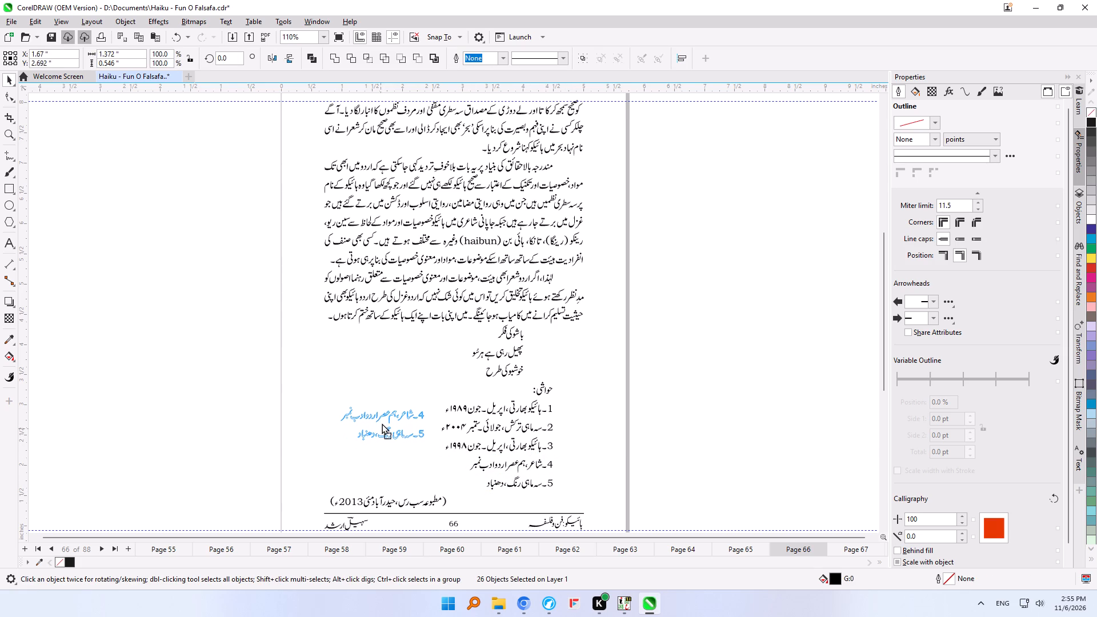
{"action": "left_click_drag", "start_coordinate": [382, 423], "coordinate": [381, 417]}
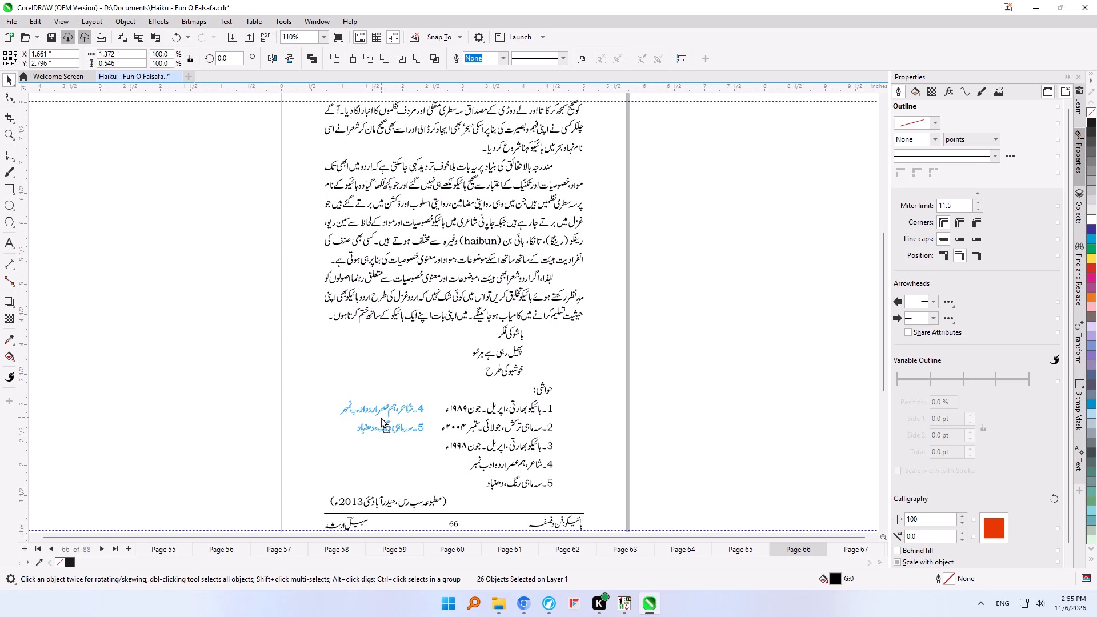
{"action": "left_click_drag", "start_coordinate": [381, 417], "coordinate": [376, 417]}
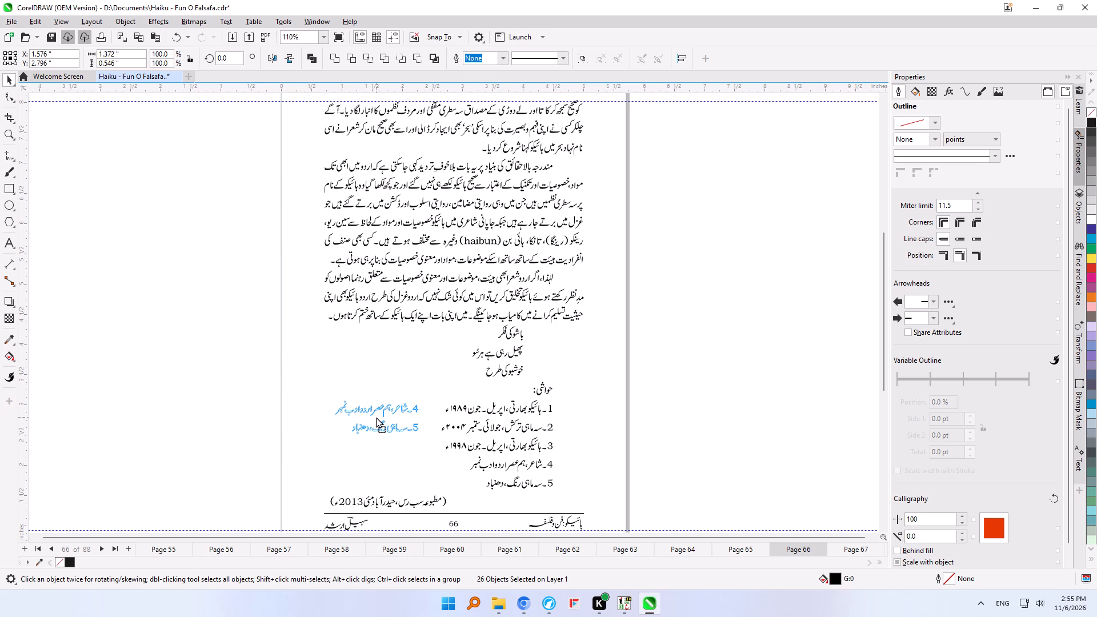
{"action": "left_click_drag", "start_coordinate": [376, 417], "coordinate": [377, 417]}
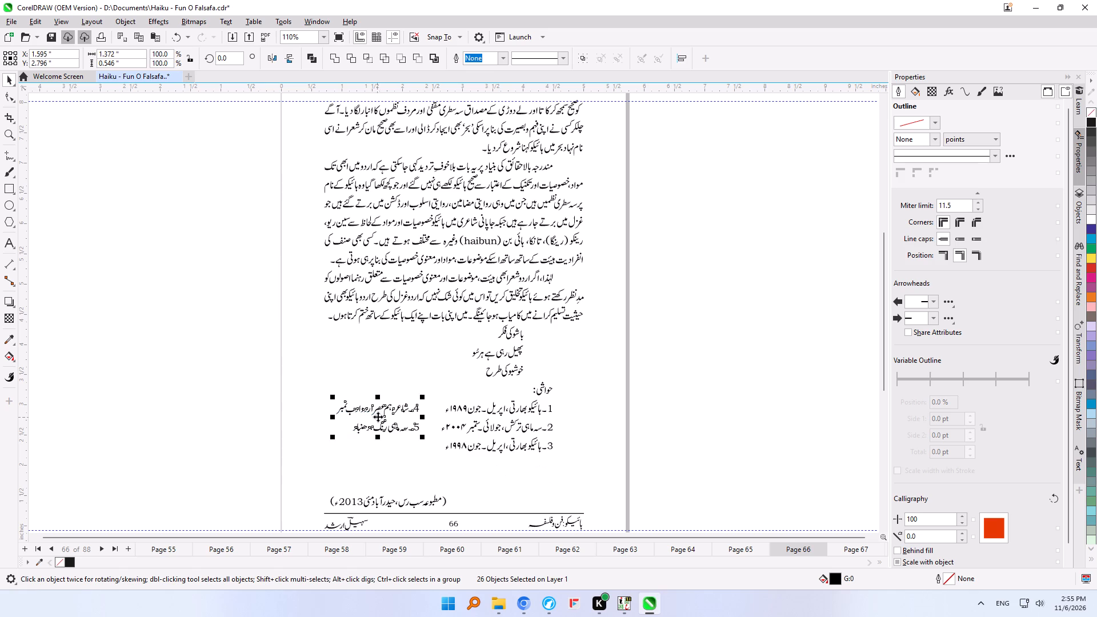
Move the bracketed 2013 publication credit on page 66 straight up to about Y 1.92 inches, closer beneath the reference notes.
{"action": "left_click_drag", "start_coordinate": [475, 474], "coordinate": [330, 513]}
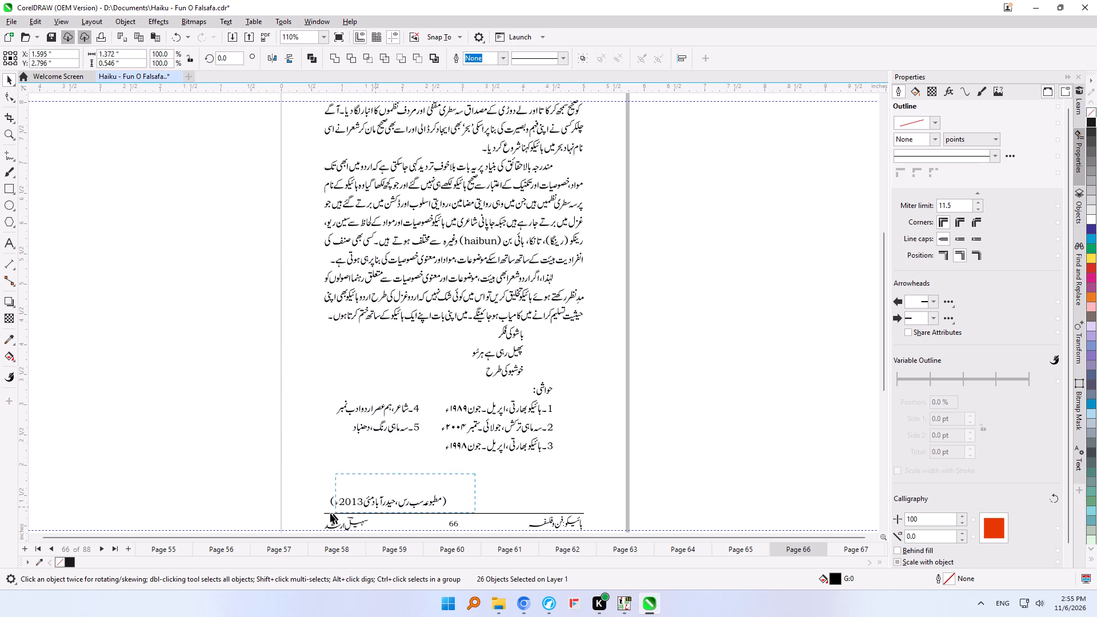
{"action": "left_click_drag", "start_coordinate": [330, 513], "coordinate": [307, 515]}
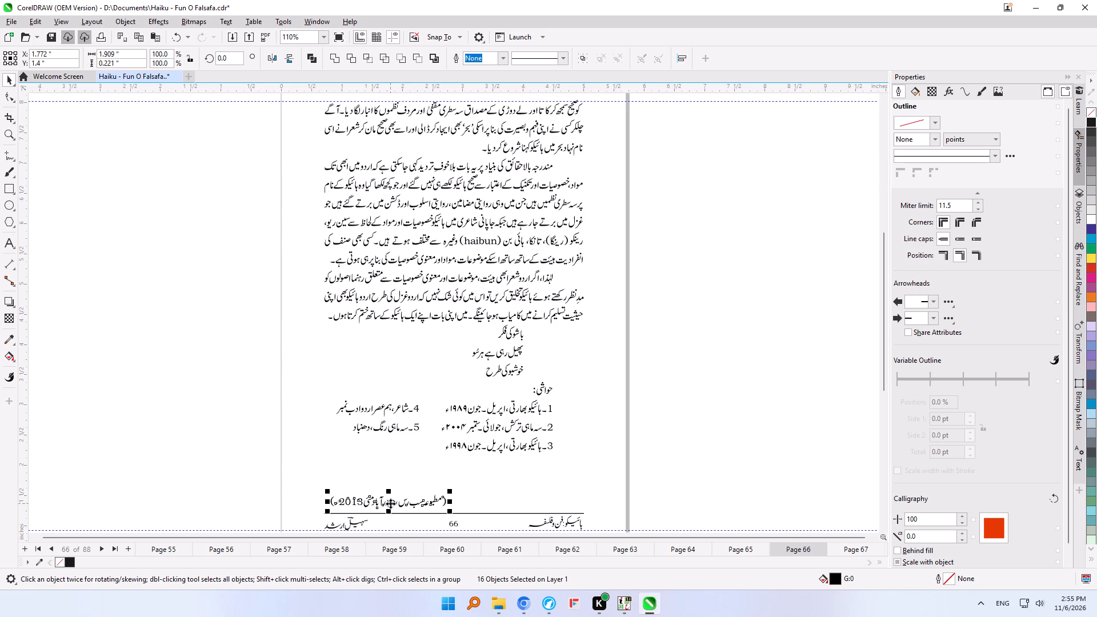
{"action": "left_click_drag", "start_coordinate": [390, 503], "coordinate": [385, 472]}
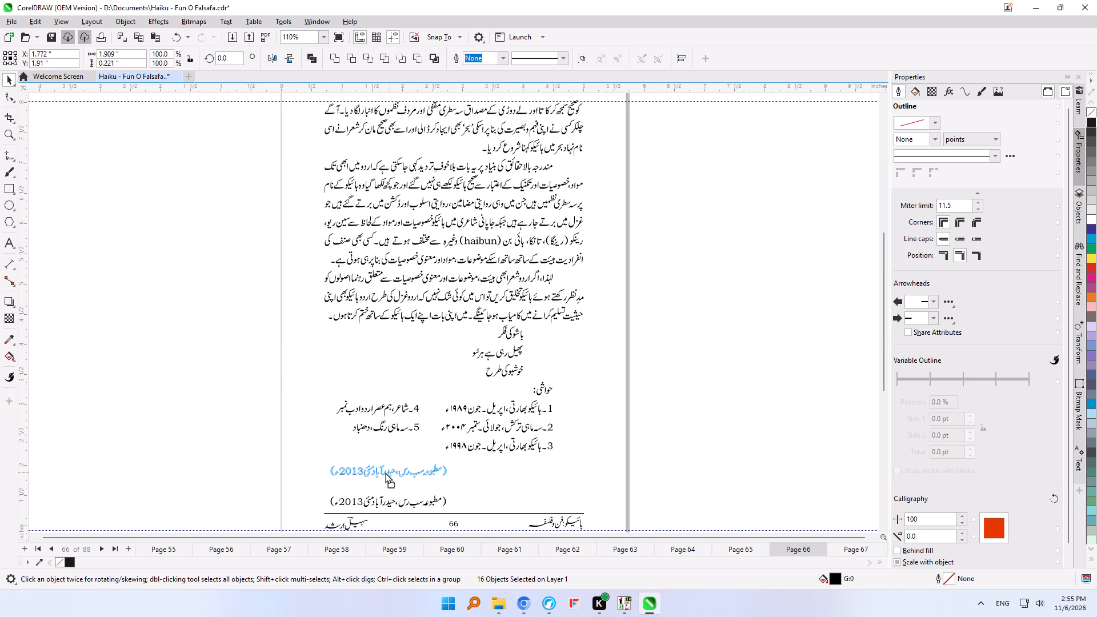
{"action": "left_click_drag", "start_coordinate": [385, 472], "coordinate": [385, 472]}
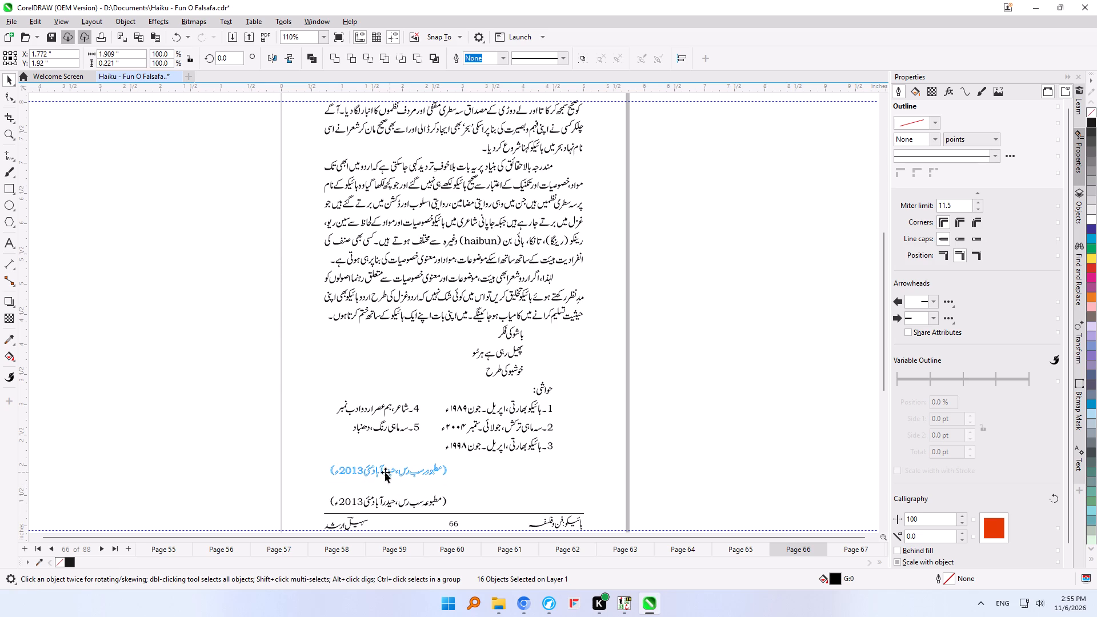
{"action": "left_click", "coordinate": [662, 449]}
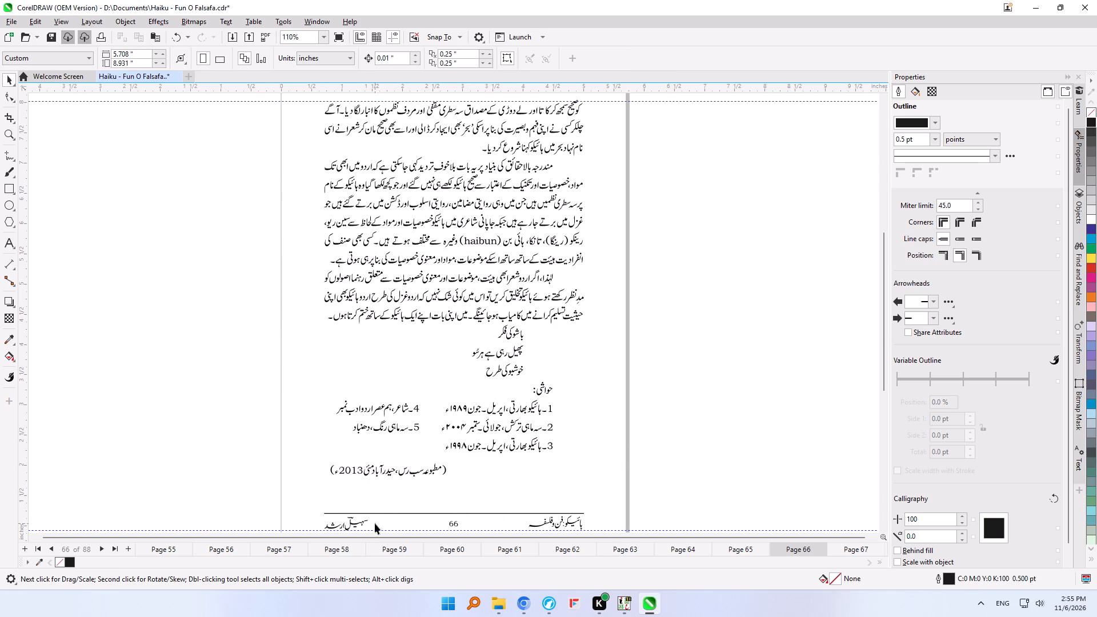
Save the document with the page 66 changes.
{"action": "key", "text": "ctrl+s"}
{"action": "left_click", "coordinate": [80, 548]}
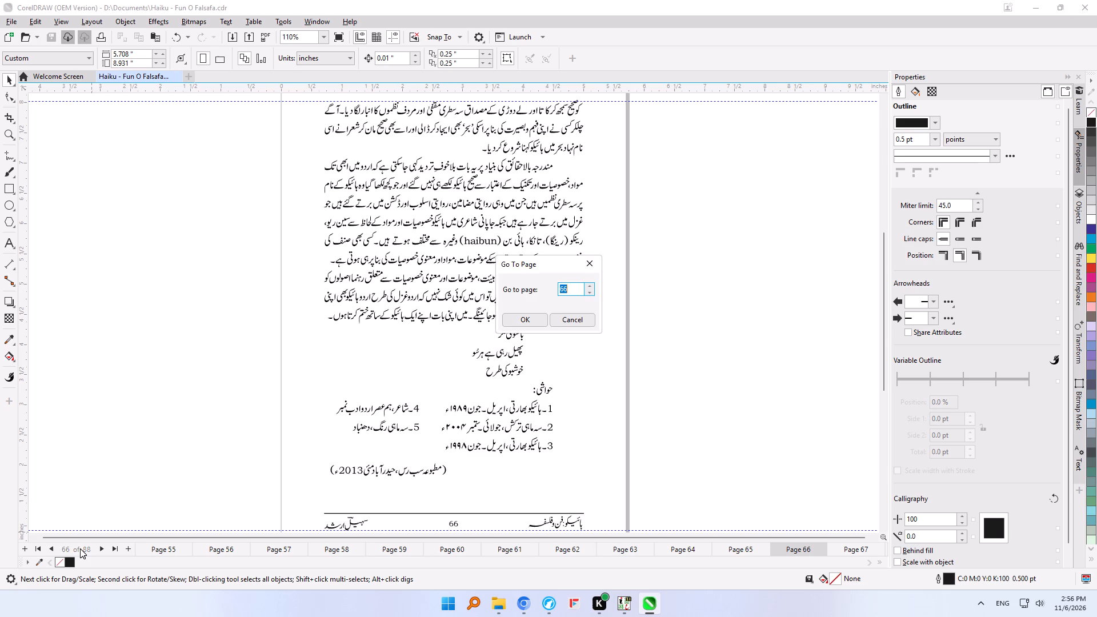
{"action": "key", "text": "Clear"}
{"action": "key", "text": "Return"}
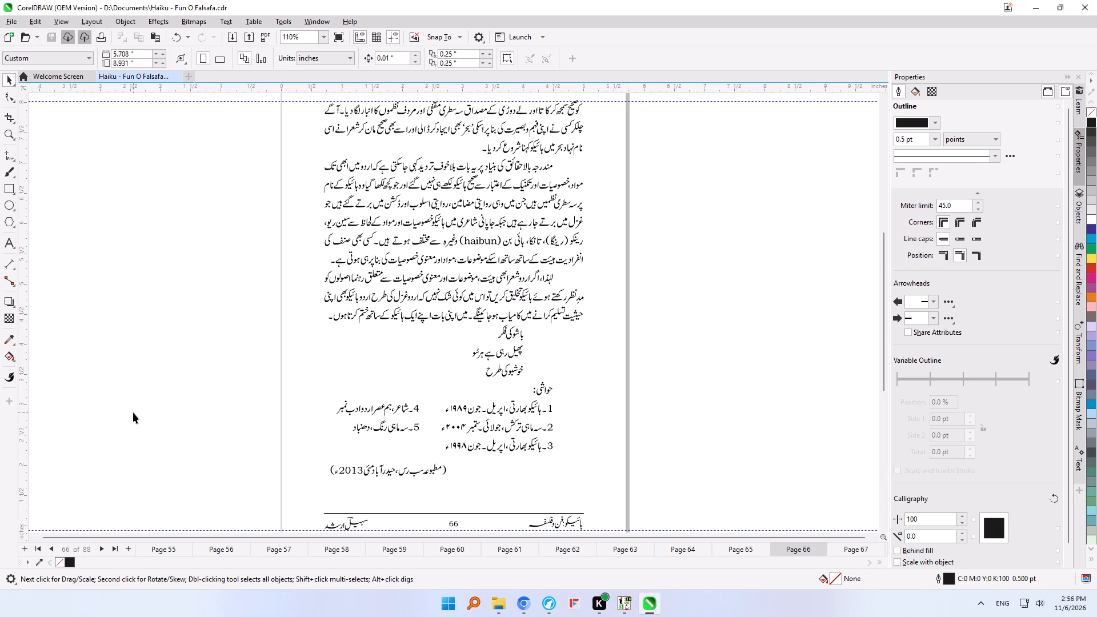
Copy the three closing ornaments from page 5, paste them onto page 66 and group them.
{"action": "left_click", "coordinate": [78, 546]}
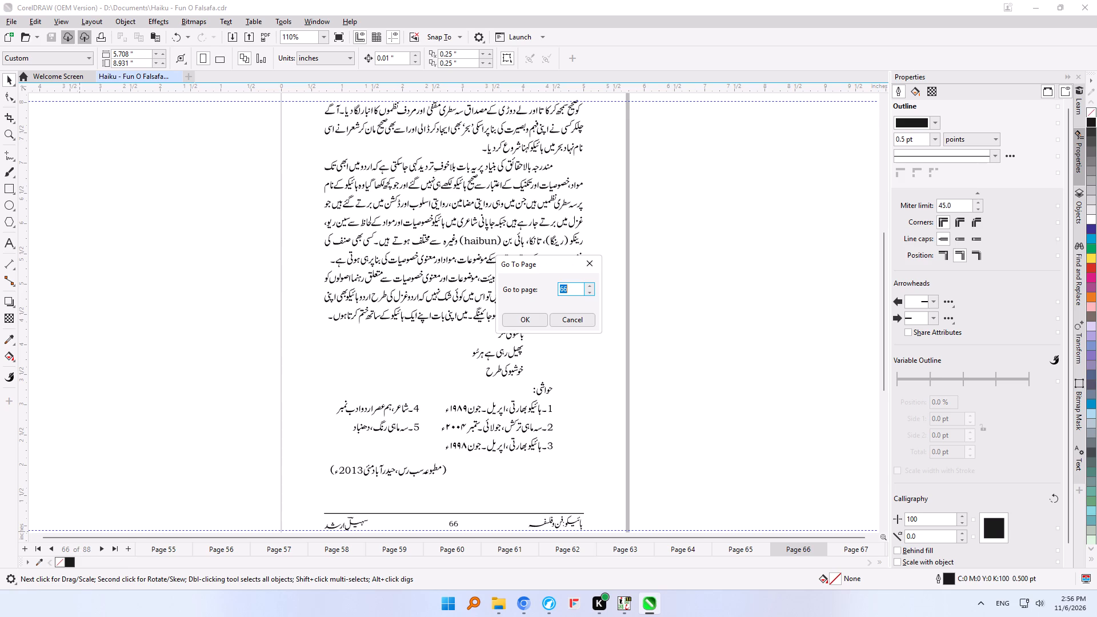
{"action": "key", "text": "5"}
{"action": "key", "text": "Return"}
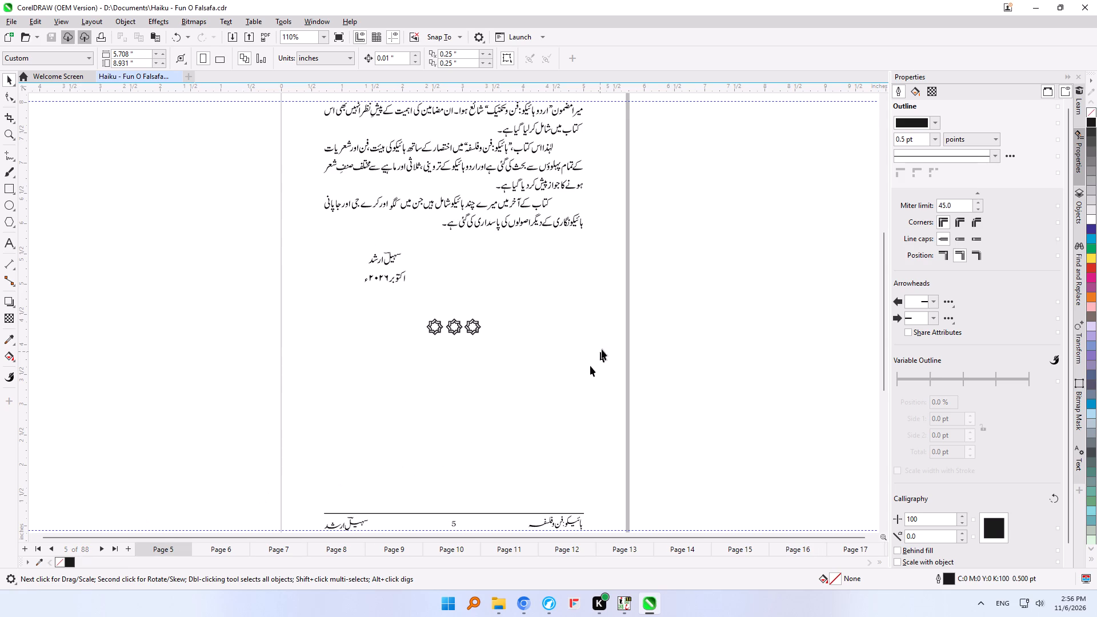
{"action": "left_click_drag", "start_coordinate": [660, 301], "coordinate": [399, 362]}
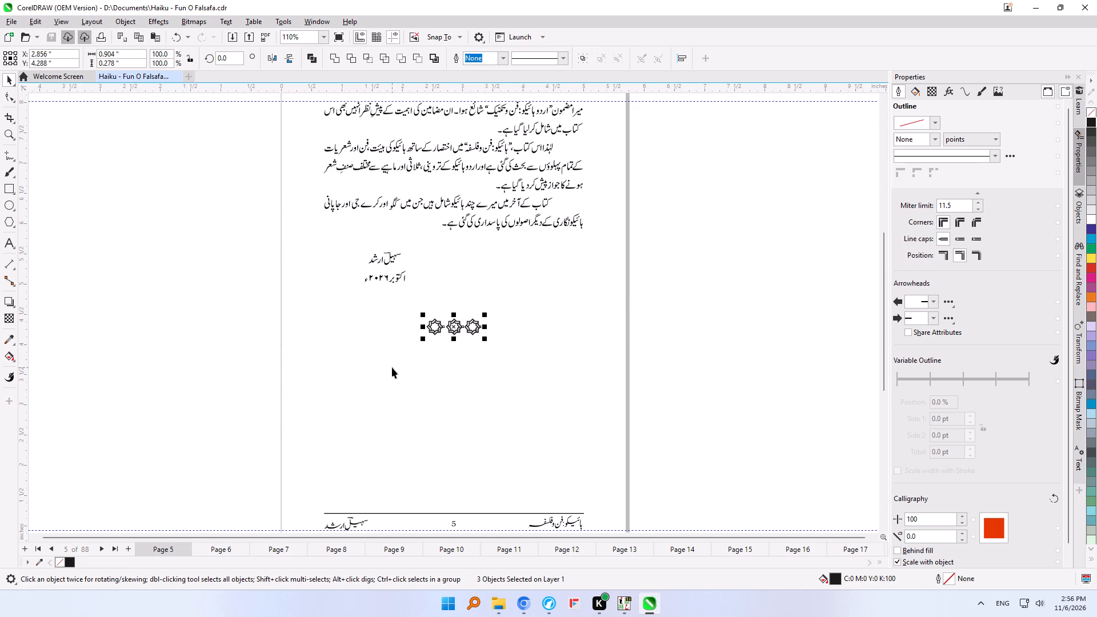
{"action": "key", "text": "ctrl+c"}
{"action": "left_click", "coordinate": [84, 547]}
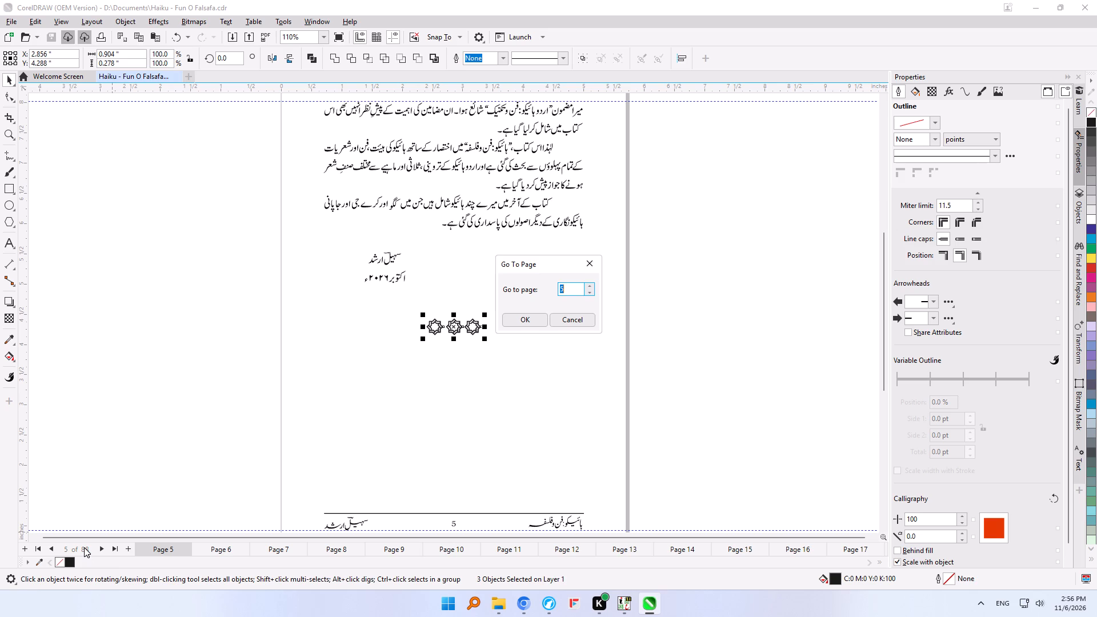
{"action": "type", "text": "66"}
{"action": "key", "text": "Return"}
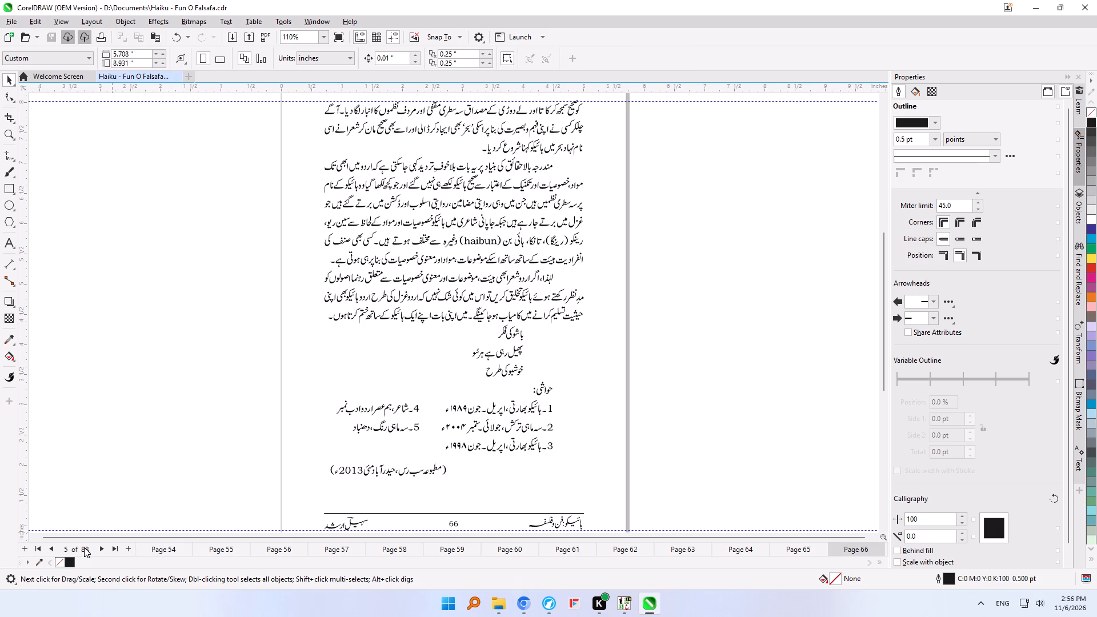
{"action": "key", "text": "ctrl+v"}
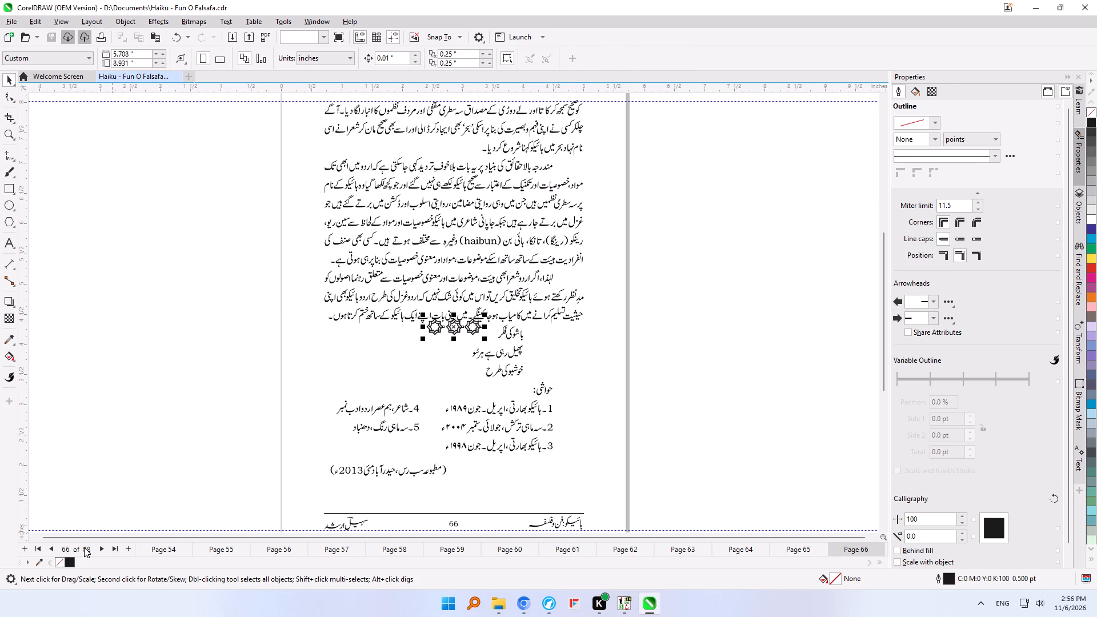
{"action": "key", "text": "ctrl+g"}
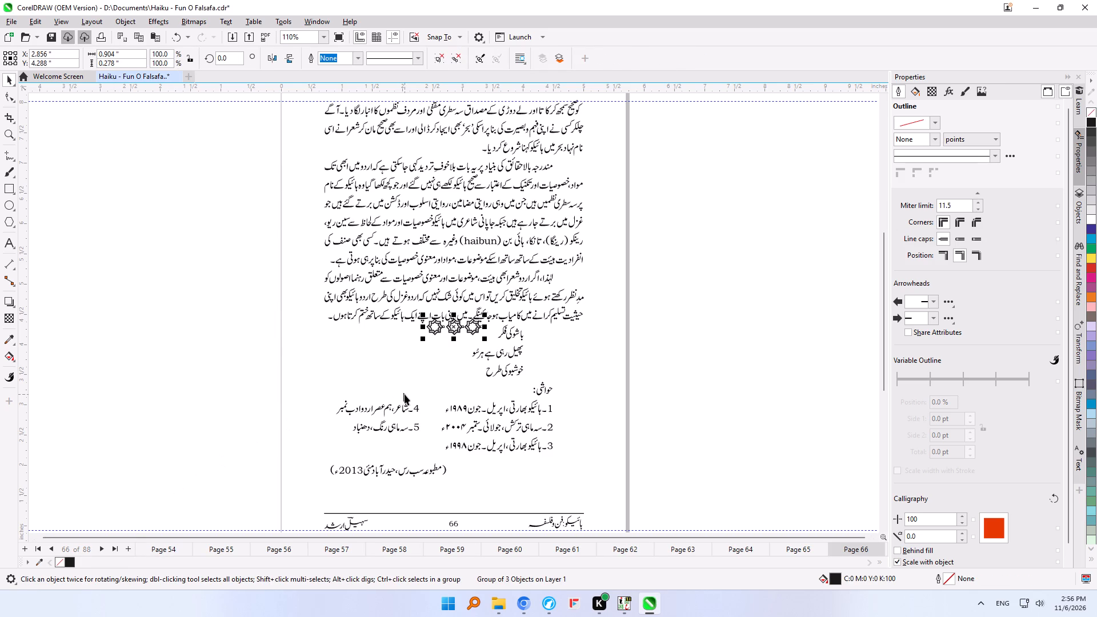
Move the ornament group straight down beneath the publication credit to about Y 1.46 inches, centre it on the footer line, and copy it.
{"action": "left_click_drag", "start_coordinate": [451, 330], "coordinate": [433, 462]}
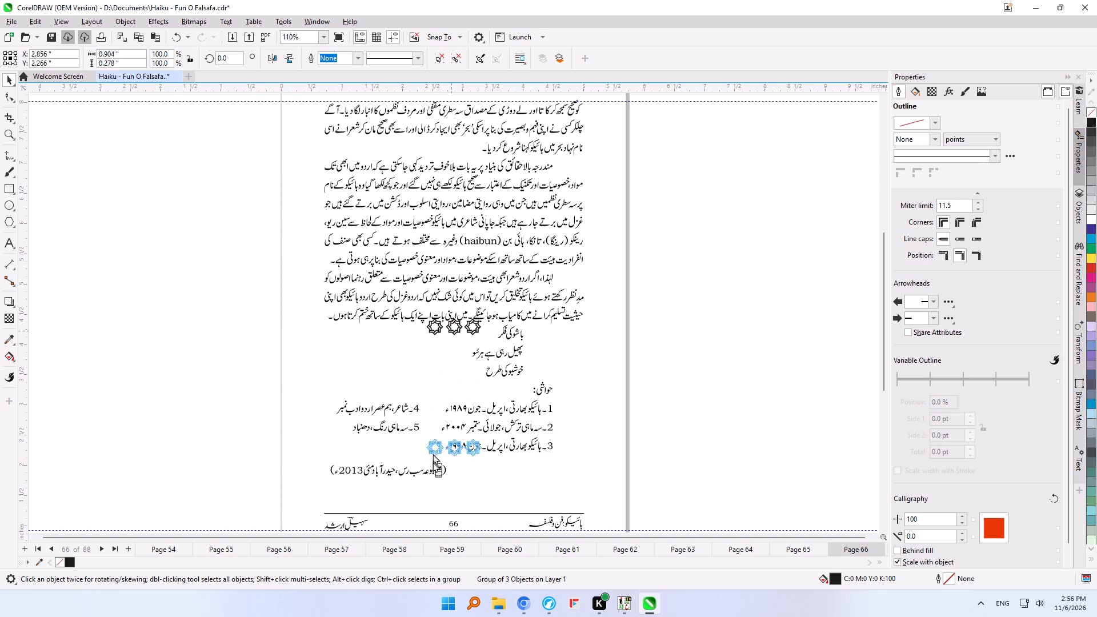
{"action": "left_click_drag", "start_coordinate": [433, 462], "coordinate": [433, 500]}
{"action": "left_click", "coordinate": [467, 513], "text": "shift"}
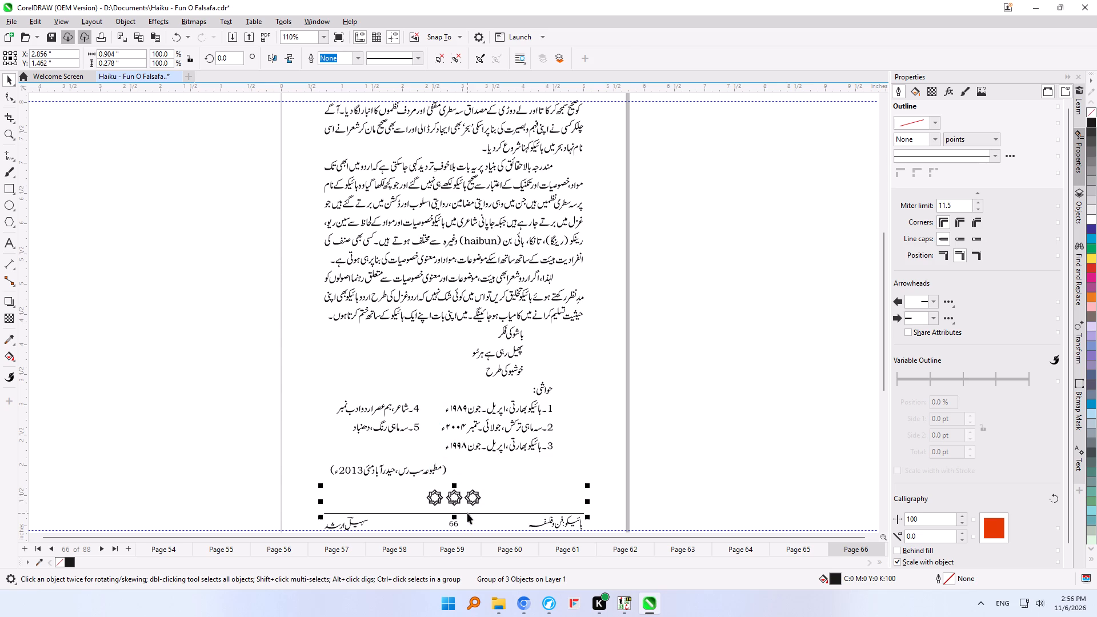
{"action": "key", "text": "c"}
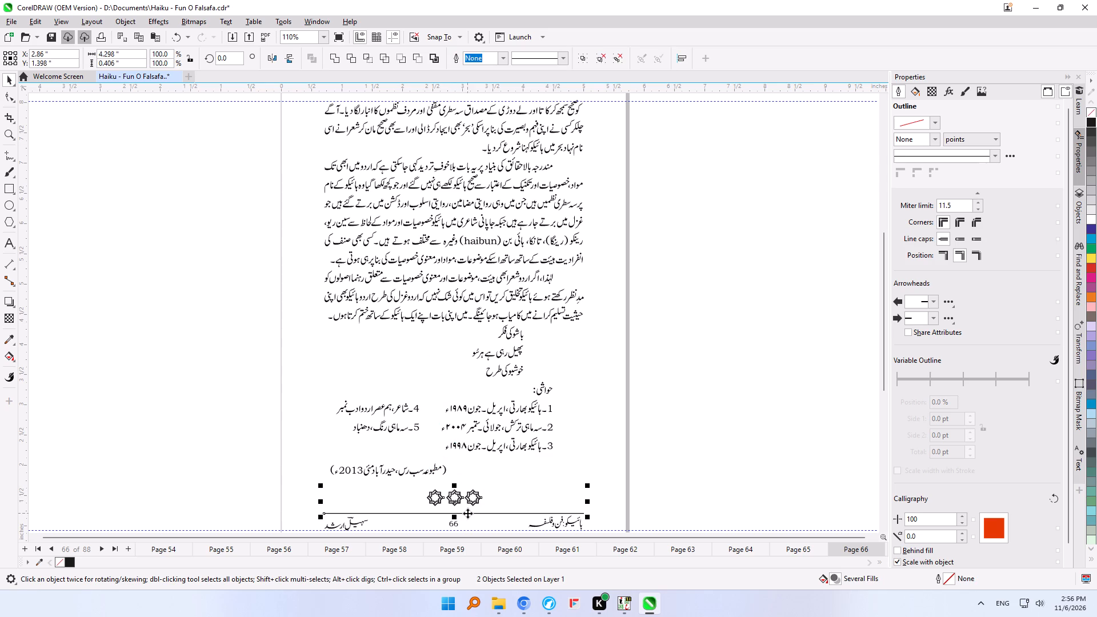
{"action": "left_click", "coordinate": [467, 513], "text": "shift"}
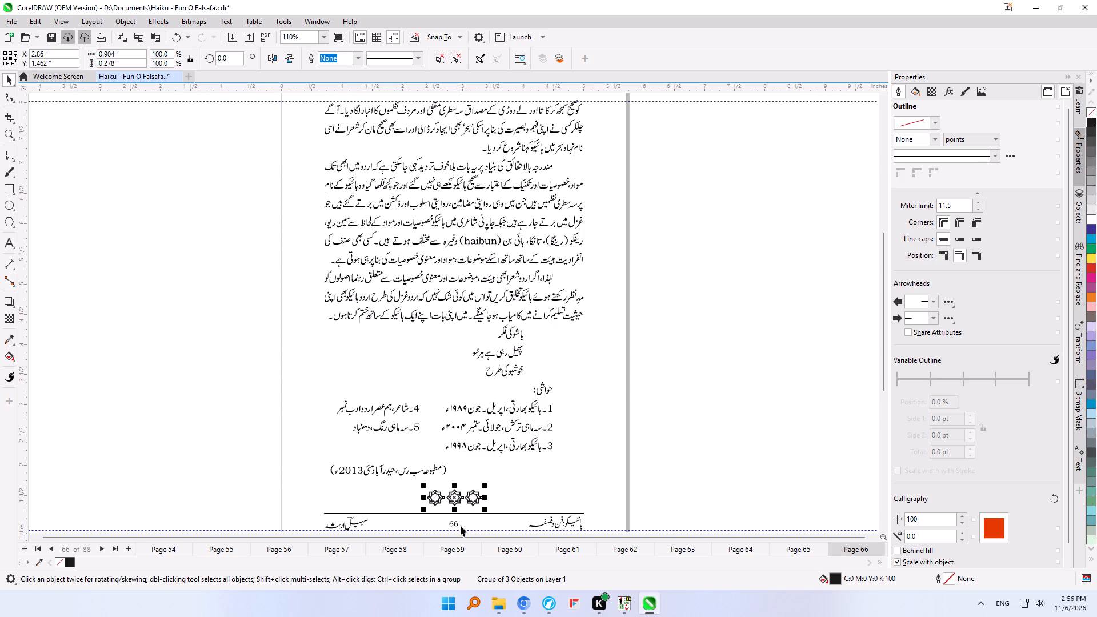
{"action": "key", "text": "ctrl+c"}
Look through pages 67 to 80 for closing ornaments, notes or layout details that need correcting.
{"action": "key", "text": "Page_Down"}
{"action": "key", "text": "Page_Down"}
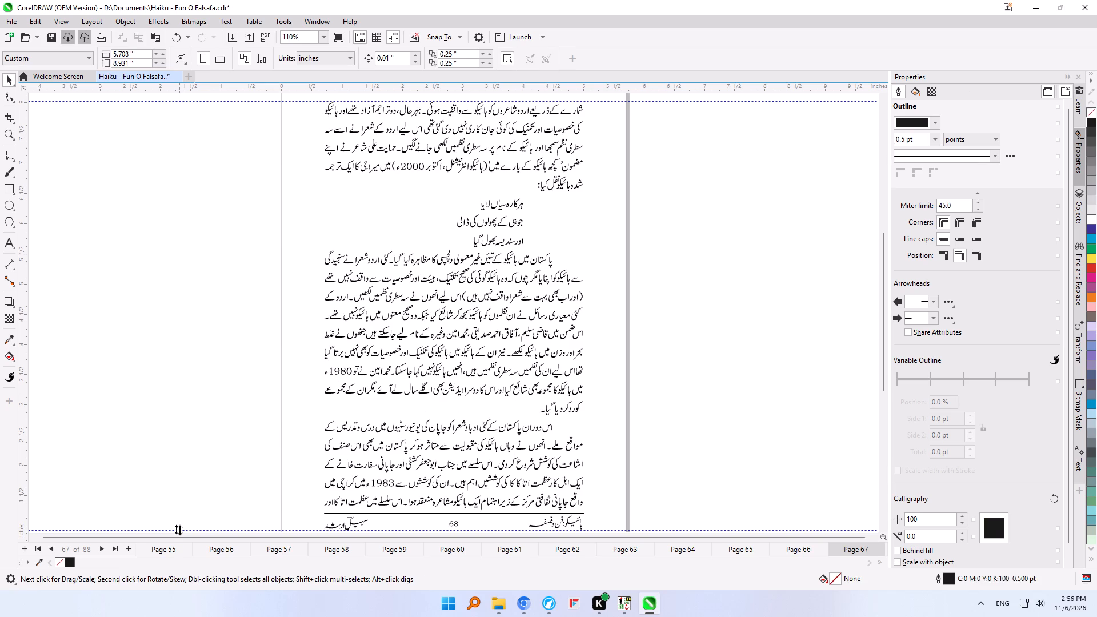
{"action": "key", "text": "Page_Down"}
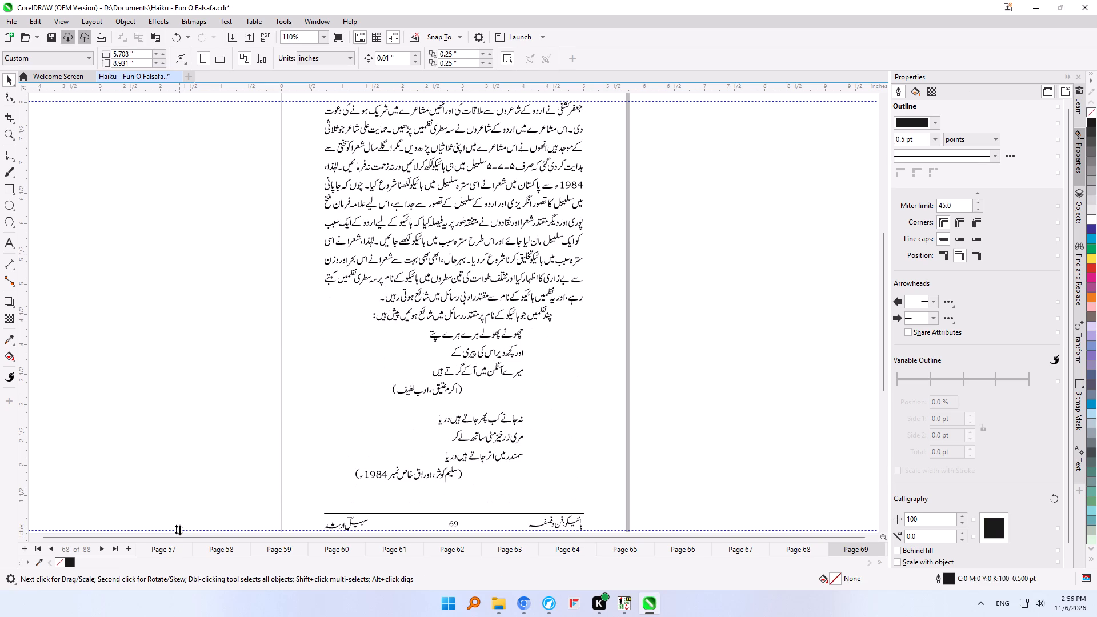
{"action": "key", "text": "Page_Down"}
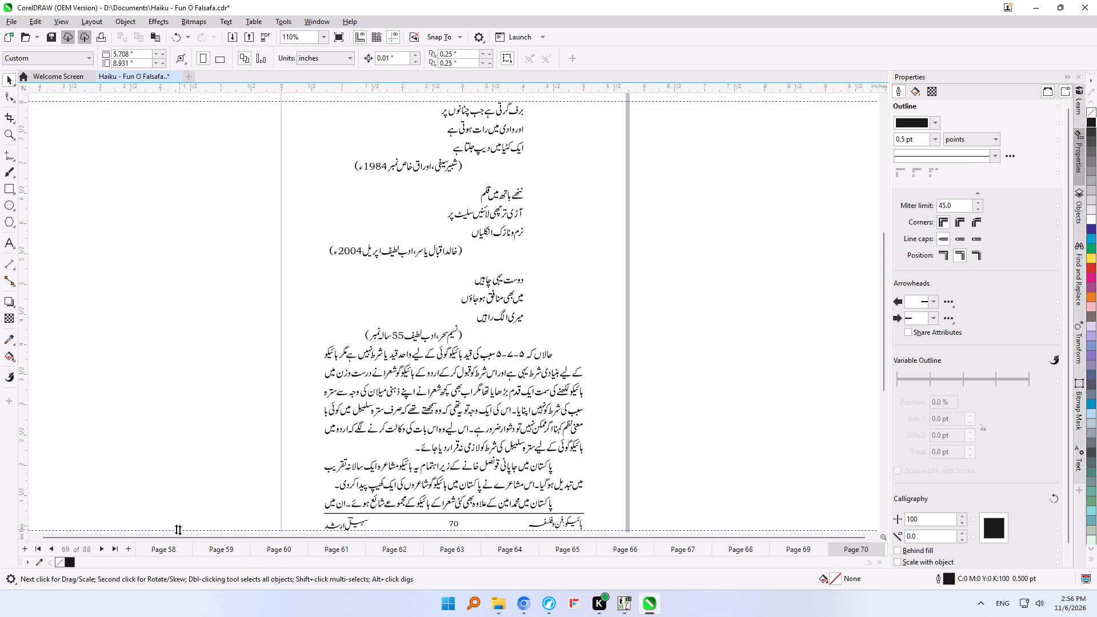
{"action": "key", "text": "Page_Down"}
{"action": "key", "text": "Page_Down"}
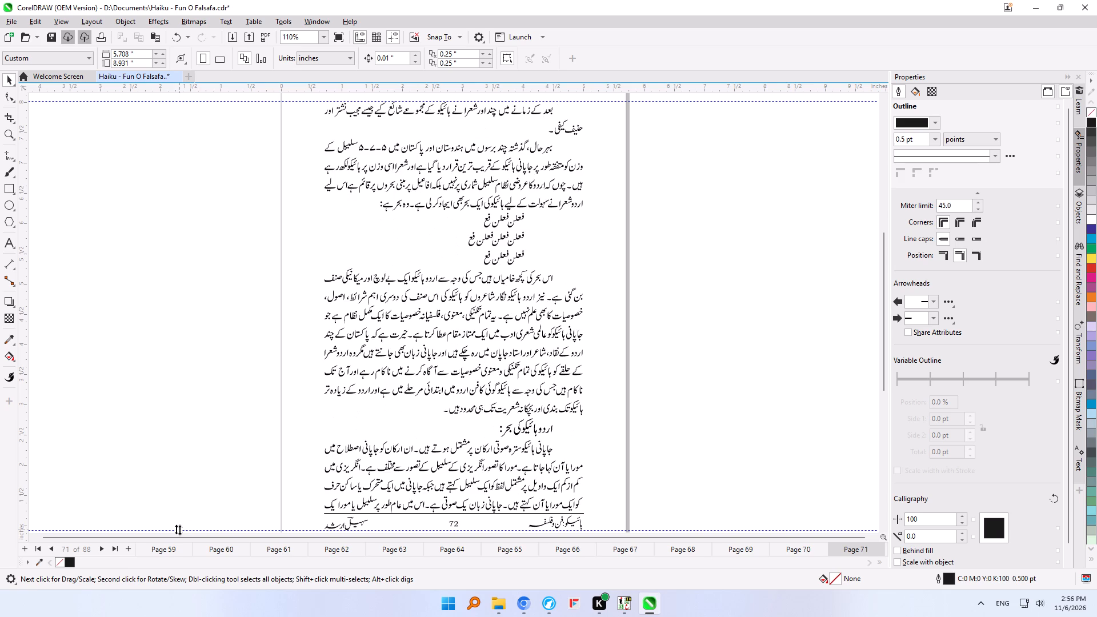
{"action": "key", "text": "Page_Down"}
{"action": "key", "text": "Page_Down"}
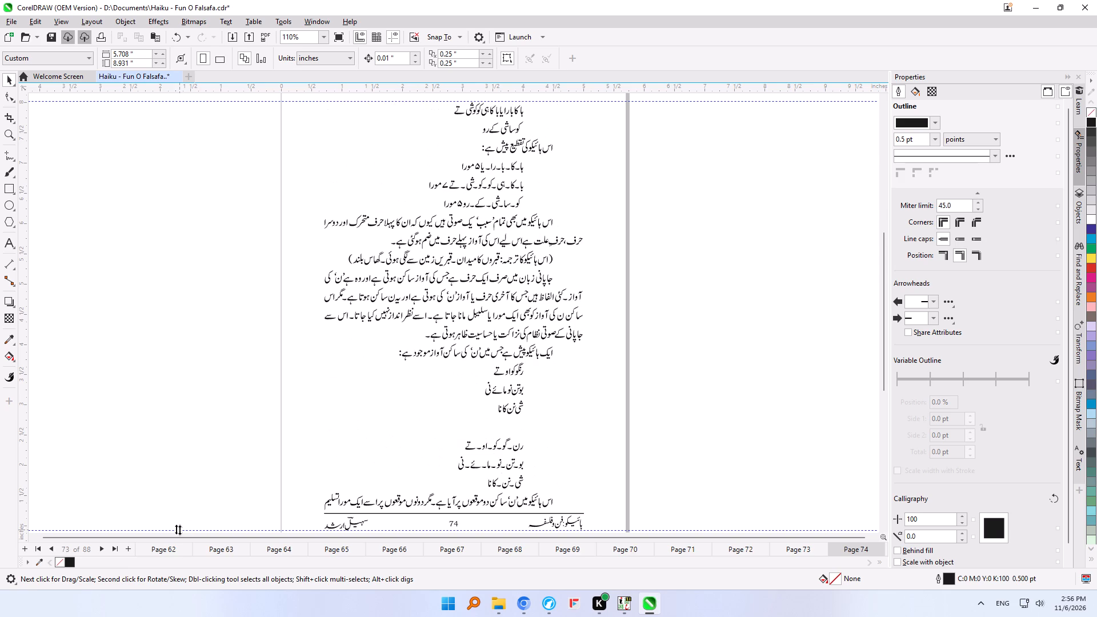
{"action": "key", "text": "Page_Down"}
{"action": "key", "text": "Page_Down"}
{"action": "key", "text": "Page_Down"}
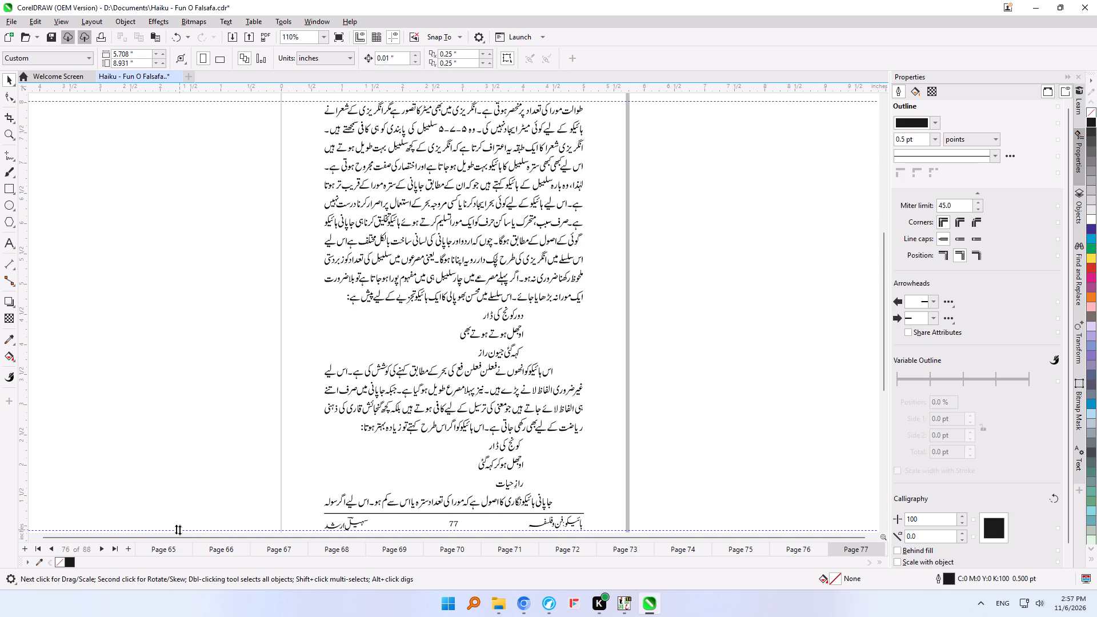
{"action": "key", "text": "Page_Down"}
{"action": "key", "text": "Page_Down"}
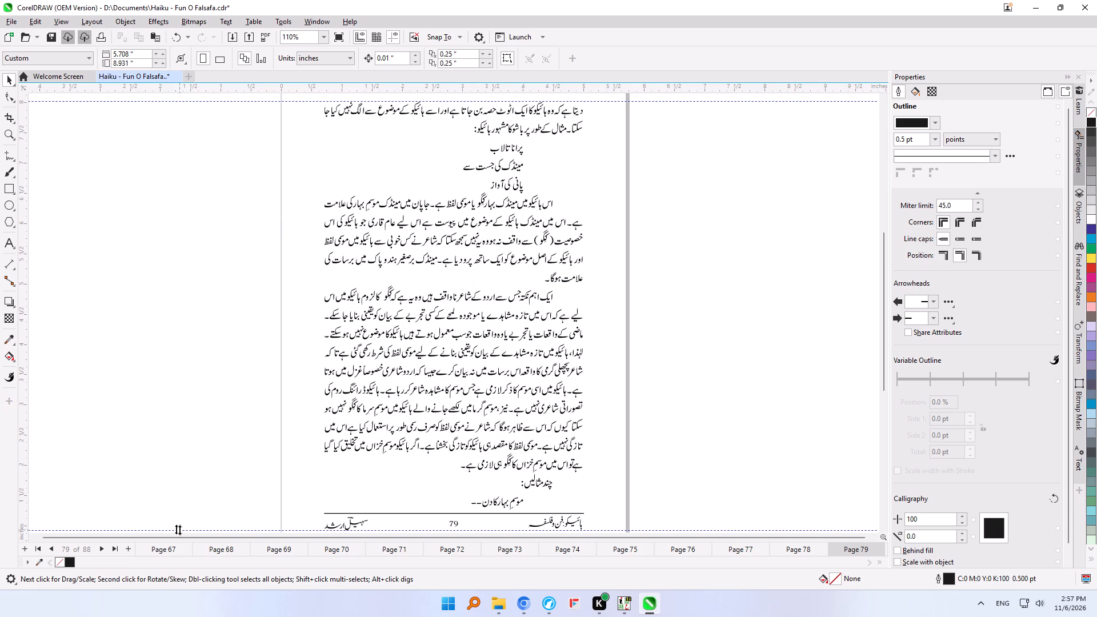
{"action": "key", "text": "Page_Down"}
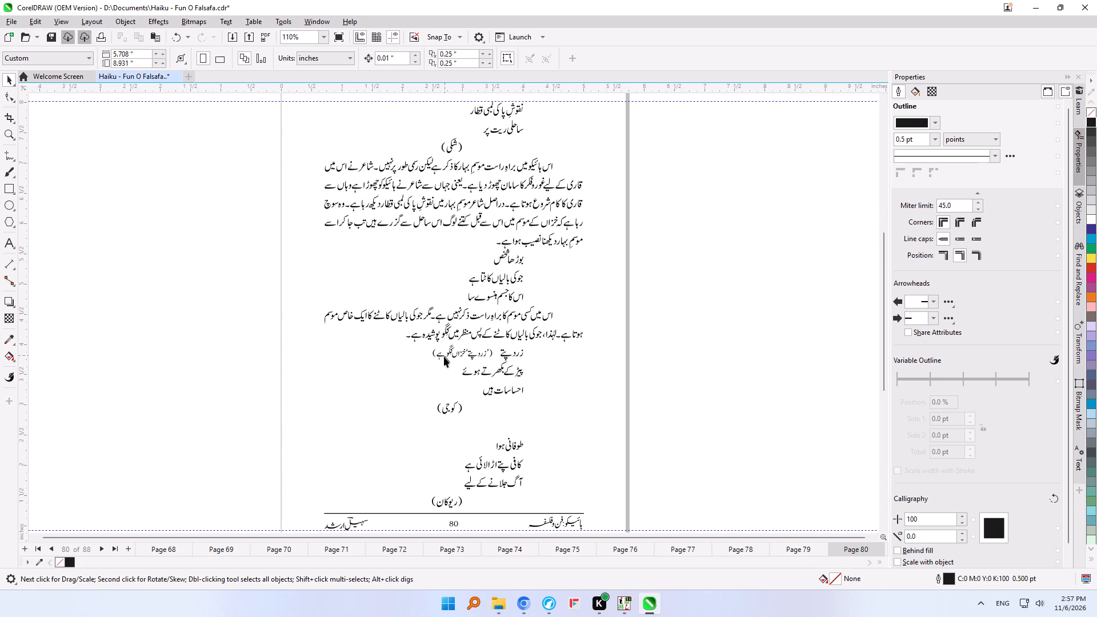
On page 80, enlarge the small bracketed note beside the haiku line to about 1.08 inches wide and nudge it up 0.01 inches.
{"action": "left_click_drag", "start_coordinate": [418, 362], "coordinate": [495, 343]}
{"action": "left_click_drag", "start_coordinate": [495, 343], "coordinate": [495, 343]}
{"action": "left_click", "coordinate": [431, 366]}
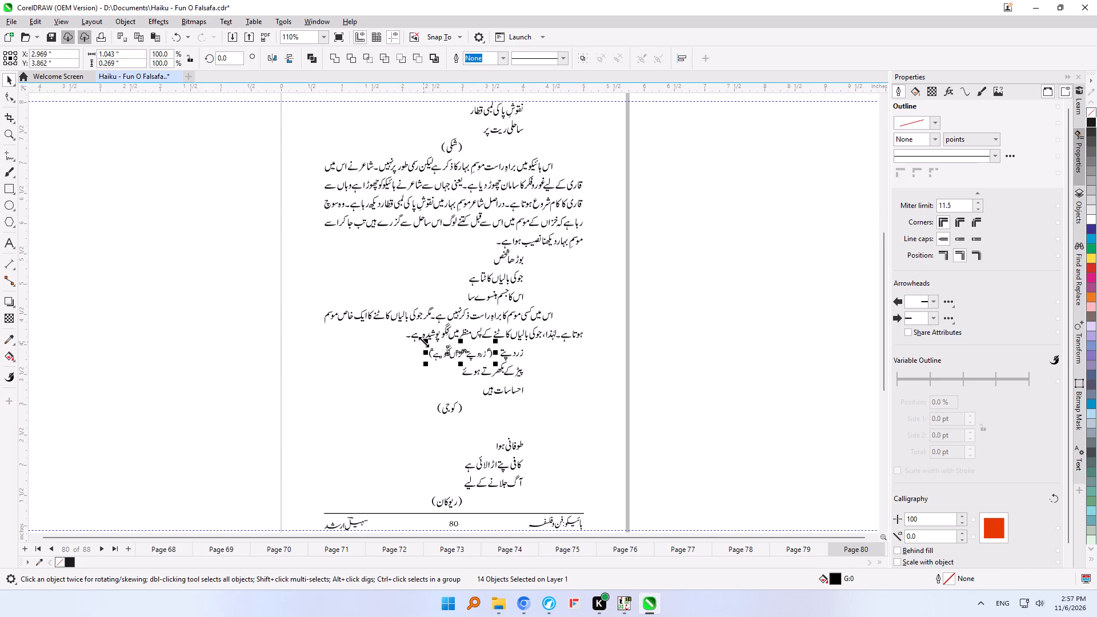
{"action": "left_click", "coordinate": [423, 341]}
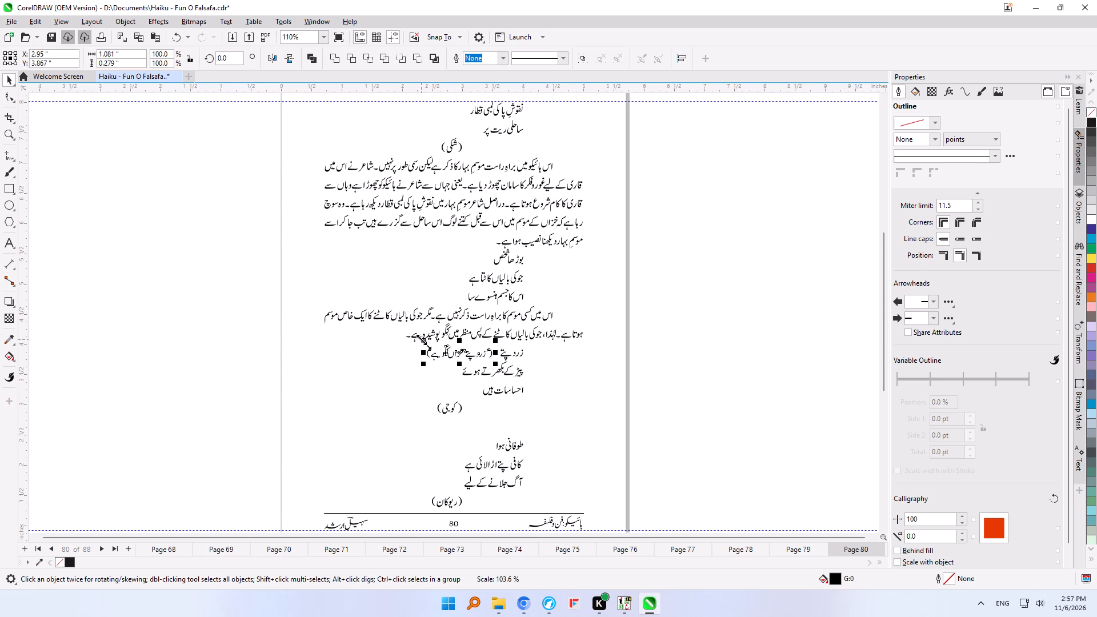
{"action": "key", "text": "Up"}
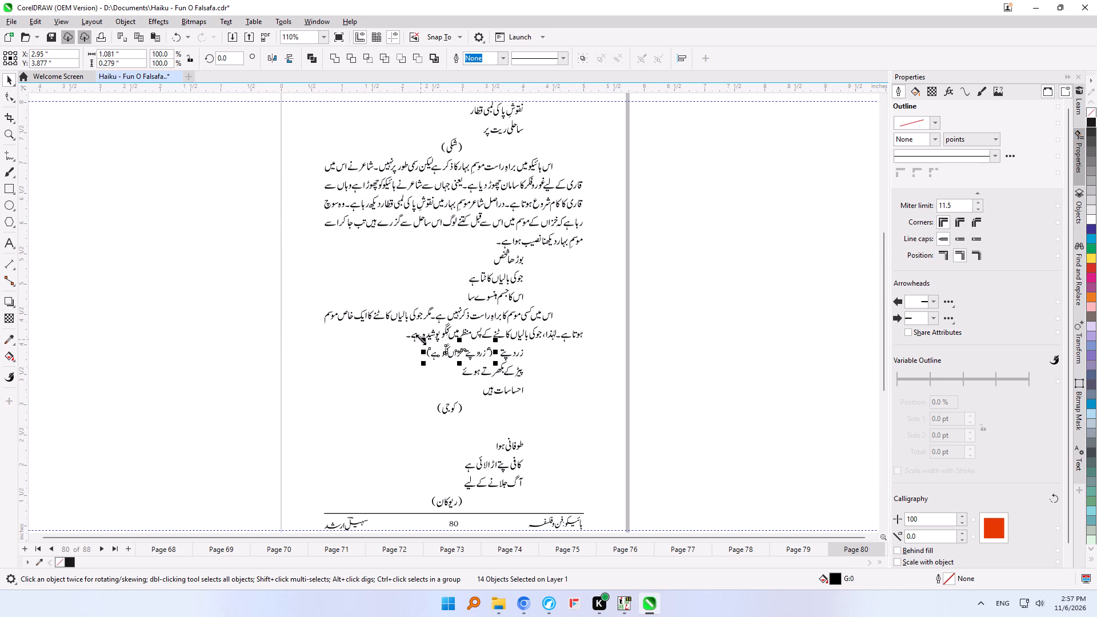
{"action": "left_click", "coordinate": [706, 454]}
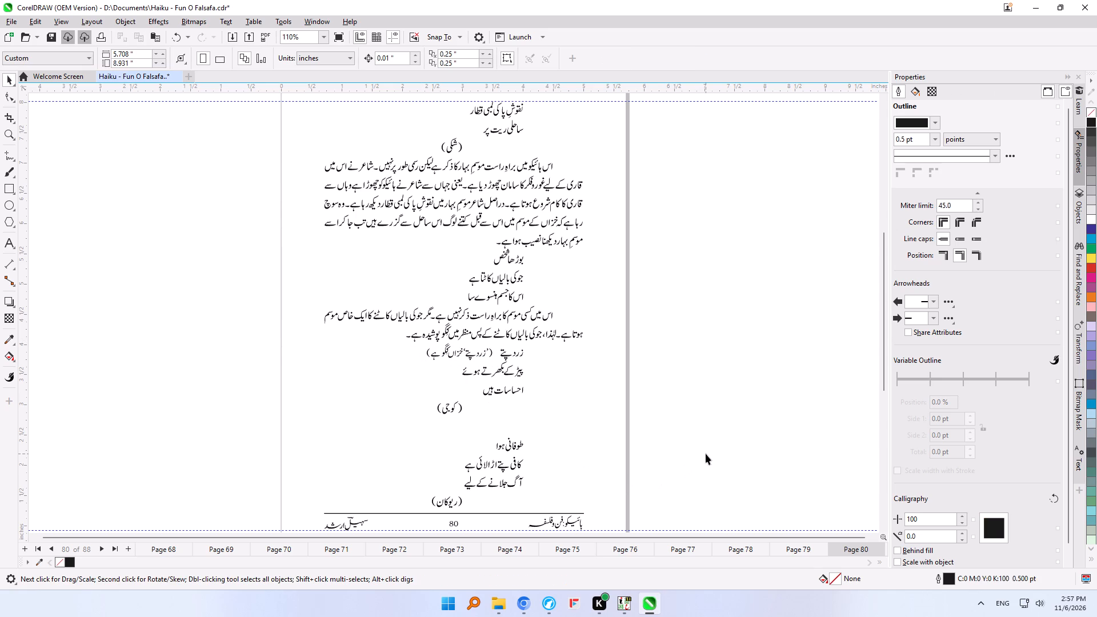
On page 83, enlarge the three closing ornaments from their centre to roughly the size of those on page 66.
{"action": "key", "text": "Page_Down"}
{"action": "key", "text": "Page_Down"}
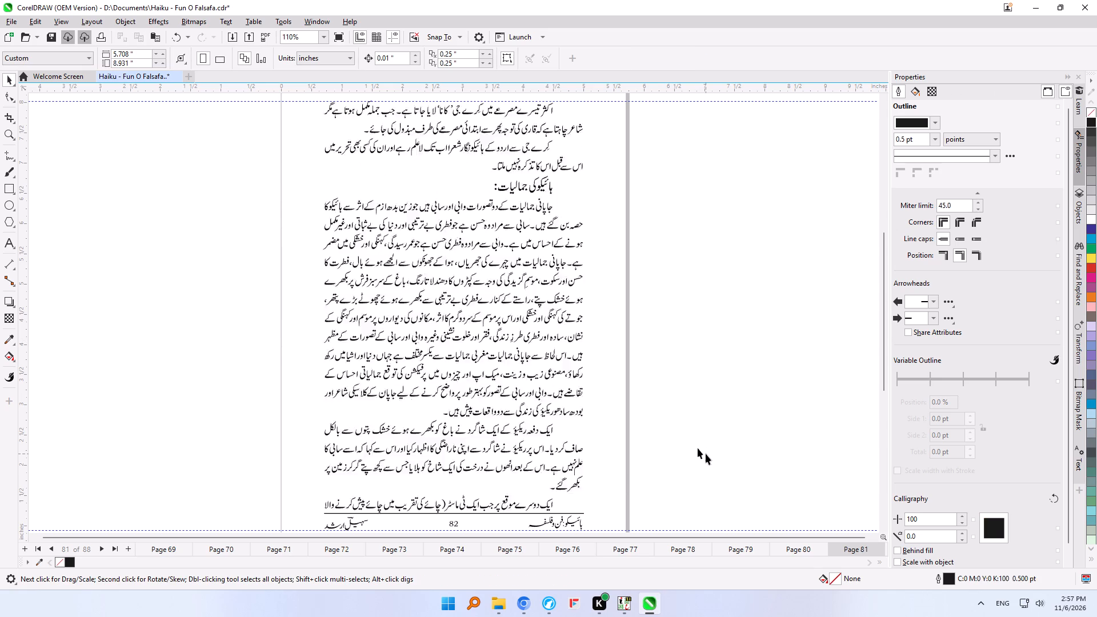
{"action": "key", "text": "Page_Down"}
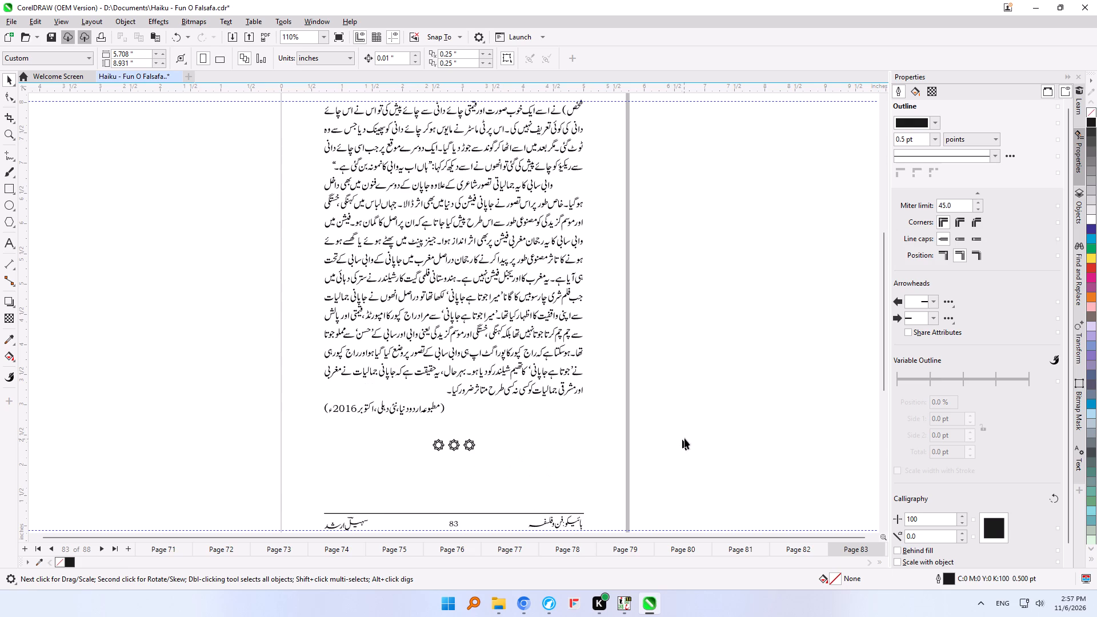
{"action": "left_click_drag", "start_coordinate": [673, 424], "coordinate": [398, 466]}
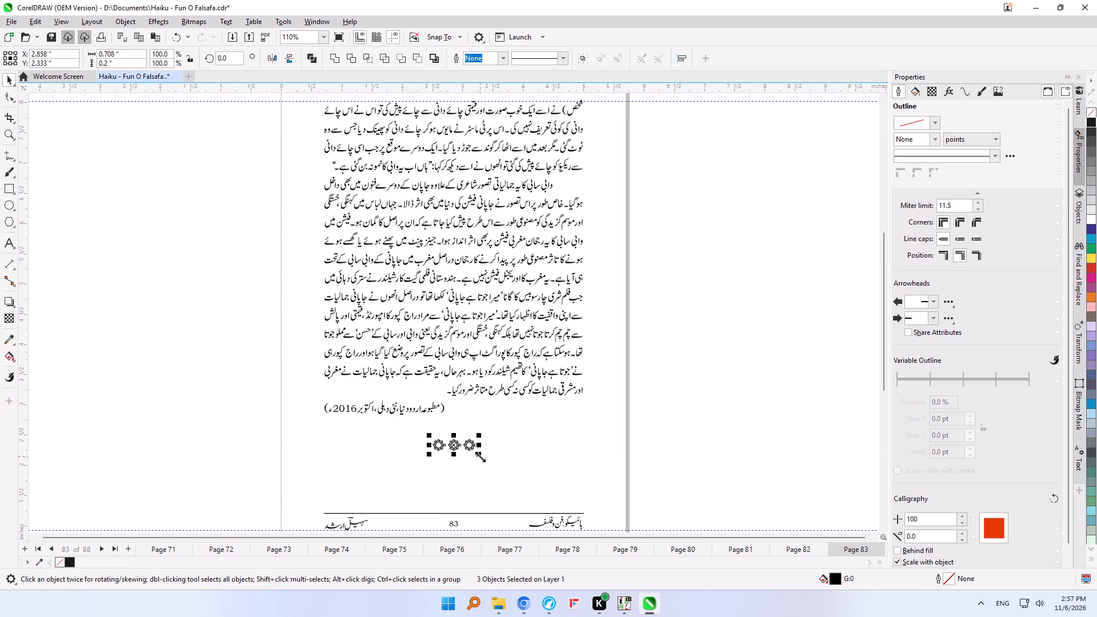
{"action": "left_click_drag", "start_coordinate": [480, 456], "coordinate": [486, 460], "text": "shift"}
{"action": "left_click", "coordinate": [674, 435]}
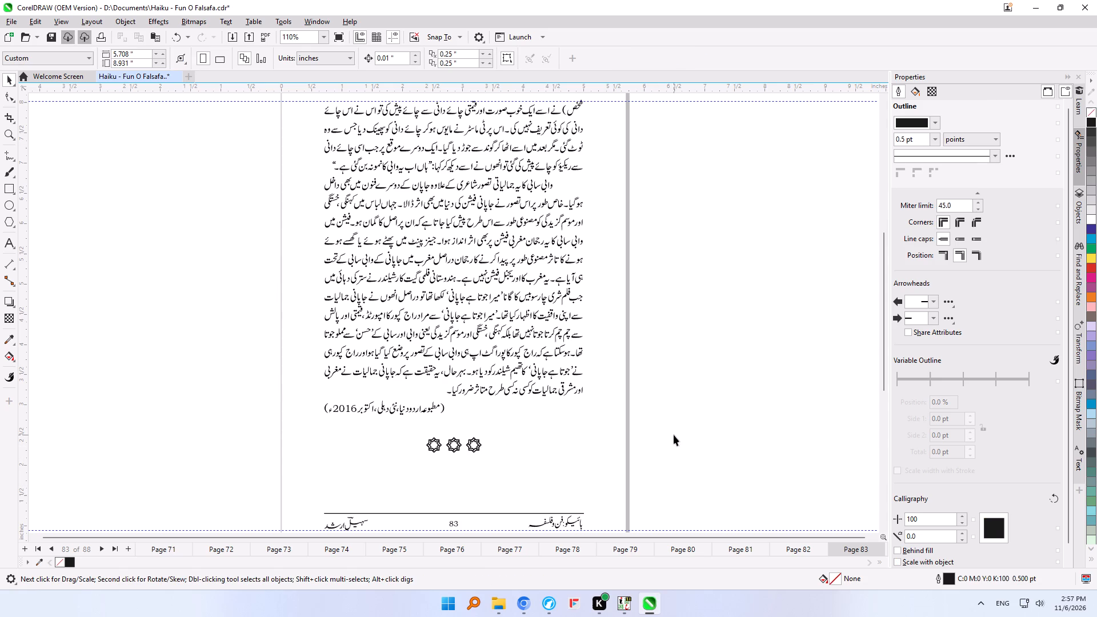
On page 84, move the main heading straight up slightly to about Y 7.445 inches.
{"action": "key", "text": "Page_Down"}
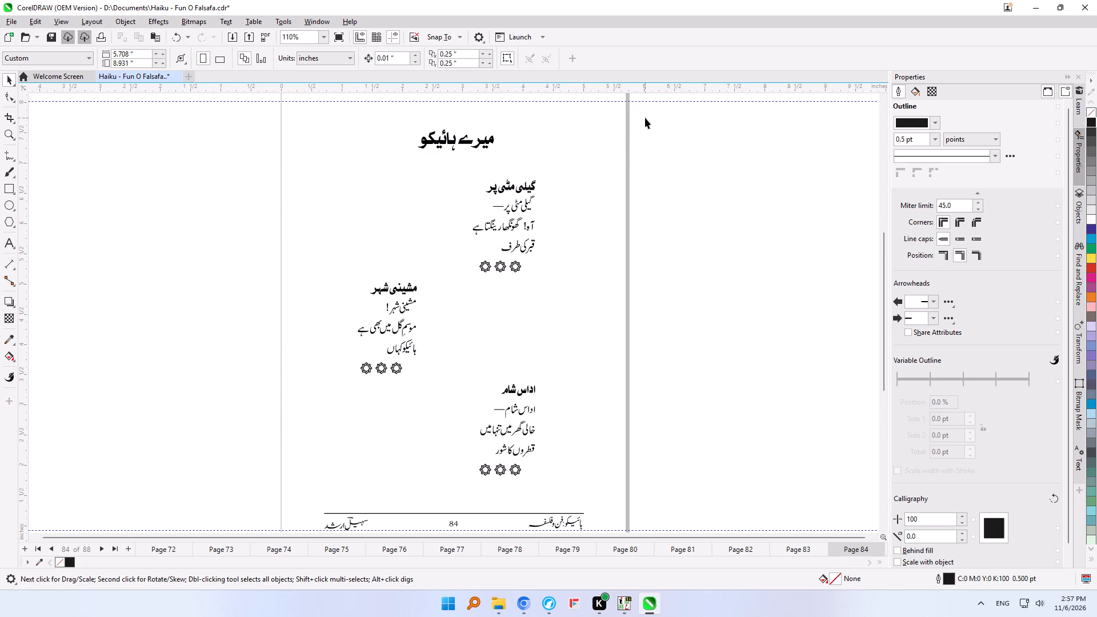
{"action": "left_click_drag", "start_coordinate": [645, 117], "coordinate": [358, 159]}
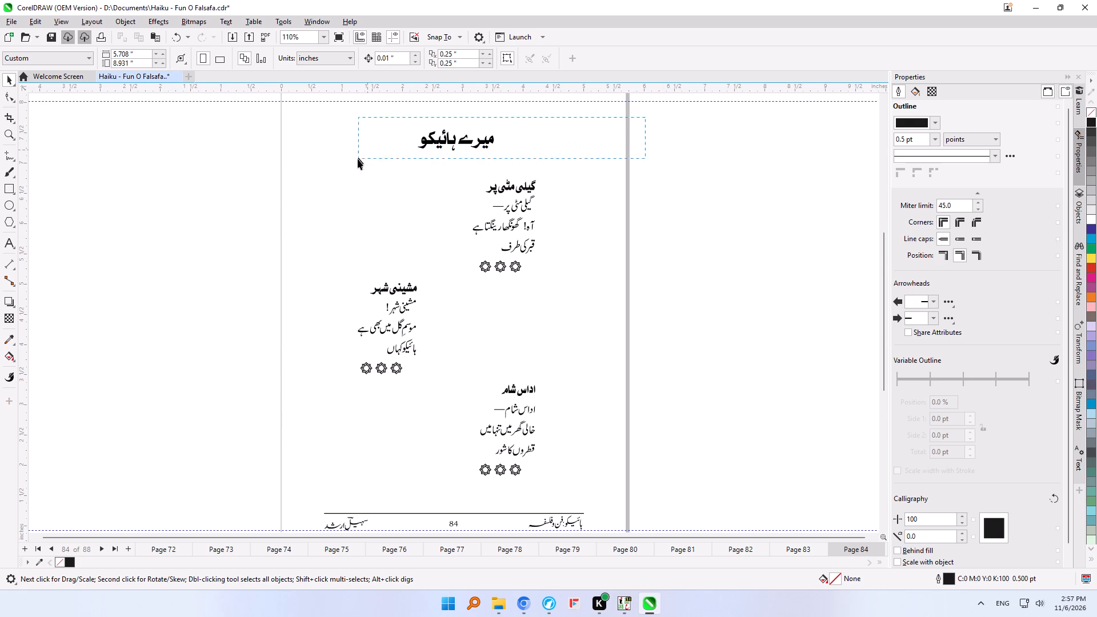
{"action": "left_click_drag", "start_coordinate": [358, 159], "coordinate": [358, 162]}
{"action": "left_click", "coordinate": [456, 140]}
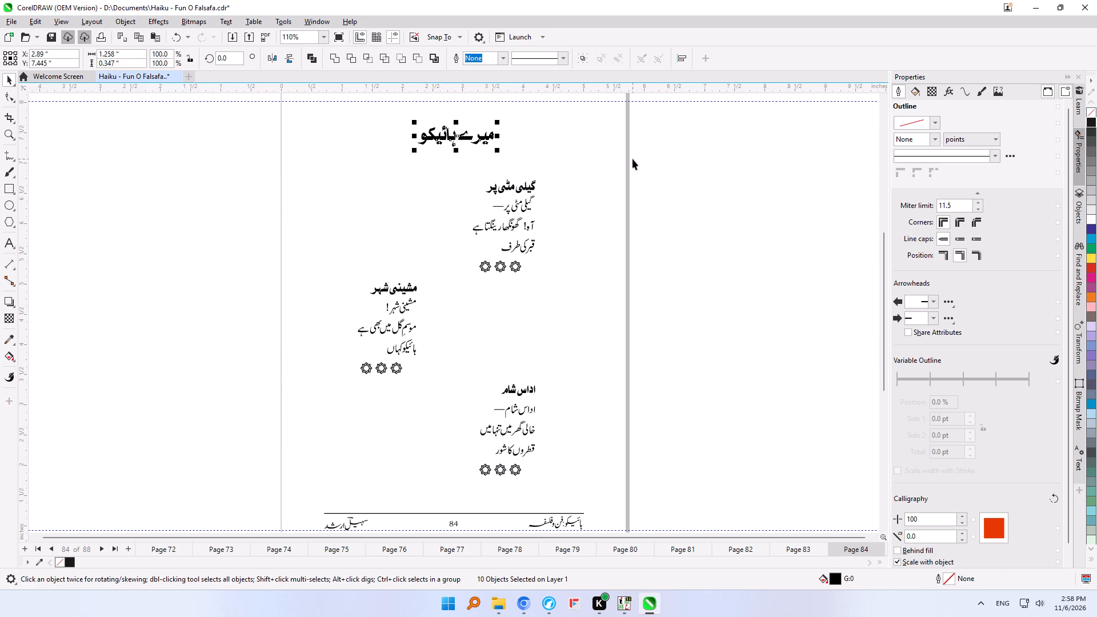
On page 87, group the first and last haiku blocks separately, then align the last block's right edge to the first.
{"action": "key", "text": "Page_Down"}
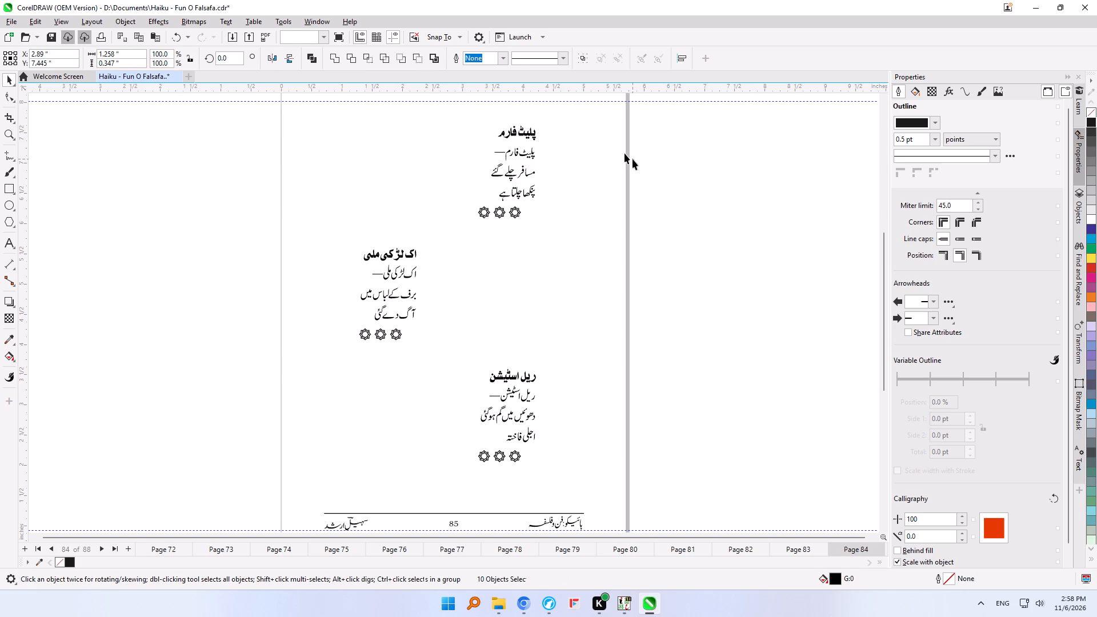
{"action": "key", "text": "Page_Down"}
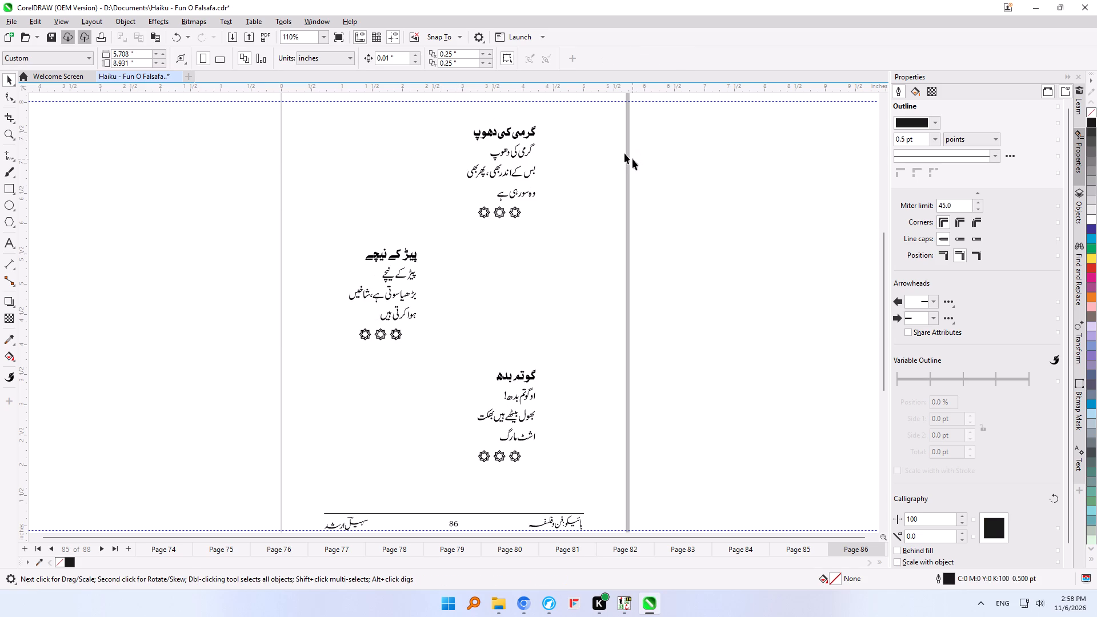
{"action": "key", "text": "Page_Down"}
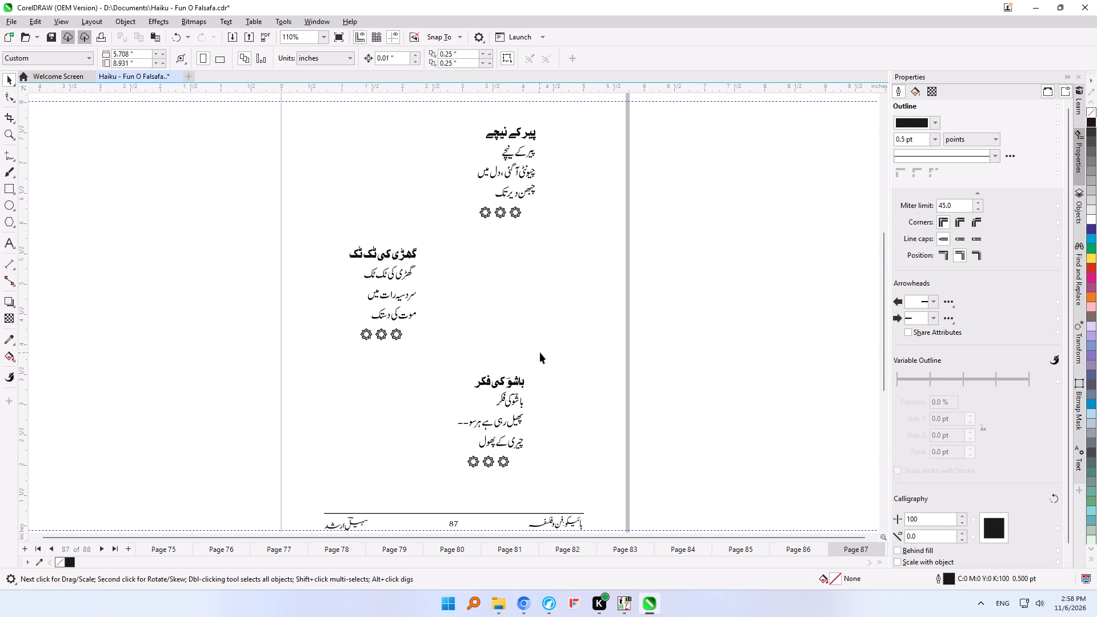
{"action": "left_click_drag", "start_coordinate": [544, 349], "coordinate": [424, 489]}
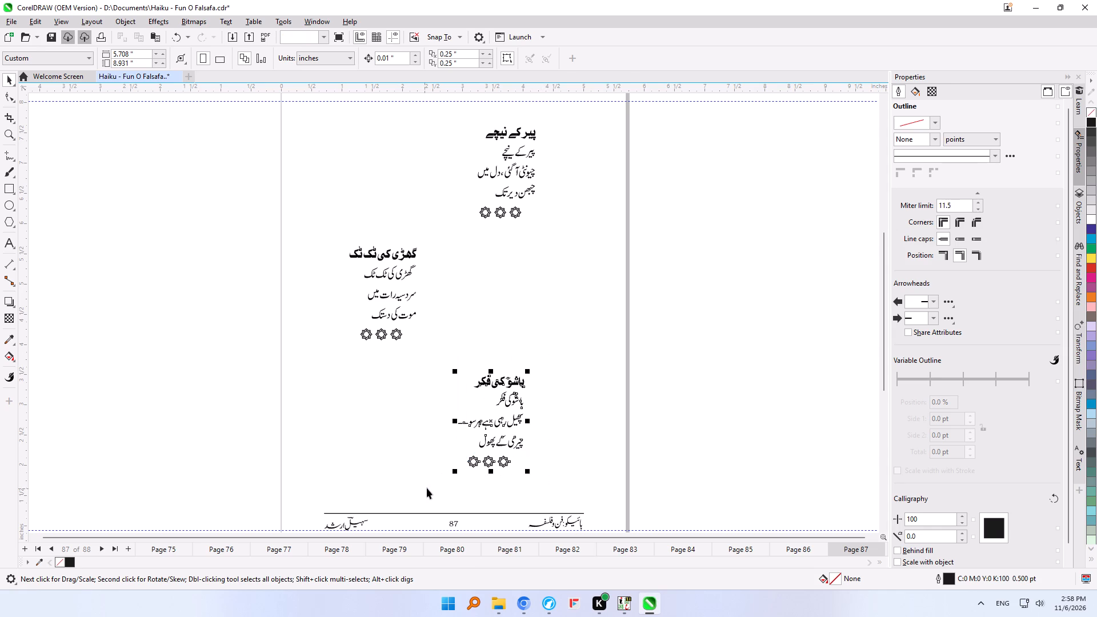
{"action": "key", "text": "ctrl+g"}
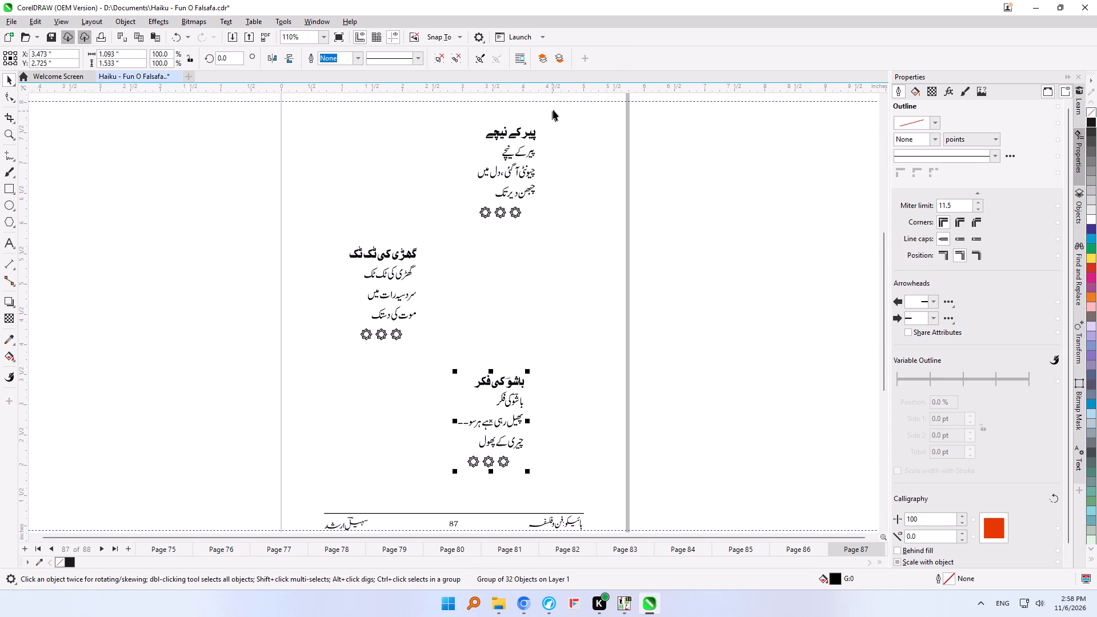
{"action": "left_click_drag", "start_coordinate": [554, 109], "coordinate": [442, 249]}
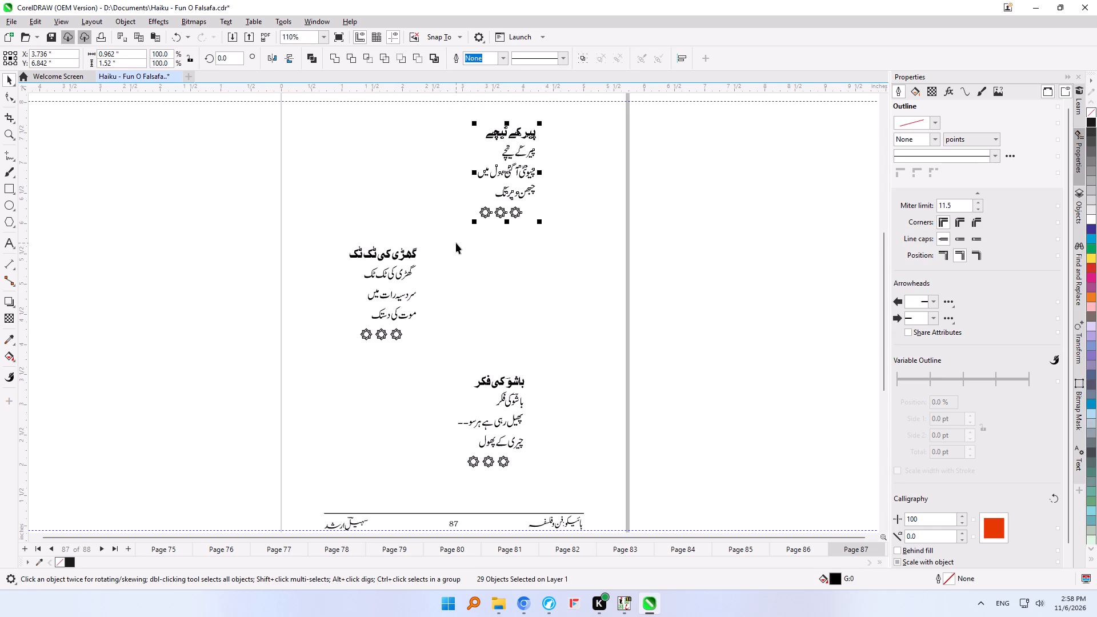
{"action": "key", "text": "ctrl+g"}
{"action": "left_click", "coordinate": [520, 382]}
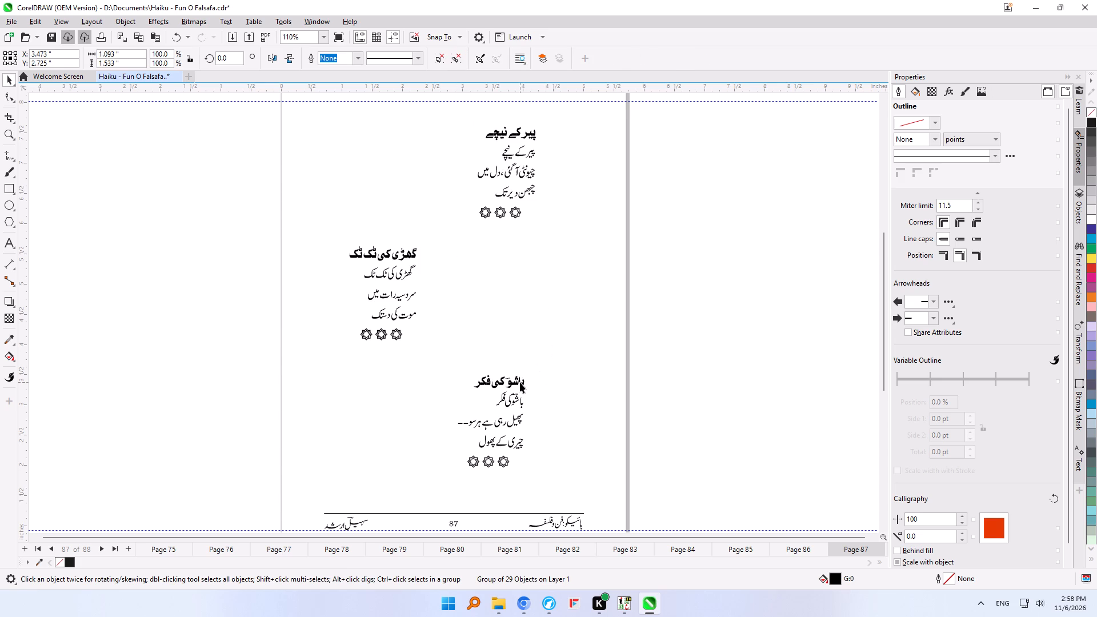
{"action": "left_click", "coordinate": [526, 132], "text": "shift"}
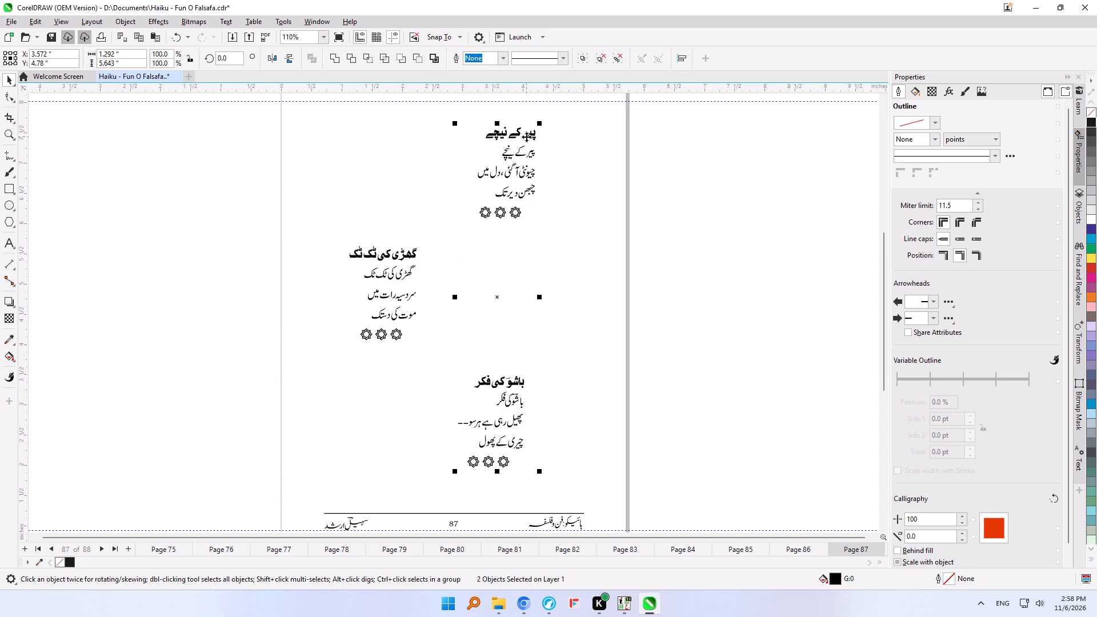
{"action": "key", "text": "r"}
{"action": "left_click", "coordinate": [647, 308]}
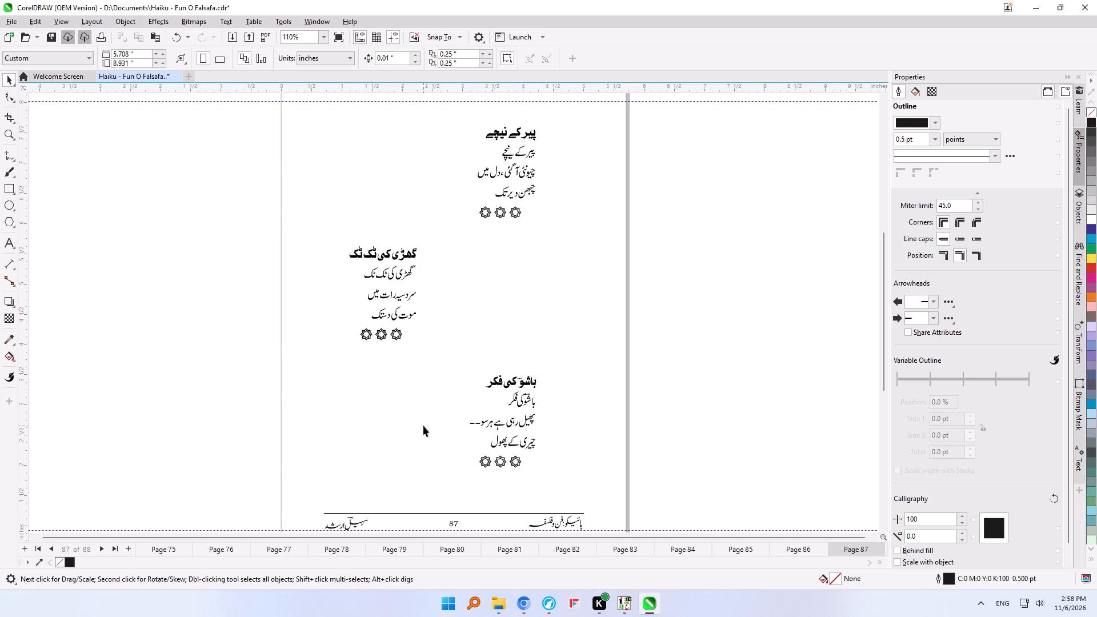
Compare pages 85 to 88 for consistent haiku alignment, spacing and ornament placement.
{"action": "key", "text": "Page_Down"}
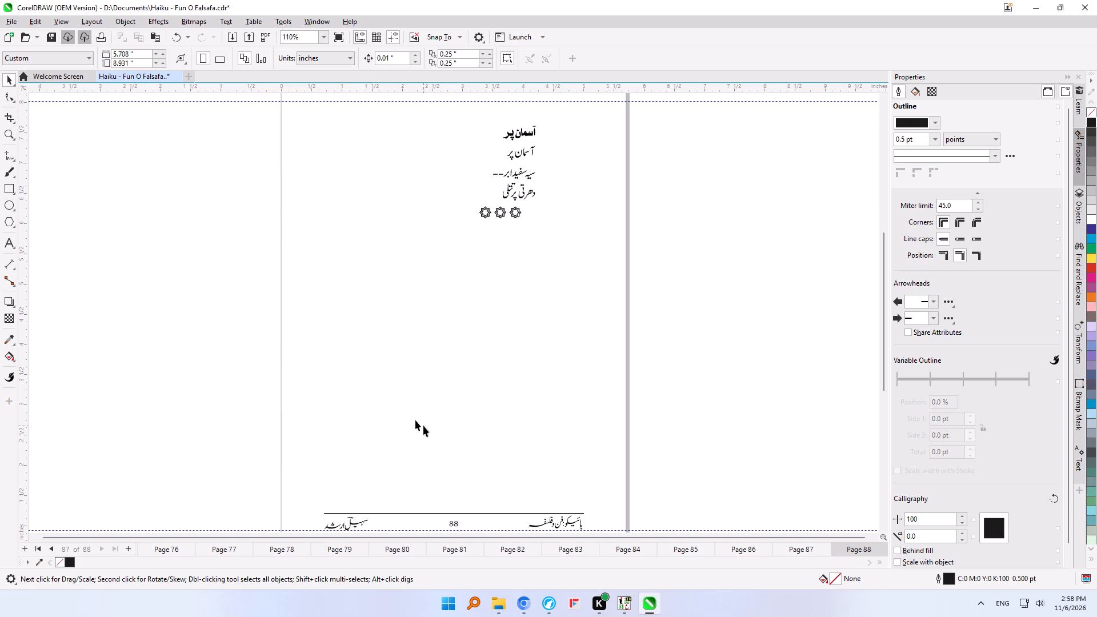
{"action": "key", "text": "Page_Up"}
{"action": "key", "text": "Page_Up"}
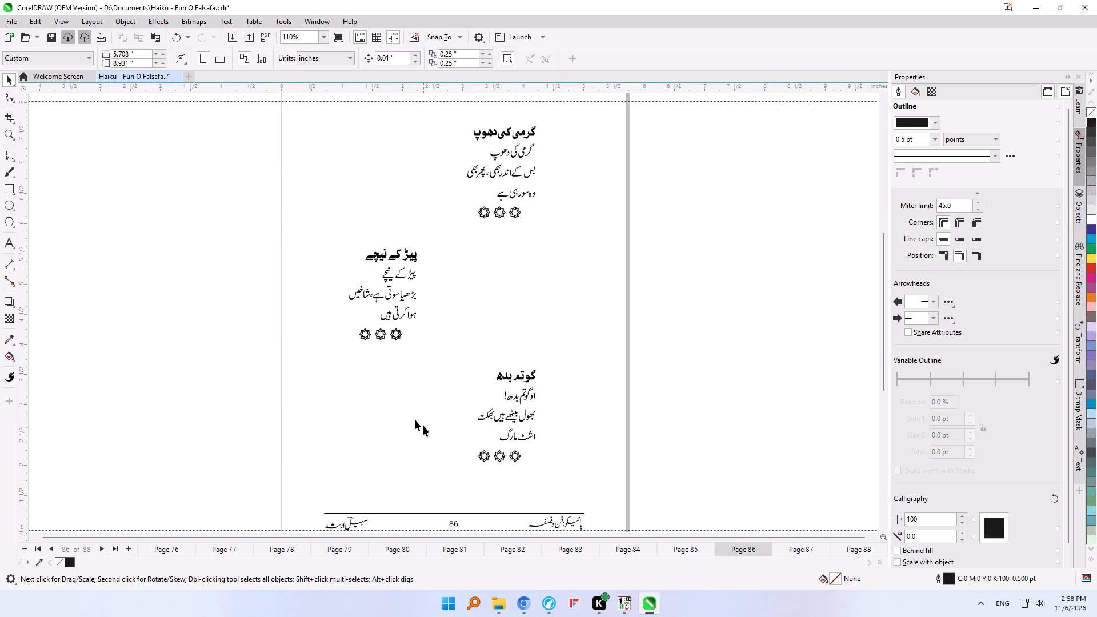
{"action": "key", "text": "Page_Down"}
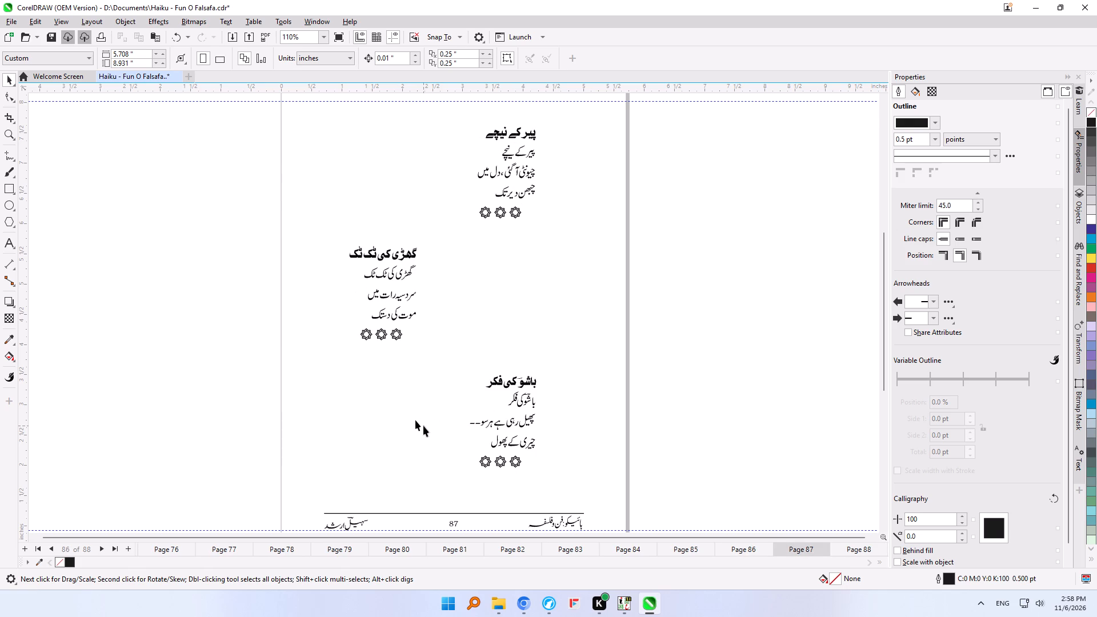
{"action": "key", "text": "Page_Up"}
{"action": "key", "text": "Page_Up"}
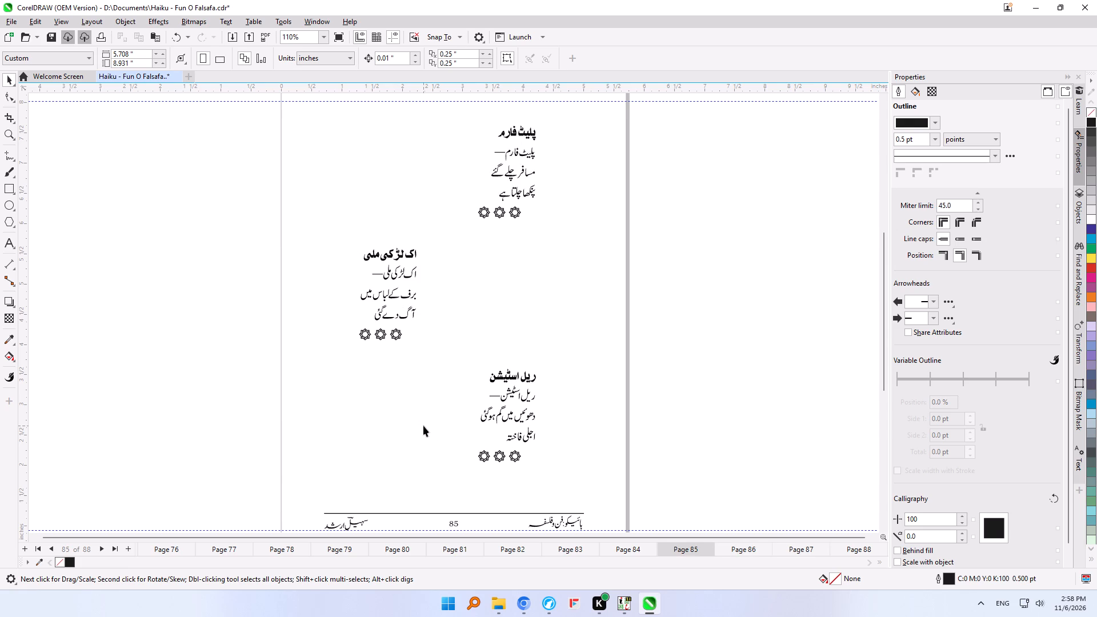
{"action": "key", "text": "Page_Down"}
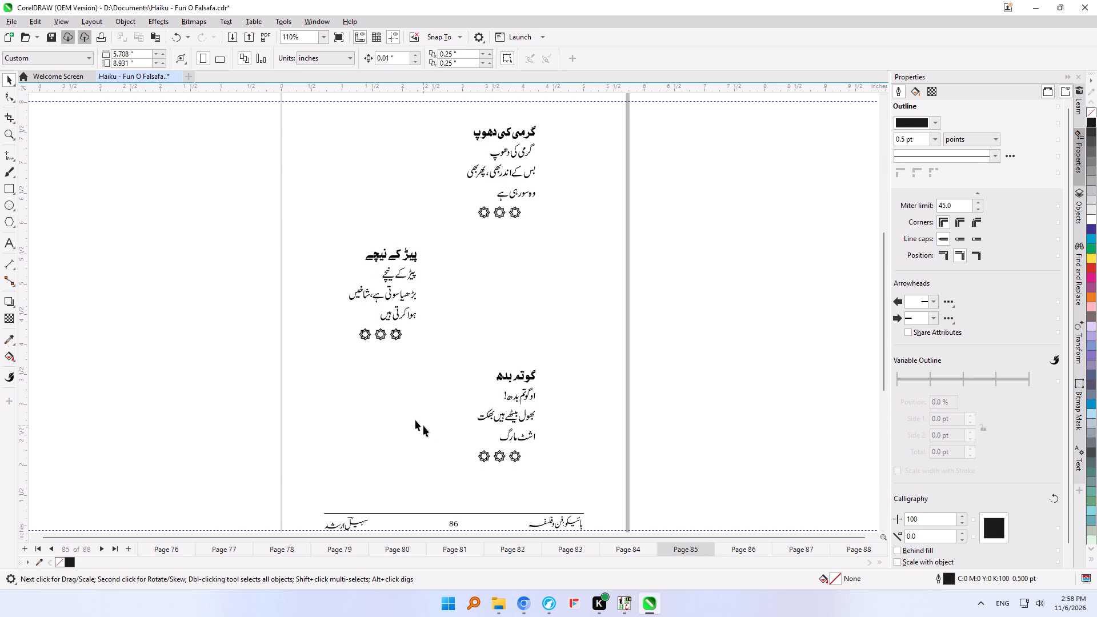
{"action": "key", "text": "Page_Down"}
{"action": "key", "text": "Page_Down"}
Insert one page after page 88 with its size in millimetres, 144.992 wide by 226.836 high.
{"action": "key", "text": "Page_Down"}
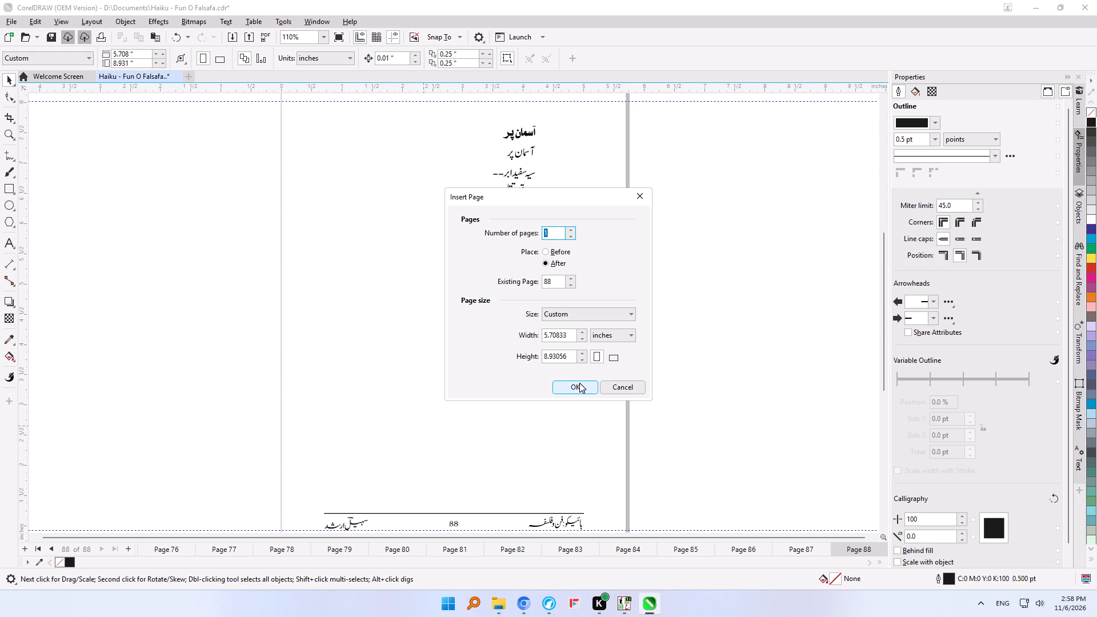
{"action": "left_click", "coordinate": [601, 333]}
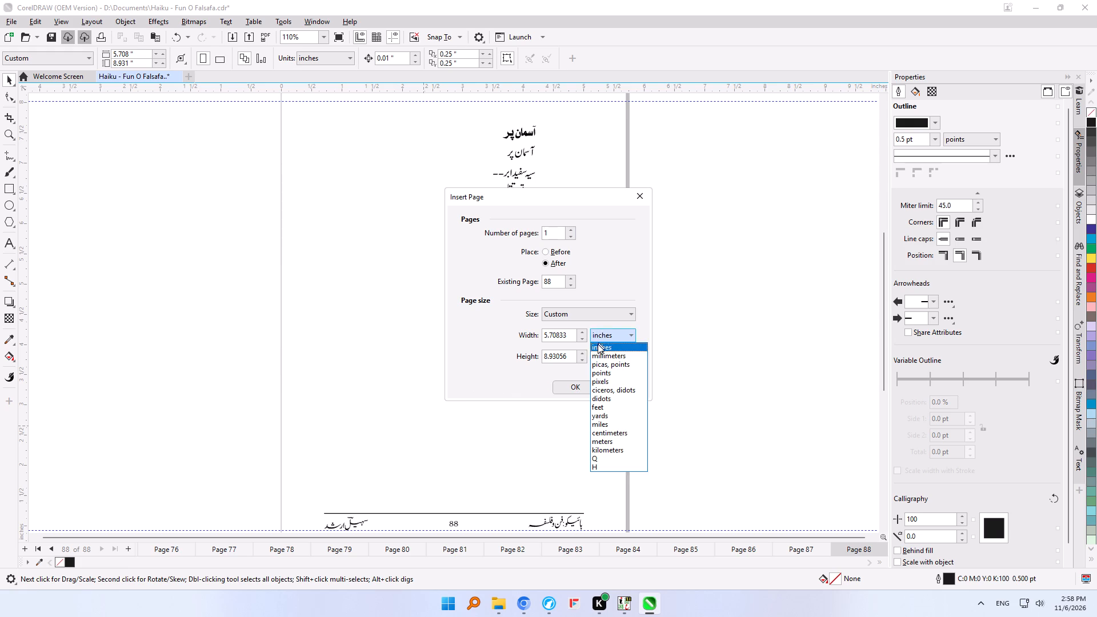
{"action": "left_click", "coordinate": [598, 355]}
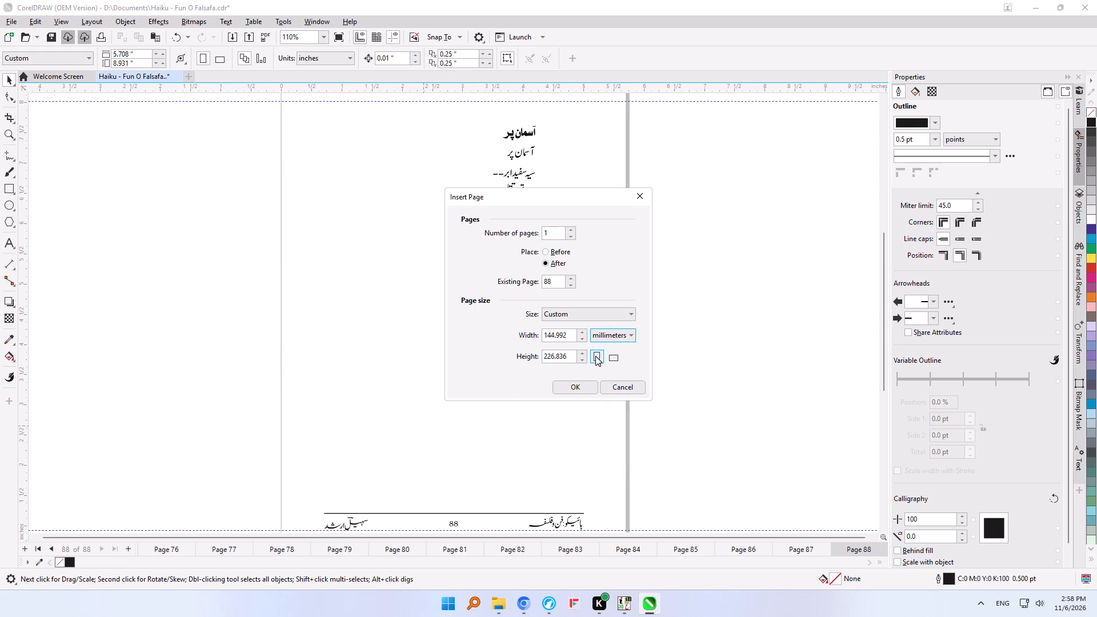
{"action": "left_click", "coordinate": [576, 391]}
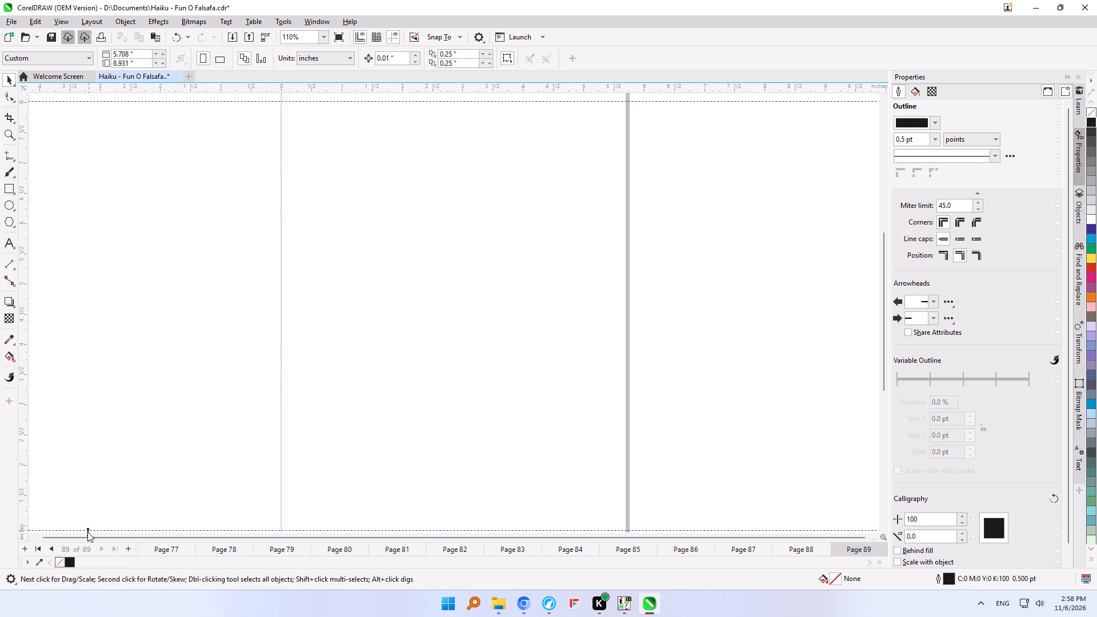
Insert a new page before page 1, the title page of the book.
{"action": "left_click", "coordinate": [38, 547]}
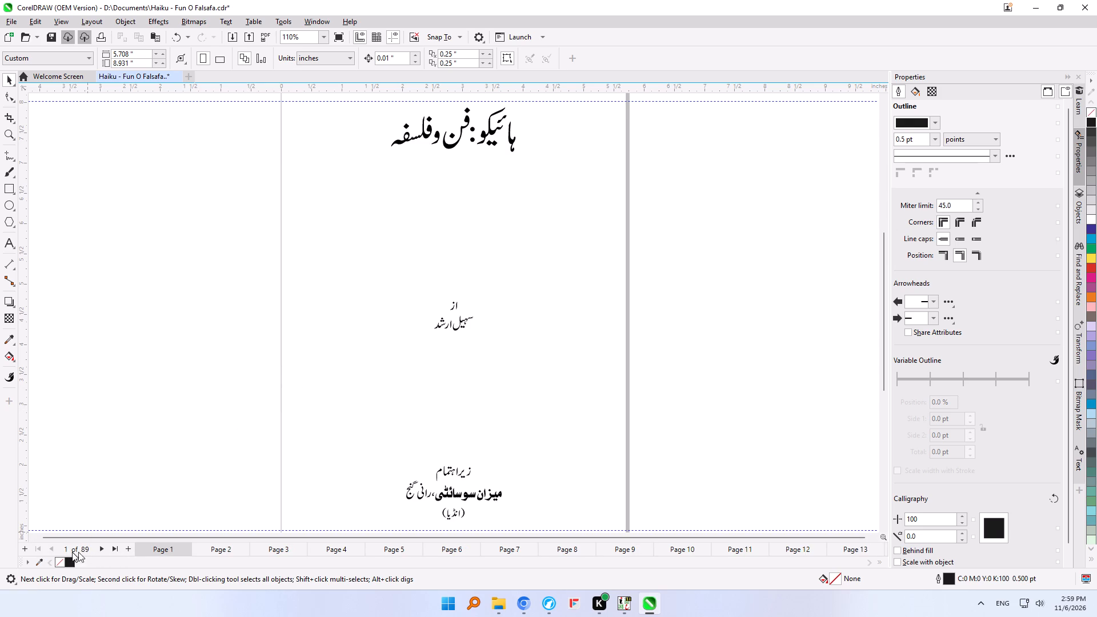
{"action": "left_click", "coordinate": [23, 548]}
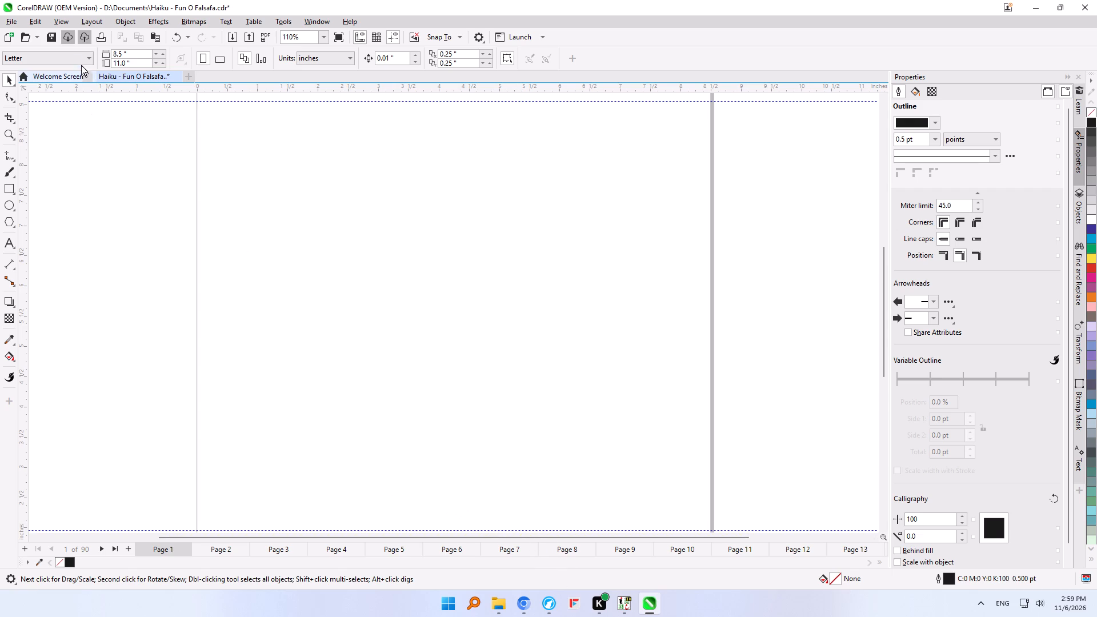
Open the recent file Haiku - Fun O Falsafa Cover Page.cdr and select the front cover image to check its dimensions.
{"action": "left_click", "coordinate": [21, 22]}
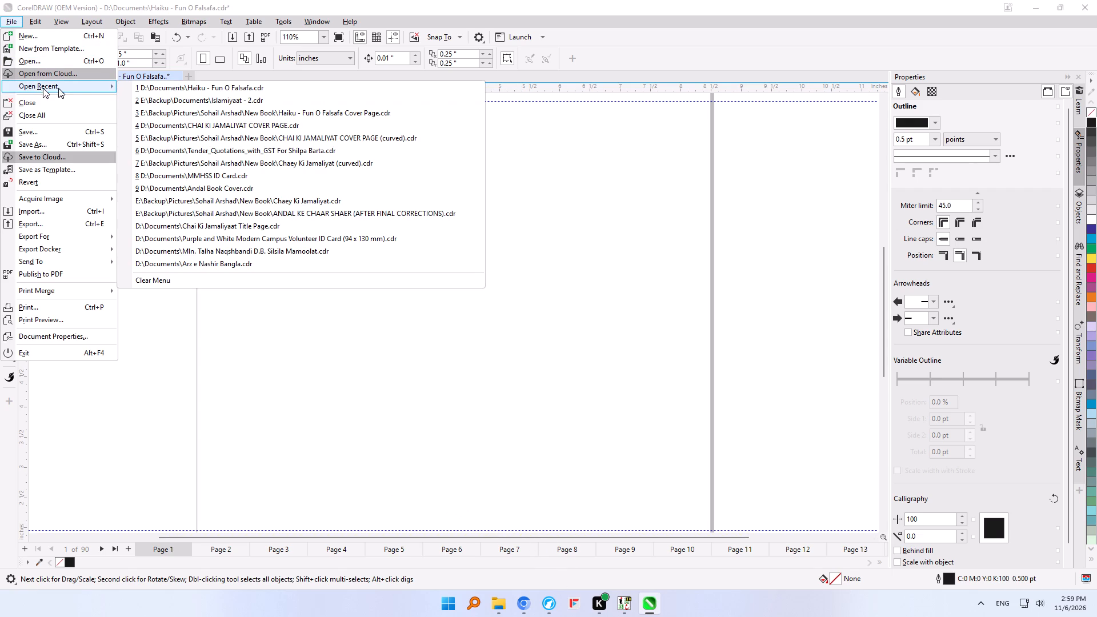
{"action": "left_click", "coordinate": [306, 115]}
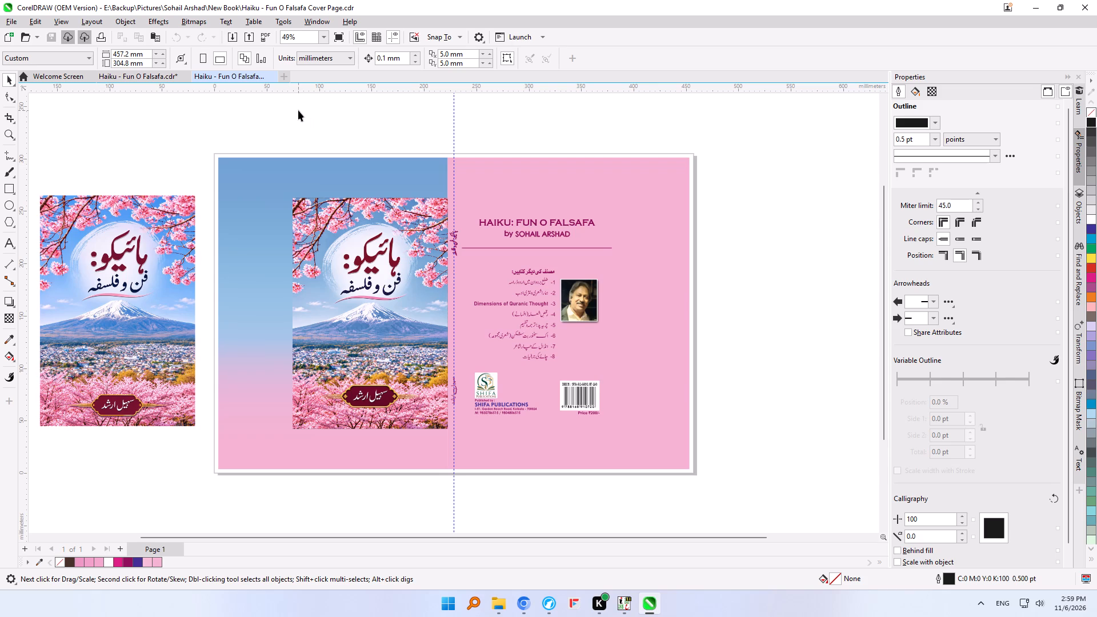
{"action": "left_click", "coordinate": [311, 255]}
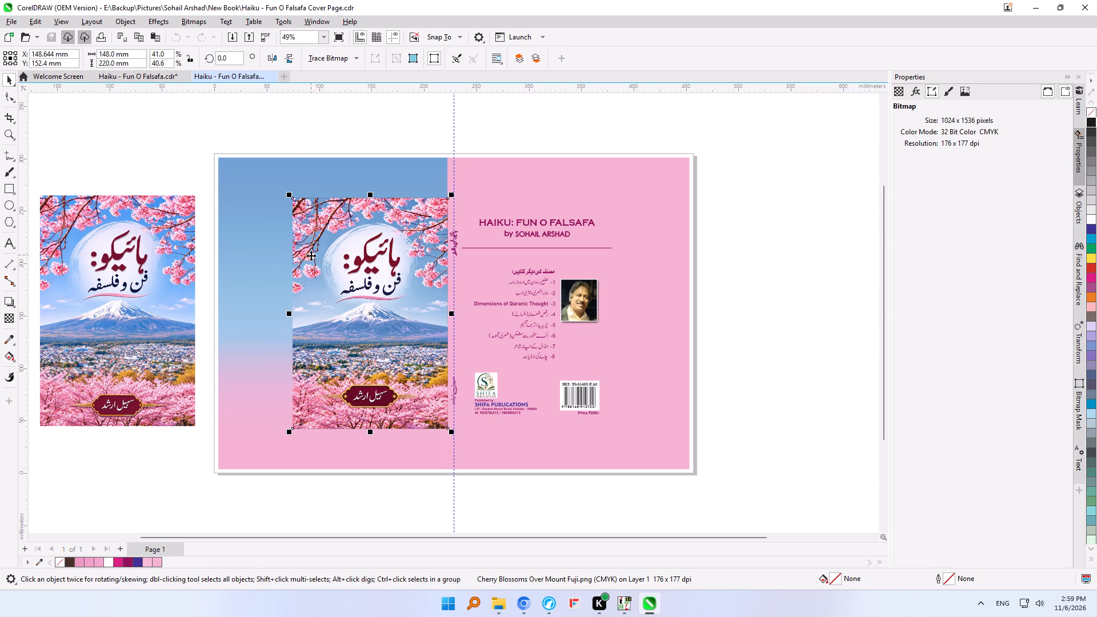
Return to the Haiku - Fun O Falsafa book document and switch its units to millimetres.
{"action": "left_click", "coordinate": [645, 603]}
{"action": "left_click", "coordinate": [645, 603]}
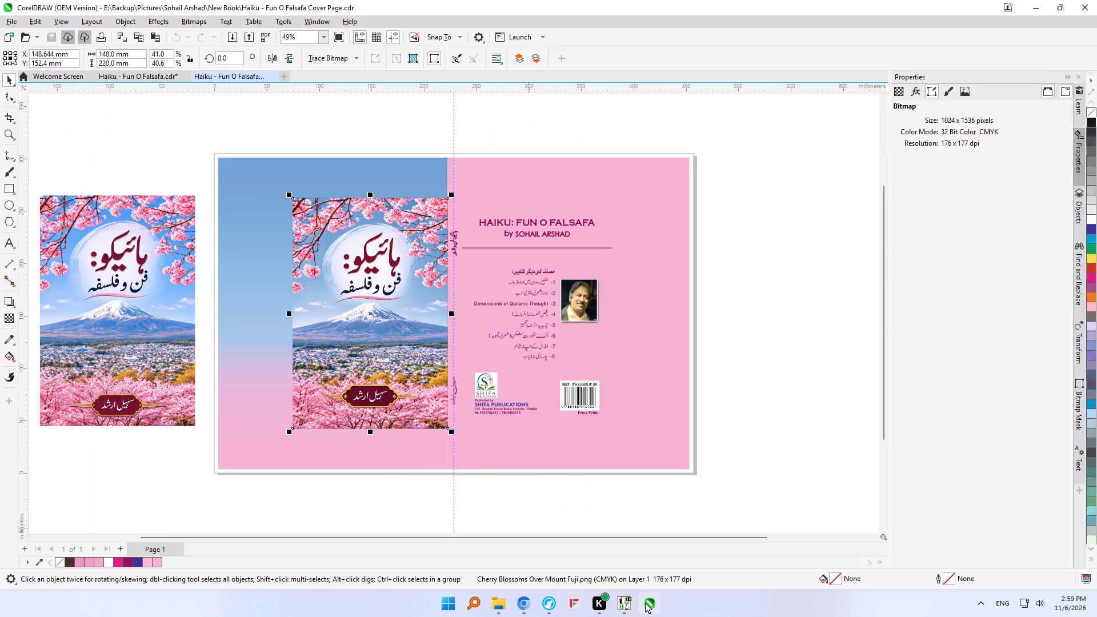
{"action": "left_click", "coordinate": [137, 76]}
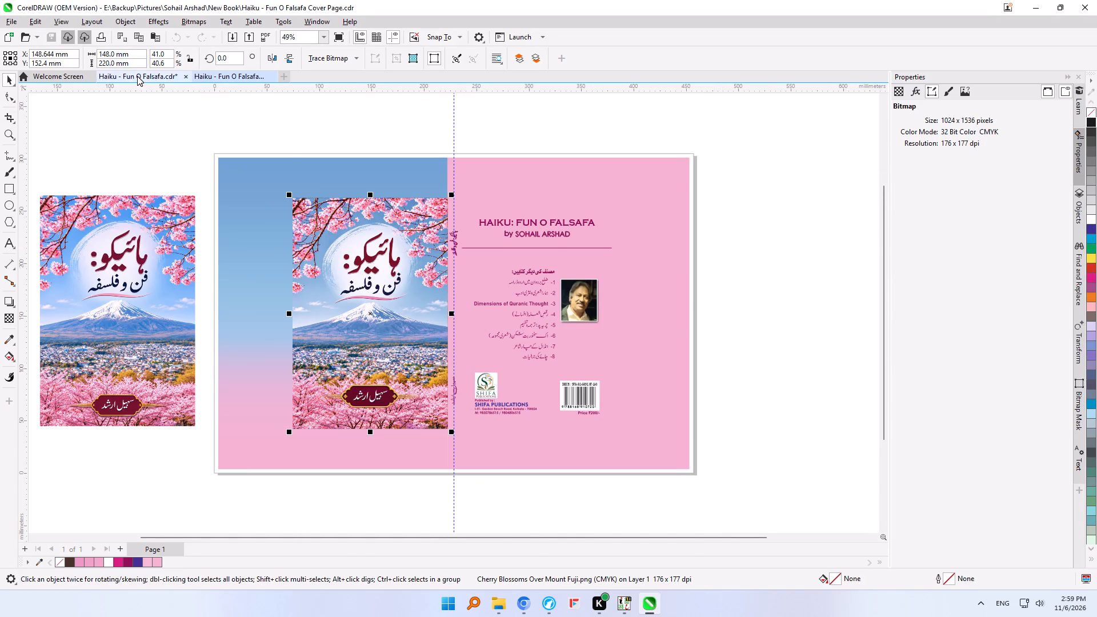
{"action": "left_click", "coordinate": [123, 194]}
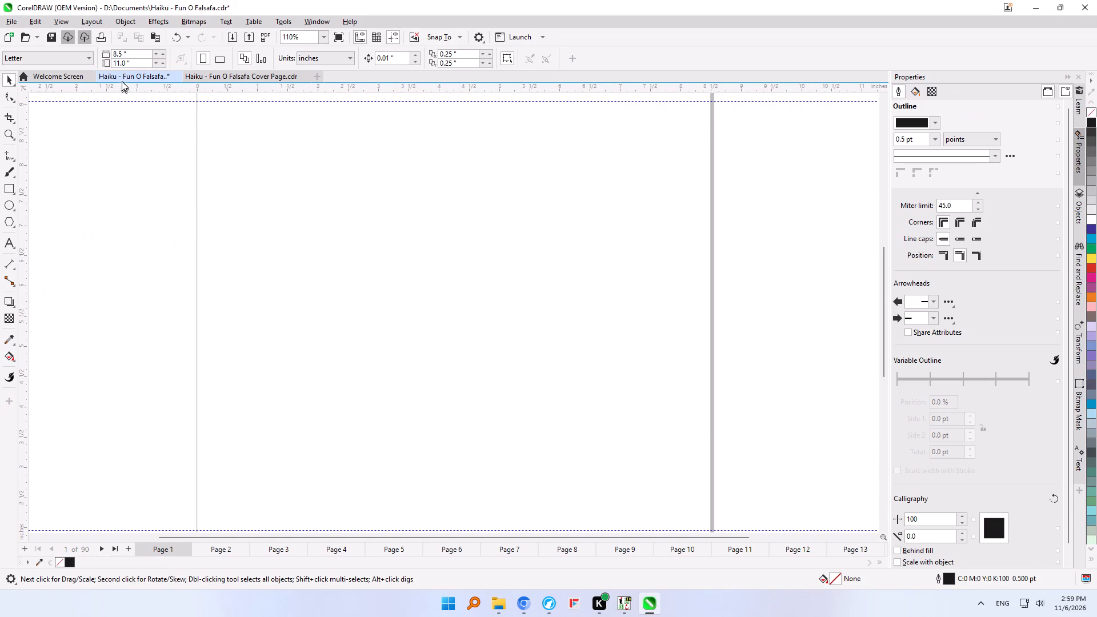
{"action": "left_click", "coordinate": [311, 62]}
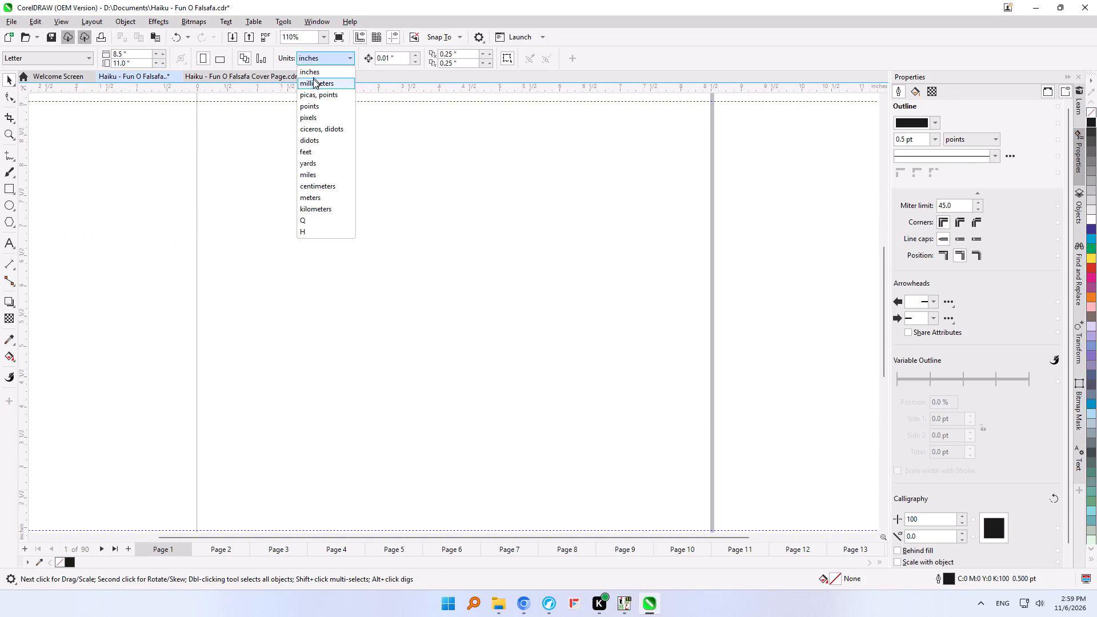
{"action": "left_click", "coordinate": [313, 81]}
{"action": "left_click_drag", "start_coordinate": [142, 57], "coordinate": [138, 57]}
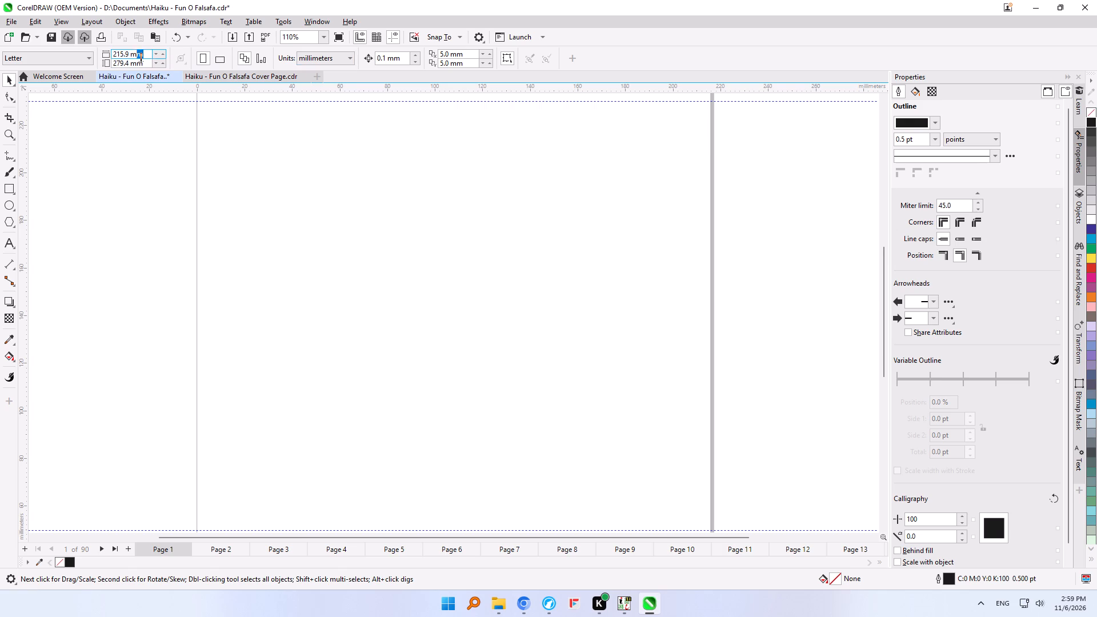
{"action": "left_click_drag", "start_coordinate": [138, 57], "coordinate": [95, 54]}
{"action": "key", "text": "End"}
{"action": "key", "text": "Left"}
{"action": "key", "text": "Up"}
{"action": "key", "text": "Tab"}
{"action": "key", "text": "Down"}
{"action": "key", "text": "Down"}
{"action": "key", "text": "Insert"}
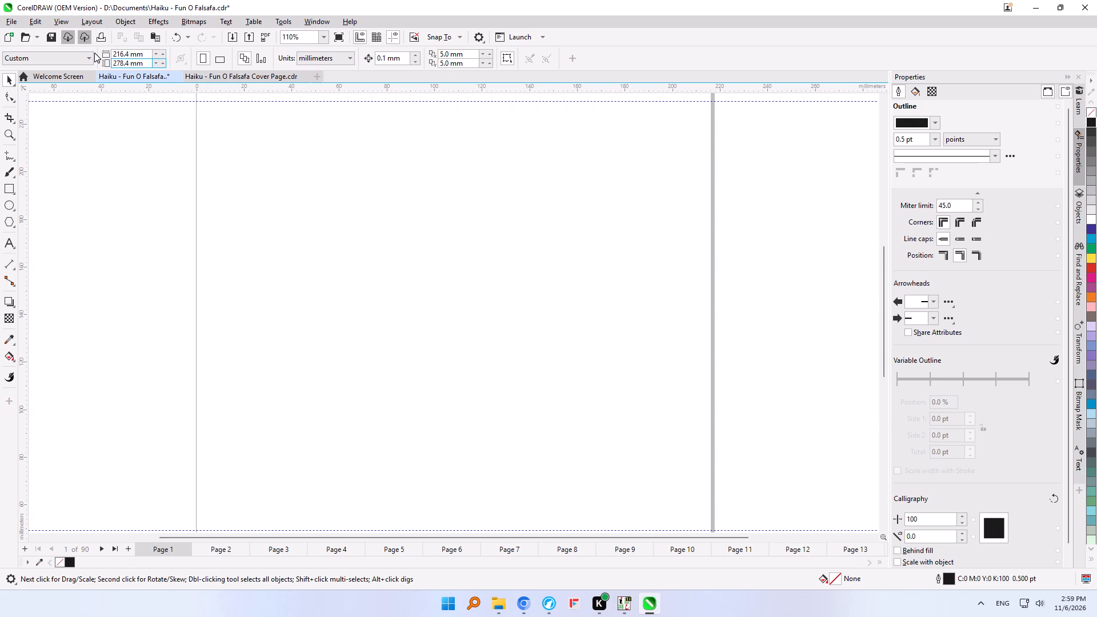
Set the book's page size to 148 mm wide by 220 mm high.
{"action": "triple_click", "coordinate": [122, 53]}
{"action": "left_click", "coordinate": [122, 53]}
{"action": "type", "text": "148"}
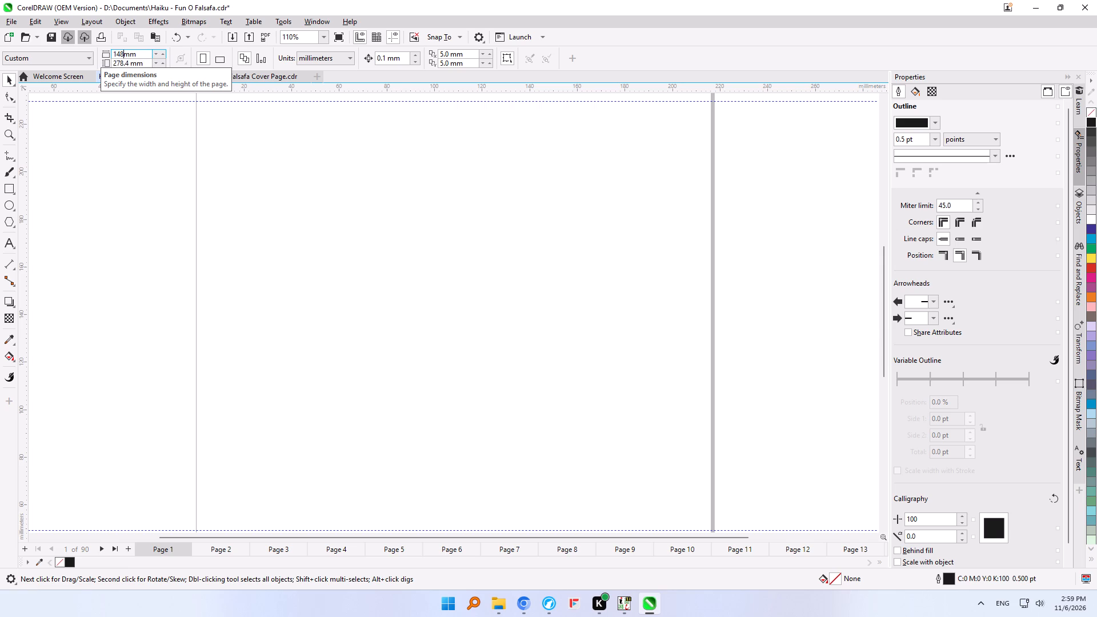
{"action": "key", "text": "Tab"}
{"action": "type", "text": "220"}
{"action": "key", "text": "Return"}
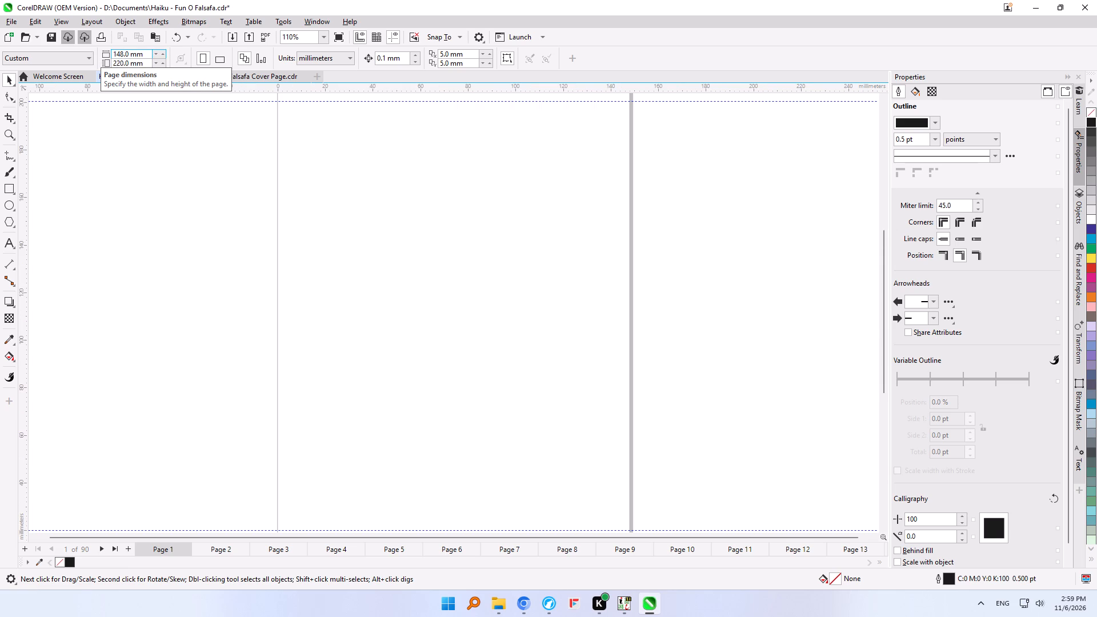
Check the layout of pages 2 to 6 at the new page size and return to blank page 1.
{"action": "left_click", "coordinate": [211, 550]}
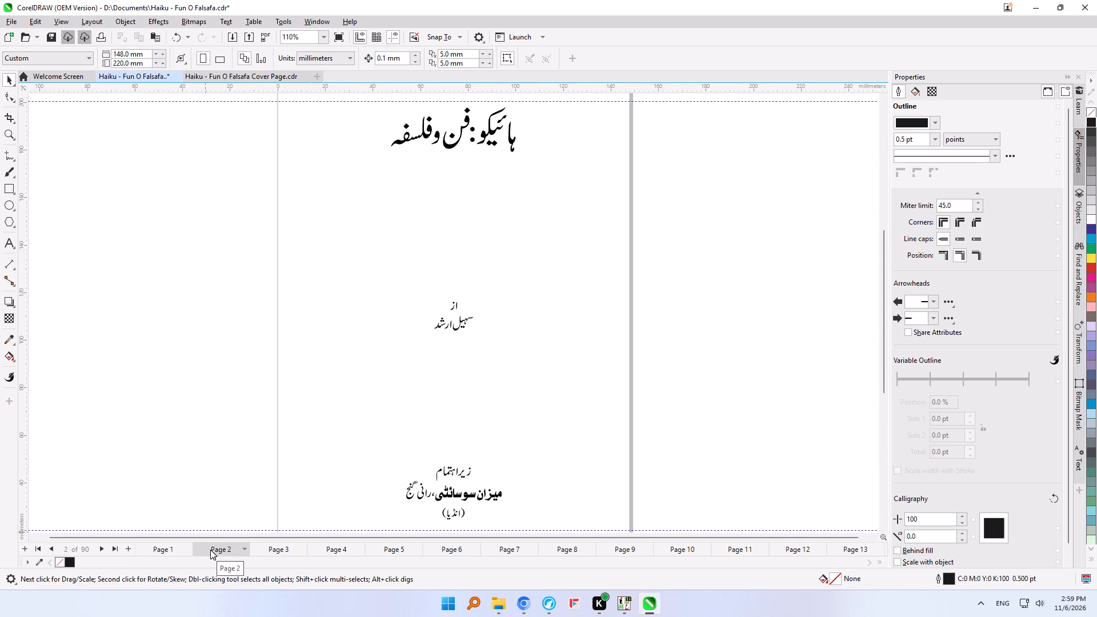
{"action": "key", "text": "F3"}
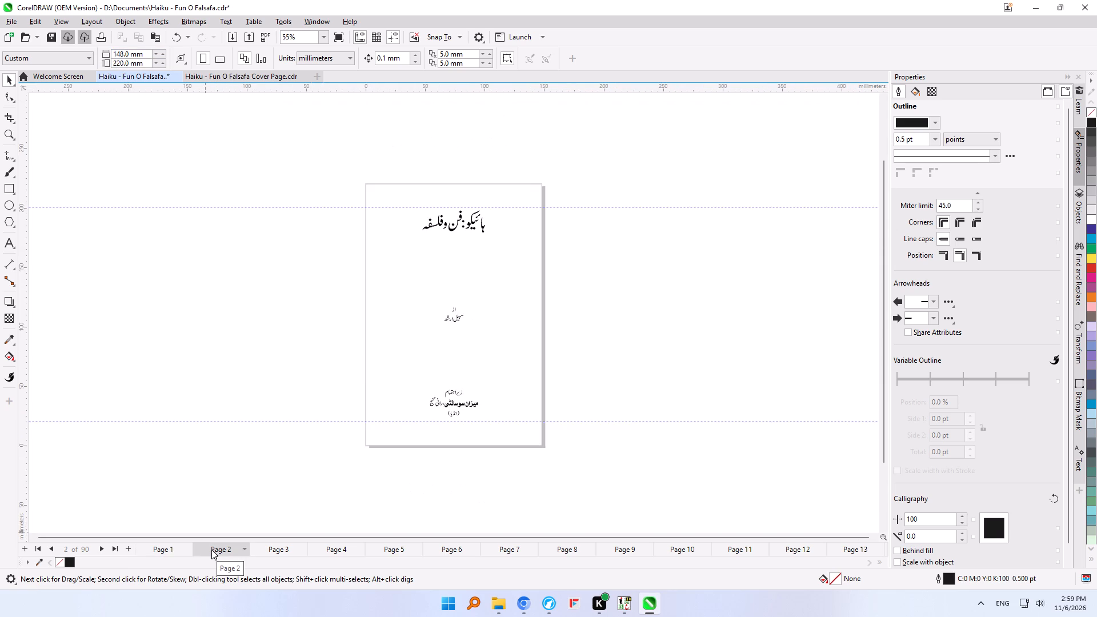
{"action": "left_click", "coordinate": [277, 550]}
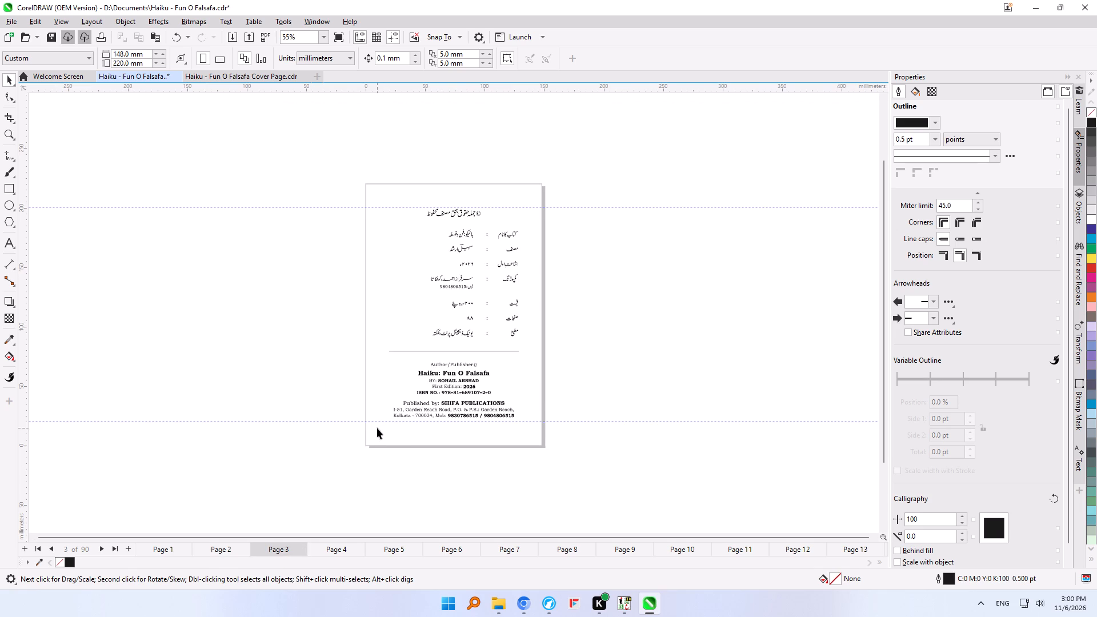
{"action": "left_click", "coordinate": [341, 549]}
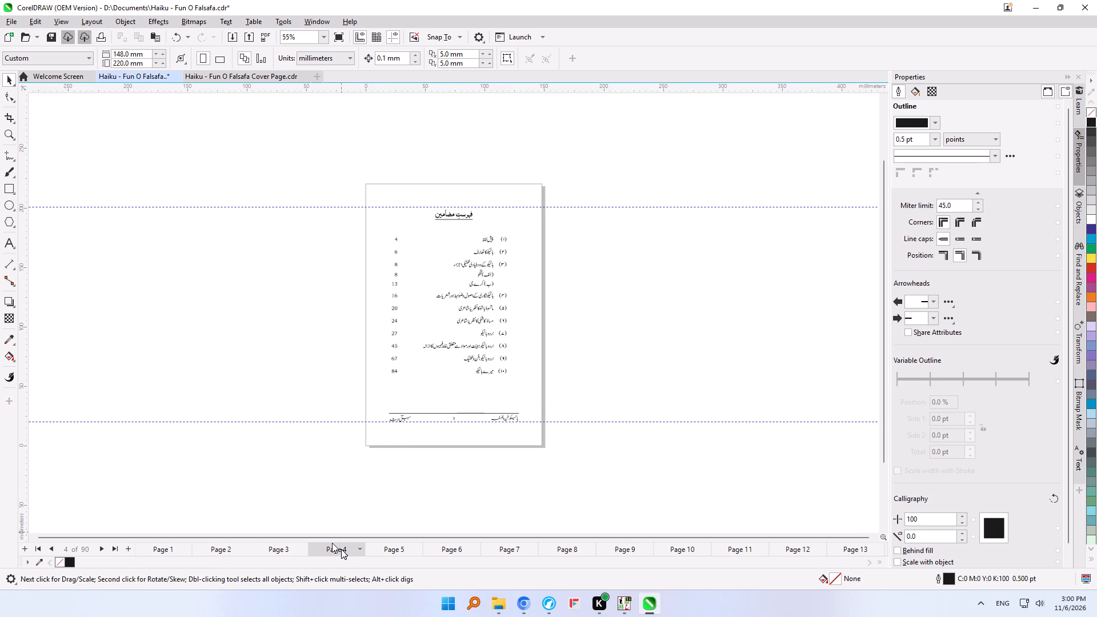
{"action": "left_click", "coordinate": [383, 552]}
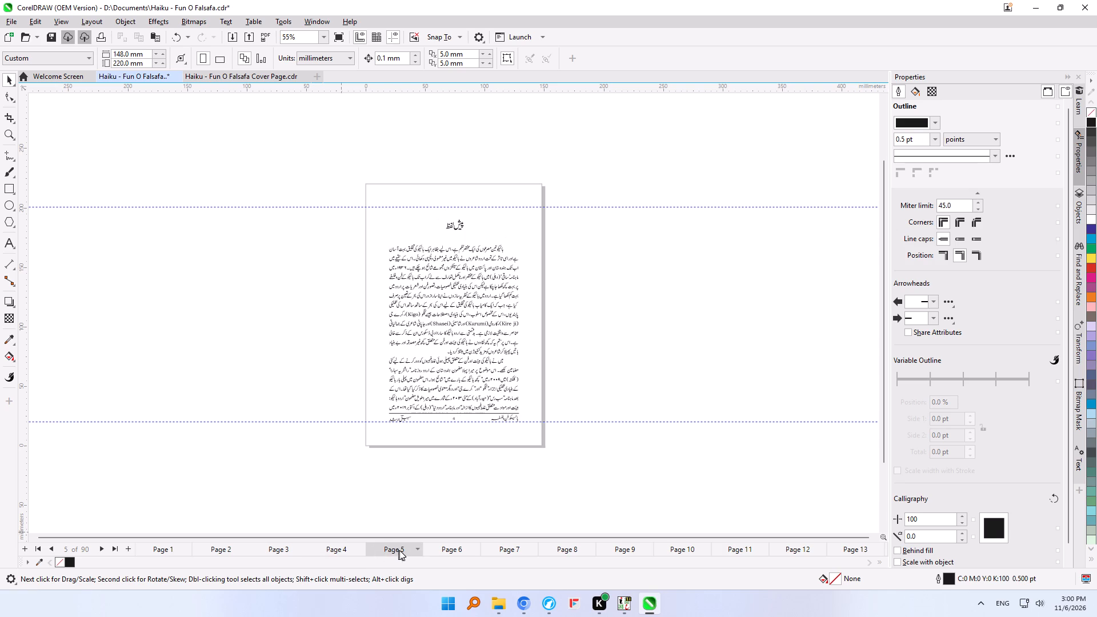
{"action": "left_click", "coordinate": [446, 545]}
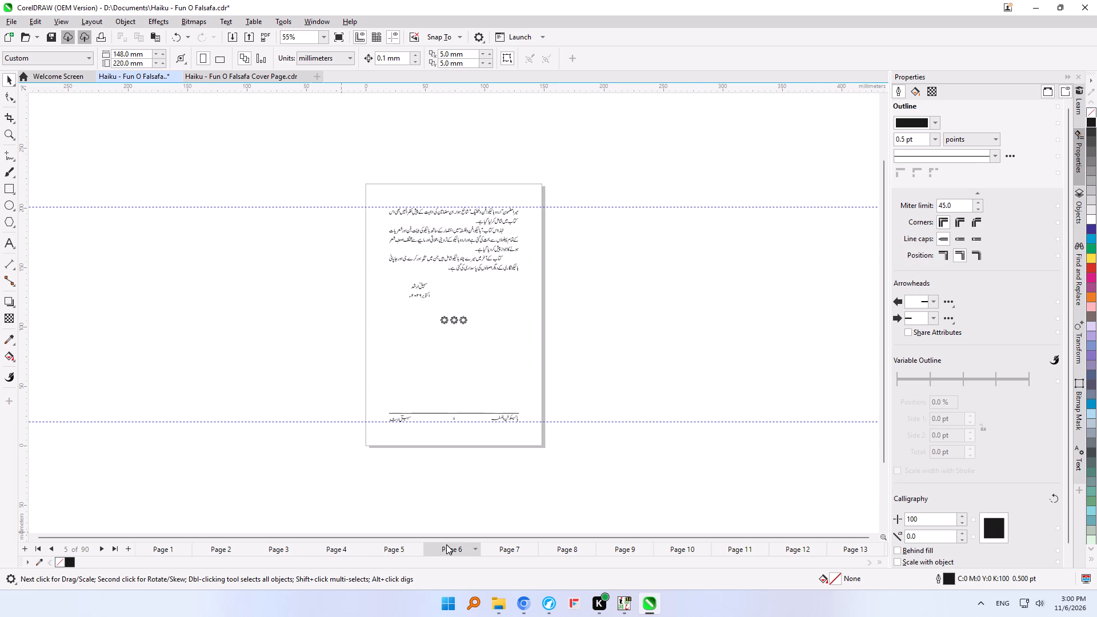
{"action": "left_click", "coordinate": [161, 548]}
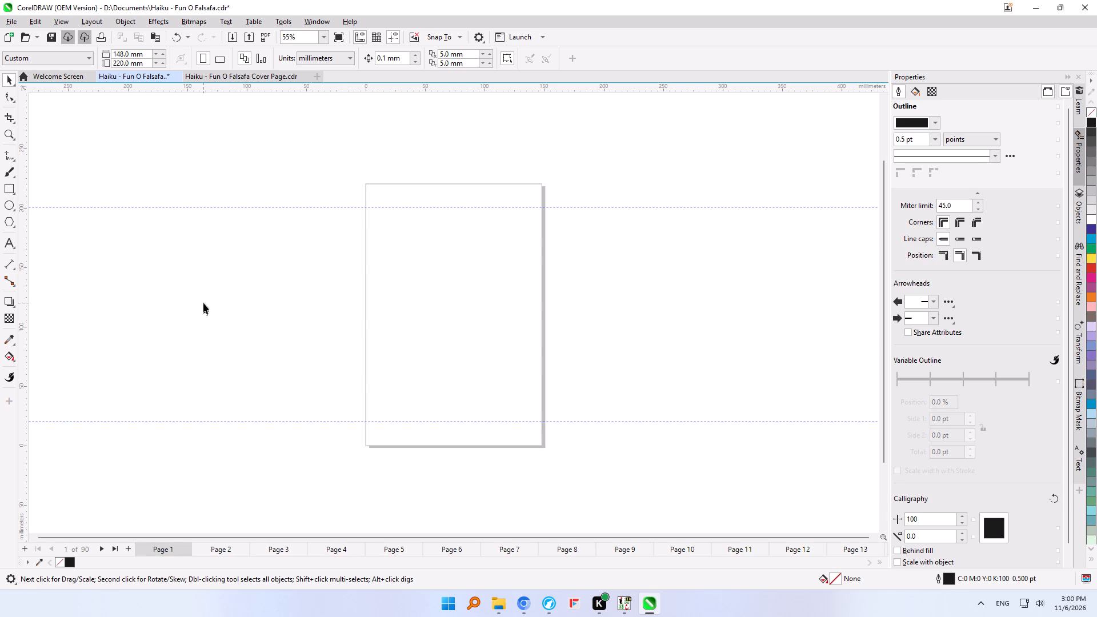
In the Haiku - Fun O Falsafa Cover Page document, group all the front cover artwork and copy the group.
{"action": "left_click", "coordinate": [222, 77]}
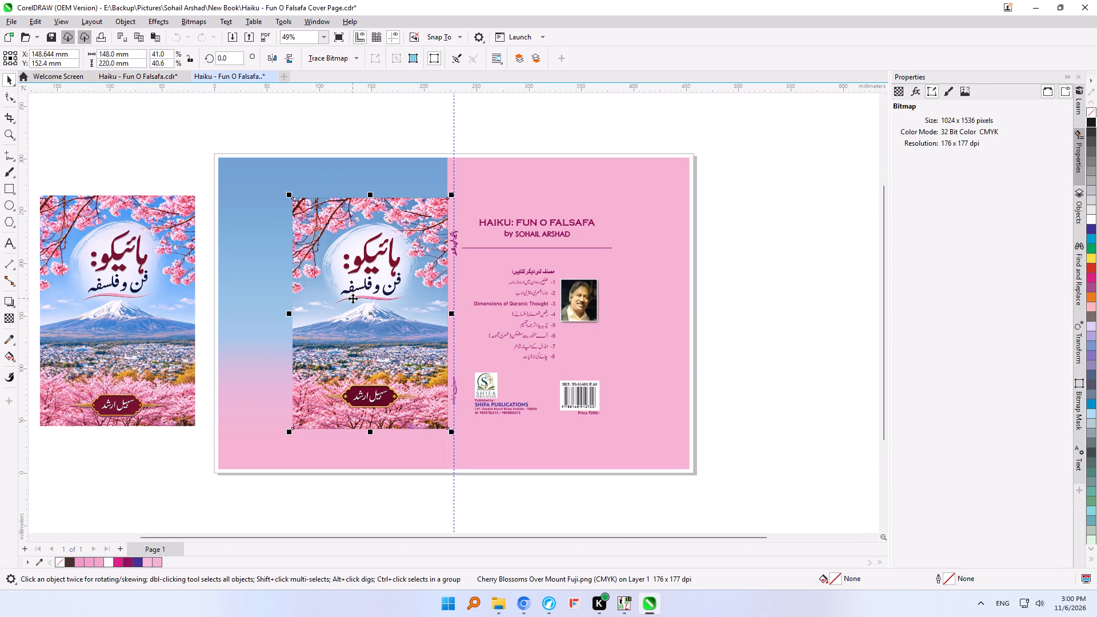
{"action": "key", "text": "ctrl+c"}
{"action": "left_click_drag", "start_coordinate": [273, 130], "coordinate": [448, 447]}
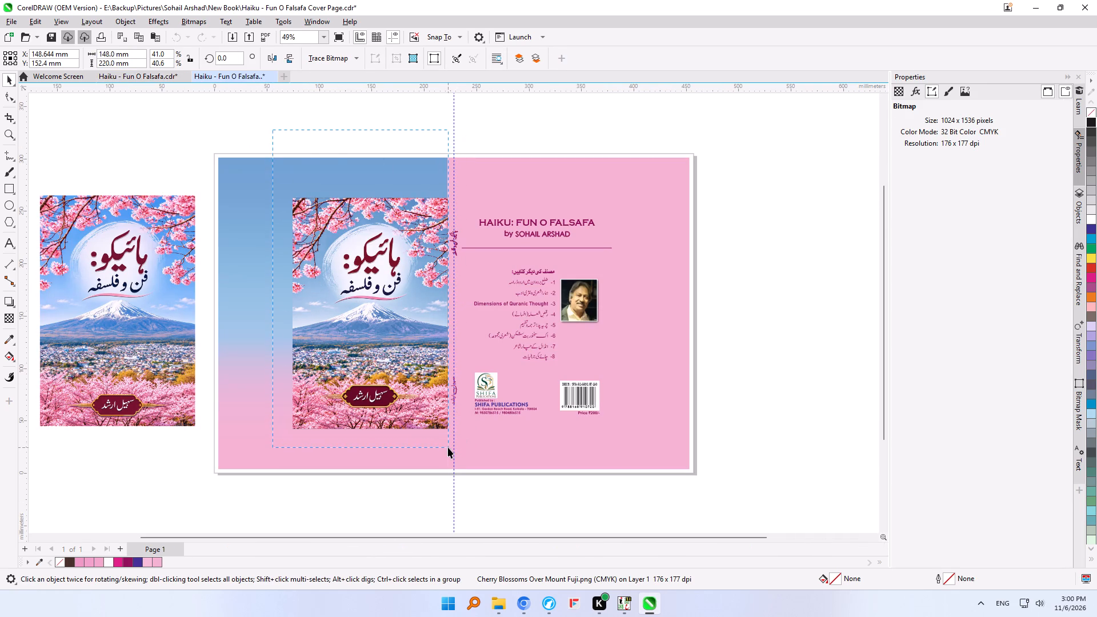
{"action": "left_click_drag", "start_coordinate": [448, 447], "coordinate": [450, 447]}
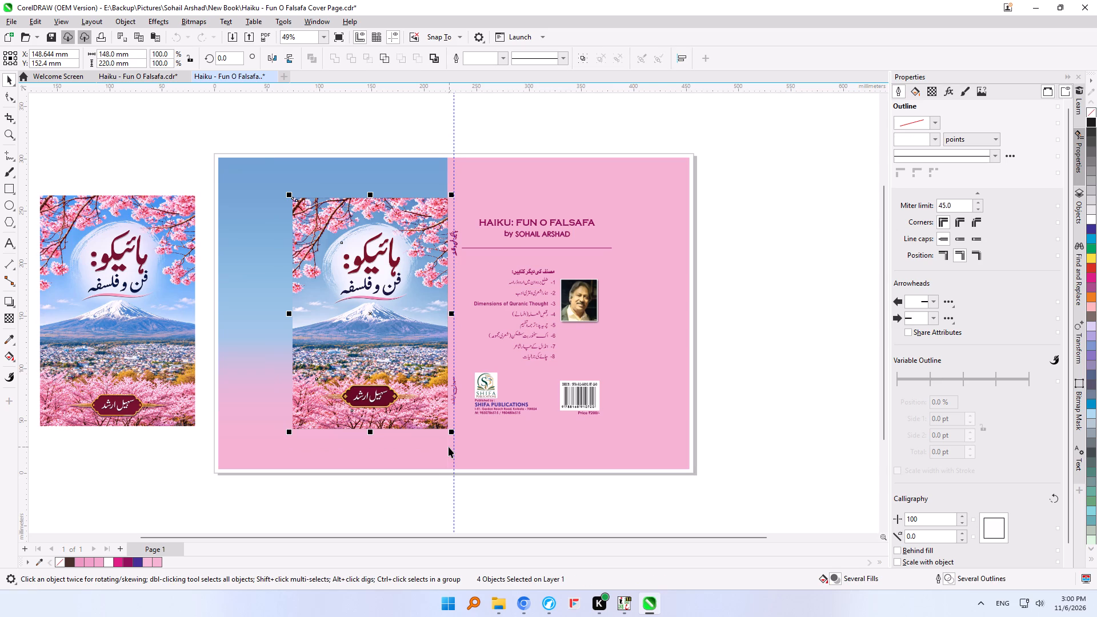
{"action": "key", "text": "ctrl+g"}
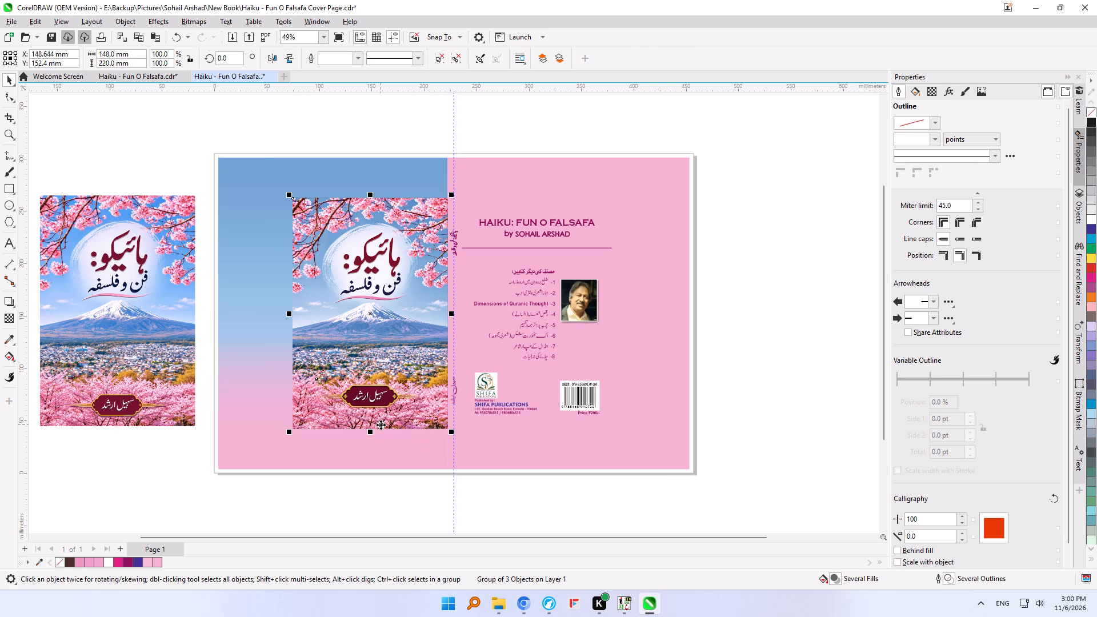
{"action": "key", "text": "ctrl+c"}
Paste the front cover group onto page 1 of the book document and centre it on the page.
{"action": "left_click", "coordinate": [127, 79]}
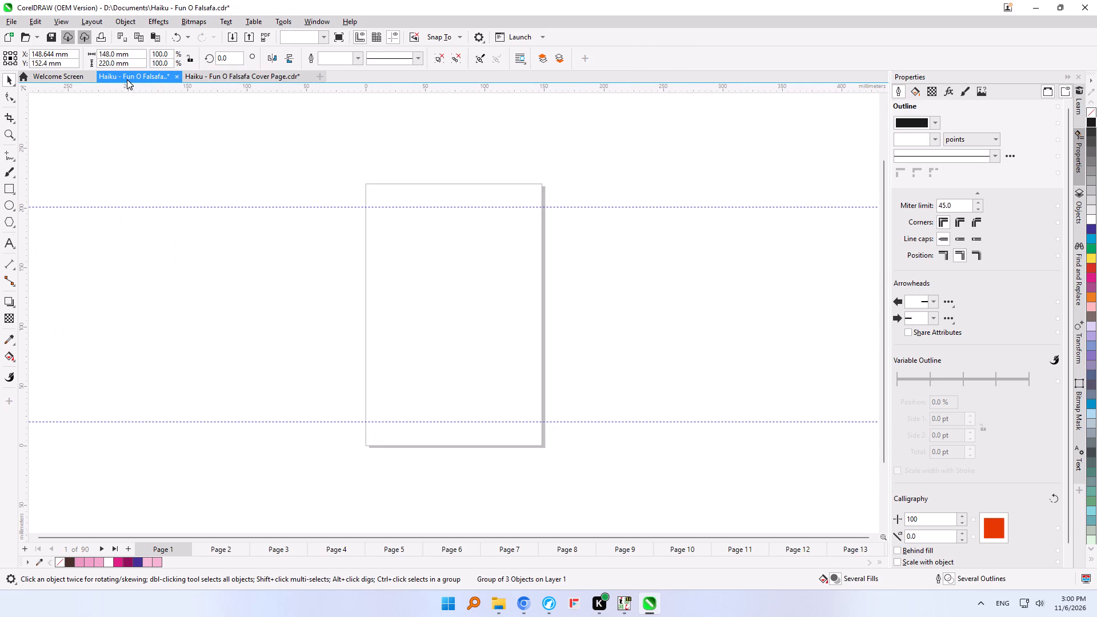
{"action": "key", "text": "ctrl+v"}
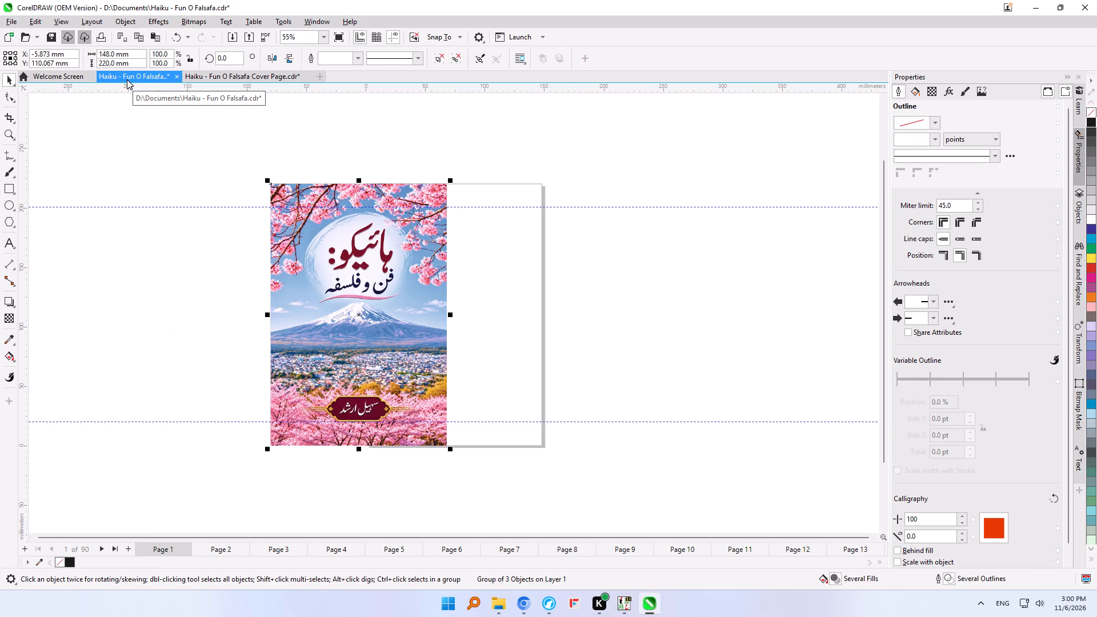
{"action": "key", "text": "p"}
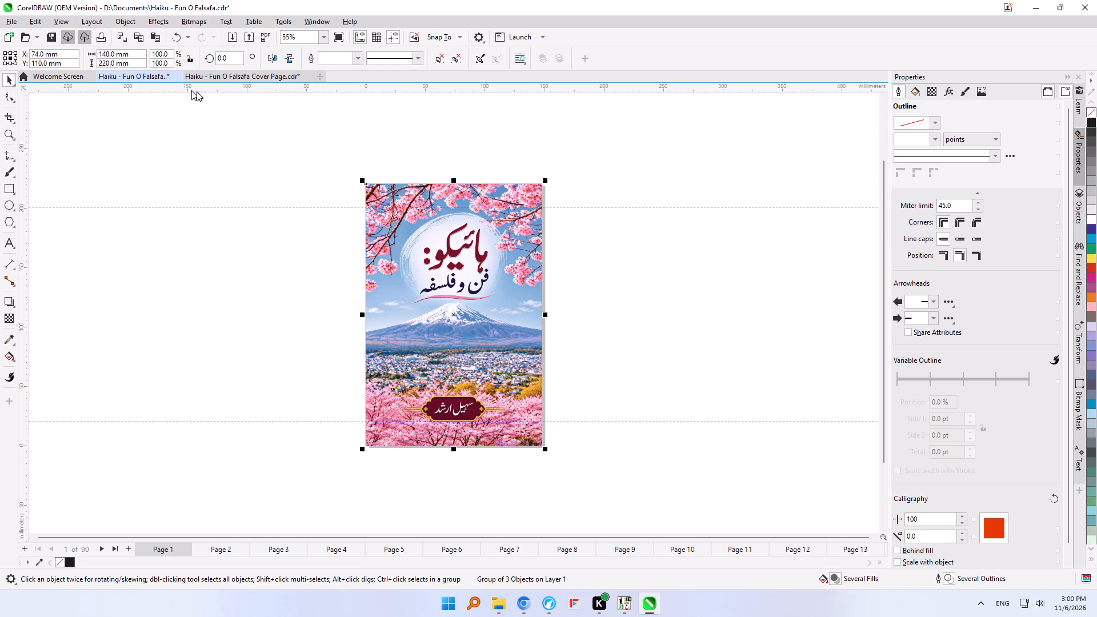
Check the colour mode of the author-name plaque bitmap on the front cover.
{"action": "left_click", "coordinate": [470, 411], "text": "ctrl"}
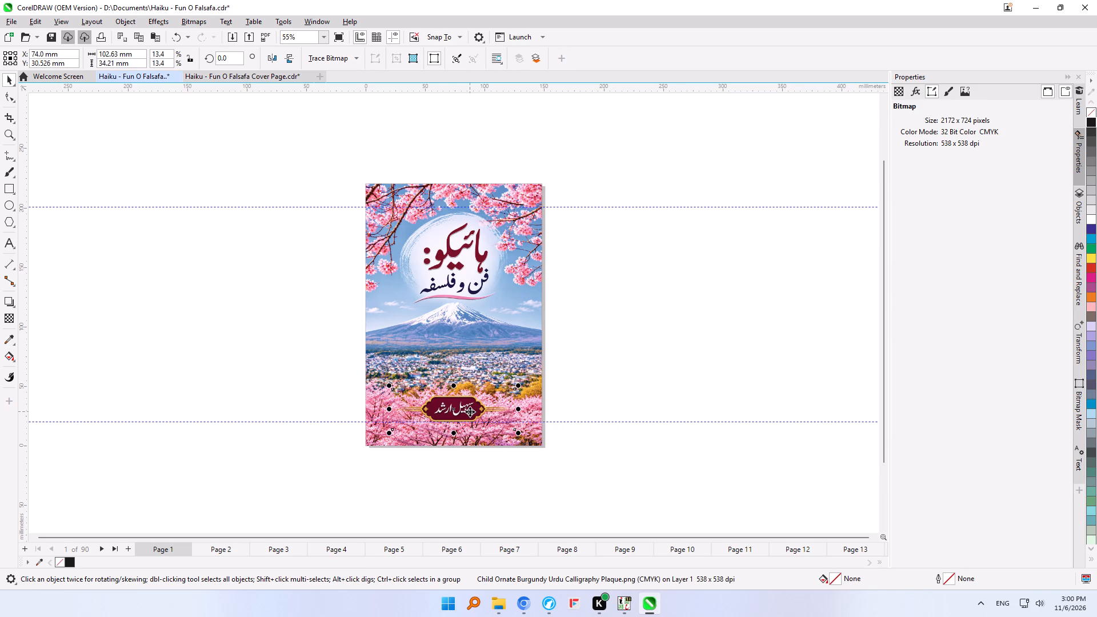
{"action": "left_click", "coordinate": [191, 20]}
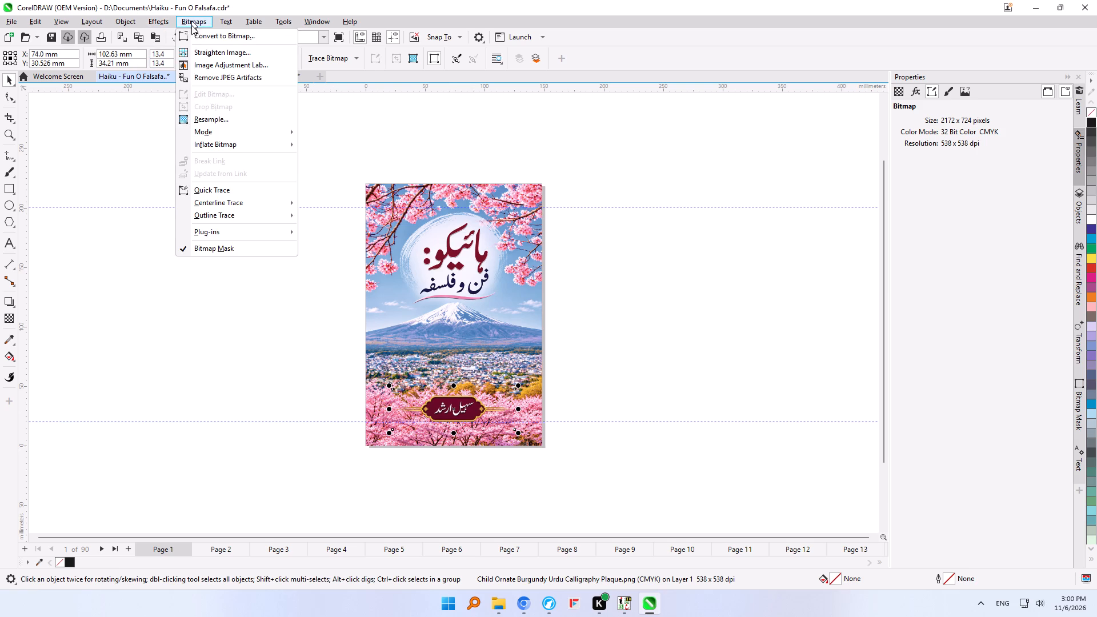
{"action": "left_click", "coordinate": [229, 129]}
{"action": "left_click", "coordinate": [279, 281]}
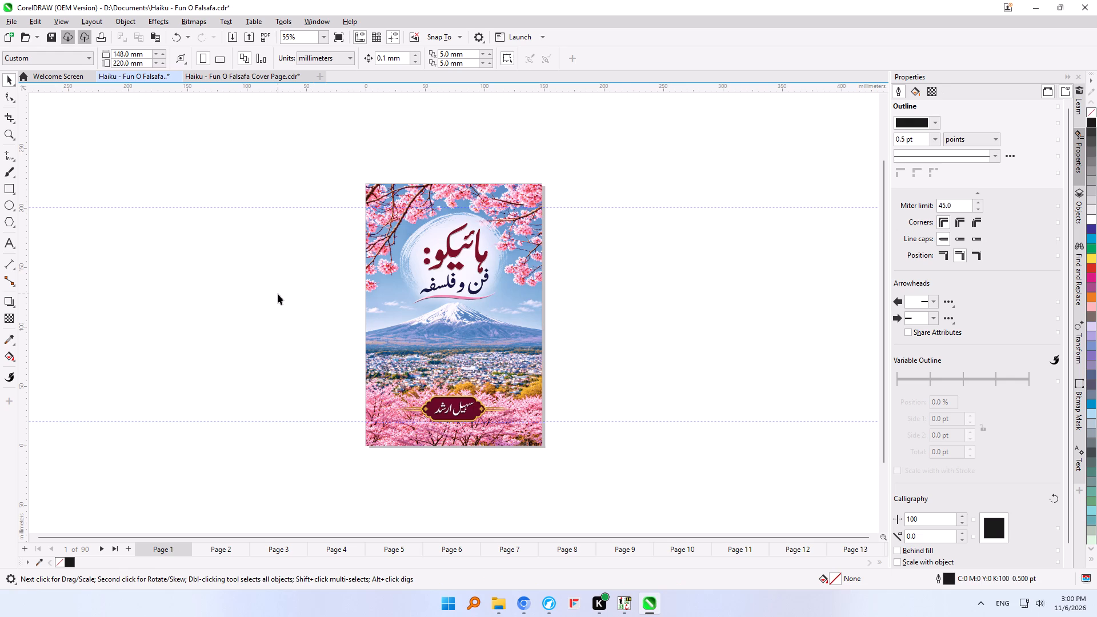
On page 3, duplicate the word کولکاتا with its comma from the کمپوزنگ line and place the copy beside the مطبع line's text.
{"action": "key", "text": "Page_Down"}
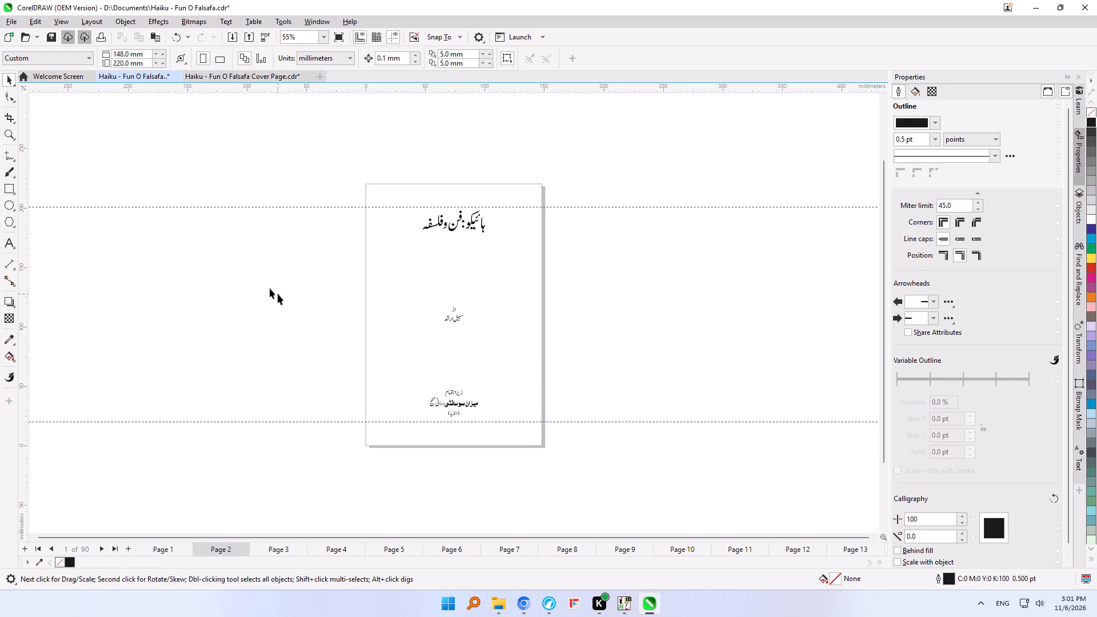
{"action": "key", "text": "Page_Down"}
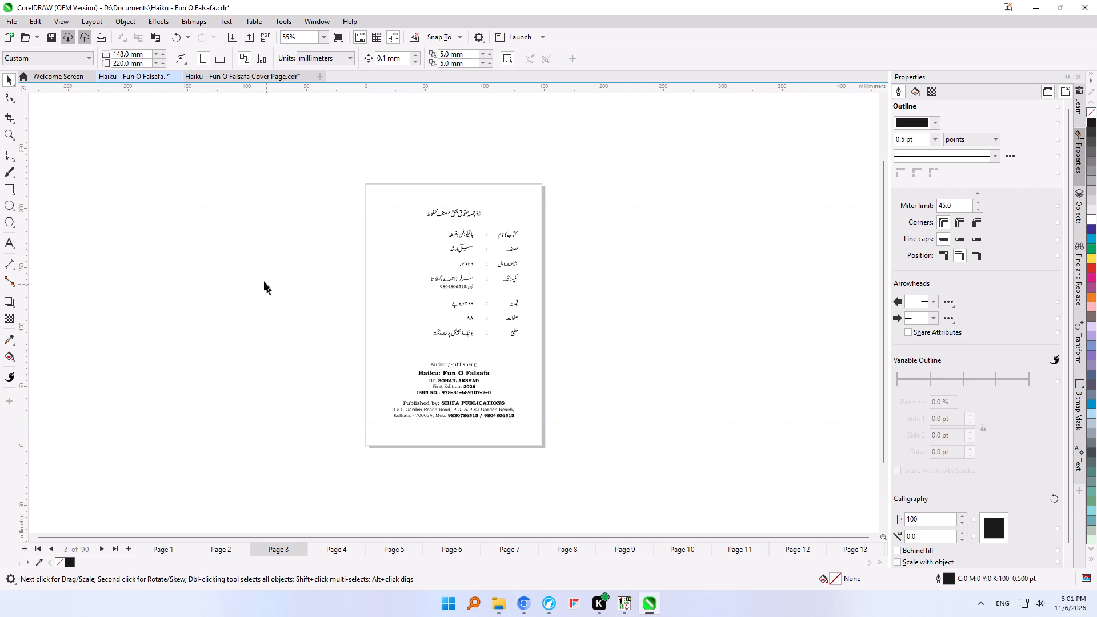
{"action": "left_click", "coordinate": [6, 129]}
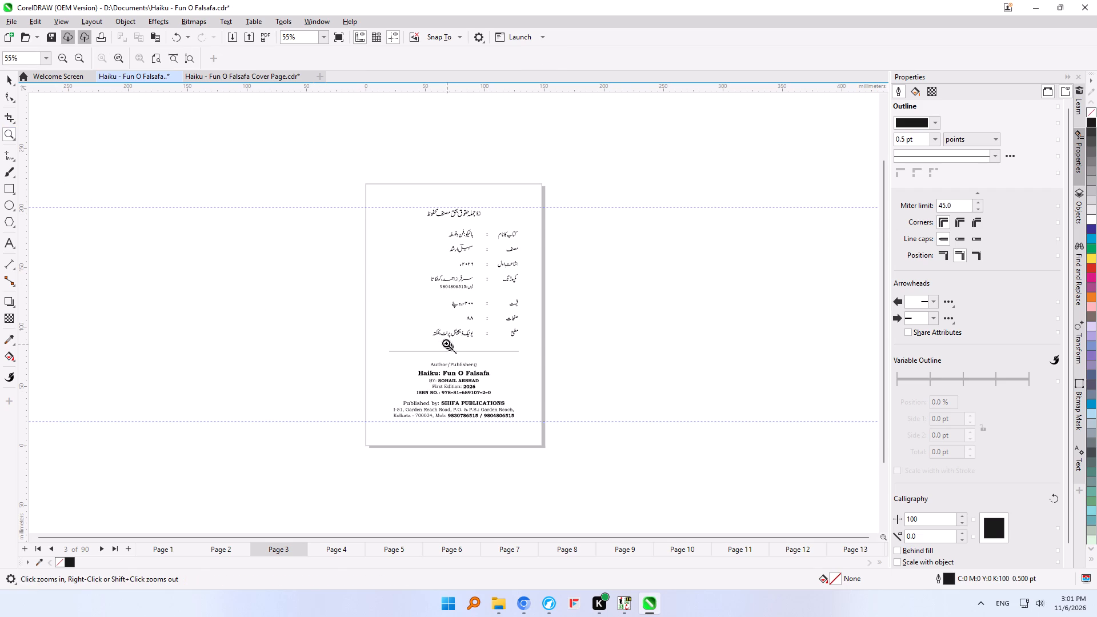
{"action": "left_click_drag", "start_coordinate": [353, 301], "coordinate": [551, 363]}
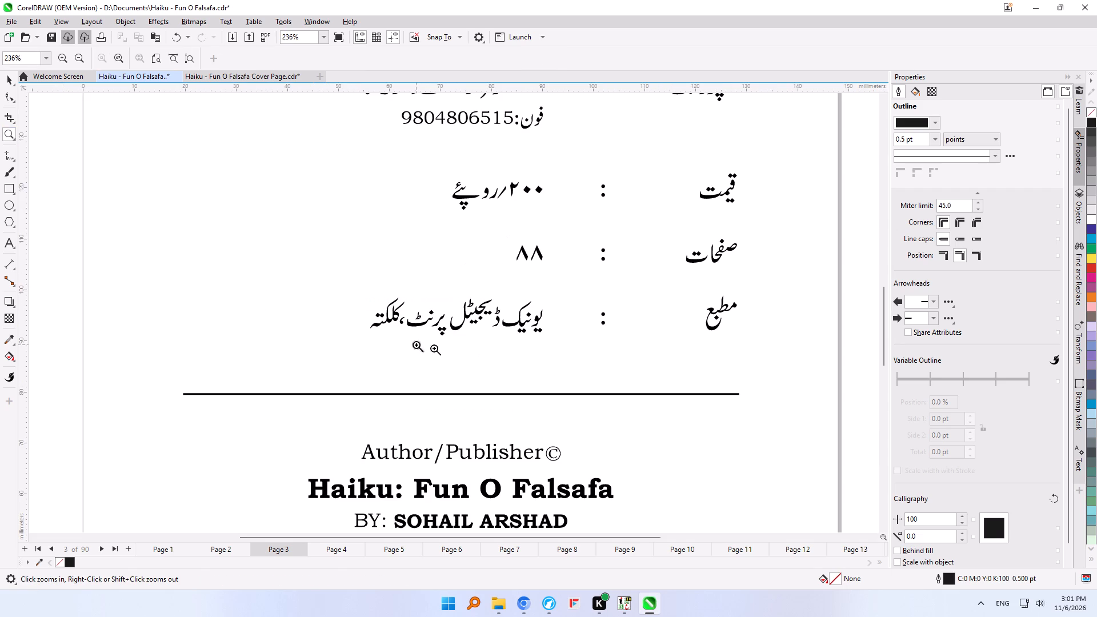
{"action": "left_click", "coordinate": [7, 82]}
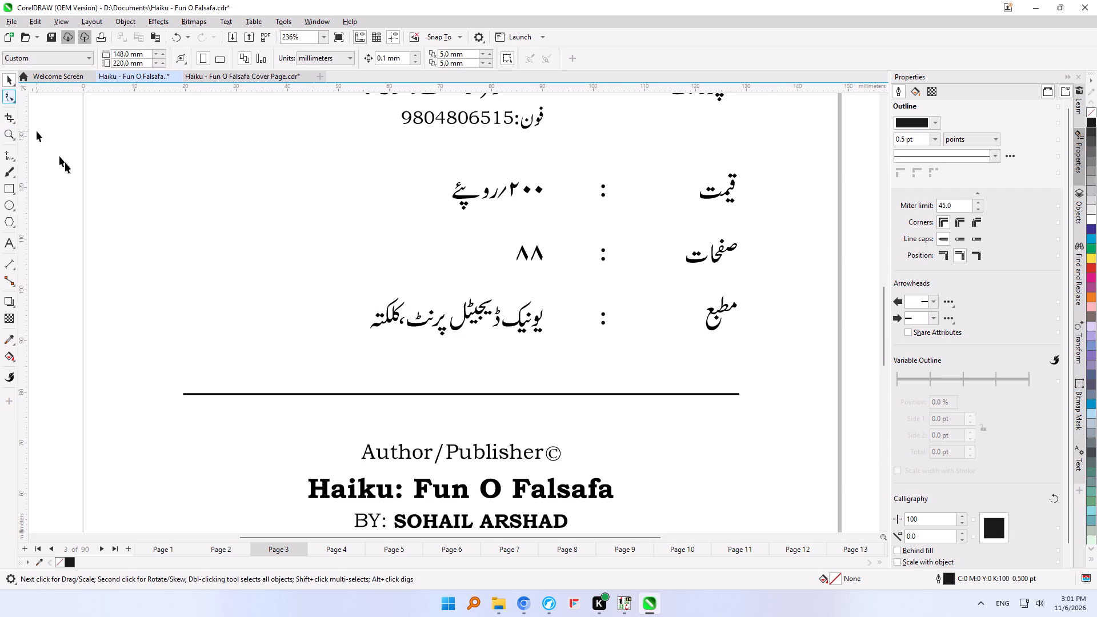
{"action": "left_click", "coordinate": [389, 320]}
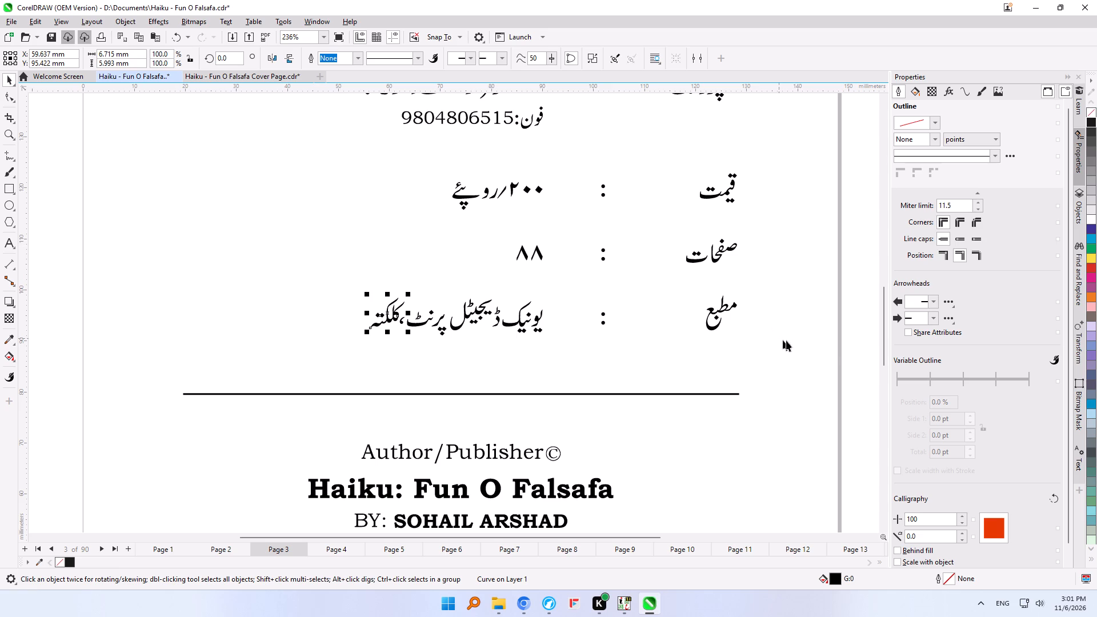
{"action": "left_click_drag", "start_coordinate": [883, 329], "coordinate": [881, 315]}
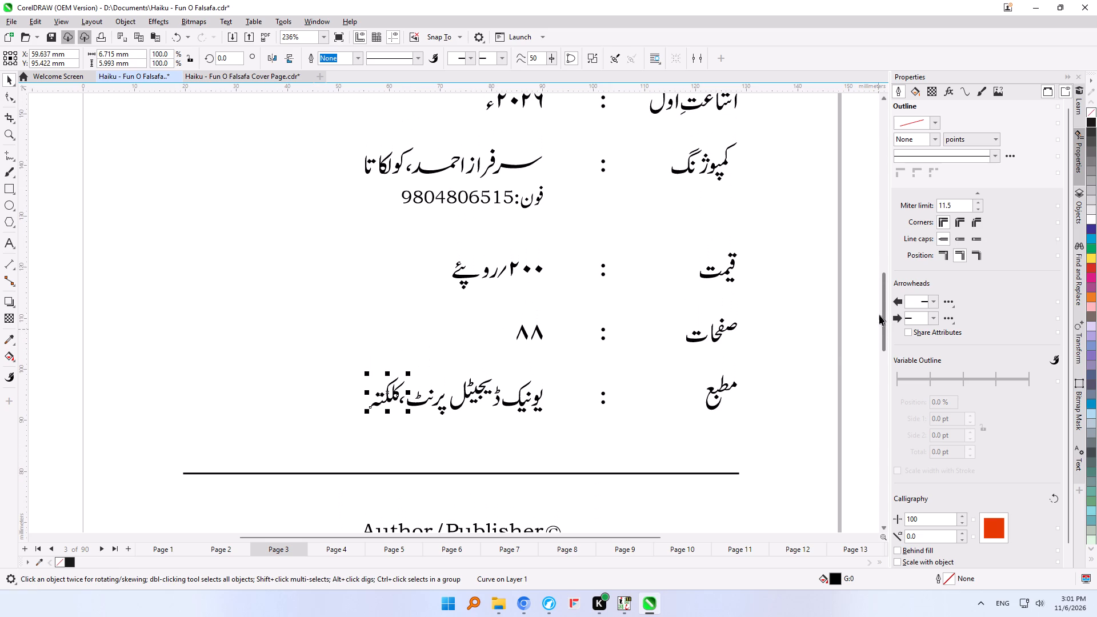
{"action": "left_click", "coordinate": [394, 173]}
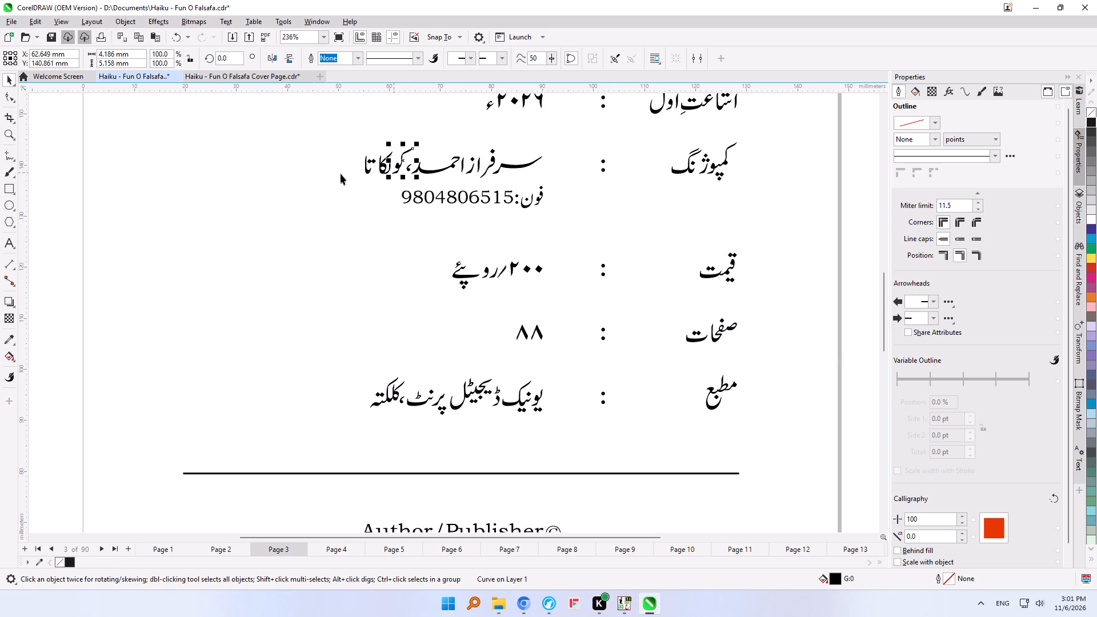
{"action": "left_click_drag", "start_coordinate": [343, 133], "coordinate": [420, 184]}
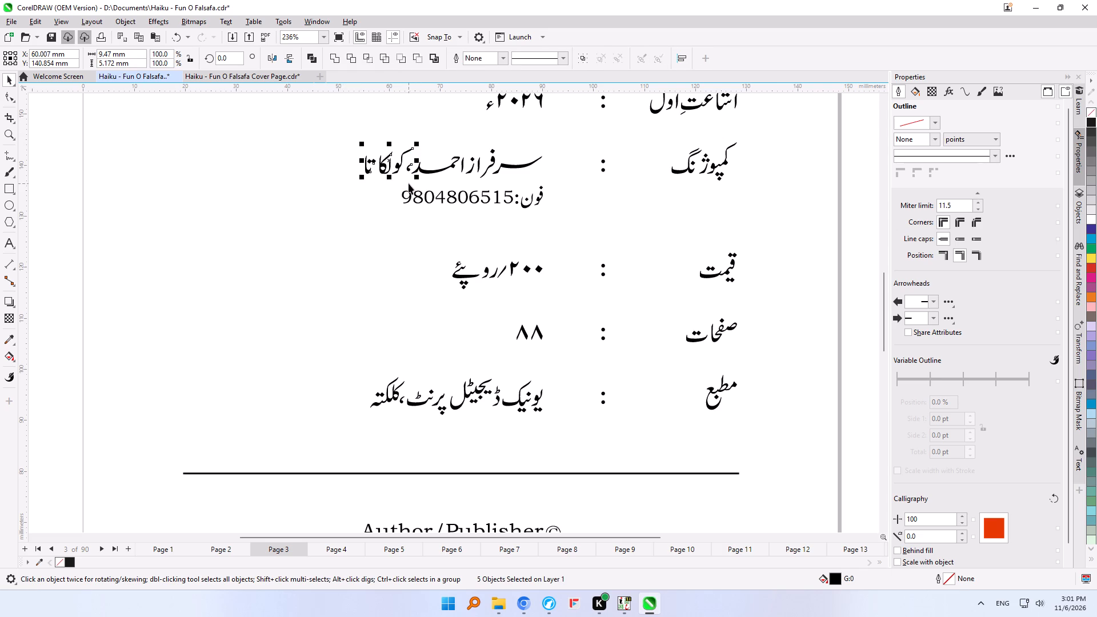
{"action": "left_click_drag", "start_coordinate": [387, 162], "coordinate": [351, 217]}
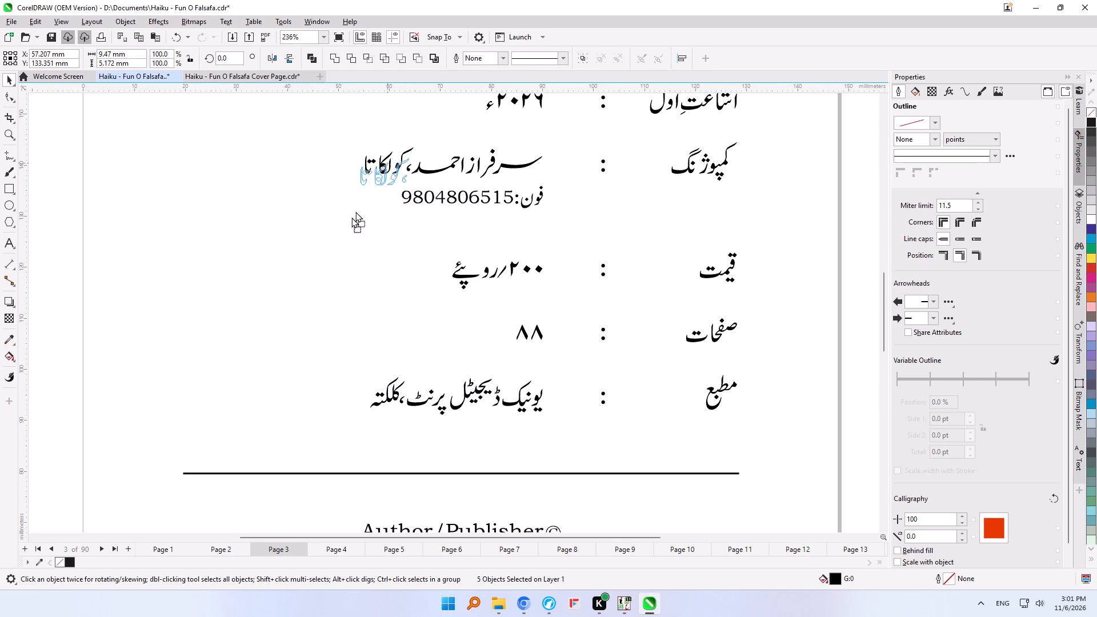
{"action": "left_click_drag", "start_coordinate": [351, 217], "coordinate": [298, 396]}
{"action": "right_click", "coordinate": [298, 396]}
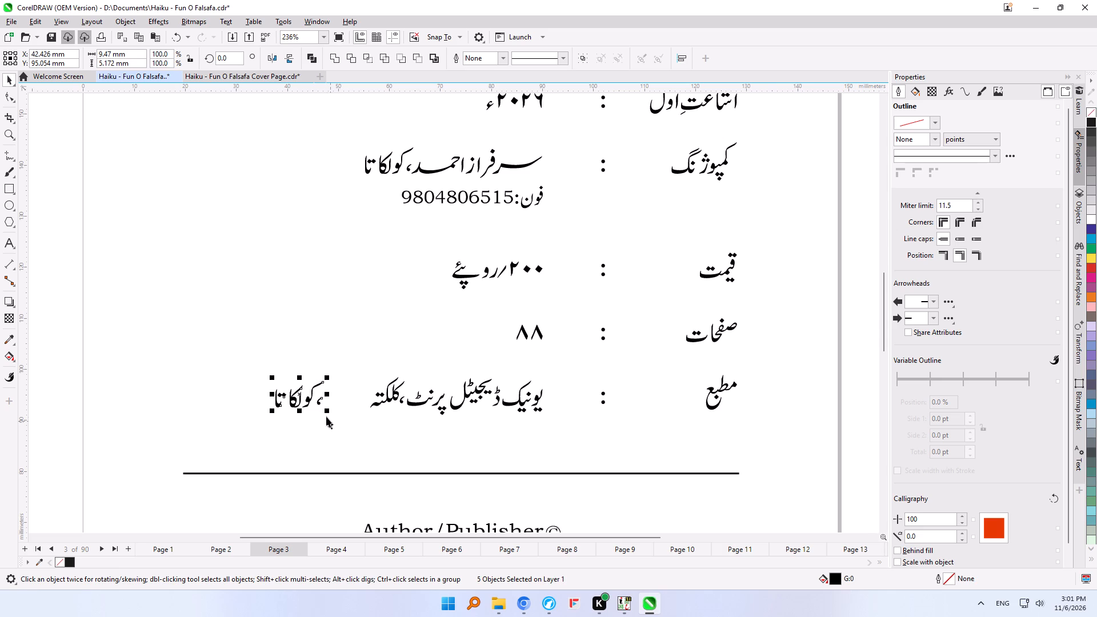
Drop the comma from the selected copy beside the مطبع line and group the letters of کولکاتا.
{"action": "left_click", "coordinate": [317, 404], "text": "shift"}
{"action": "key", "text": "ctrl+g"}
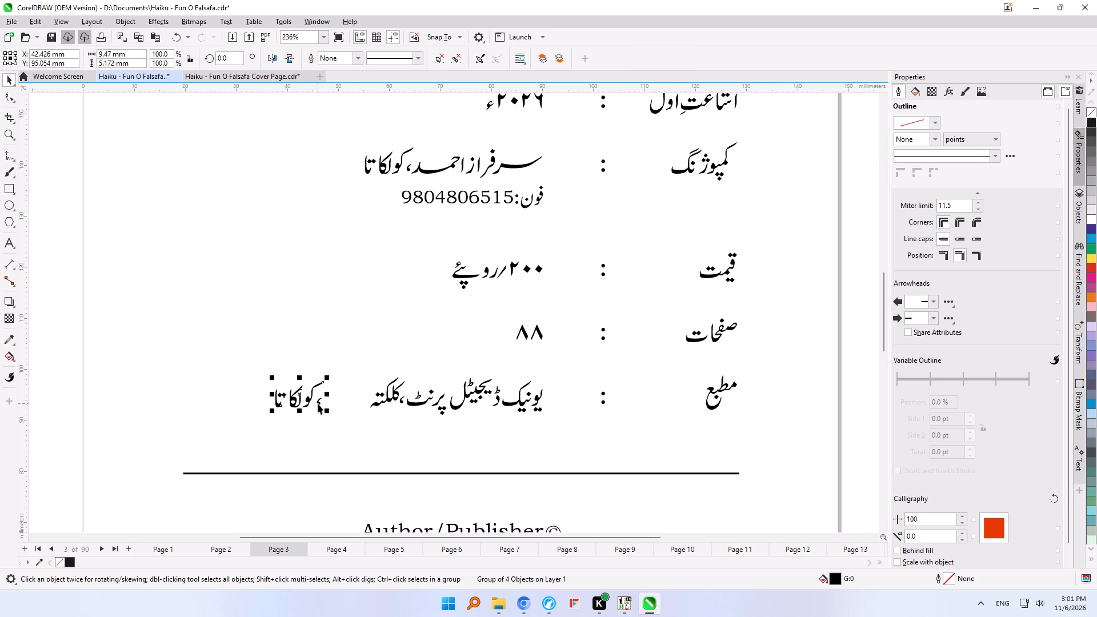
Delete the word کلکتہ from the مطبع line and the extra comma in front of the copied کولکاتا.
{"action": "left_click", "coordinate": [393, 397]}
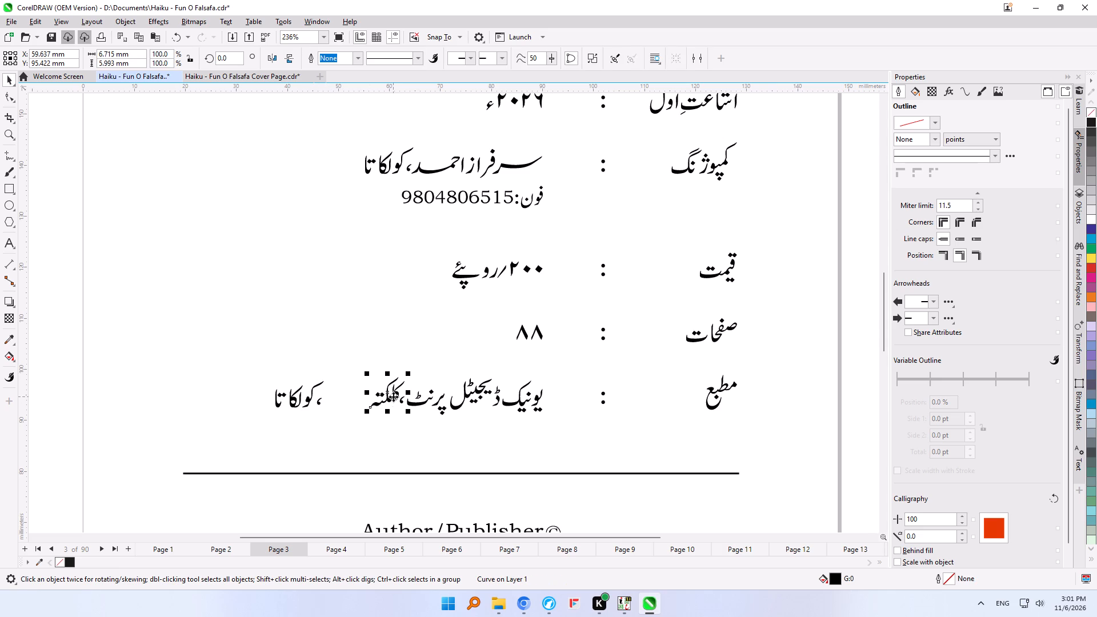
{"action": "key", "text": "Delete"}
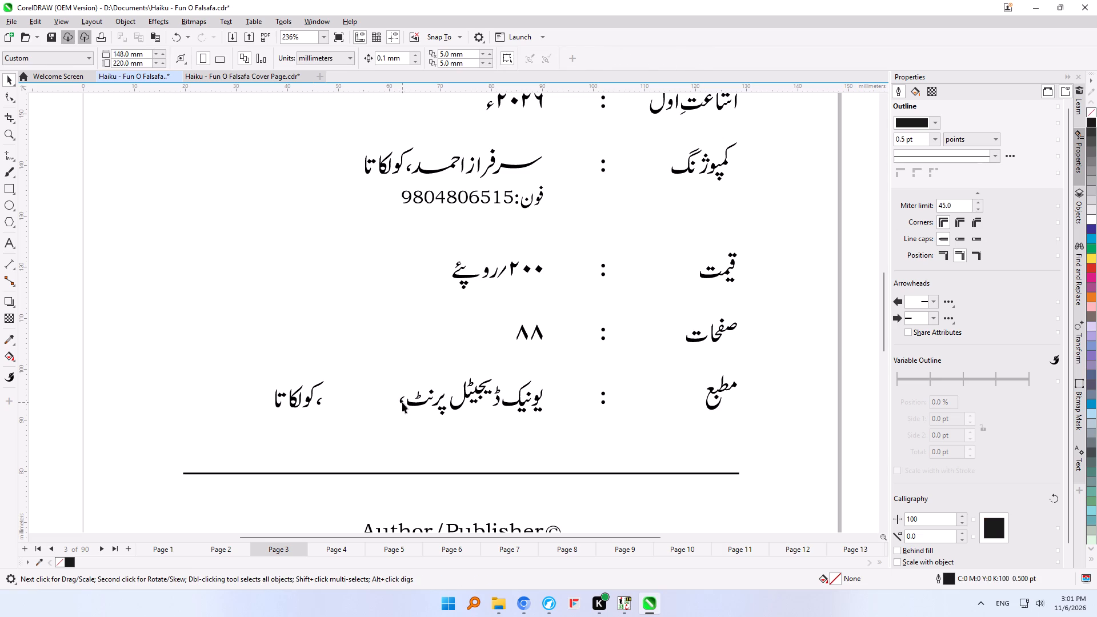
{"action": "left_click", "coordinate": [402, 402]}
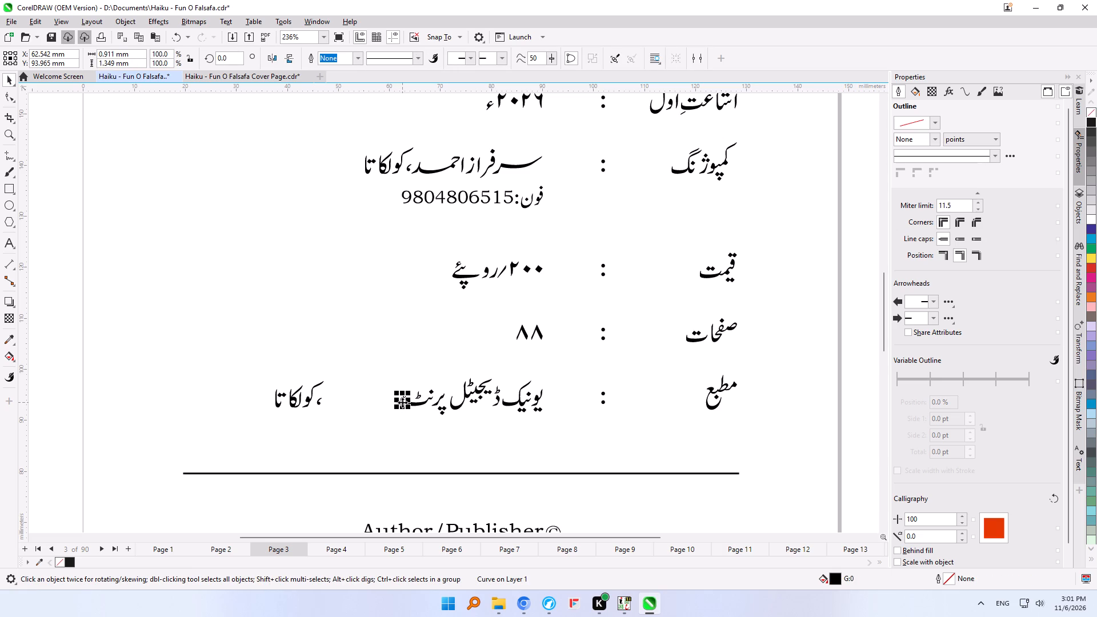
{"action": "left_click", "coordinate": [319, 402]}
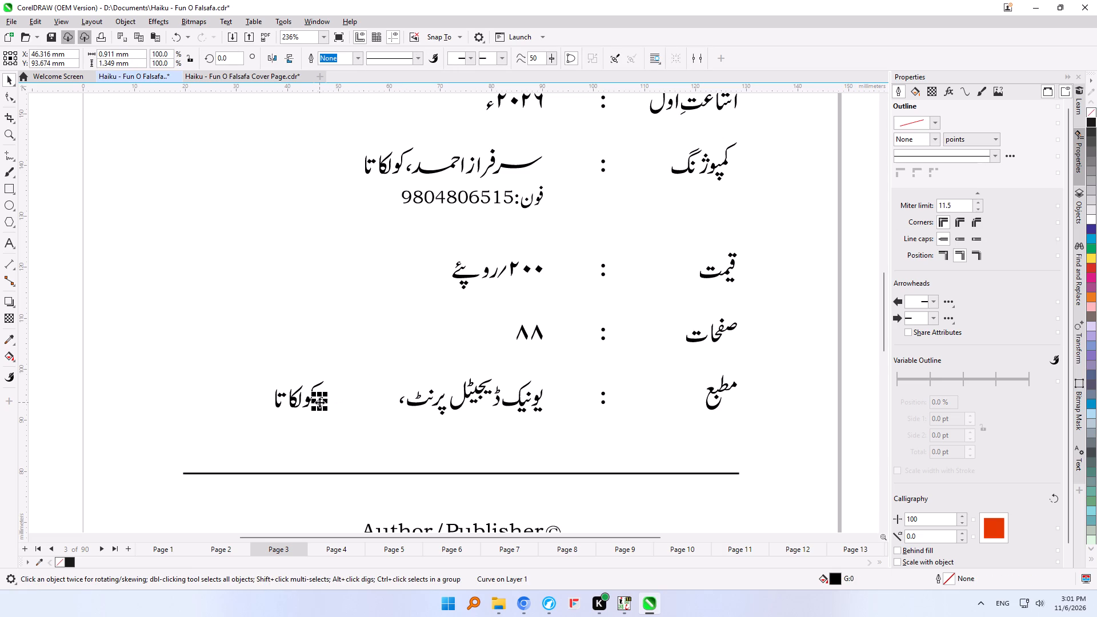
{"action": "left_click", "coordinate": [310, 403]}
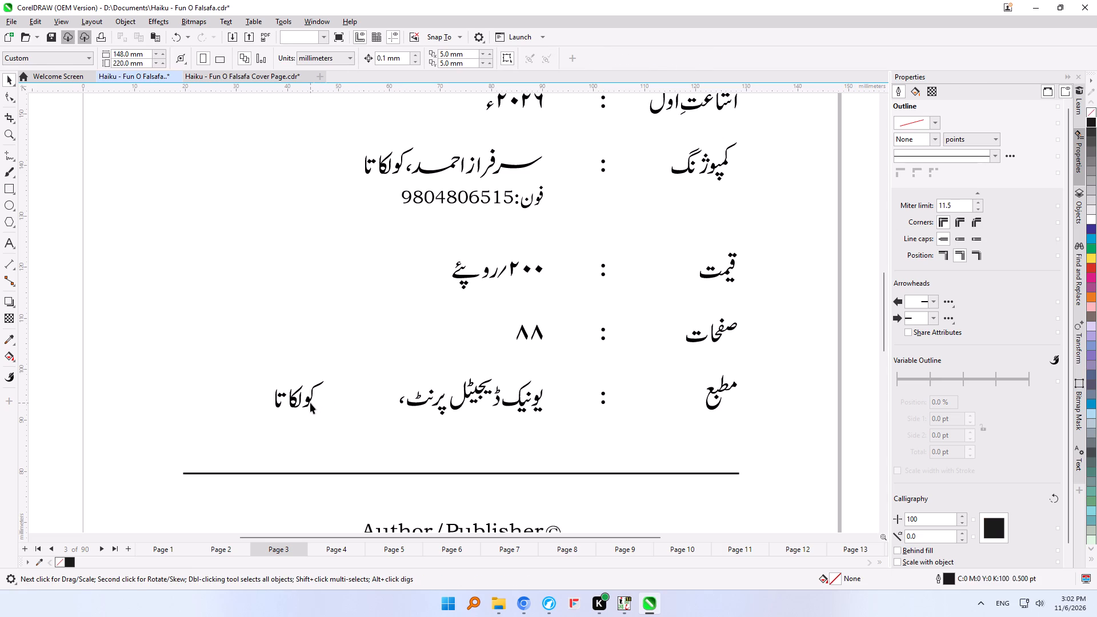
Move the کولکاتا group directly after the comma in the مطبع line, nudging it up 0.2 mm and right 0.1 mm.
{"action": "left_click_drag", "start_coordinate": [298, 397], "coordinate": [354, 395]}
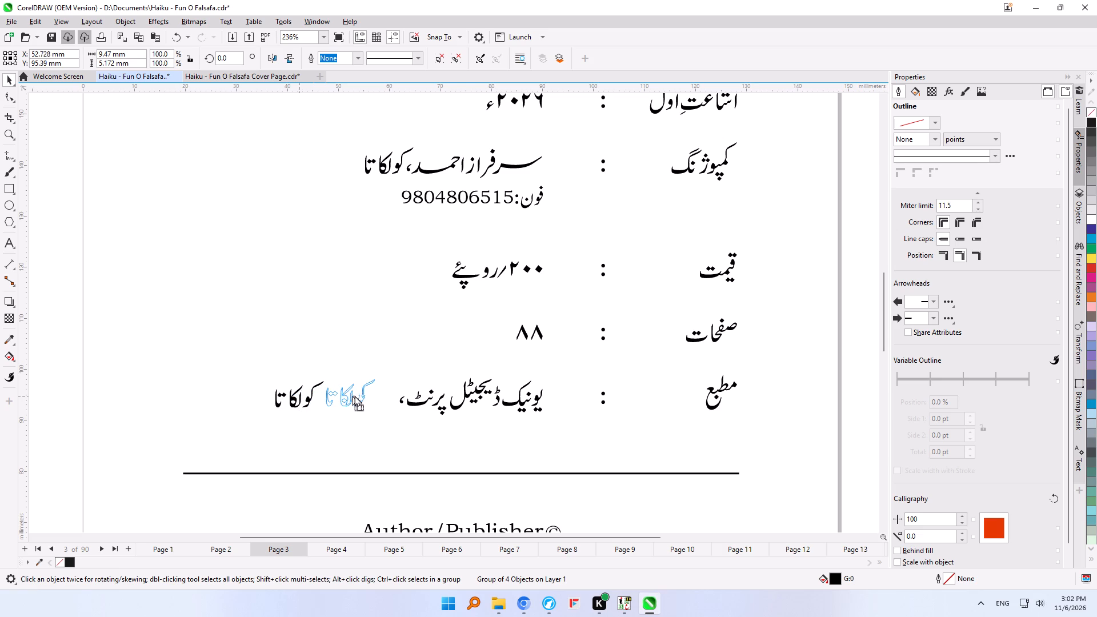
{"action": "left_click_drag", "start_coordinate": [354, 395], "coordinate": [381, 396]}
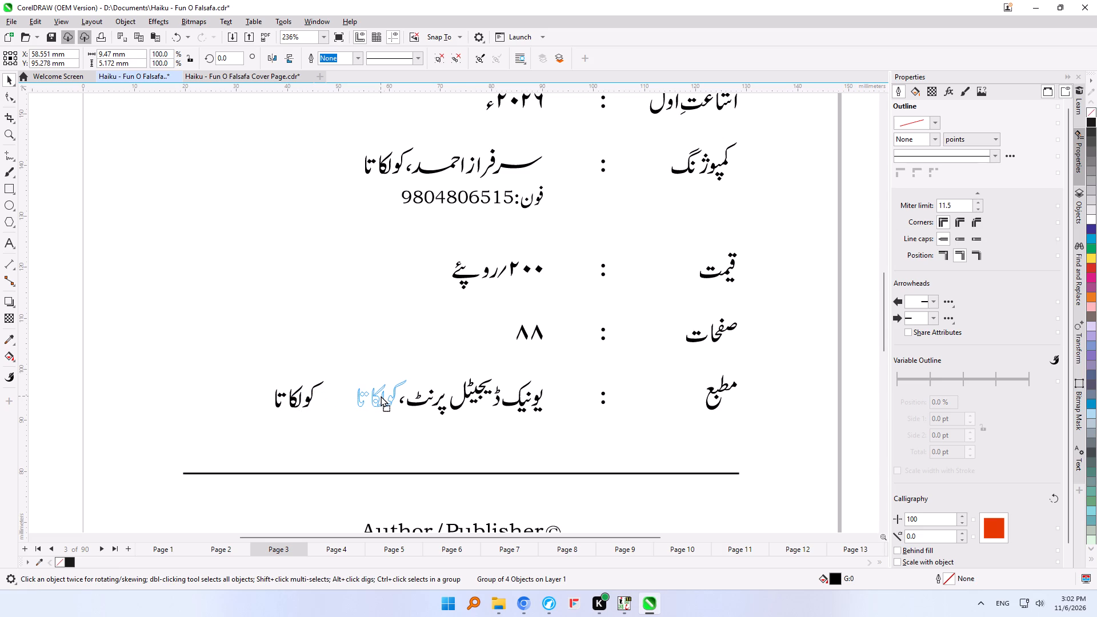
{"action": "left_click_drag", "start_coordinate": [381, 396], "coordinate": [381, 397]}
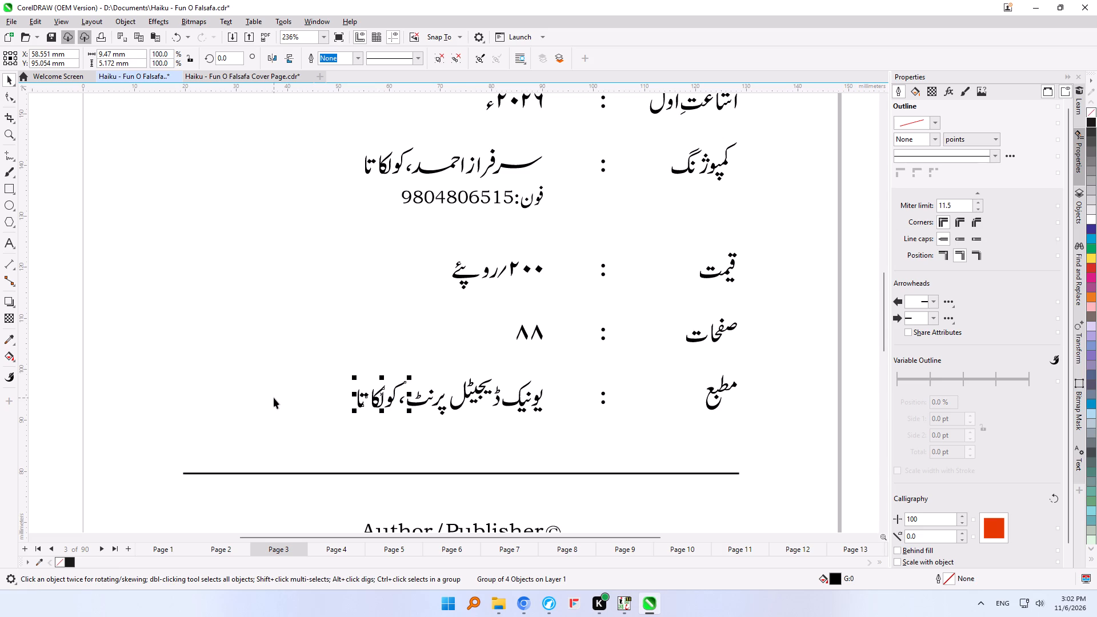
{"action": "key", "text": "Up"}
{"action": "key", "text": "Up"}
{"action": "key", "text": "Right"}
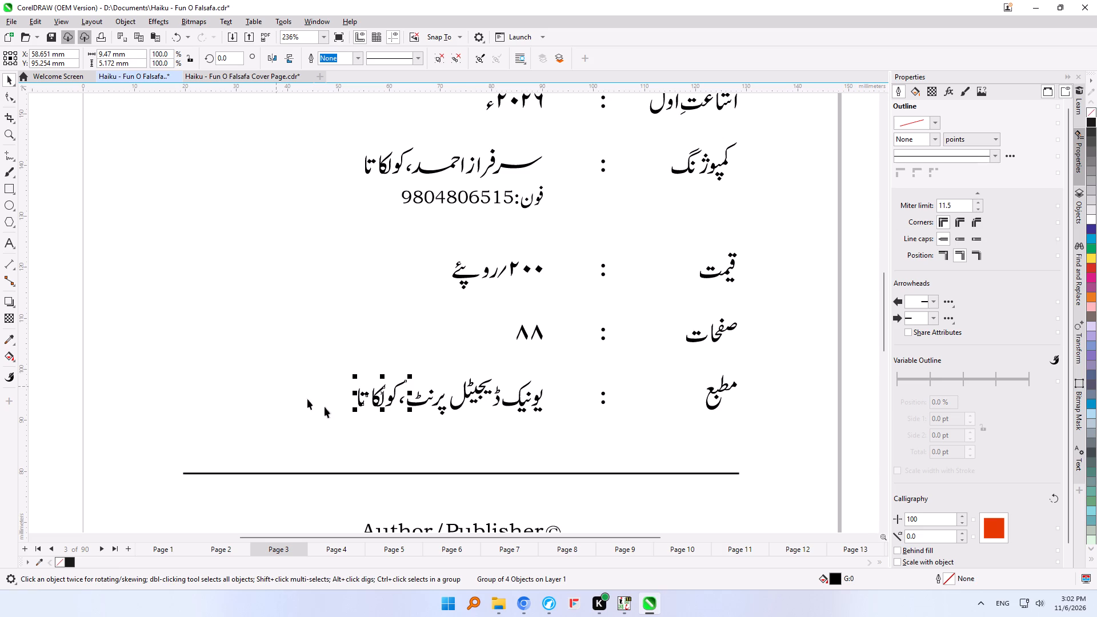
Nudge the phone number digits under the کمپوزنگ line down 0.3 mm and 0.4 mm away from the colon.
{"action": "scroll", "coordinate": [430, 494], "scroll_direction": "down", "scroll_amount": 2}
{"action": "scroll", "coordinate": [433, 490], "scroll_direction": "up", "scroll_amount": 1}
{"action": "scroll", "coordinate": [434, 484], "scroll_direction": "down", "scroll_amount": 4}
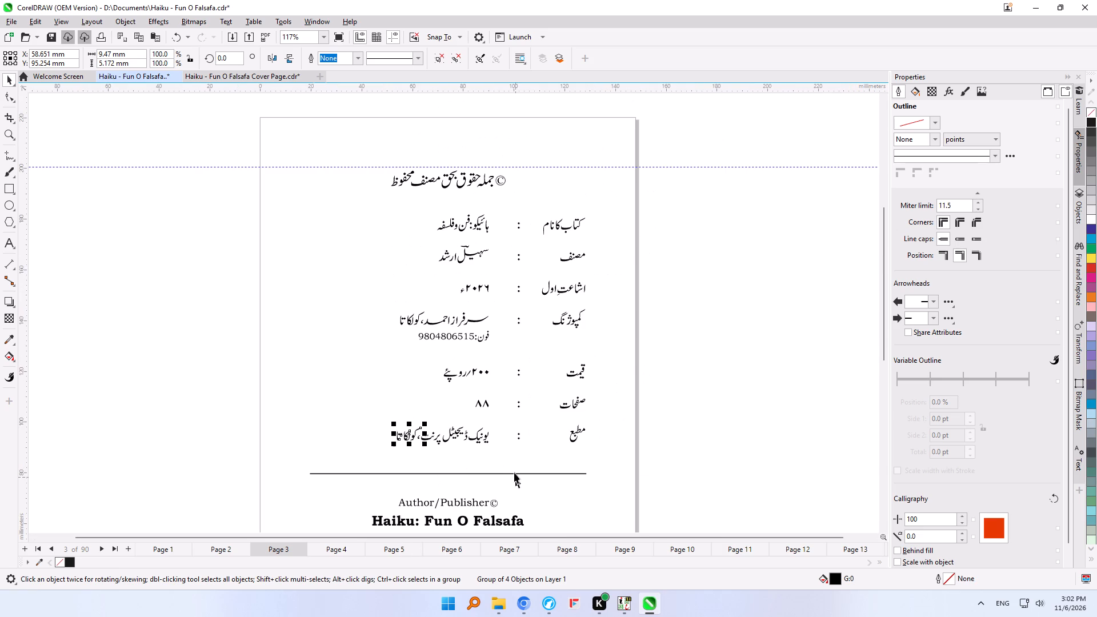
{"action": "key", "text": "F5"}
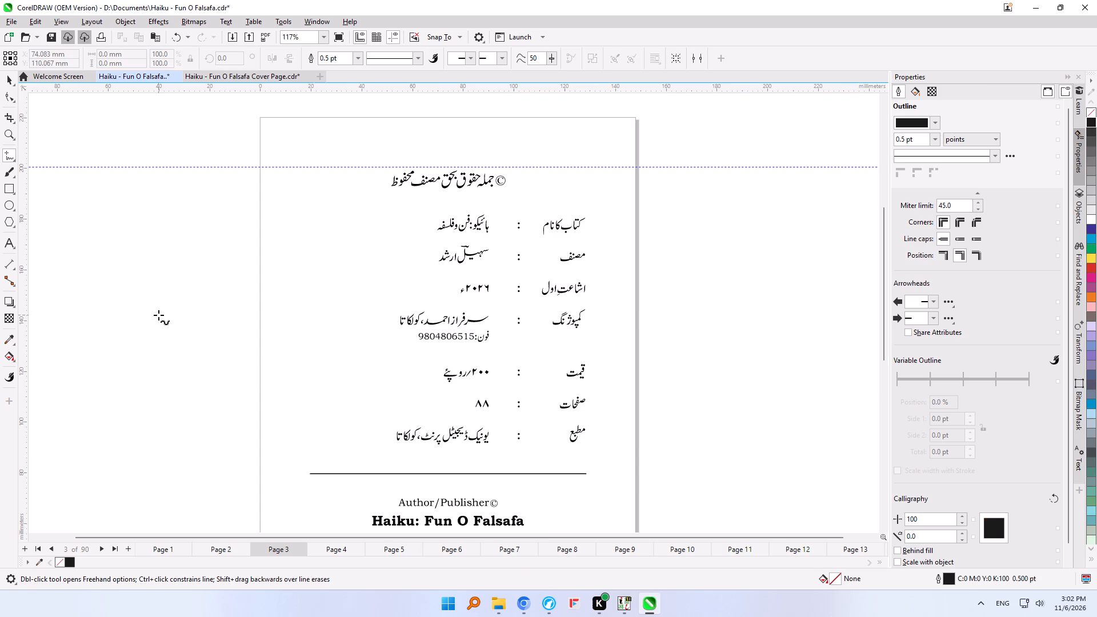
{"action": "key", "text": "F4"}
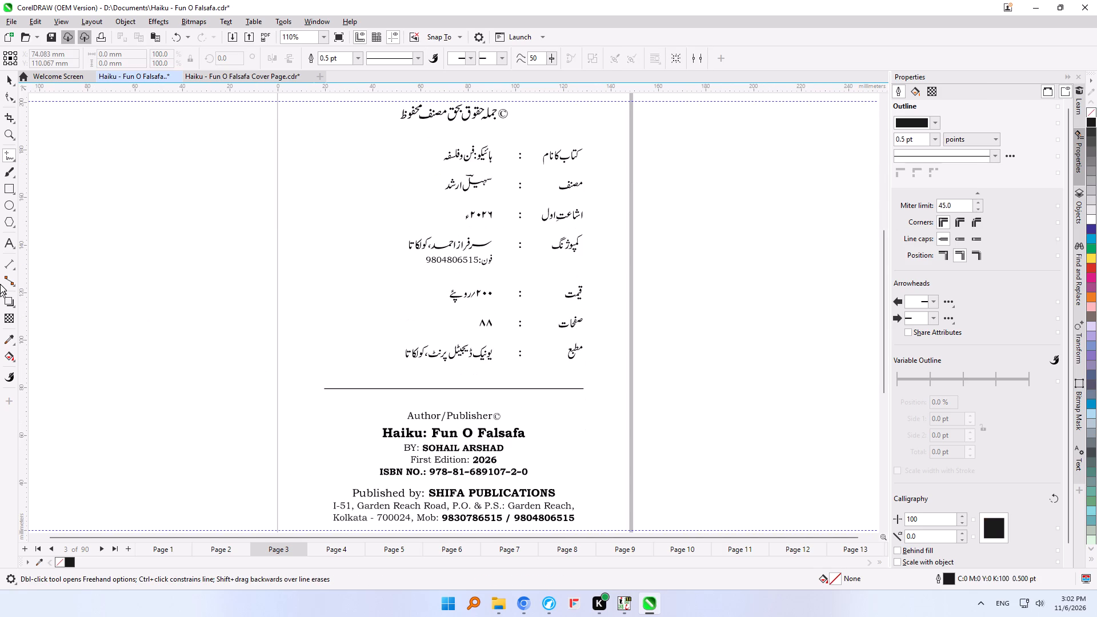
{"action": "left_click", "coordinate": [11, 82]}
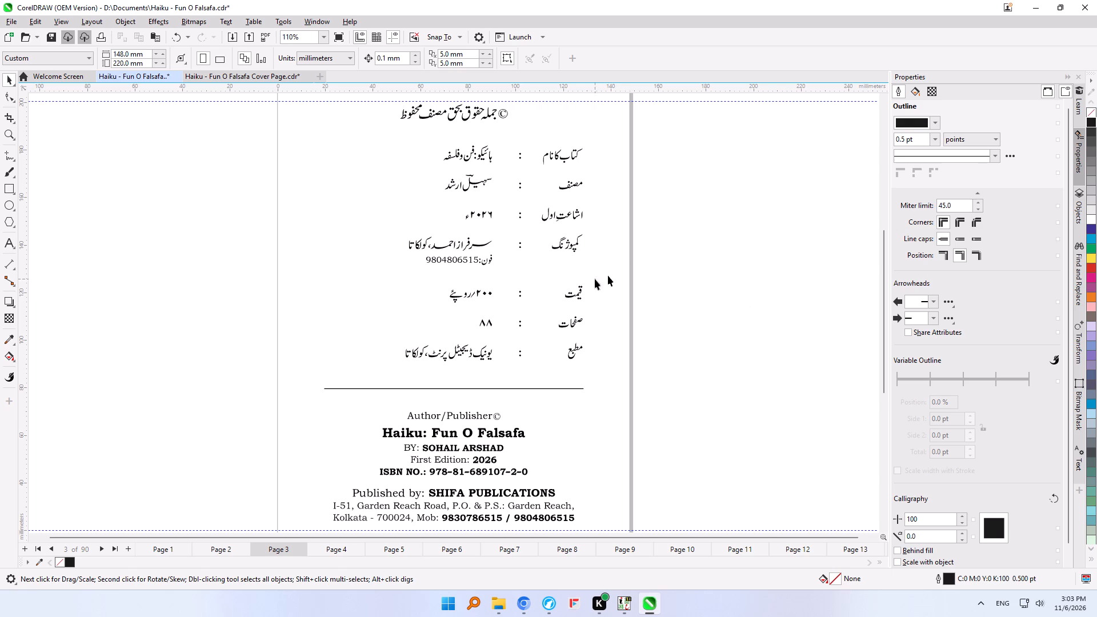
{"action": "left_click_drag", "start_coordinate": [407, 273], "coordinate": [470, 258]}
{"action": "left_click_drag", "start_coordinate": [470, 258], "coordinate": [479, 253]}
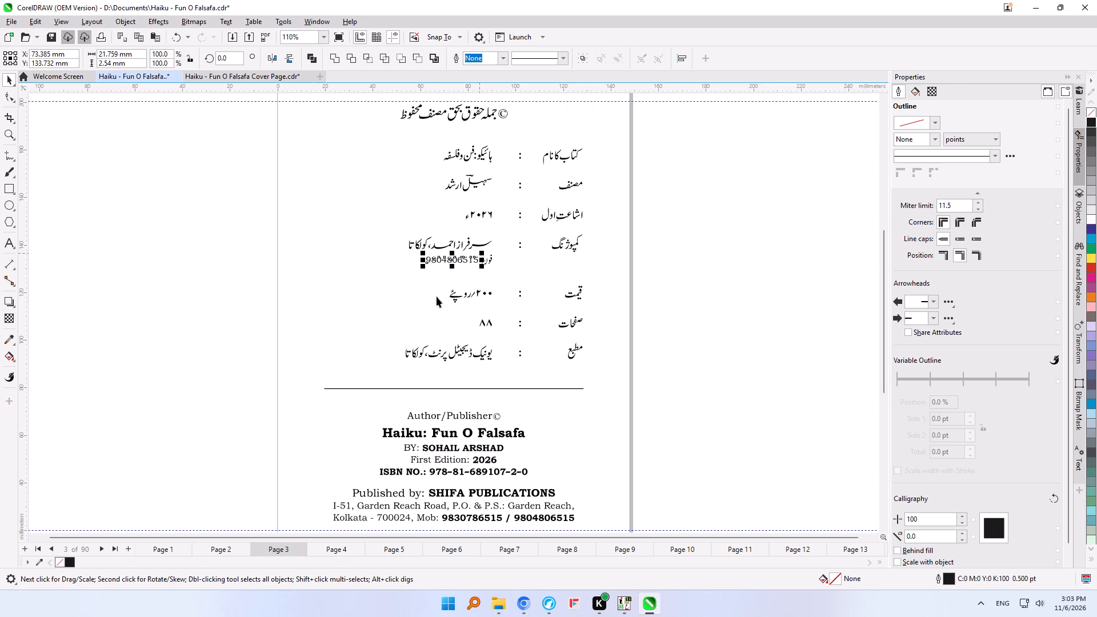
{"action": "key", "text": "shift+F2"}
{"action": "key", "text": "F3"}
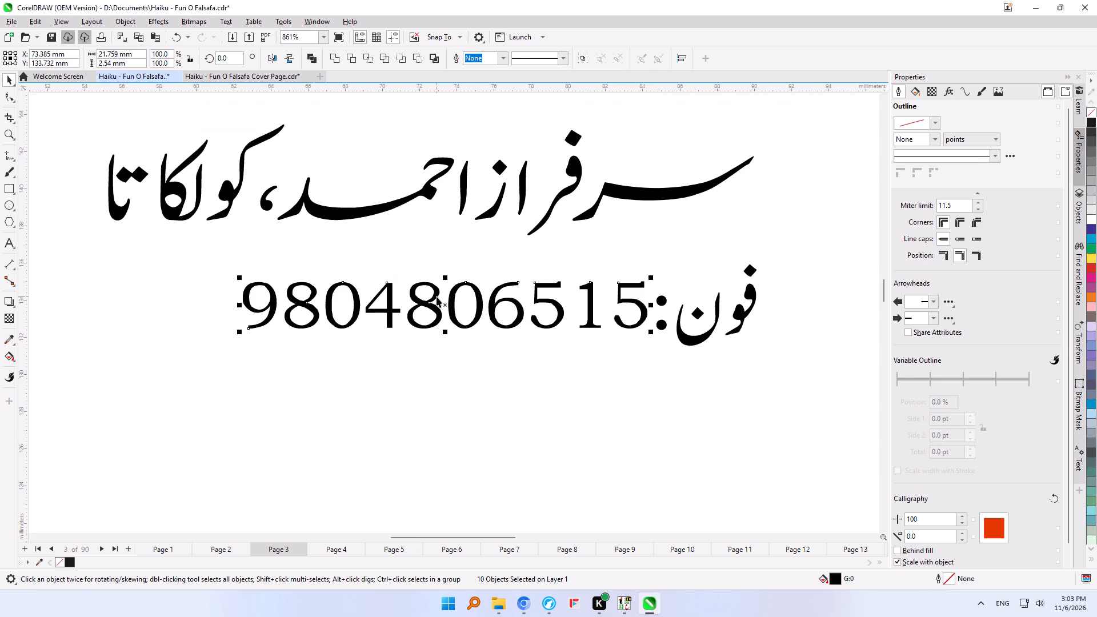
{"action": "key", "text": "F3"}
{"action": "key", "text": "Down"}
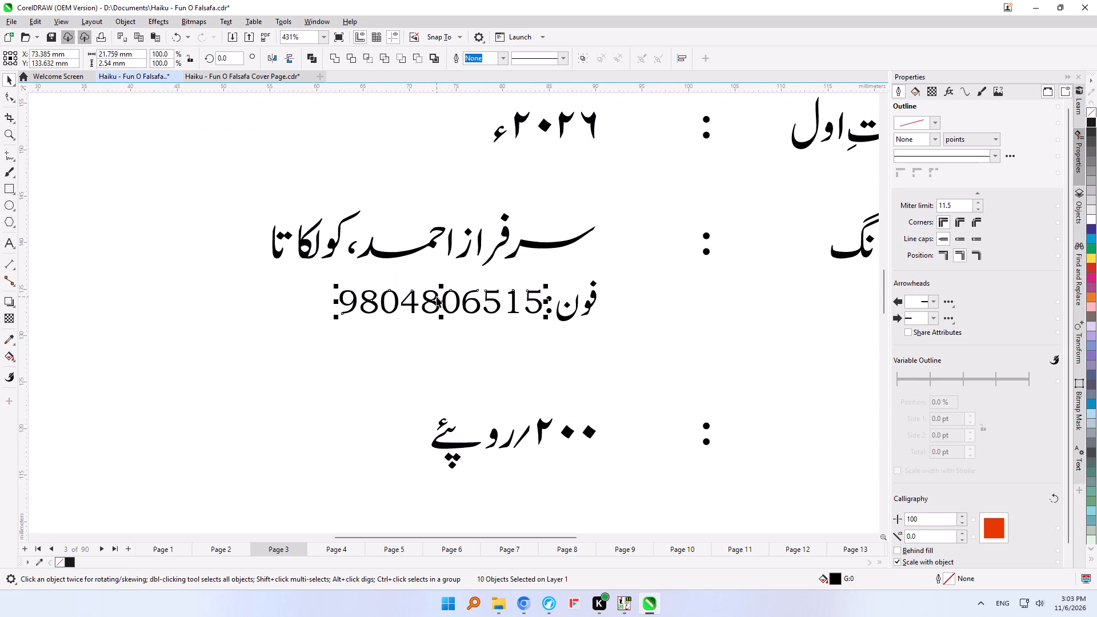
{"action": "key", "text": "Down"}
{"action": "key", "text": "Down"}
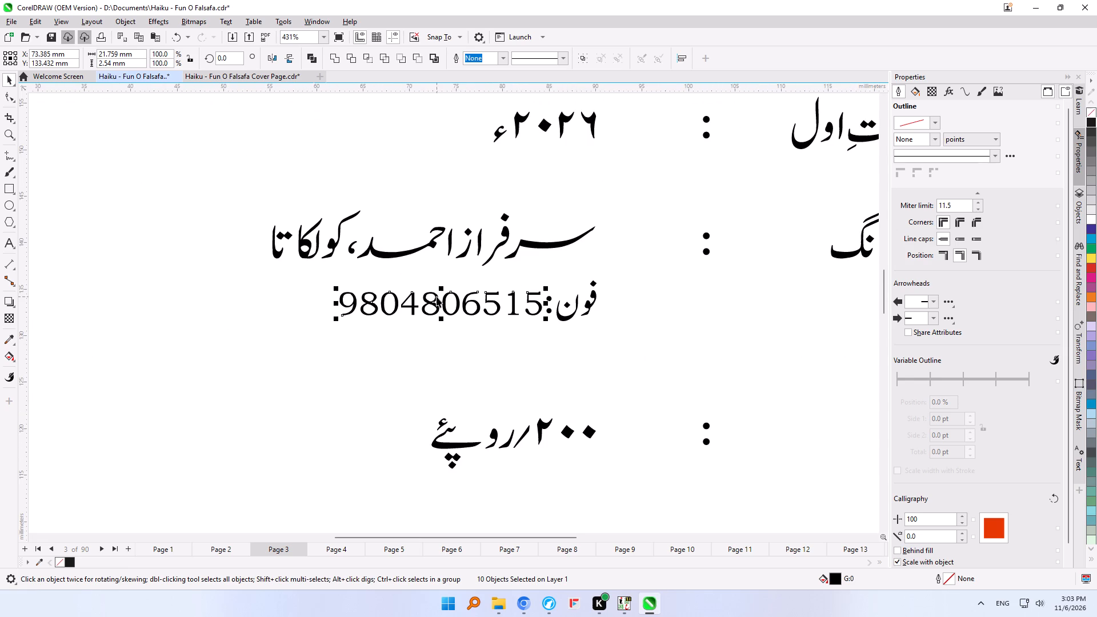
{"action": "key", "text": "Left"}
{"action": "key", "text": "Left"}
{"action": "key", "text": "Left"}
{"action": "key", "text": "Left"}
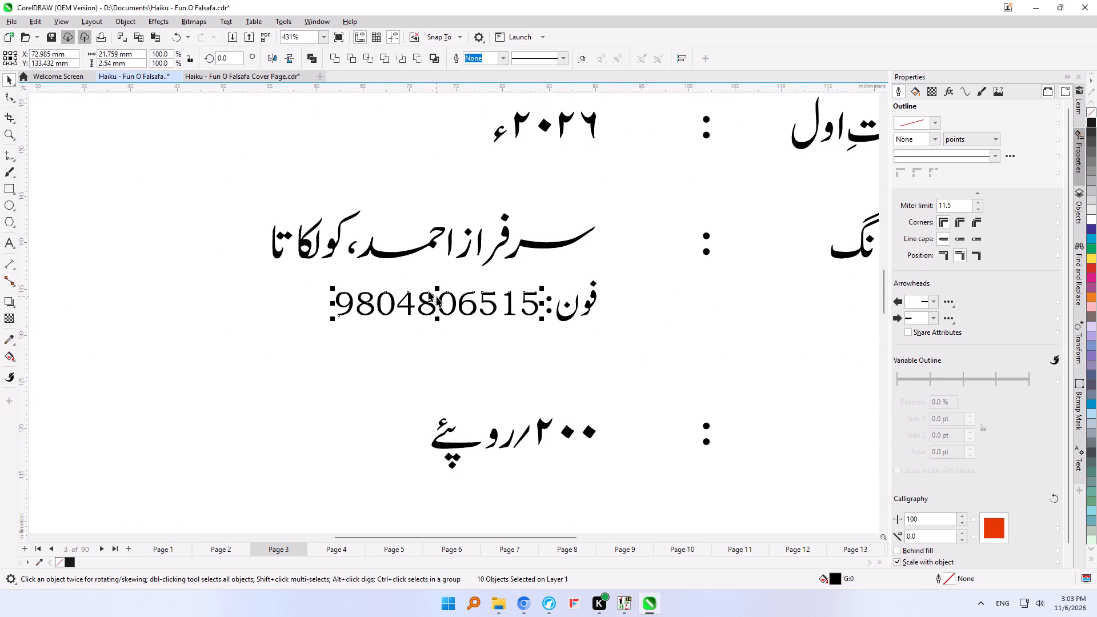
Enlarge the phone number digits to about 23.9 mm wide and 2.8 mm high.
{"action": "left_click_drag", "start_coordinate": [334, 290], "coordinate": [319, 286]}
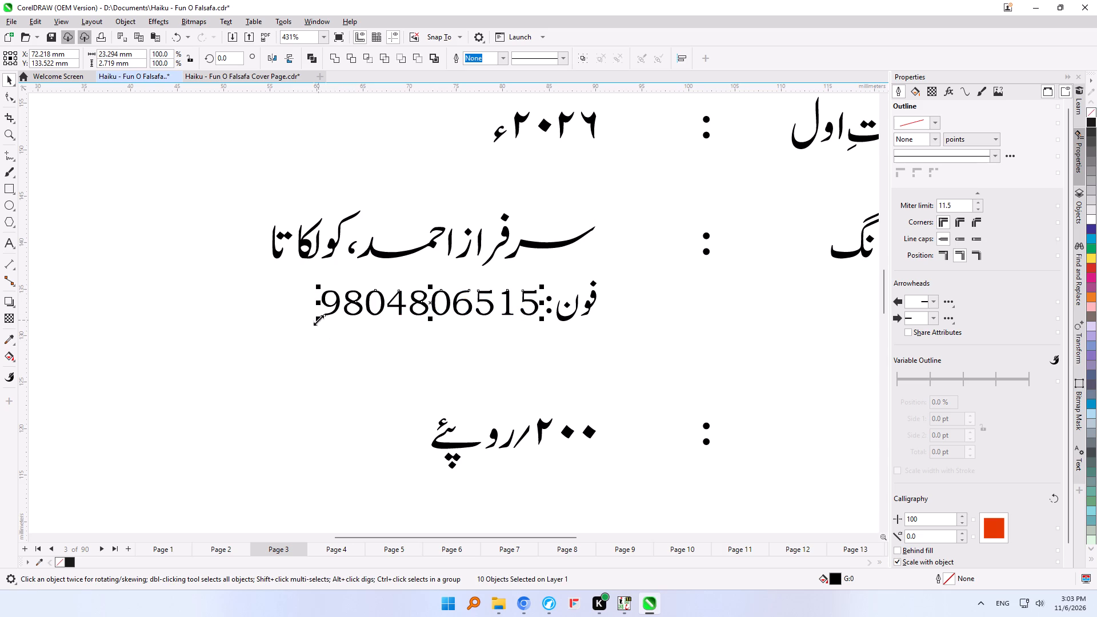
{"action": "left_click_drag", "start_coordinate": [318, 320], "coordinate": [313, 326]}
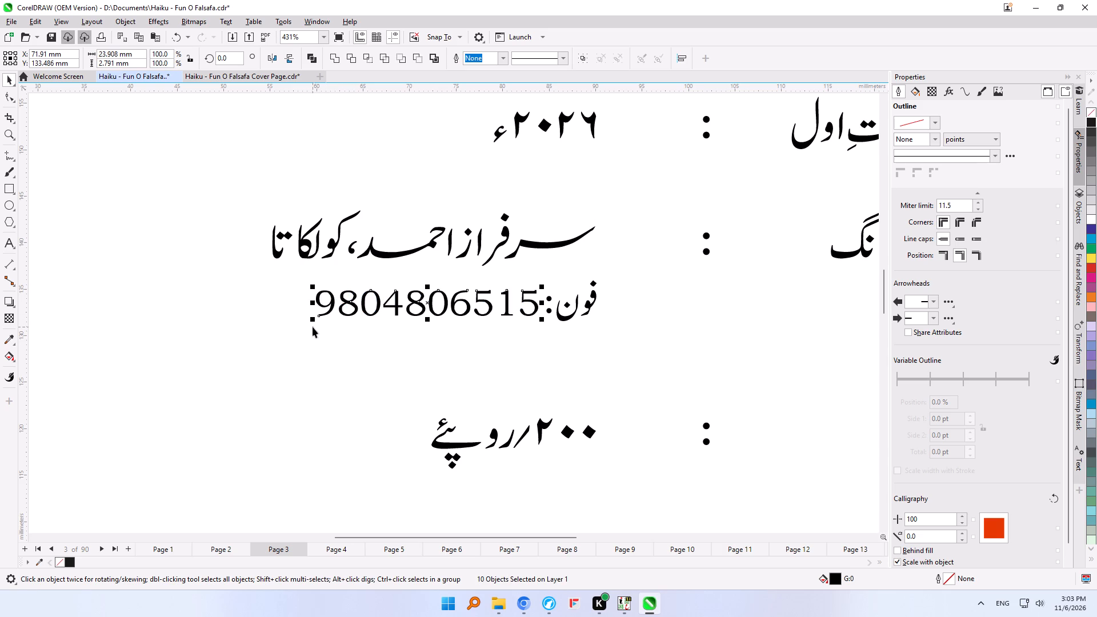
{"action": "key", "text": "F3"}
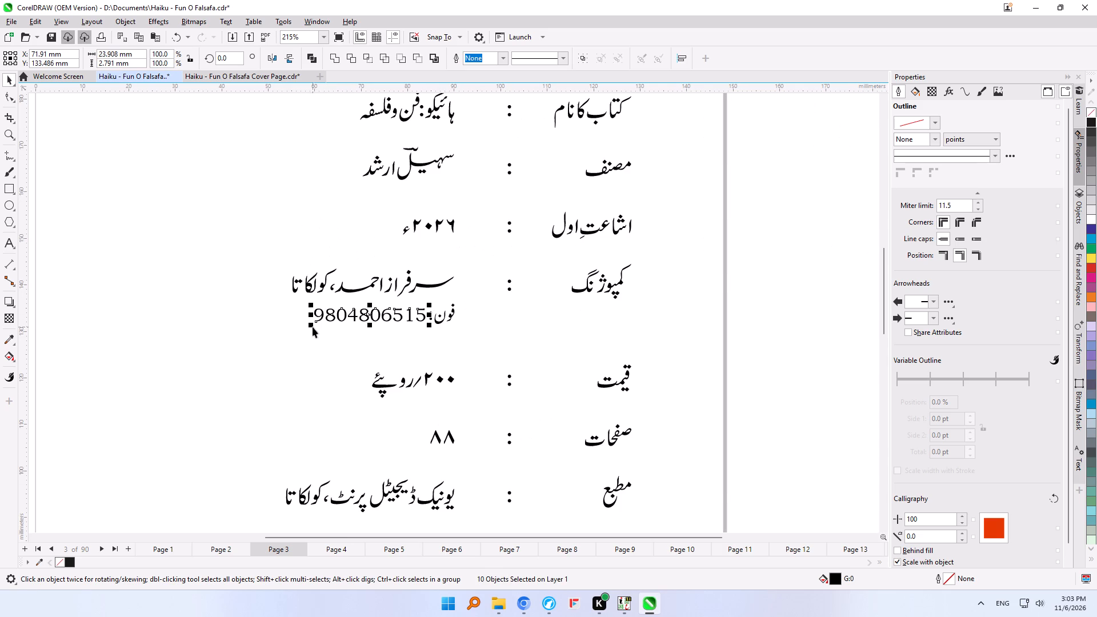
{"action": "left_click", "coordinate": [813, 302]}
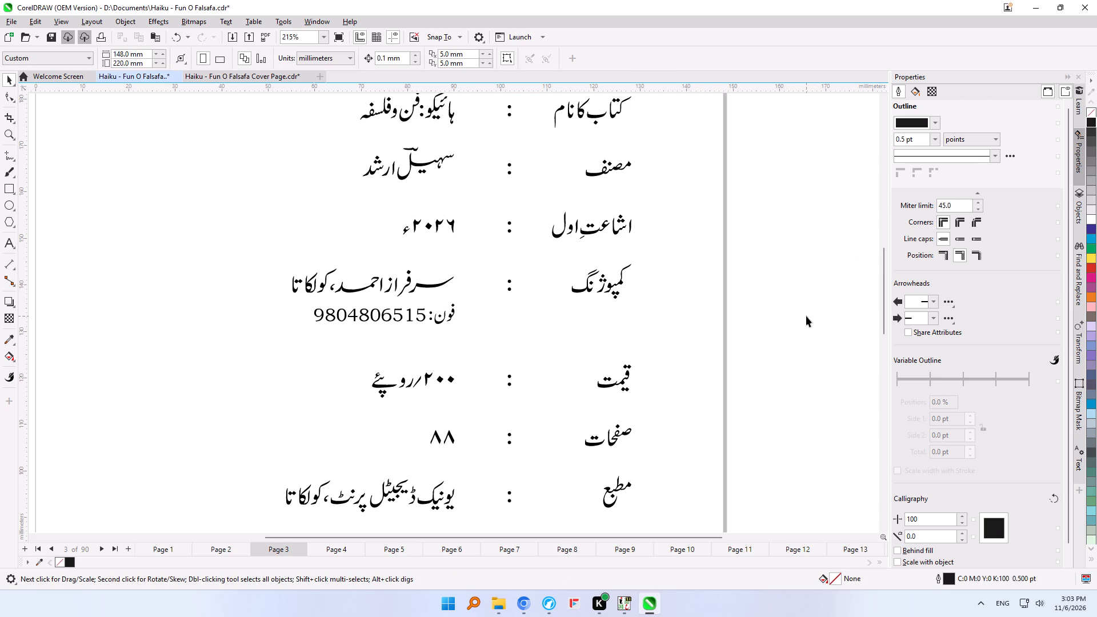
Move the grouped © copyright heading at the top of the page up about 1 mm.
{"action": "left_click_drag", "start_coordinate": [882, 278], "coordinate": [879, 260]}
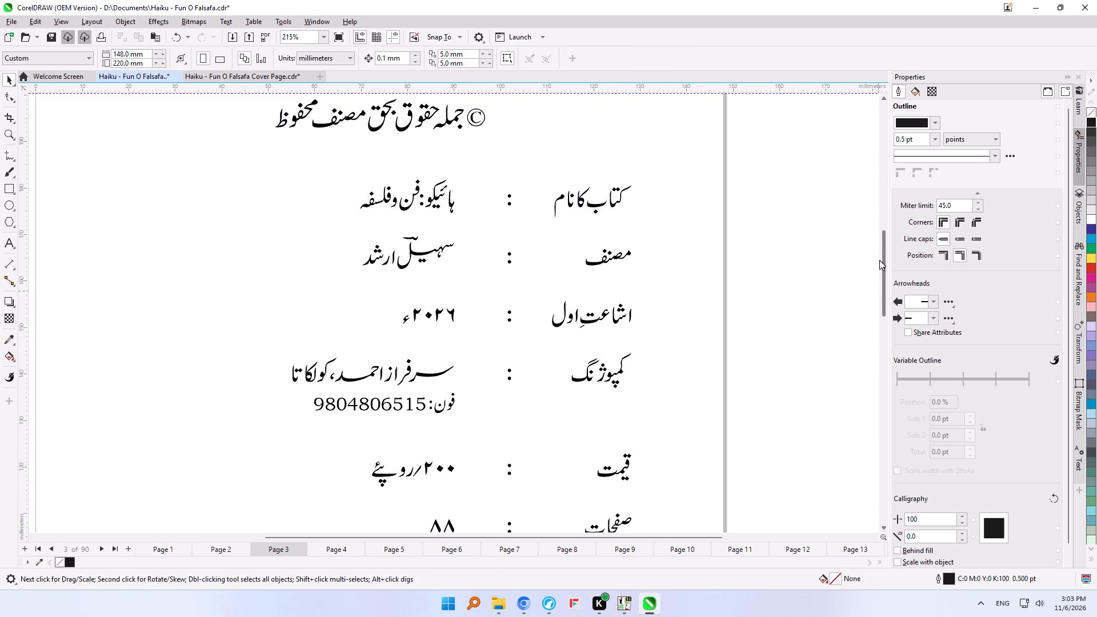
{"action": "left_click_drag", "start_coordinate": [879, 260], "coordinate": [876, 249]}
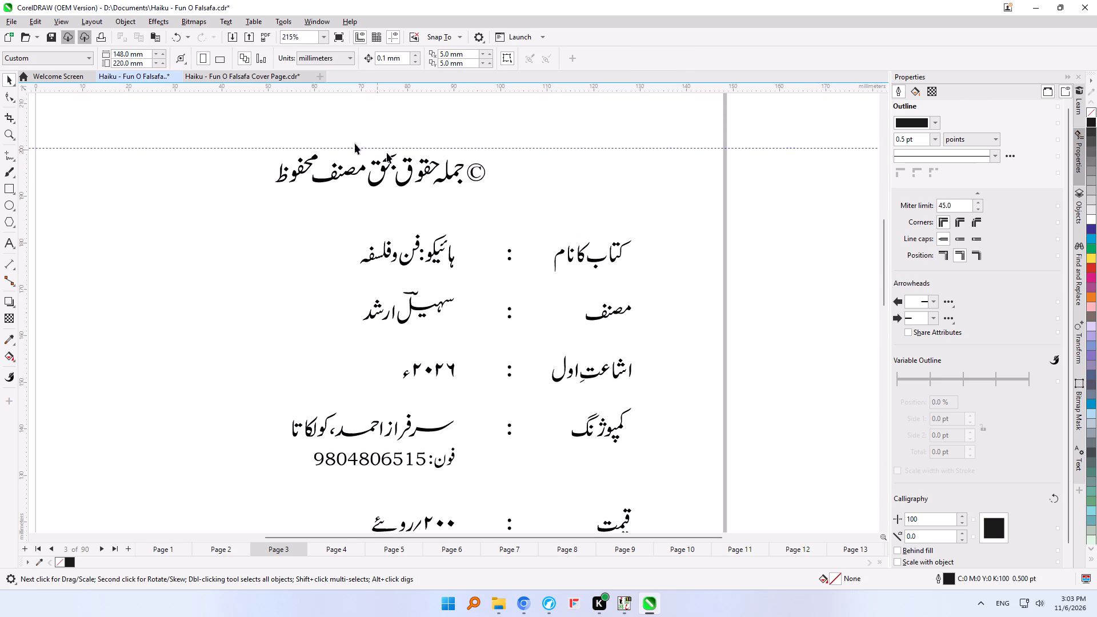
{"action": "left_click_drag", "start_coordinate": [252, 120], "coordinate": [526, 210]}
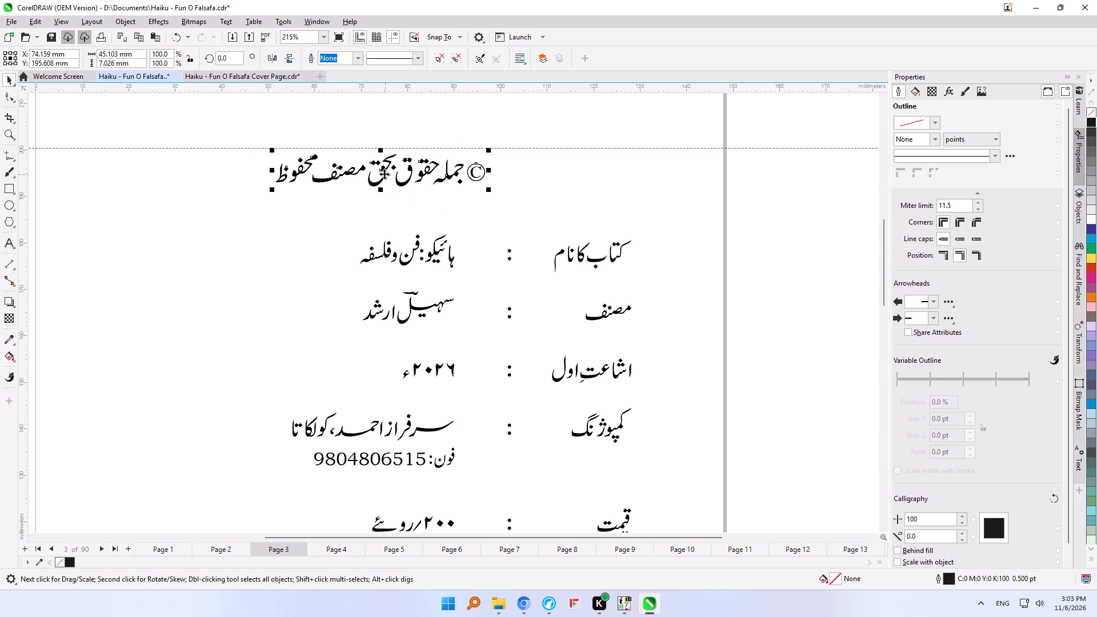
{"action": "left_click", "coordinate": [381, 172]}
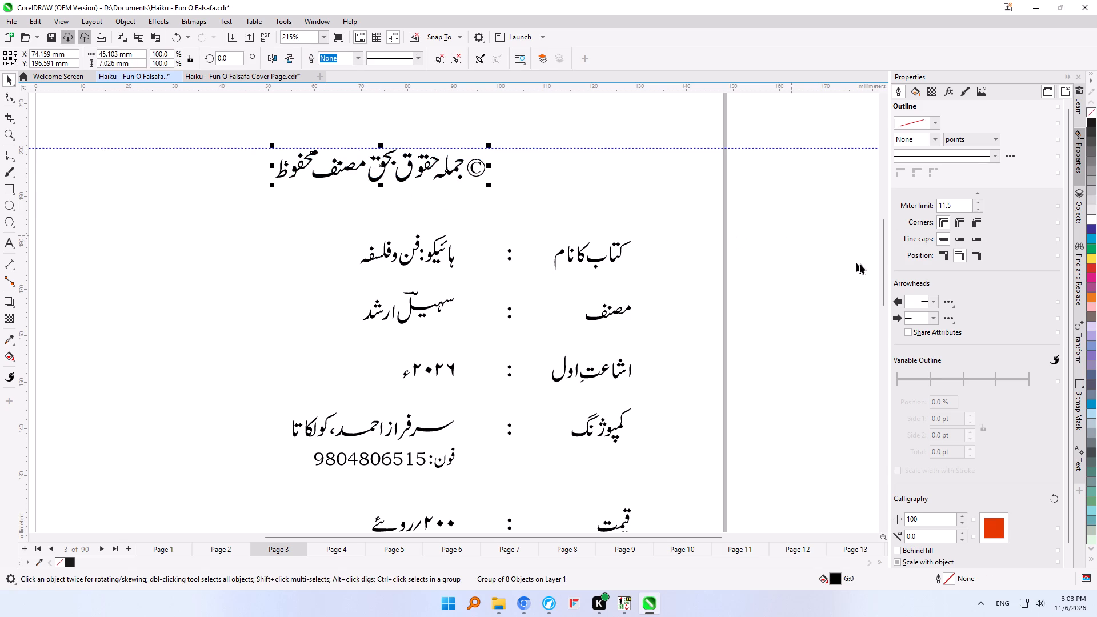
Enlarge the whole English author and publisher block from its centre to about 110.9 × 50.9 mm.
{"action": "left_click_drag", "start_coordinate": [885, 253], "coordinate": [884, 386]}
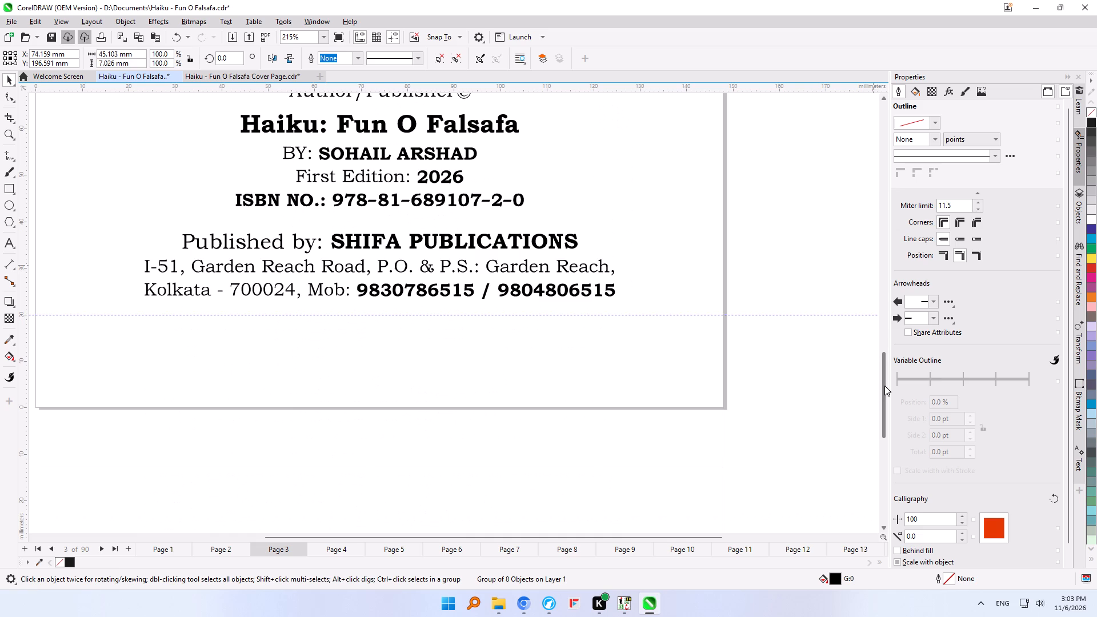
{"action": "left_click_drag", "start_coordinate": [884, 386], "coordinate": [884, 360]}
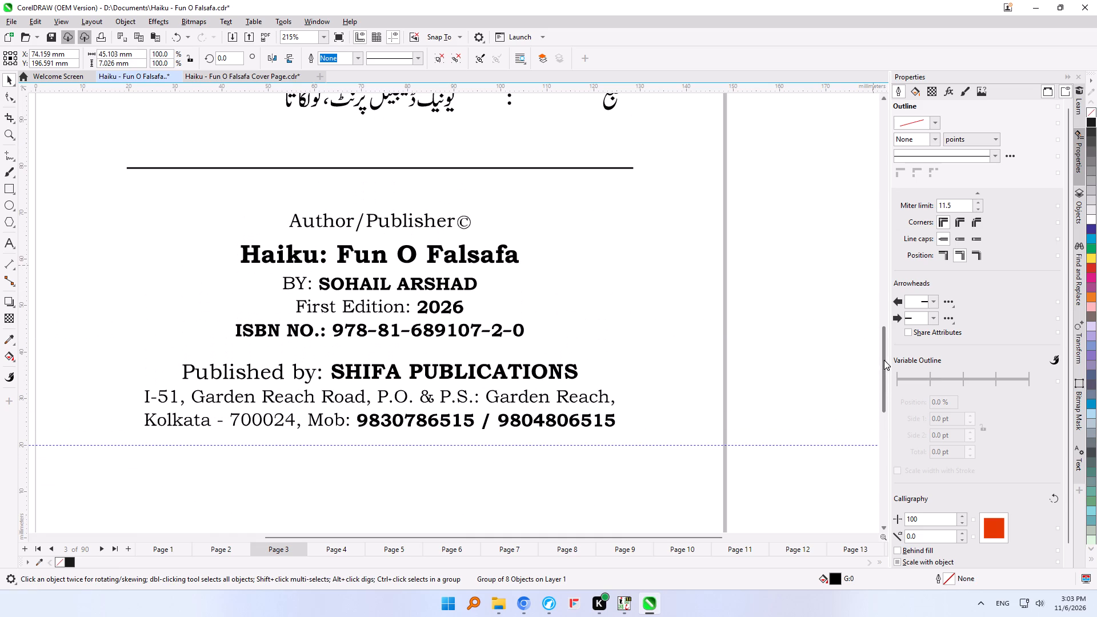
{"action": "left_click_drag", "start_coordinate": [884, 360], "coordinate": [884, 361]}
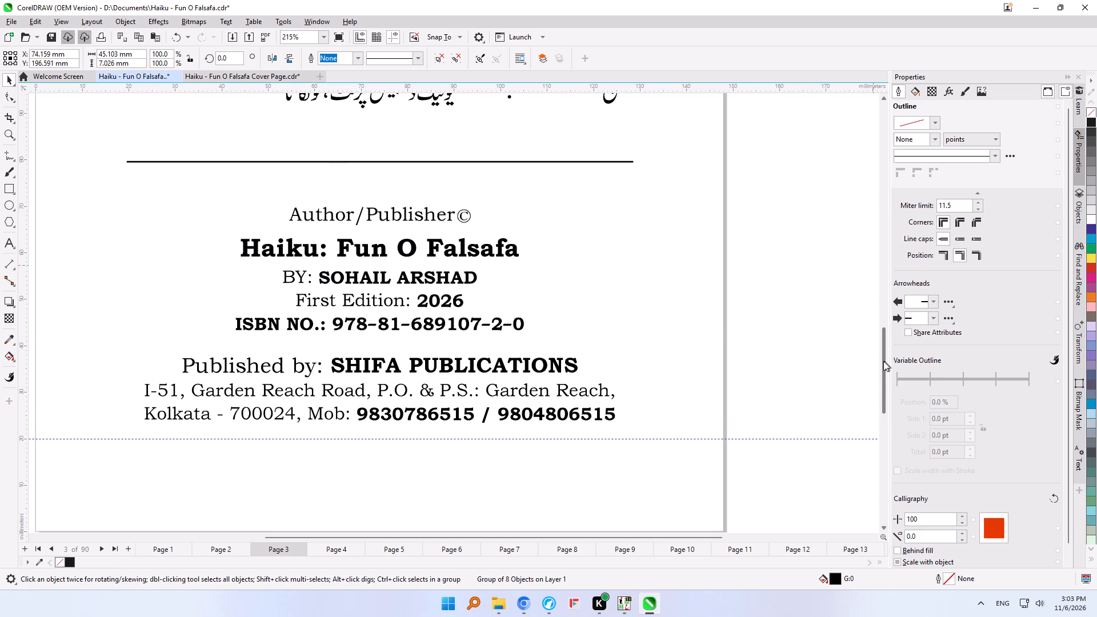
{"action": "left_click_drag", "start_coordinate": [740, 189], "coordinate": [543, 259]}
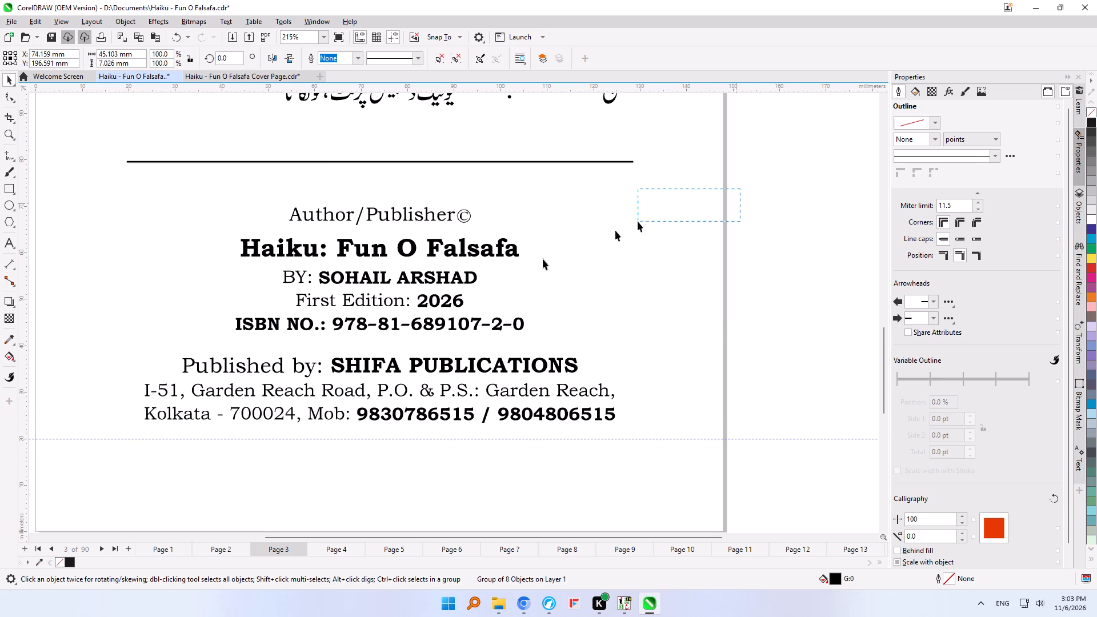
{"action": "left_click_drag", "start_coordinate": [543, 259], "coordinate": [82, 442]}
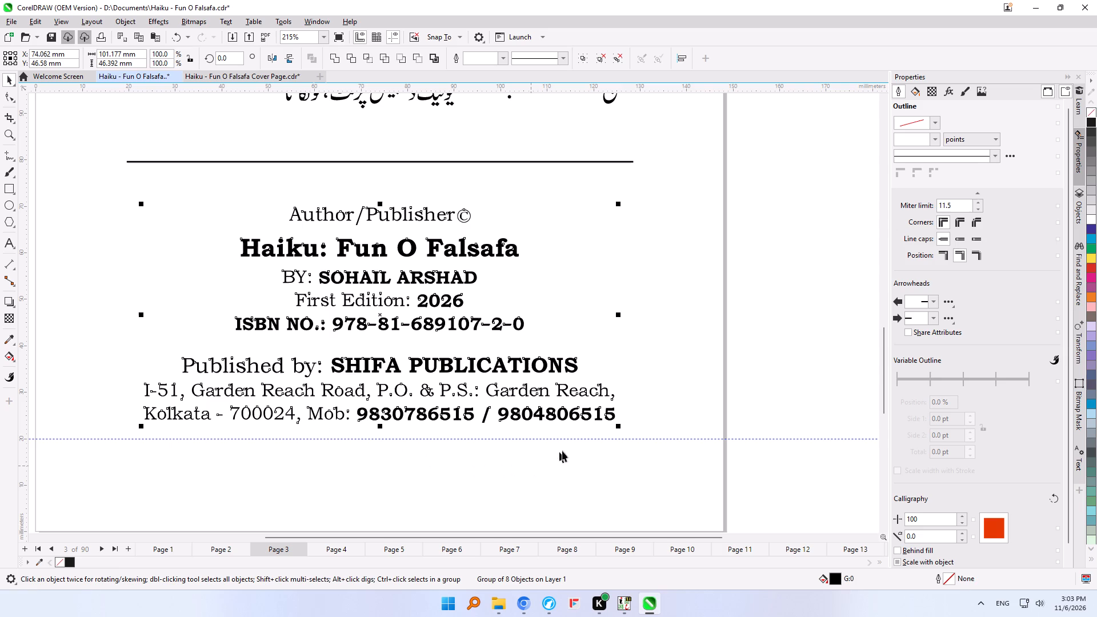
{"action": "left_click_drag", "start_coordinate": [619, 427], "coordinate": [642, 442], "text": "shift"}
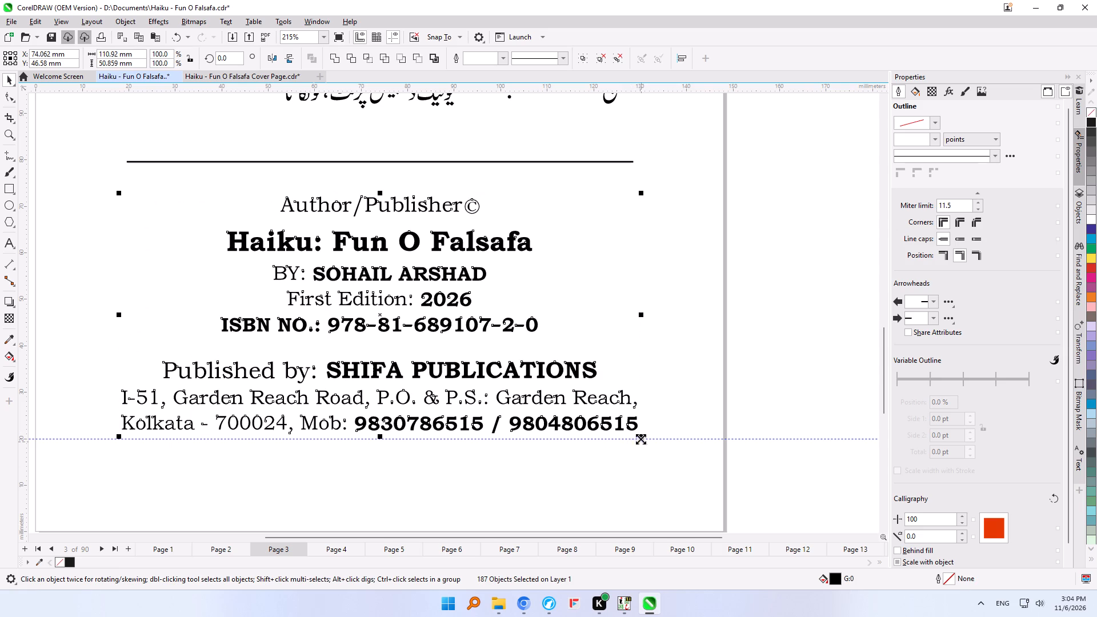
On page 4's contents list, place a copy of the کِر curve from the (ب) entry in the blank area beside the (الف) entry.
{"action": "left_click", "coordinate": [770, 328]}
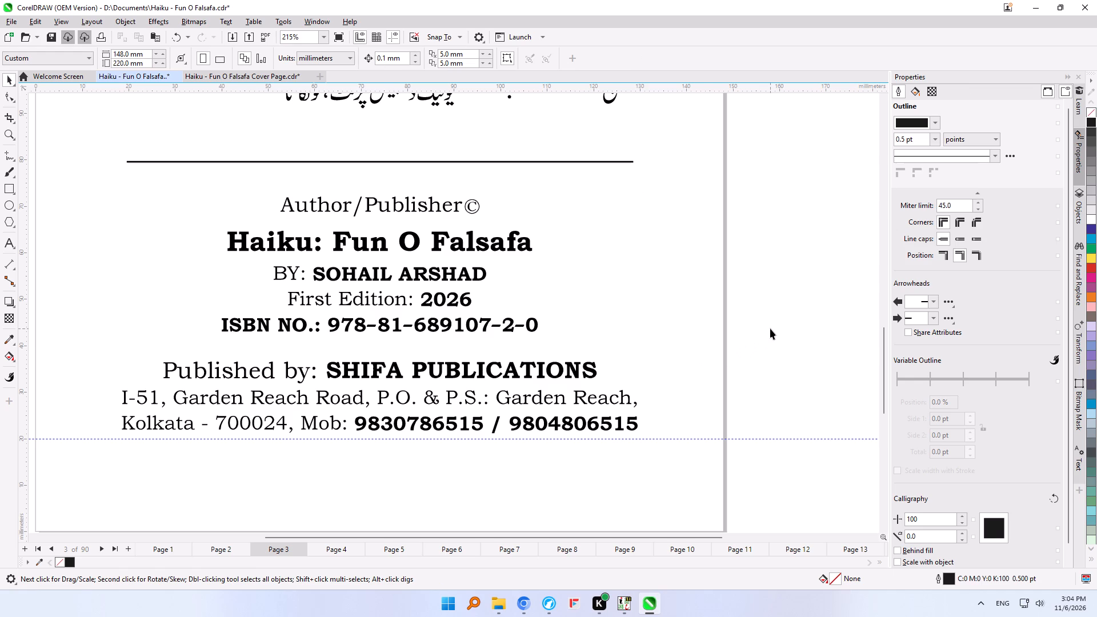
{"action": "key", "text": "F4"}
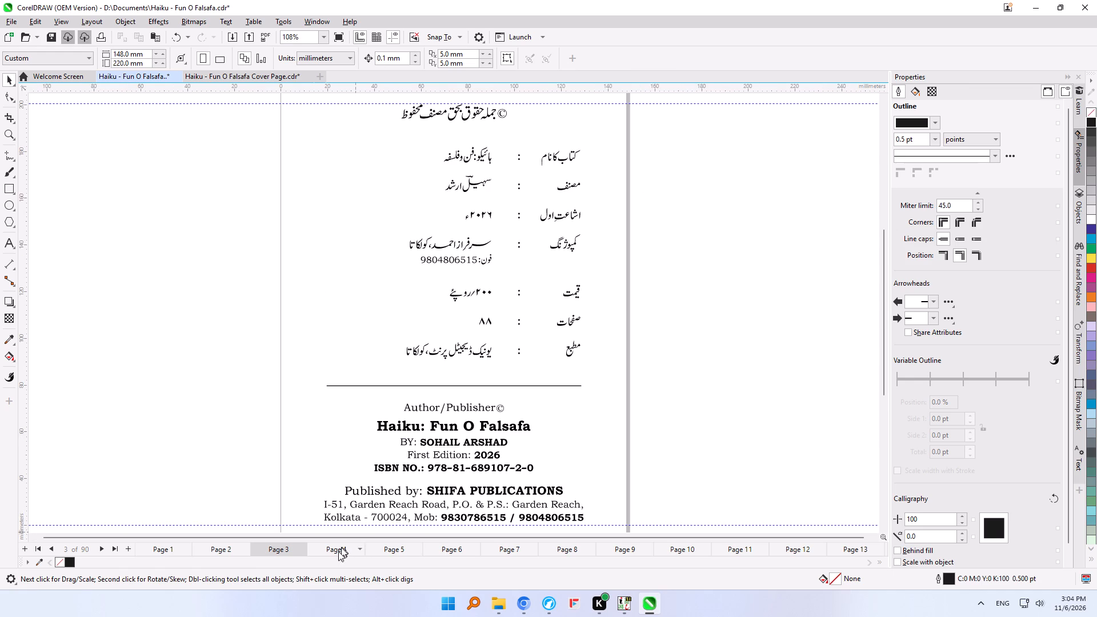
{"action": "left_click", "coordinate": [338, 552]}
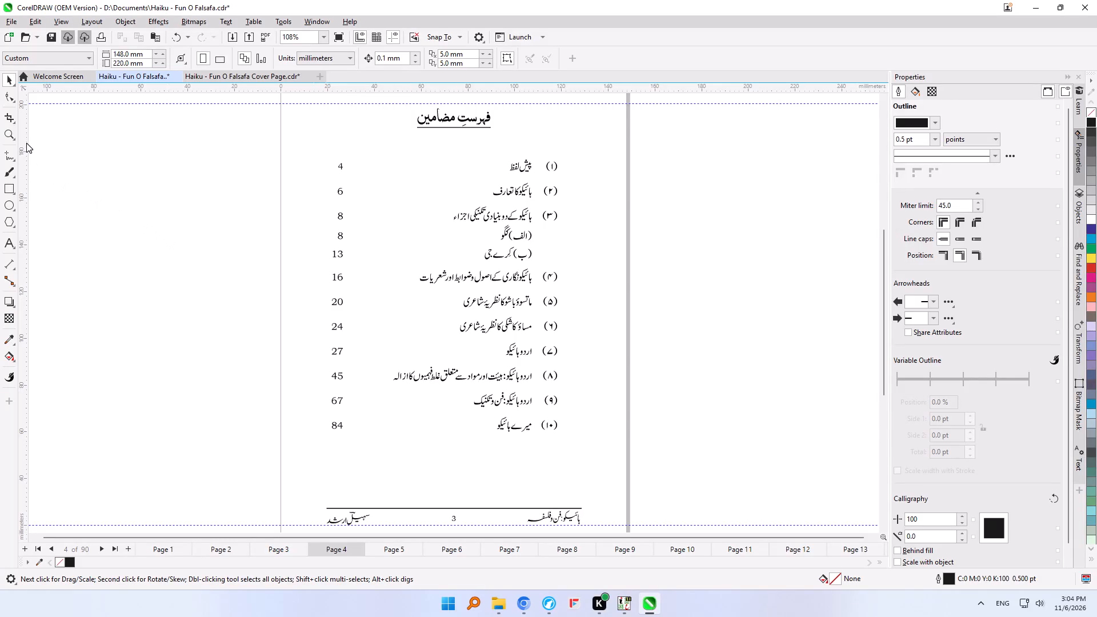
{"action": "left_click", "coordinate": [9, 134]}
{"action": "left_click_drag", "start_coordinate": [582, 194], "coordinate": [321, 323]}
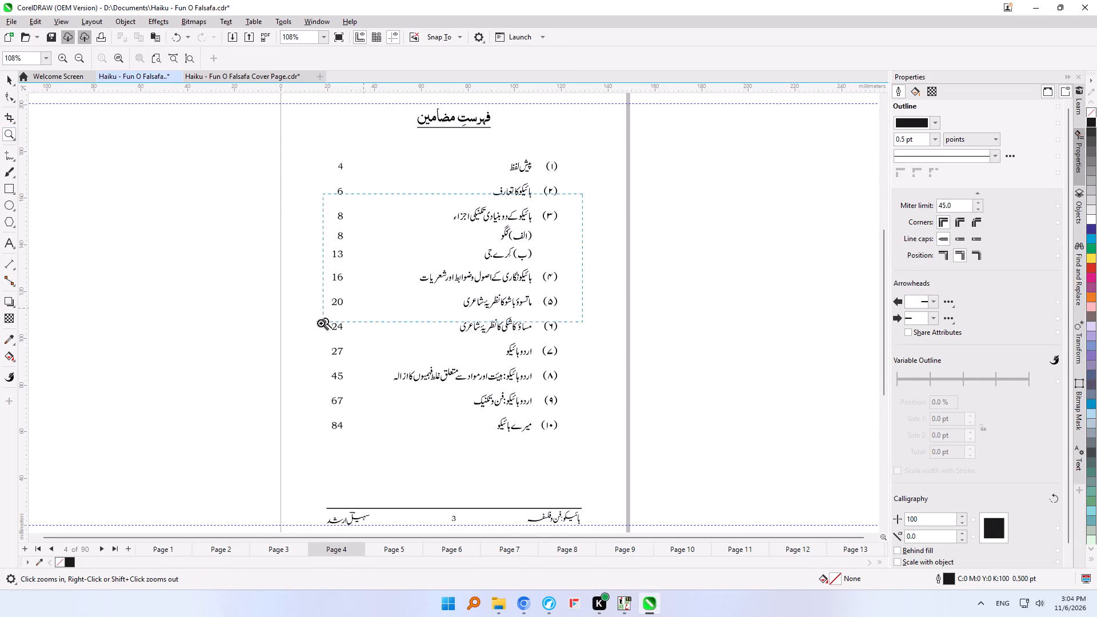
{"action": "left_click_drag", "start_coordinate": [321, 323], "coordinate": [303, 327]}
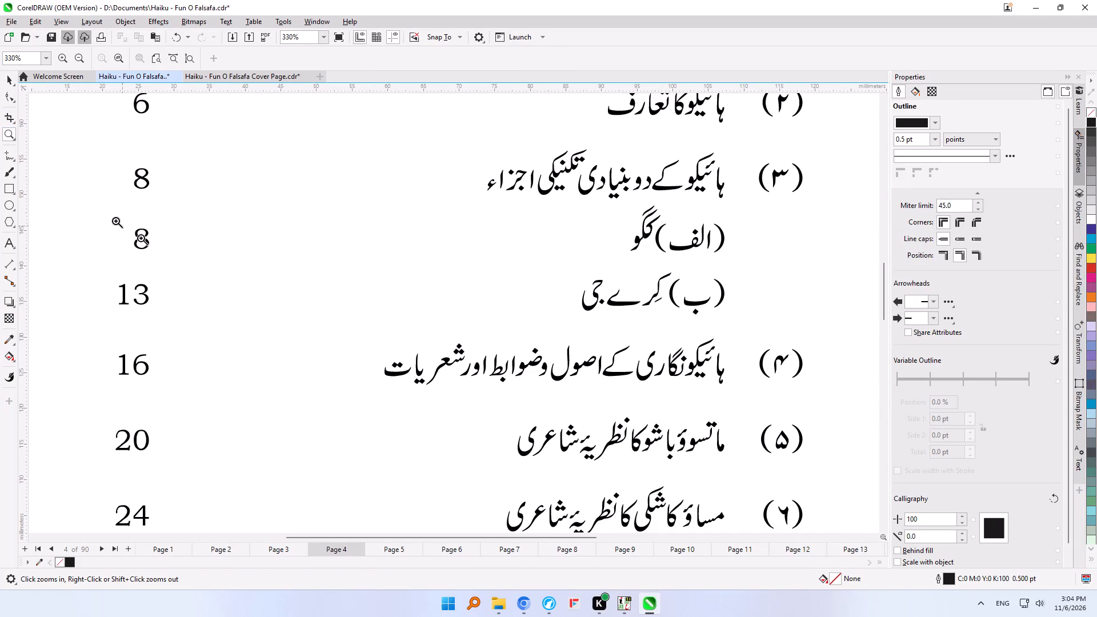
{"action": "left_click", "coordinate": [9, 79]}
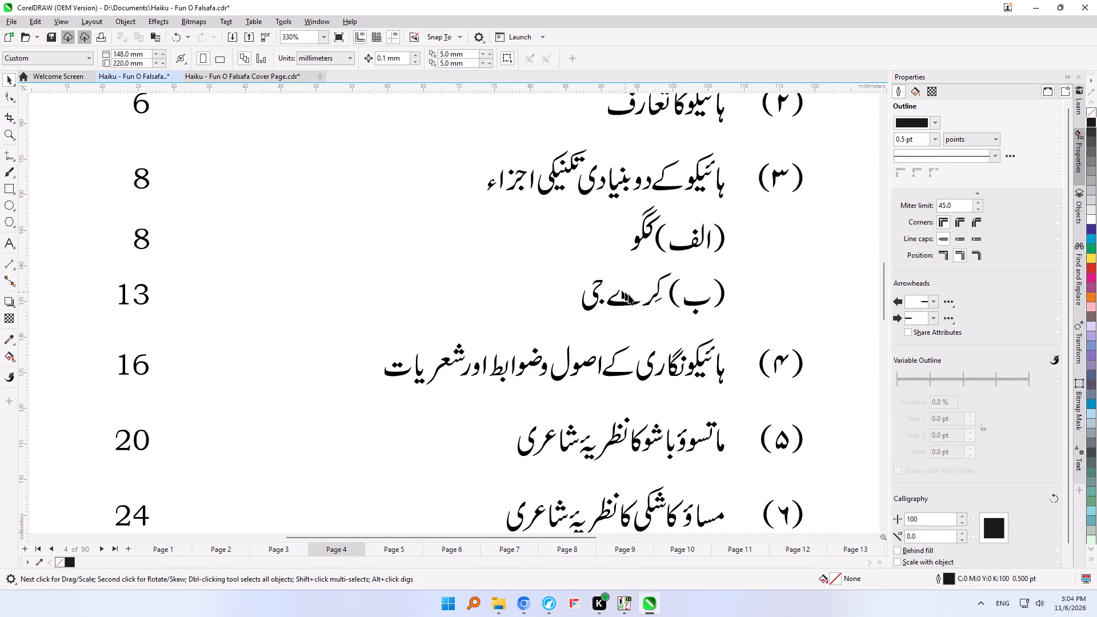
{"action": "left_click", "coordinate": [646, 237]}
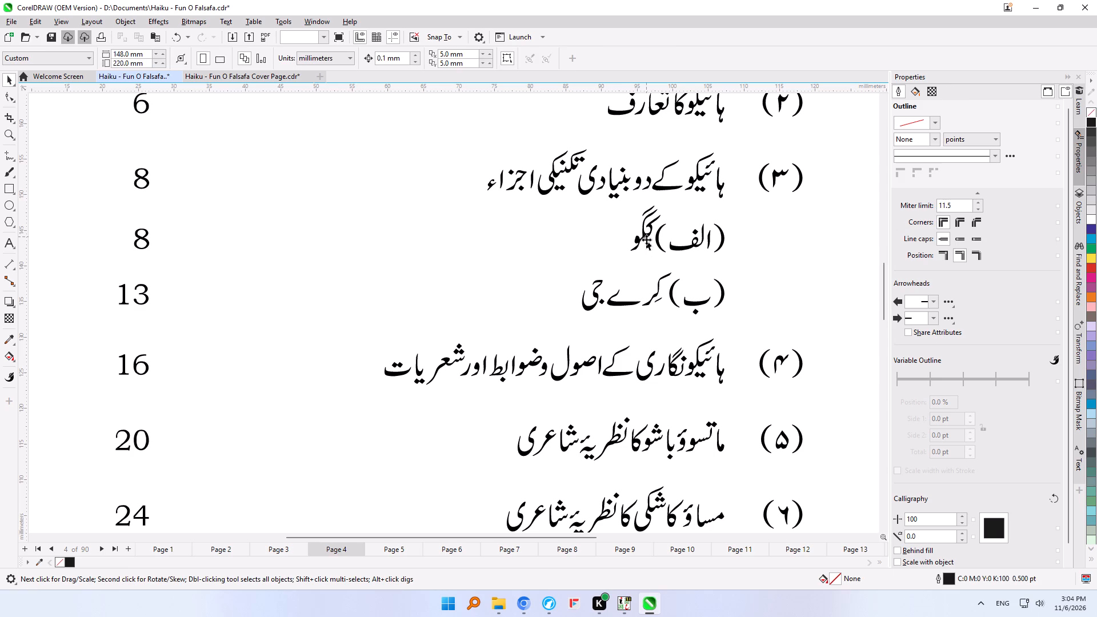
{"action": "left_click", "coordinate": [660, 298]}
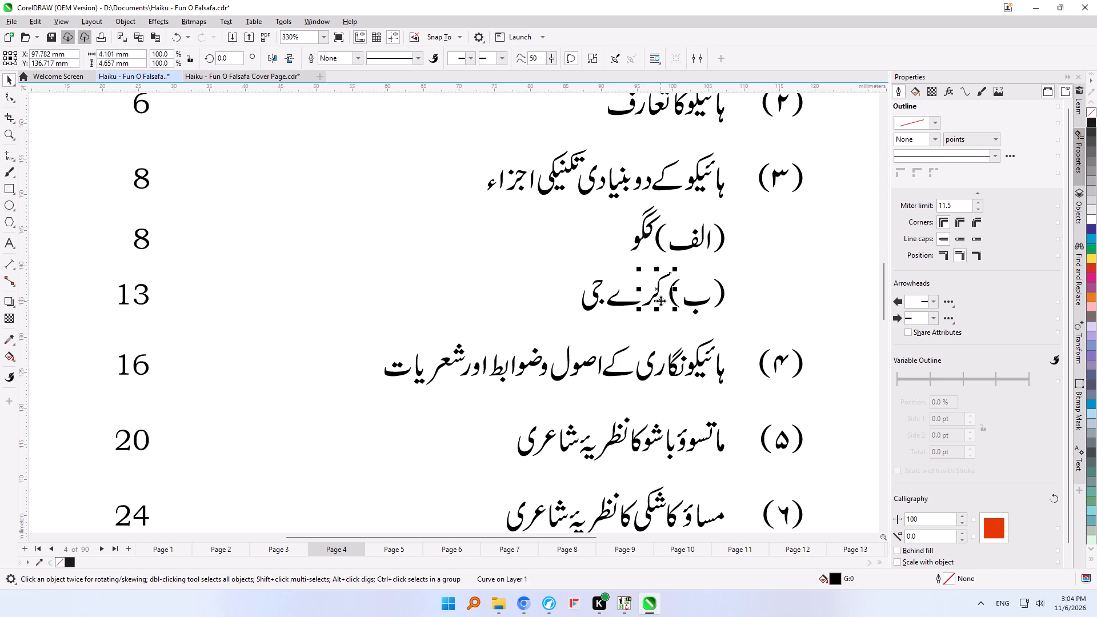
{"action": "left_click", "coordinate": [638, 244]}
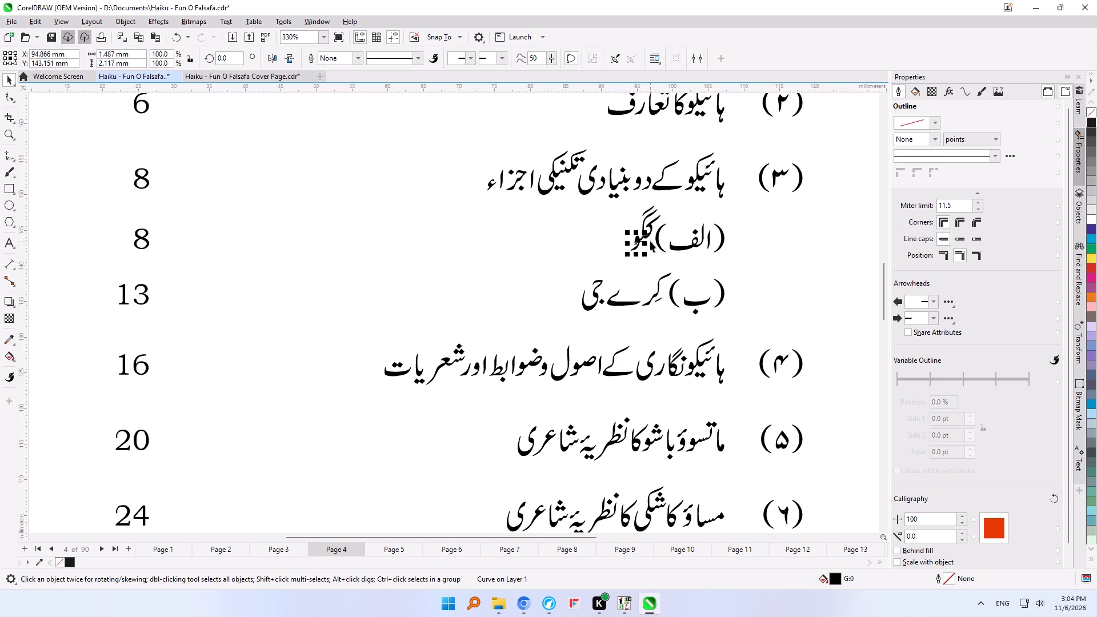
{"action": "left_click", "coordinate": [651, 234]}
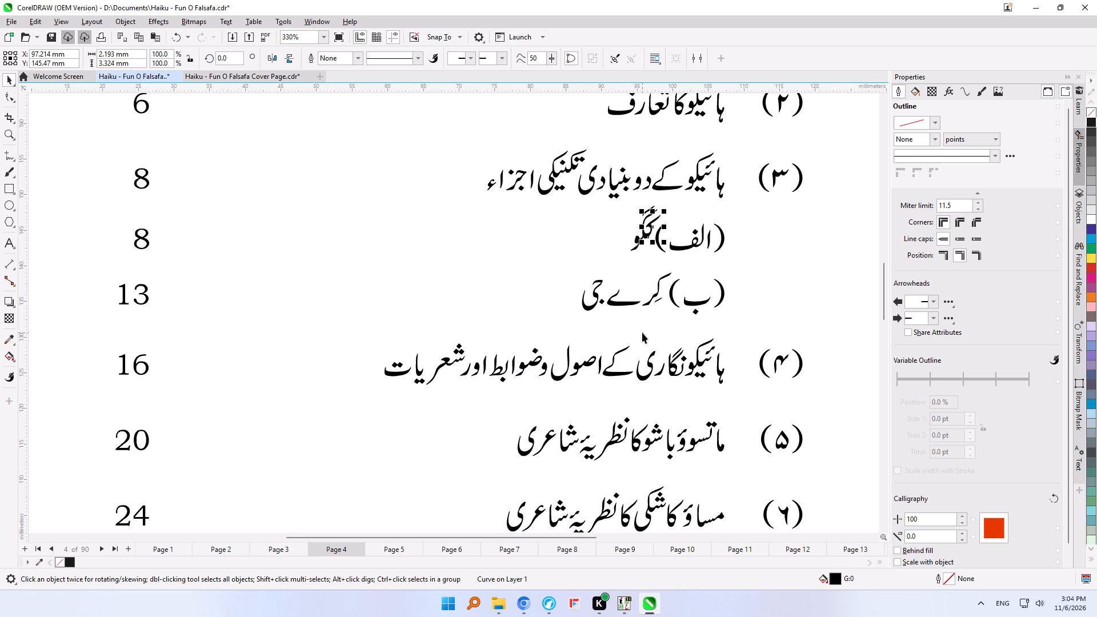
{"action": "left_click", "coordinate": [784, 261]}
{"action": "left_click", "coordinate": [660, 298]}
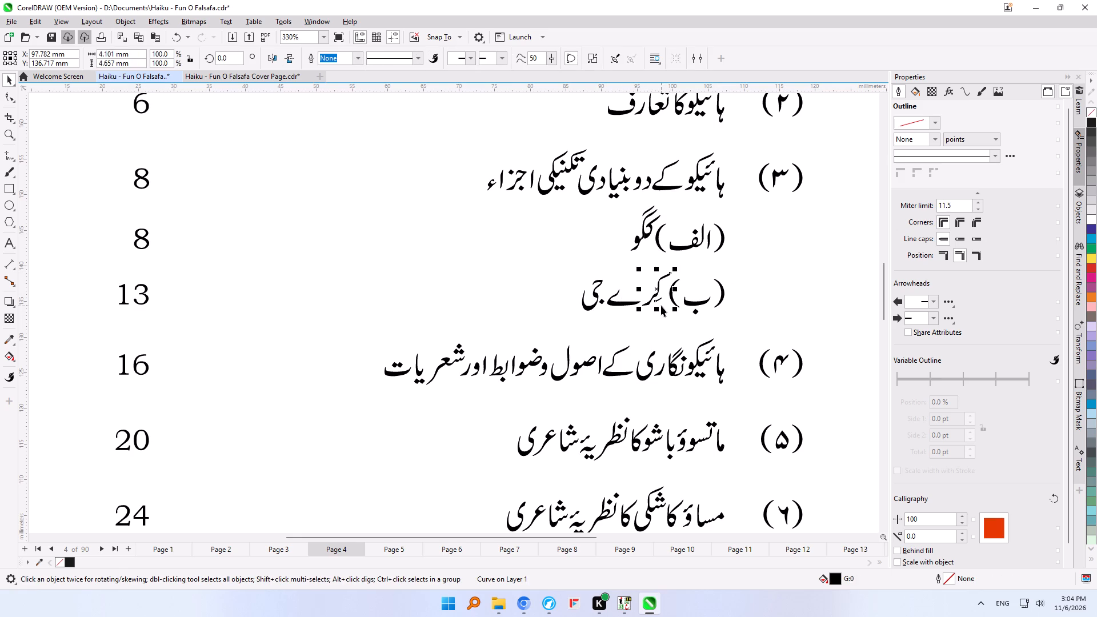
{"action": "left_click_drag", "start_coordinate": [656, 289], "coordinate": [482, 250]}
{"action": "right_click", "coordinate": [482, 250]}
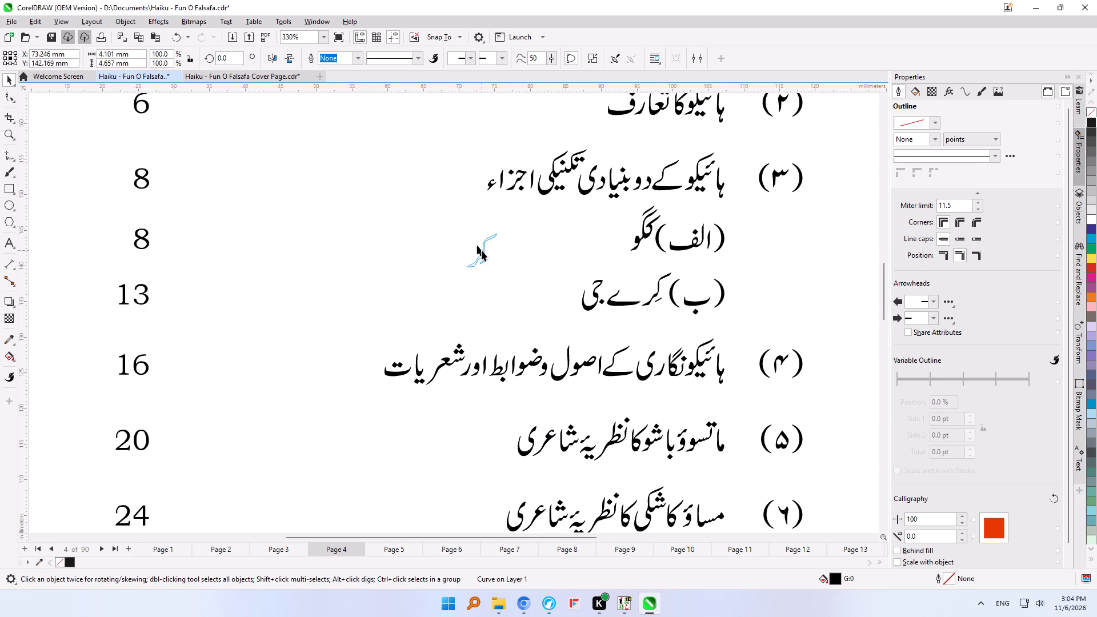
Break the copied کِر curve apart, keeping only its zer mark, and place that mark beneath the گگ of گگو in the (الف) entry.
{"action": "left_click", "coordinate": [591, 62]}
{"action": "left_click", "coordinate": [486, 260], "text": "shift"}
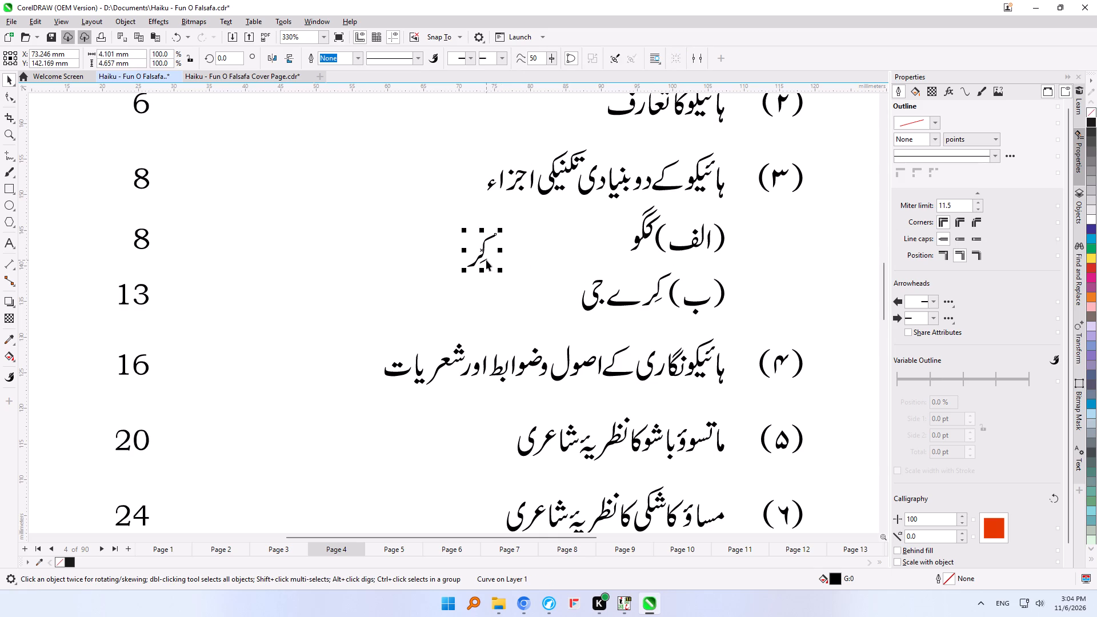
{"action": "key", "text": "Delete"}
{"action": "left_click", "coordinate": [486, 260]}
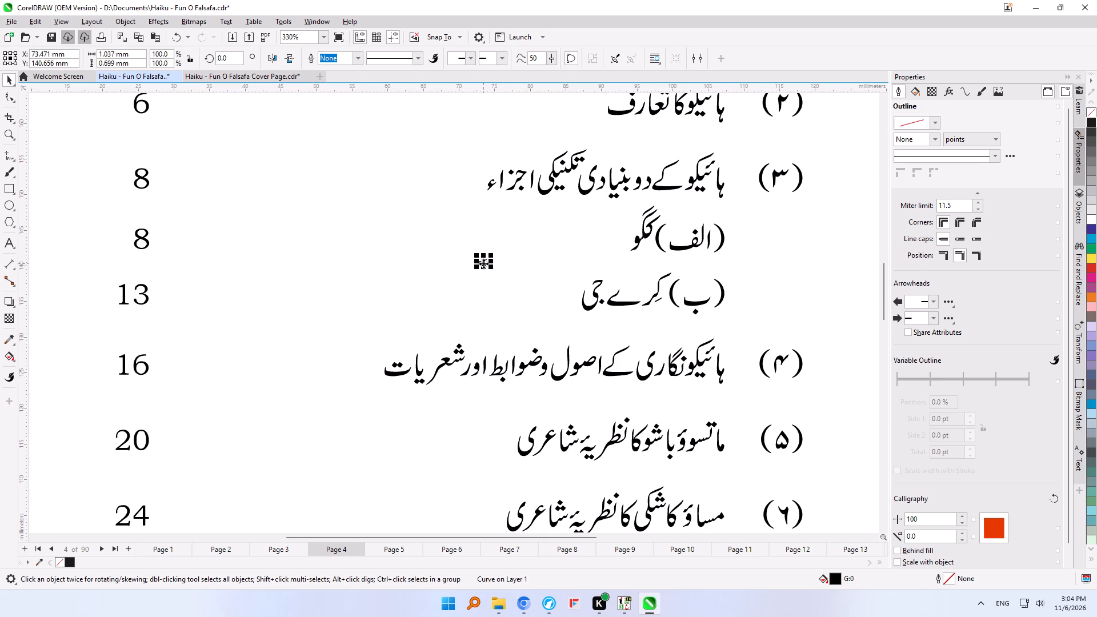
{"action": "left_click_drag", "start_coordinate": [483, 263], "coordinate": [648, 245]}
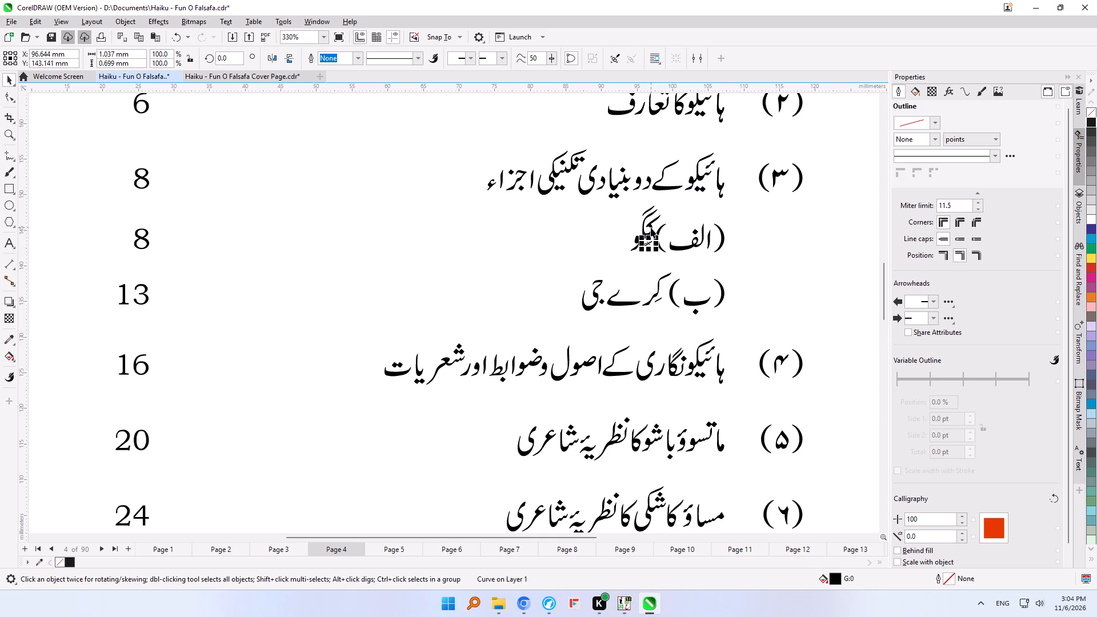
Combine the zer mark with the letter and stroke pieces of گگو in the (الف) entry into one curve.
{"action": "left_click", "coordinate": [651, 227], "text": "shift"}
{"action": "left_click", "coordinate": [647, 218], "text": "shift"}
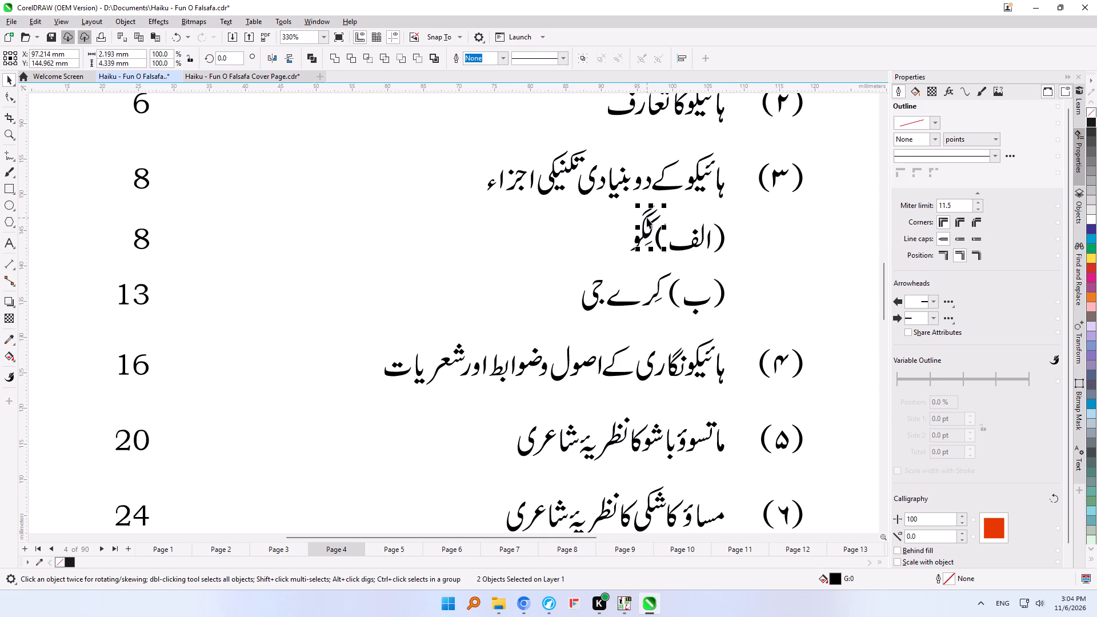
{"action": "left_click", "coordinate": [646, 212], "text": "shift"}
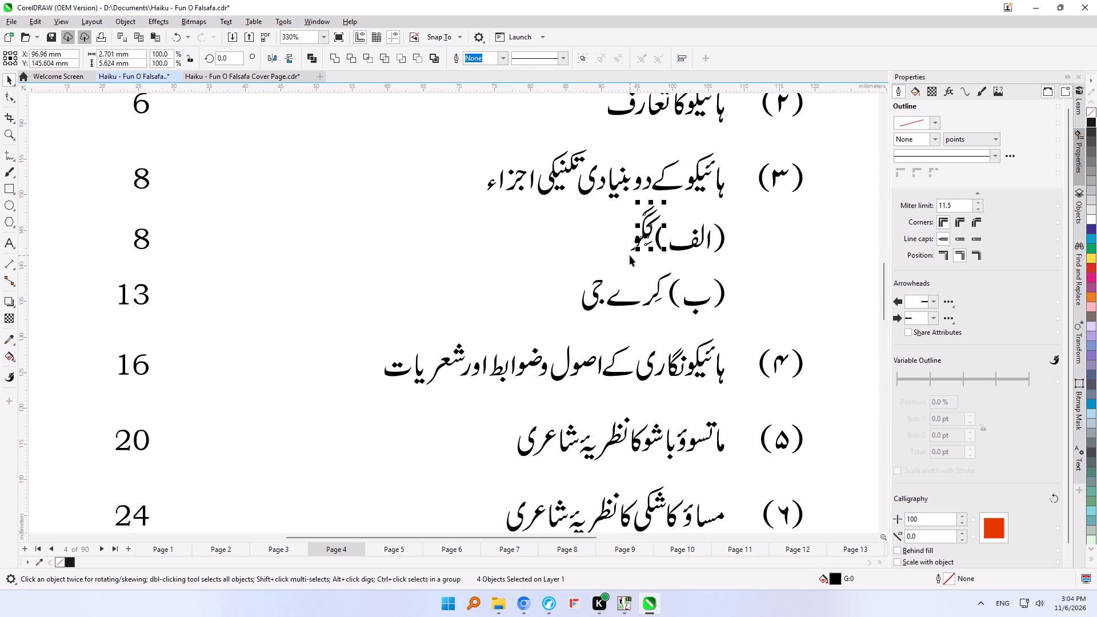
{"action": "left_click", "coordinate": [633, 249], "text": "shift"}
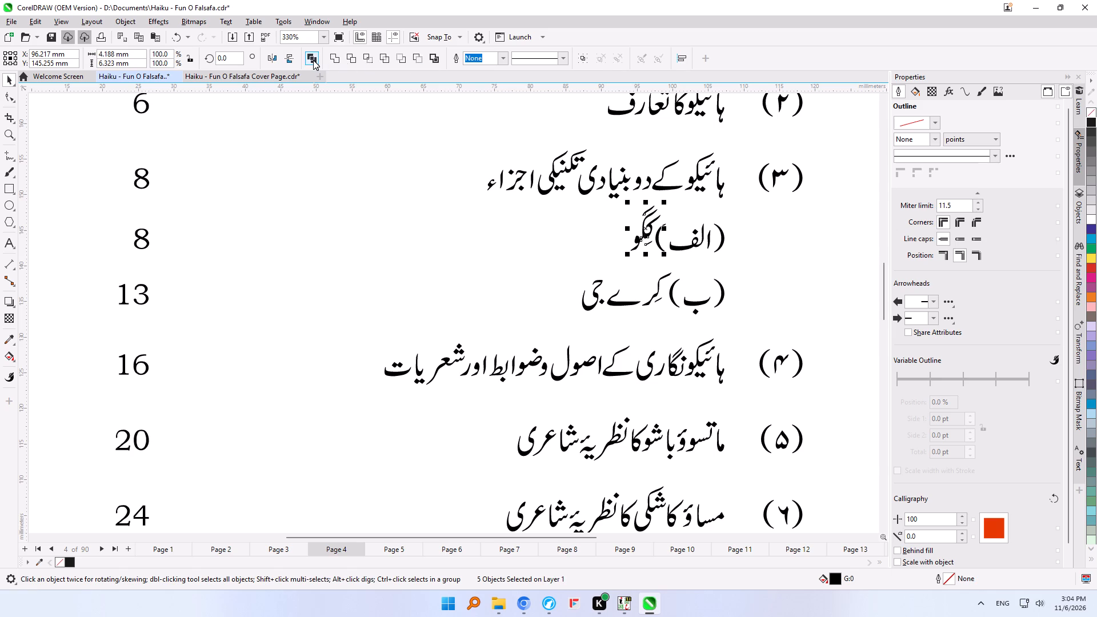
{"action": "left_click", "coordinate": [313, 59]}
{"action": "left_click", "coordinate": [774, 266]}
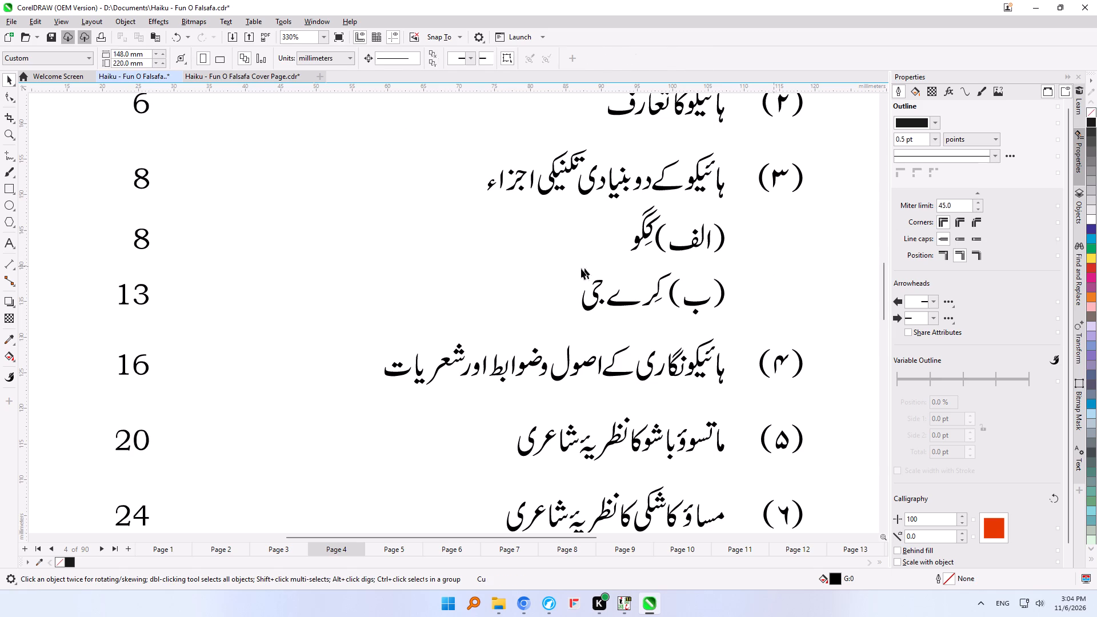
{"action": "key", "text": "F4"}
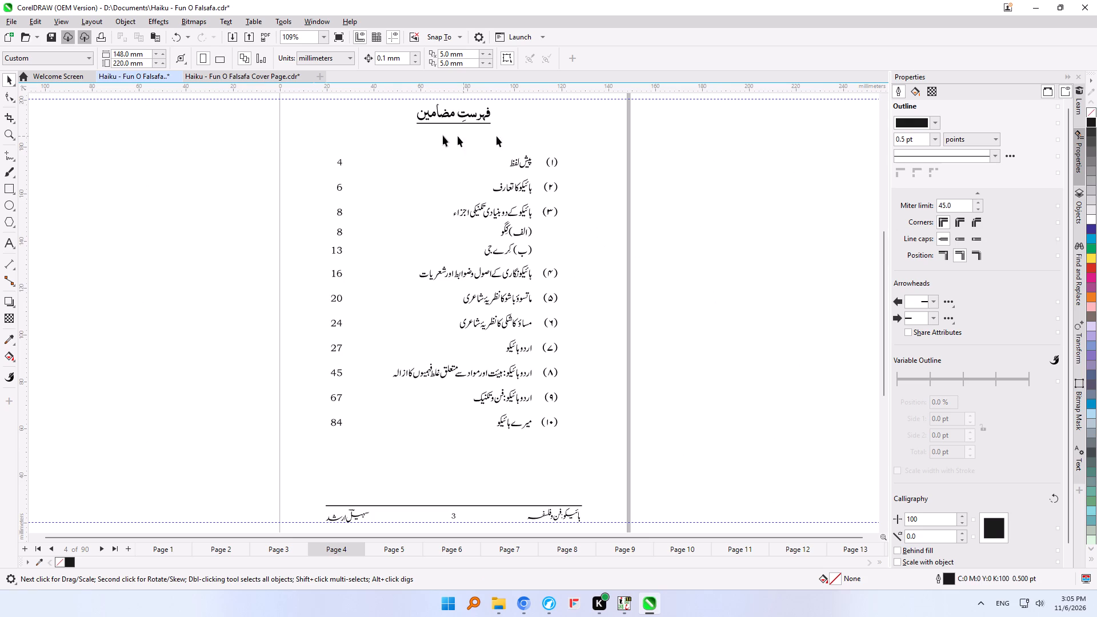
Enlarge the underlined فہرستِ مضامین heading on page 4 from its centre to about 41.4 × 10.9 mm and shift it up about 0.5 mm.
{"action": "left_click_drag", "start_coordinate": [391, 135], "coordinate": [522, 99]}
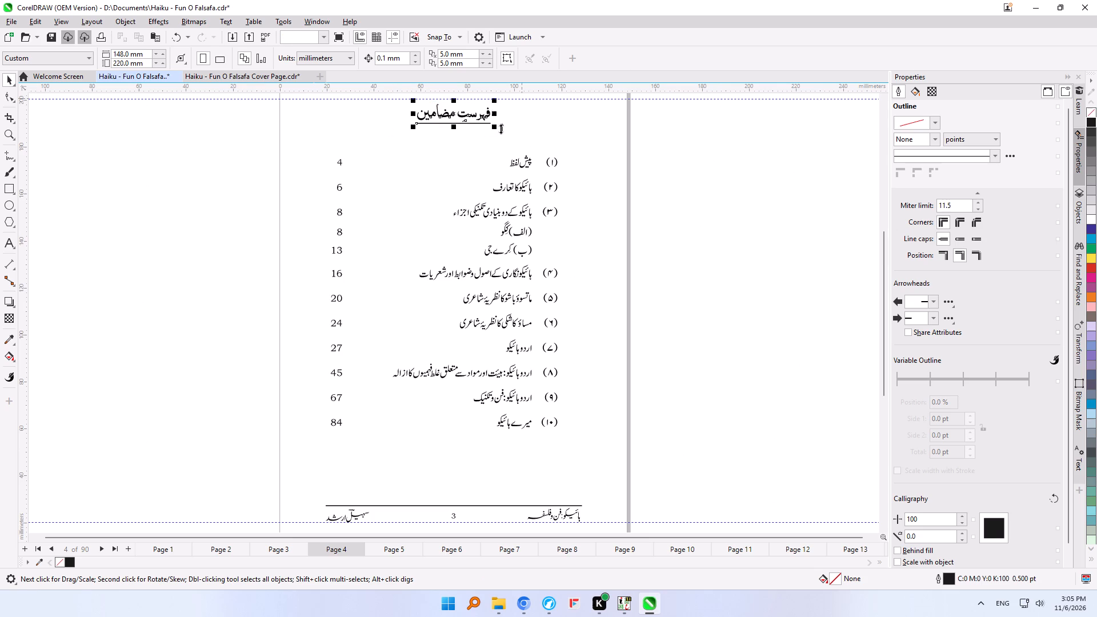
{"action": "left_click_drag", "start_coordinate": [496, 130], "coordinate": [507, 137], "text": "shift"}
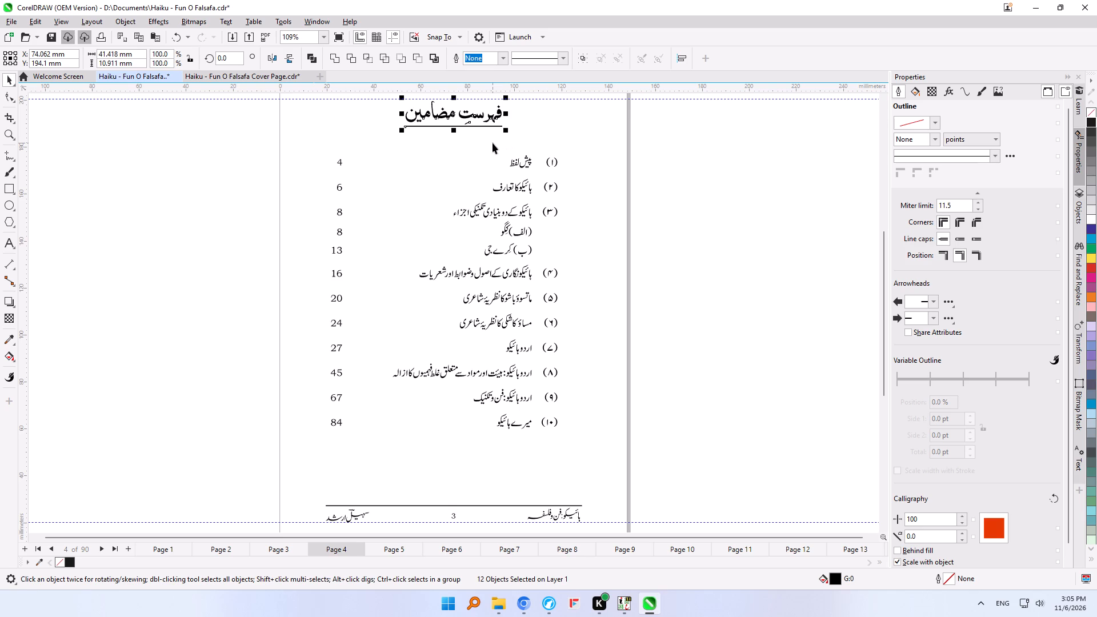
{"action": "left_click", "coordinate": [453, 114]}
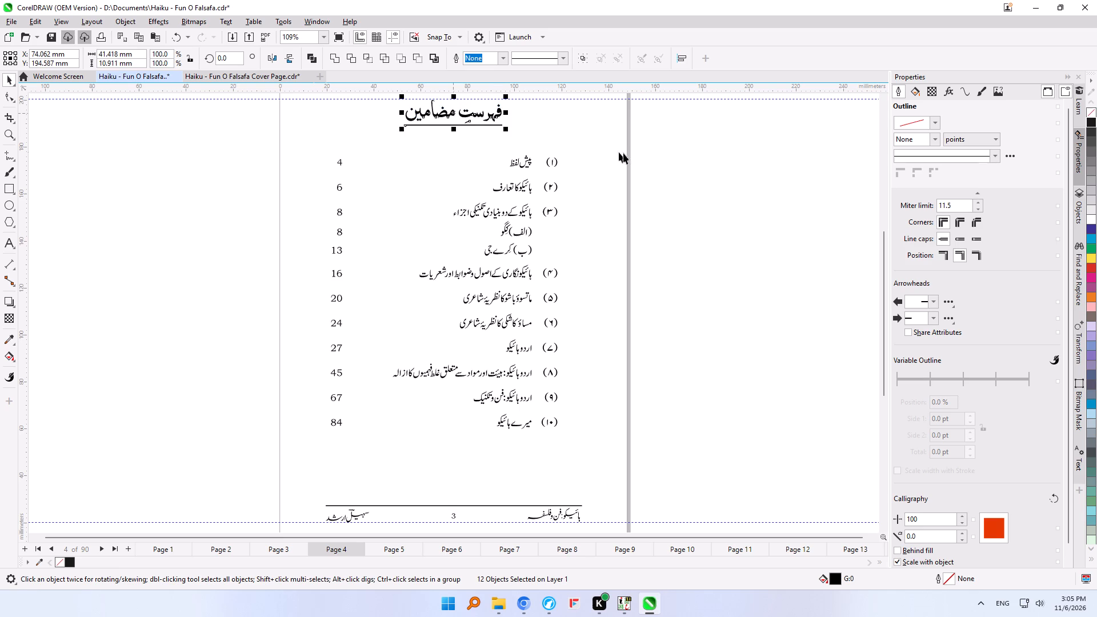
{"action": "left_click", "coordinate": [683, 167]}
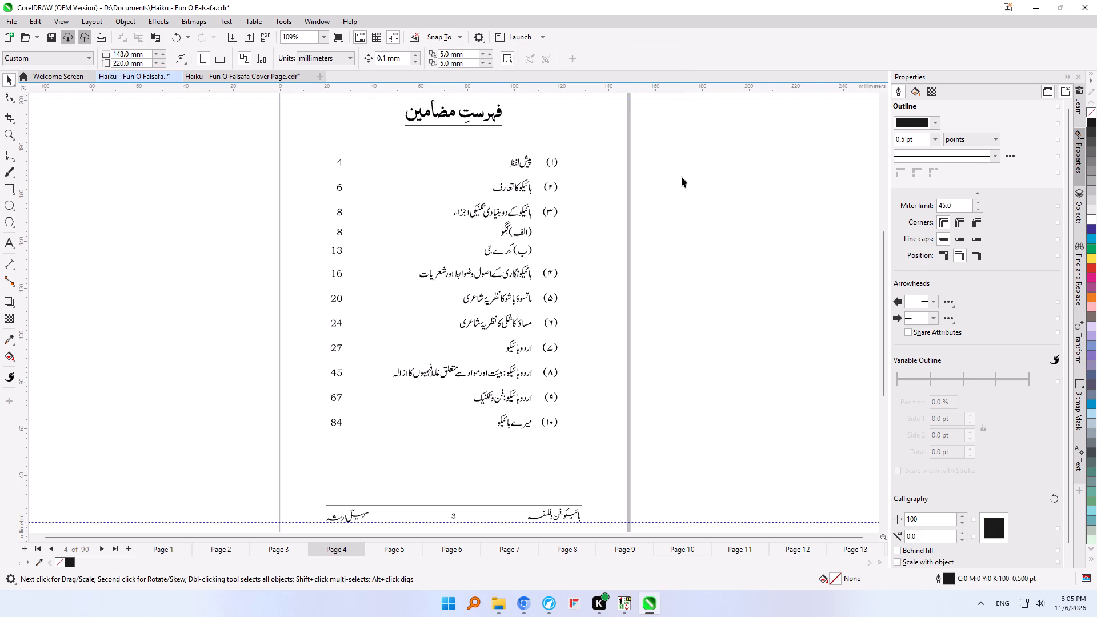
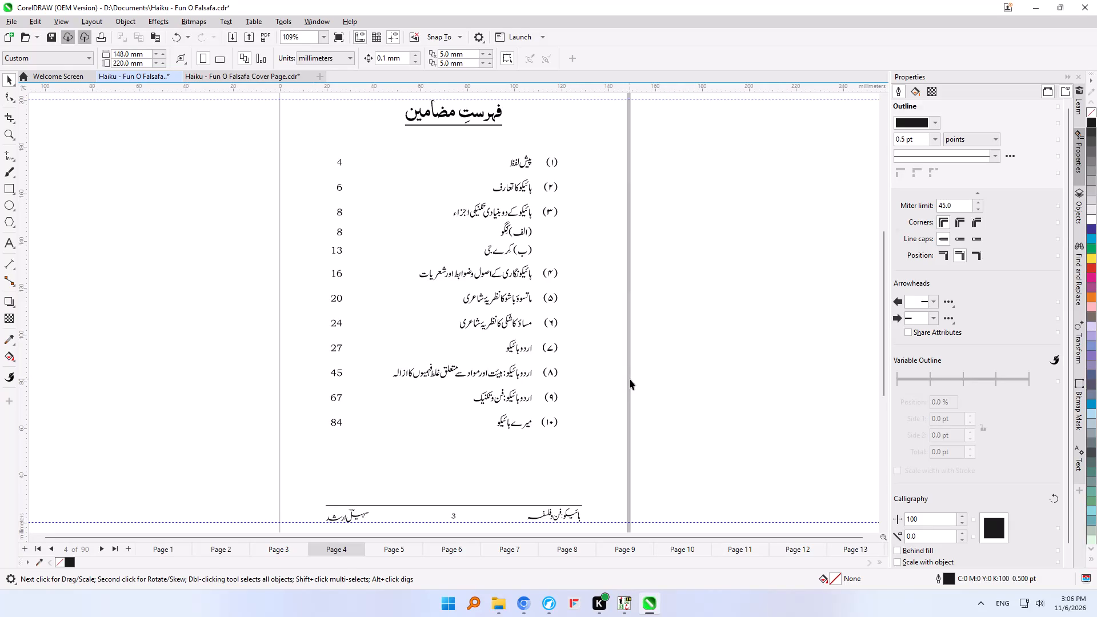
Open page 5 of the book, the پیش لفظ page, for review.
{"action": "left_click", "coordinate": [389, 549]}
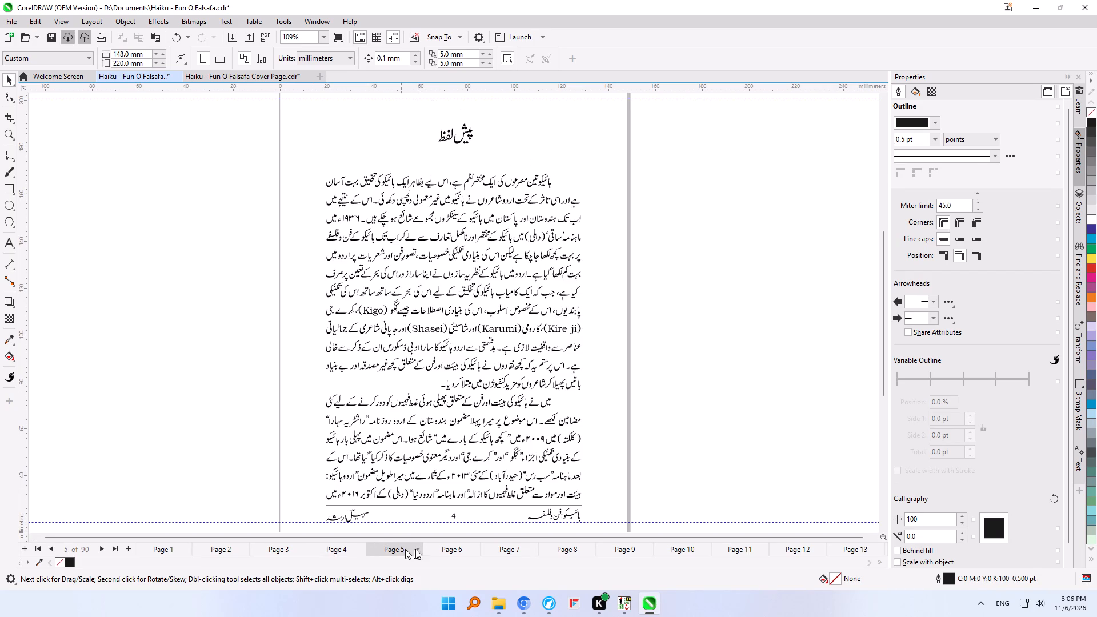
Review the book's pages 6 to 9 and the full front cover on page 1.
{"action": "left_click", "coordinate": [453, 549]}
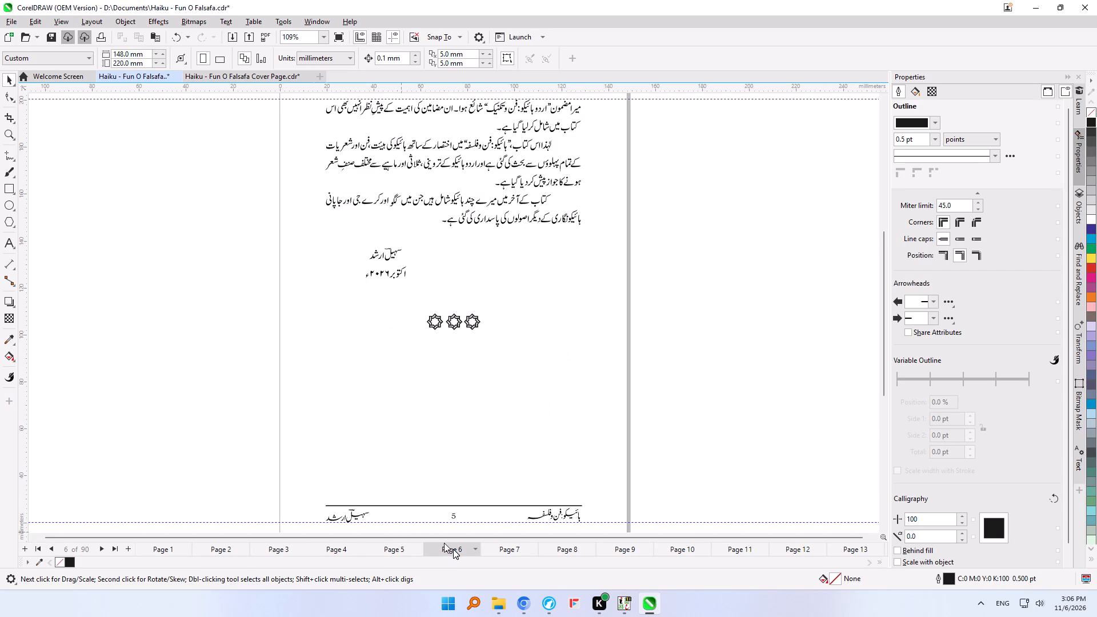
{"action": "left_click", "coordinate": [510, 552]}
{"action": "left_click", "coordinate": [557, 550]}
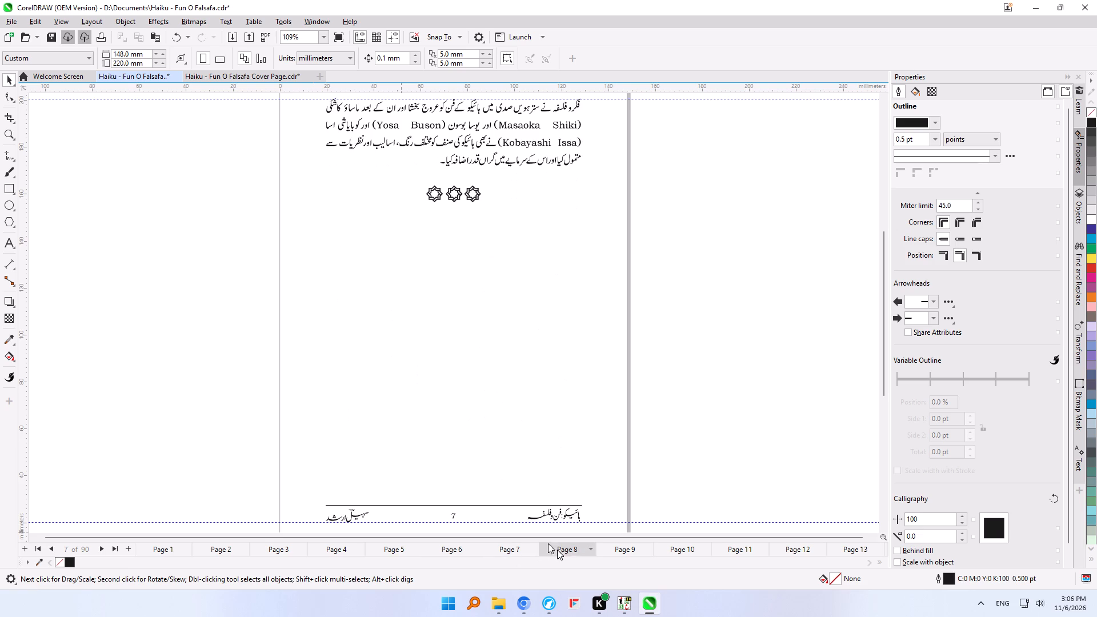
{"action": "left_click", "coordinate": [628, 551]}
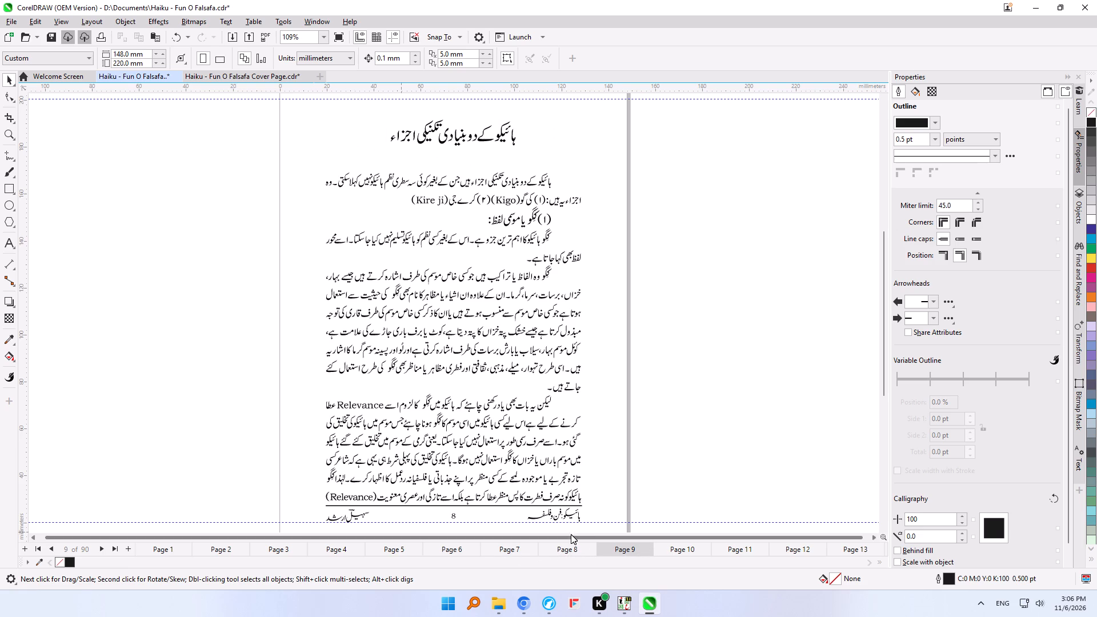
{"action": "left_click", "coordinate": [163, 552]}
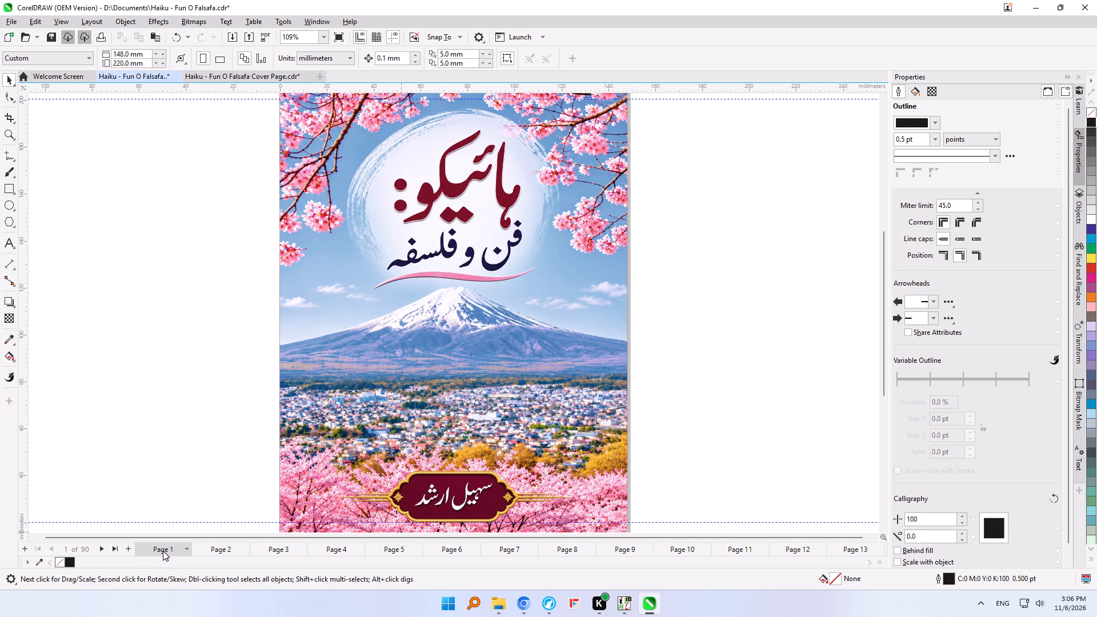
{"action": "key", "text": "F4"}
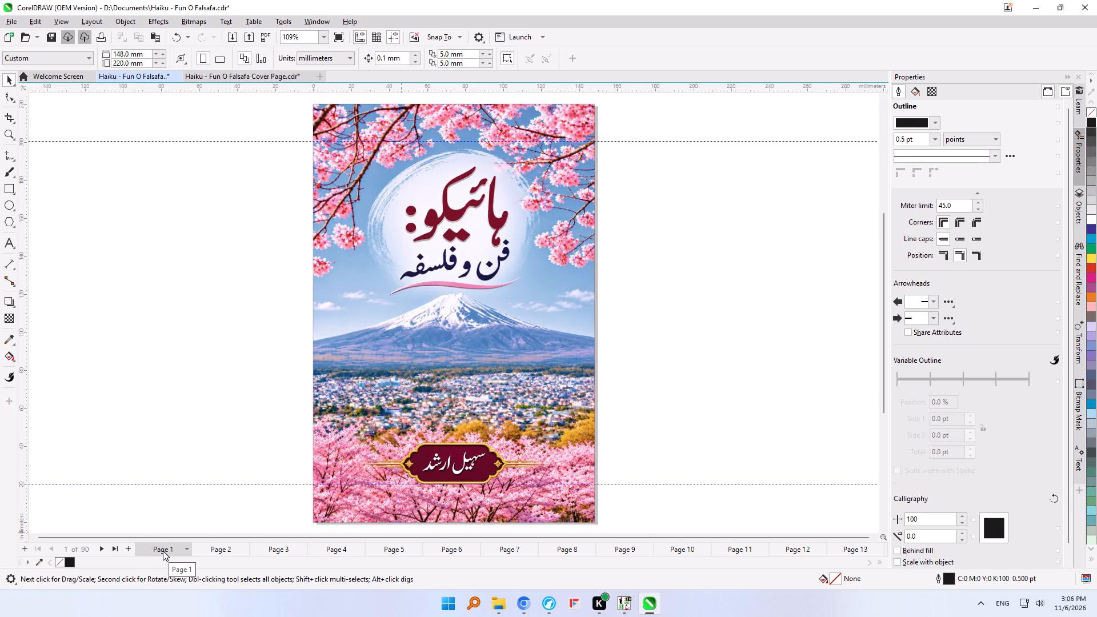
{"action": "left_click", "coordinate": [636, 385]}
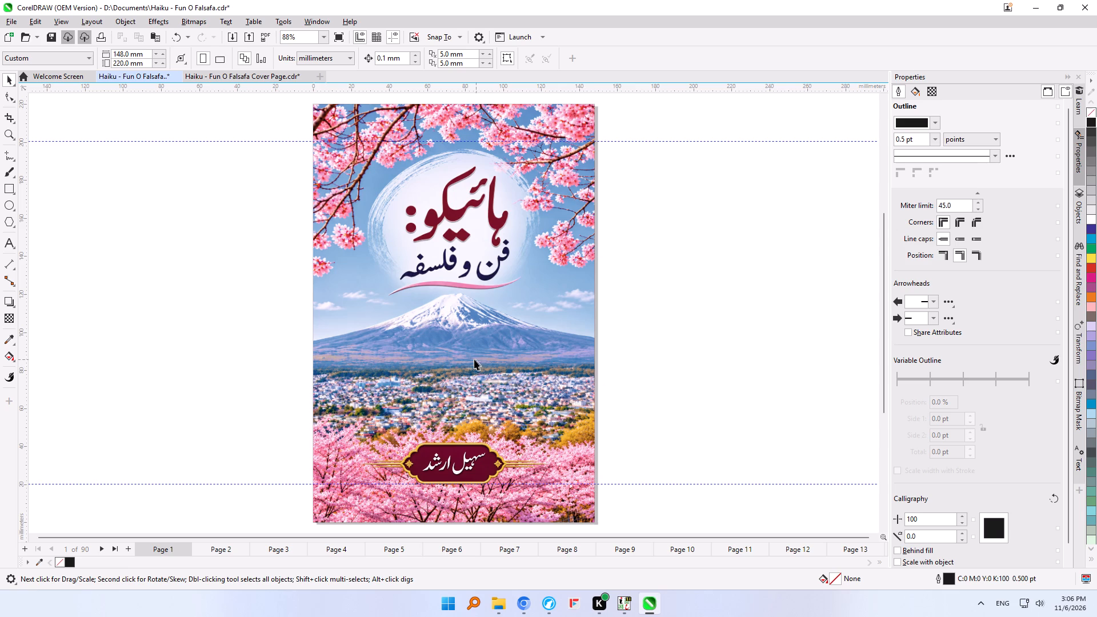
In the cover page document, group the back-cover title, book list, author photo, publisher logo and barcode, leaving out the pink background.
{"action": "left_click", "coordinate": [117, 549]}
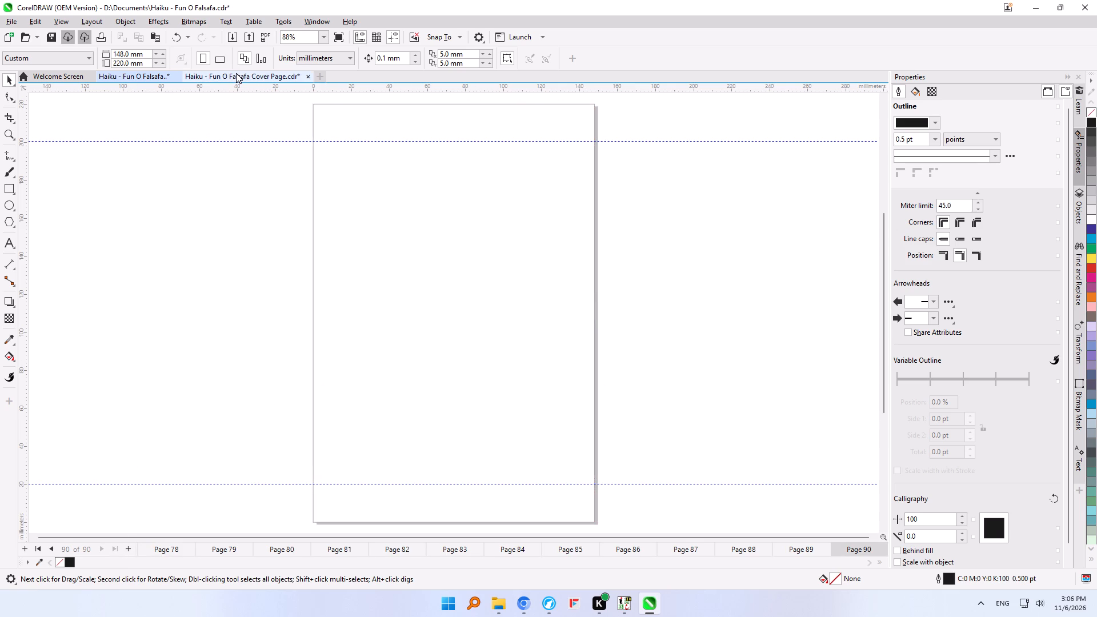
{"action": "left_click", "coordinate": [236, 73]}
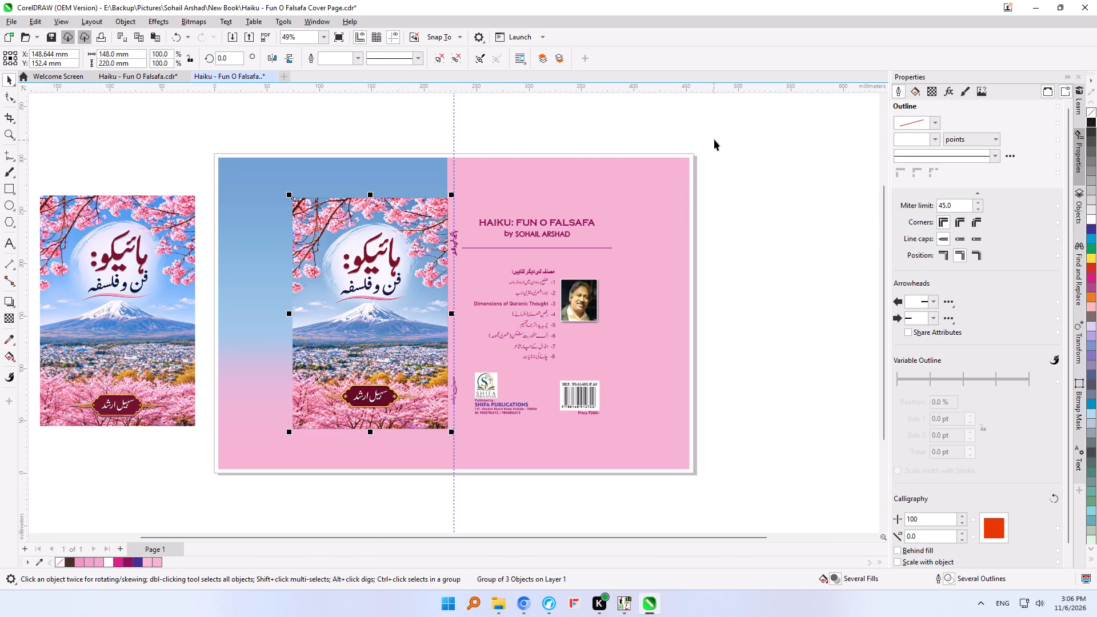
{"action": "left_click", "coordinate": [622, 198]}
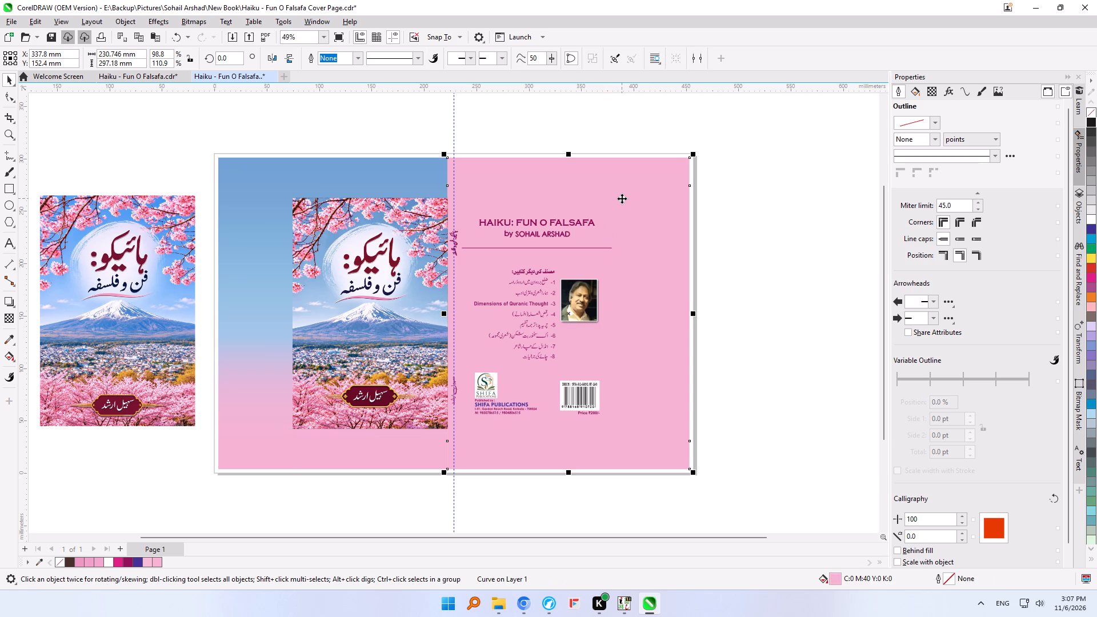
{"action": "left_click_drag", "start_coordinate": [715, 178], "coordinate": [455, 379]}
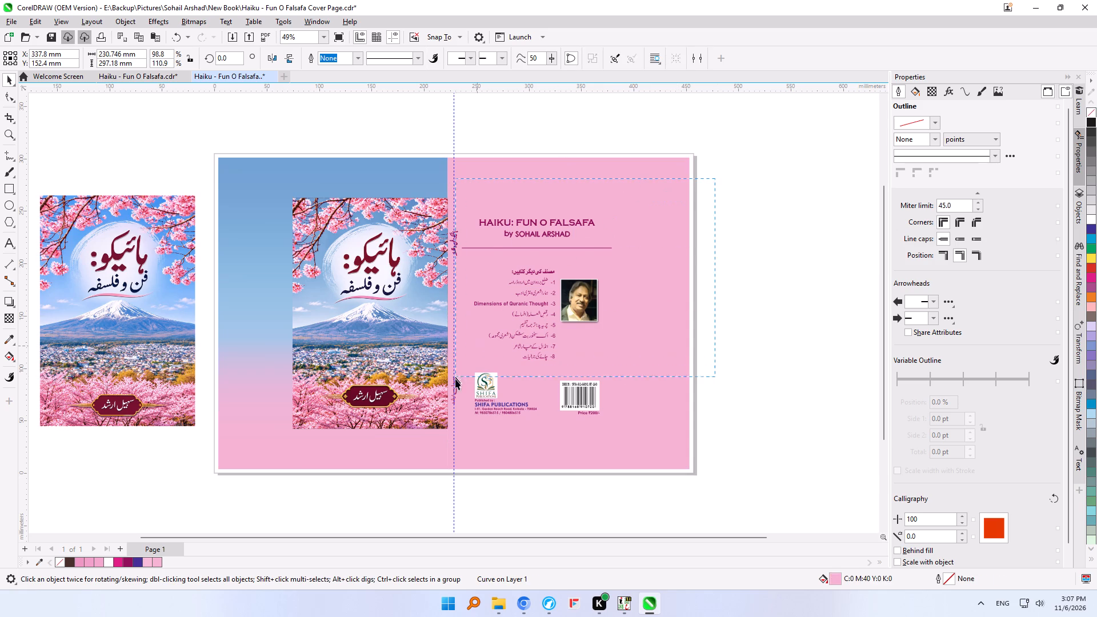
{"action": "left_click_drag", "start_coordinate": [455, 379], "coordinate": [456, 439]}
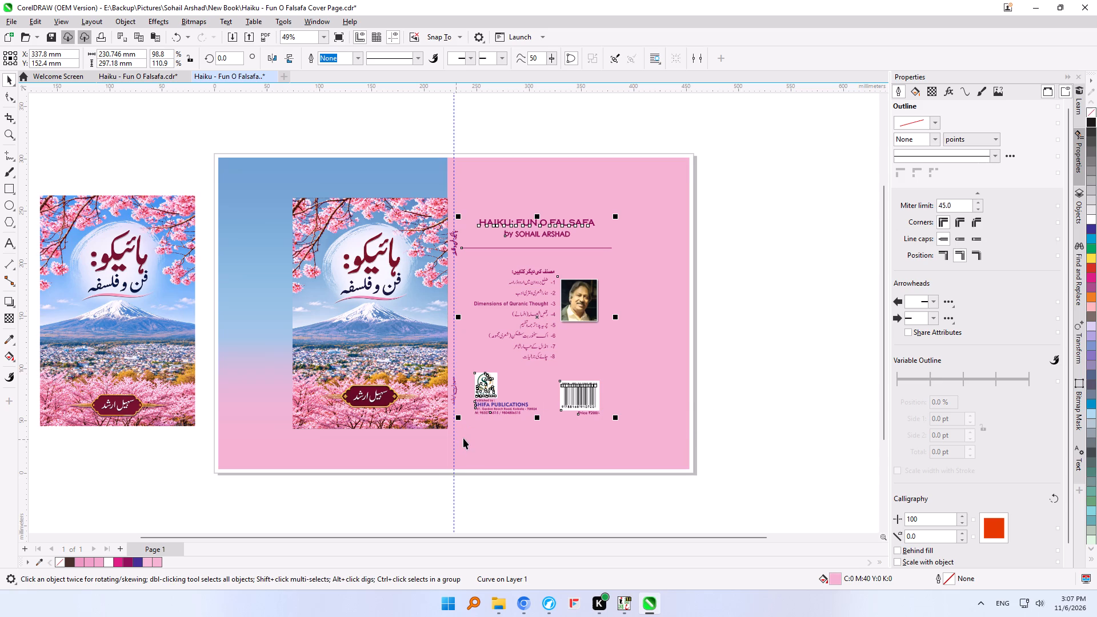
{"action": "key", "text": "ctrl+g"}
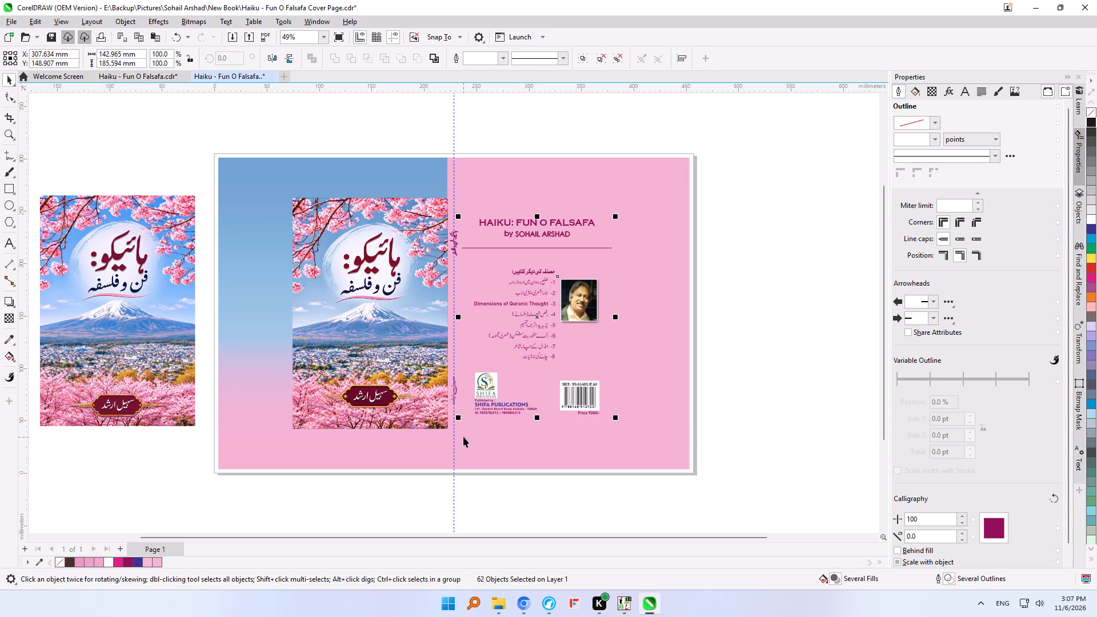
Copy the grouped back-cover artwork onto page 90 of the book and centre it on the page.
{"action": "key", "text": "ctrl+c"}
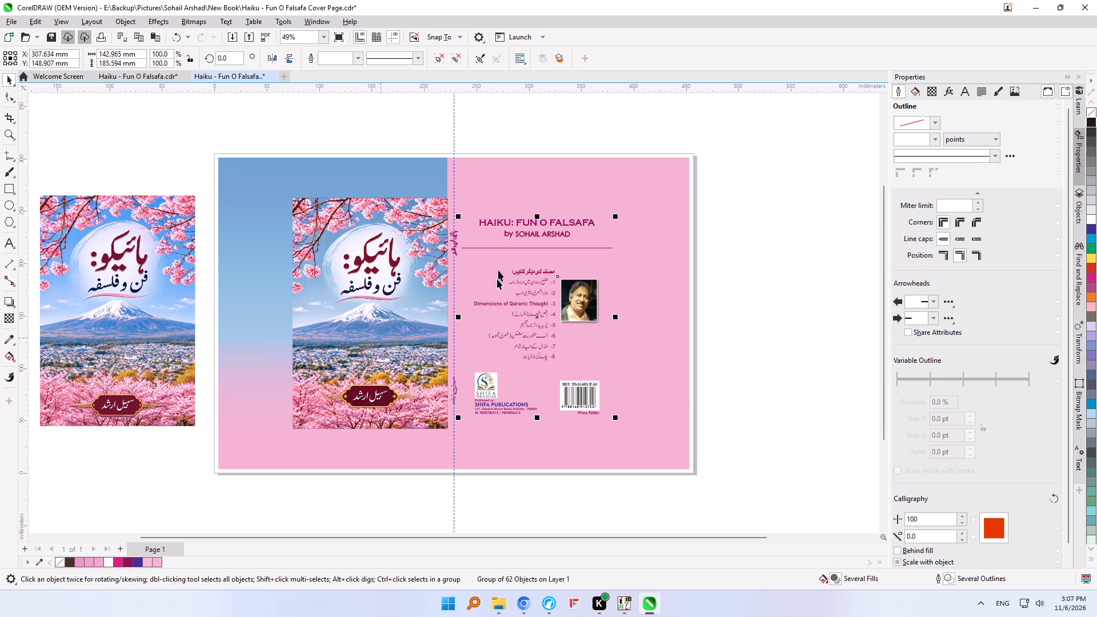
{"action": "left_click", "coordinate": [153, 77]}
{"action": "key", "text": "ctrl+v"}
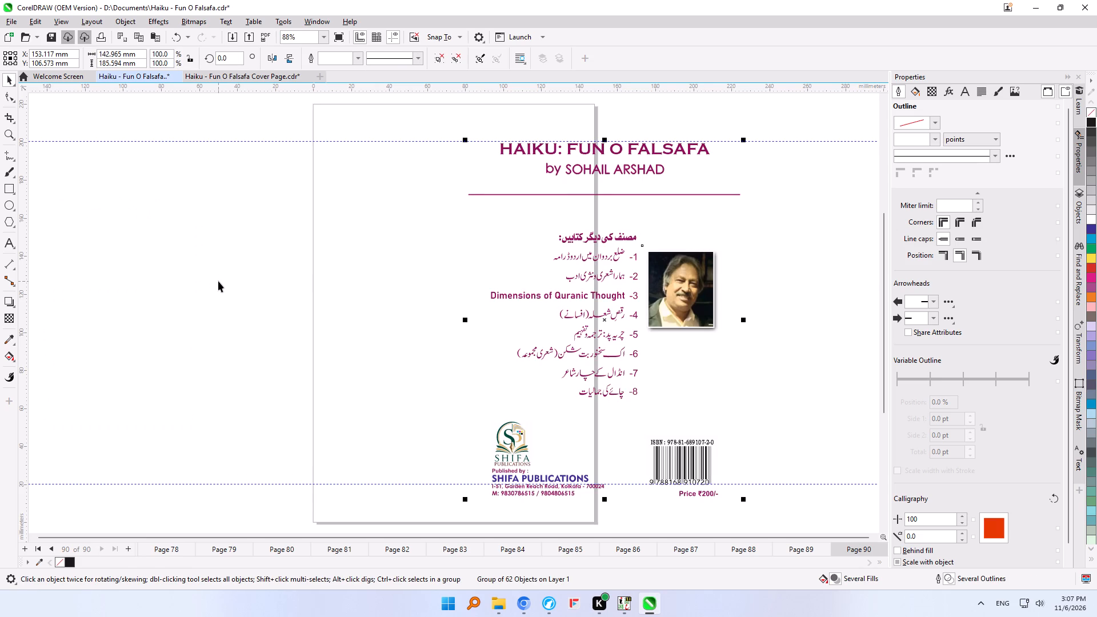
{"action": "key", "text": "p"}
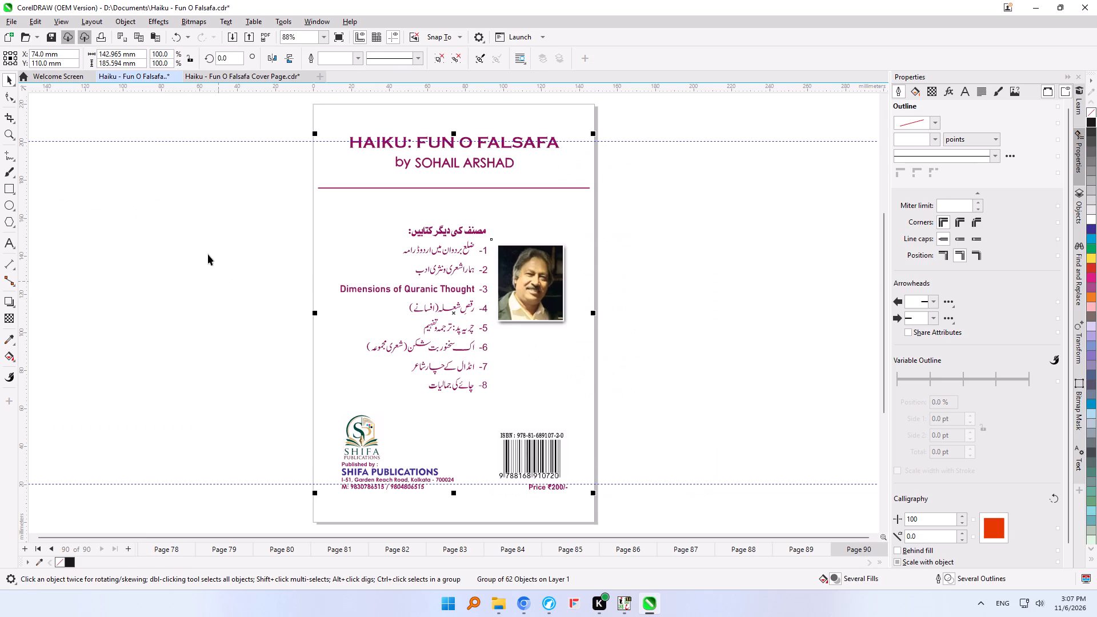
{"action": "left_click", "coordinate": [208, 251]}
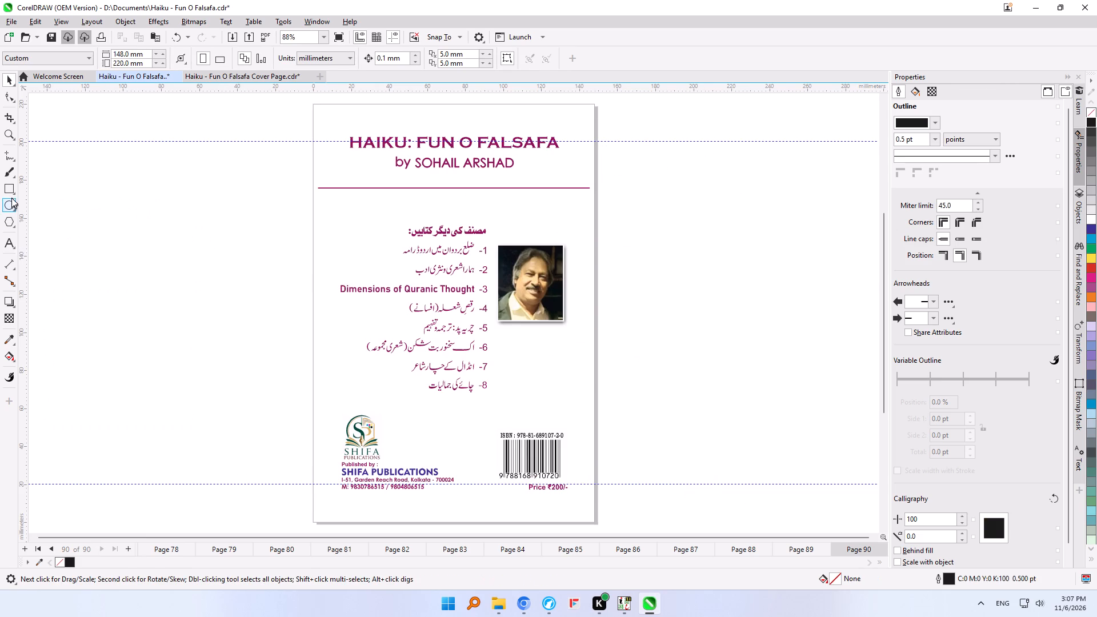
Add a 148 × 220 mm page-frame rectangle on page 90.
{"action": "double_click", "coordinate": [7, 189]}
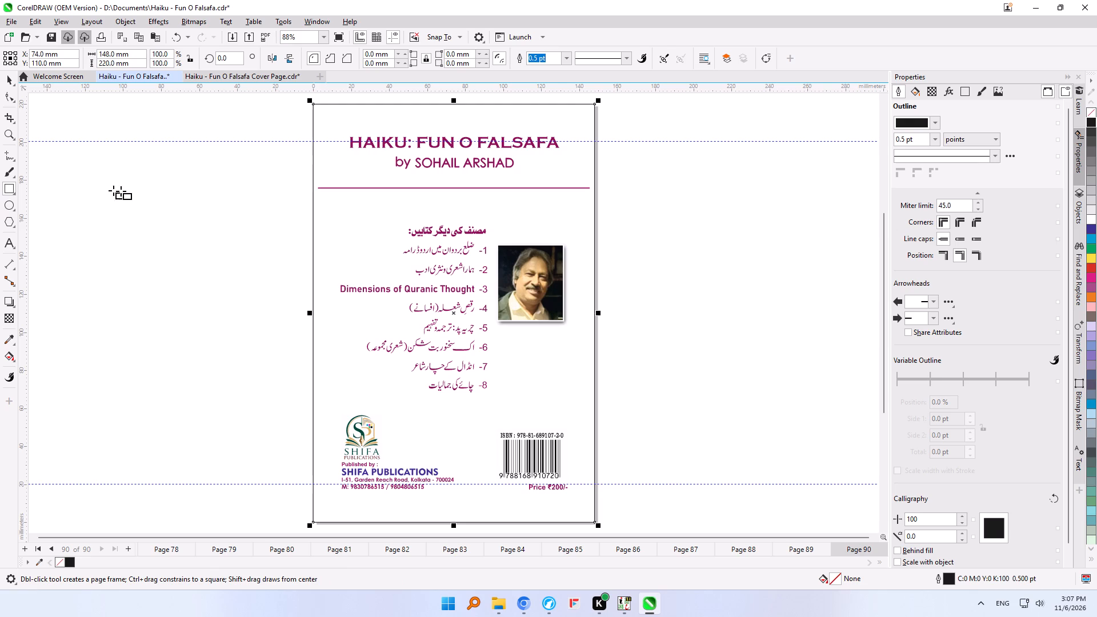
Check the fill of the cover document's pink background and fill page 90's page-frame rectangle with Magenta.
{"action": "left_click", "coordinate": [220, 79]}
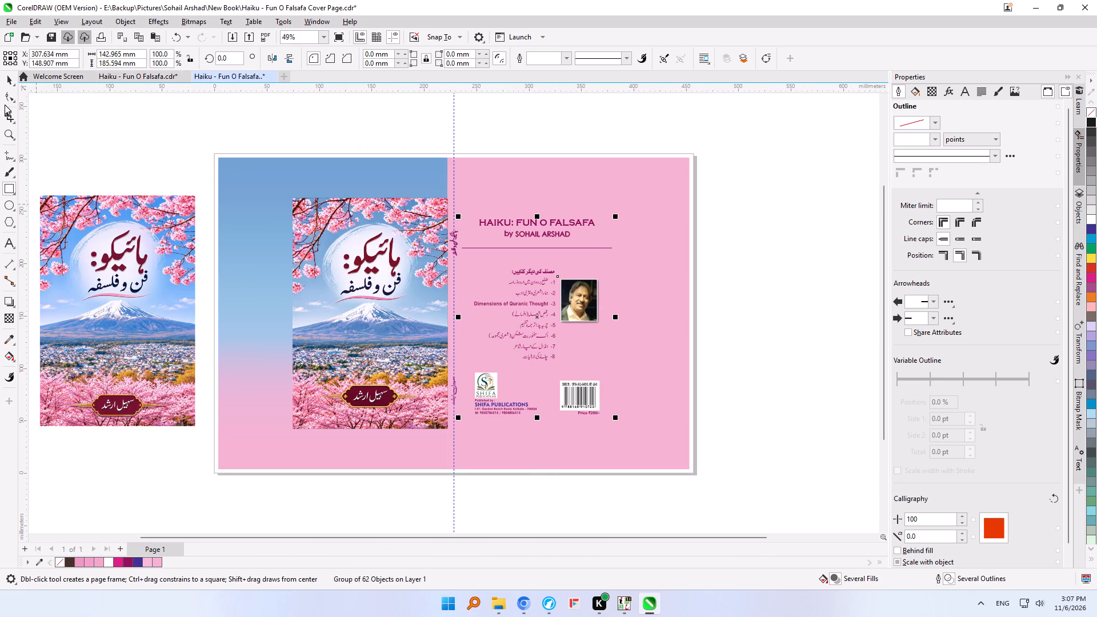
{"action": "left_click", "coordinate": [10, 82]}
{"action": "left_click", "coordinate": [482, 451]}
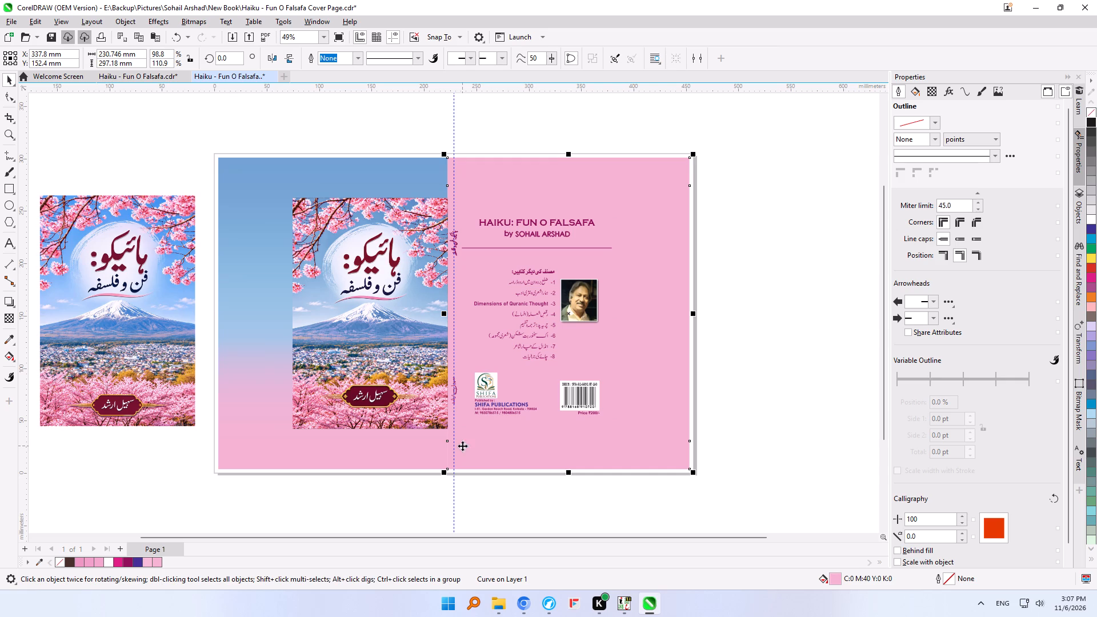
{"action": "left_click", "coordinate": [139, 77]}
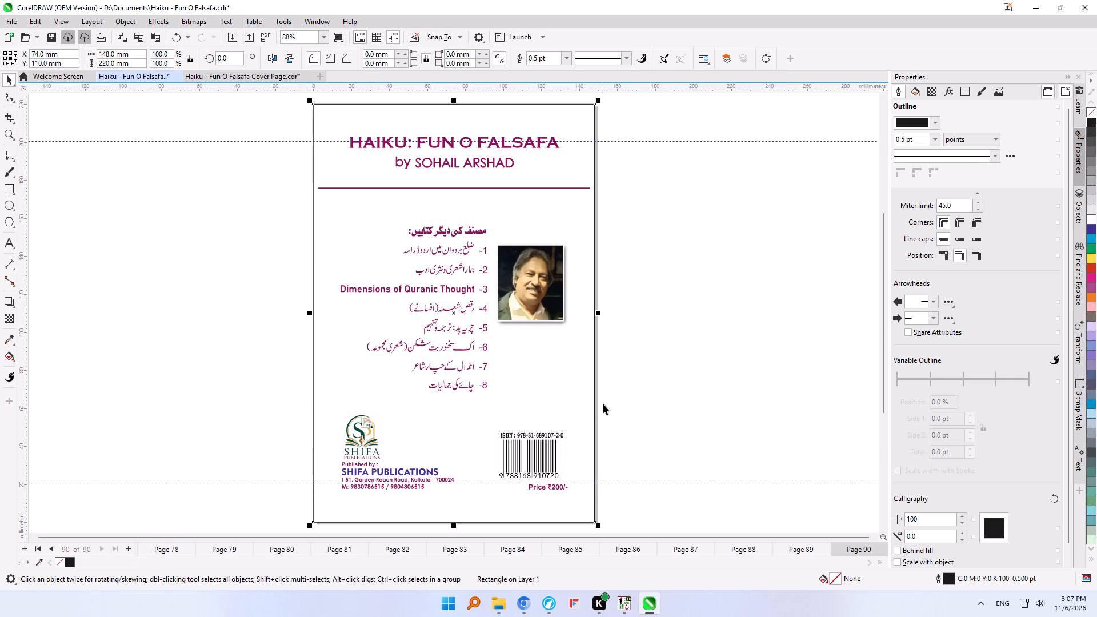
{"action": "left_click", "coordinate": [1088, 275]}
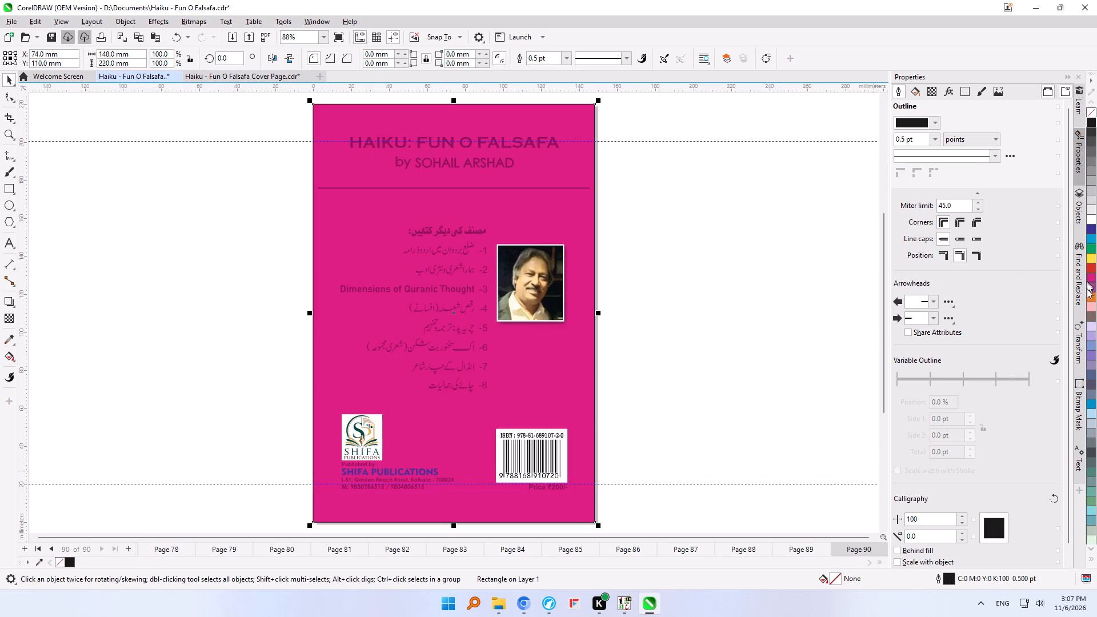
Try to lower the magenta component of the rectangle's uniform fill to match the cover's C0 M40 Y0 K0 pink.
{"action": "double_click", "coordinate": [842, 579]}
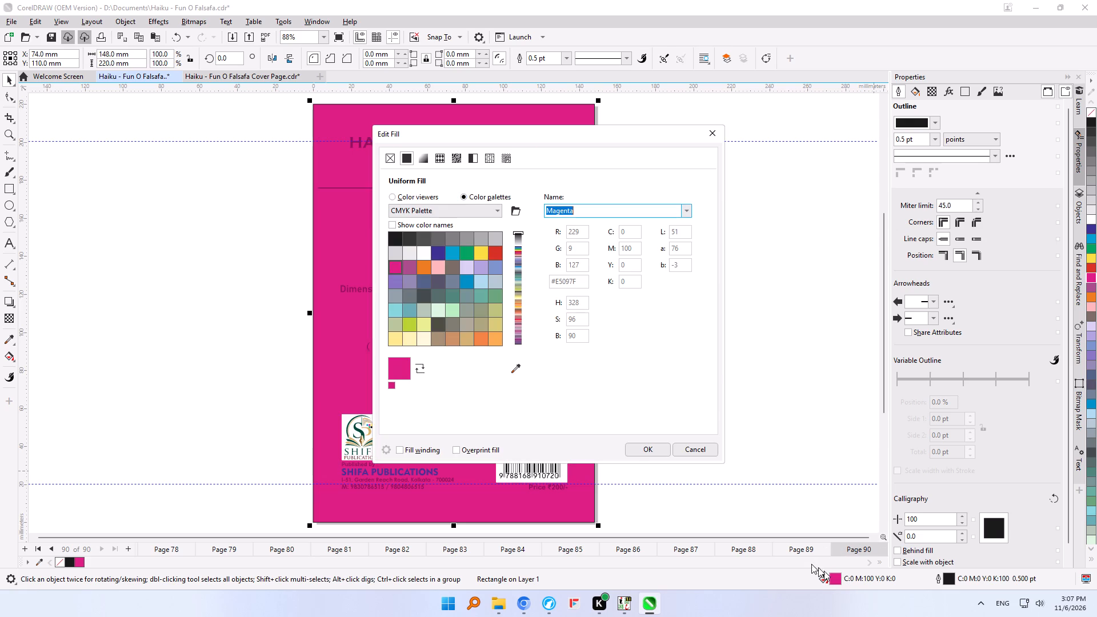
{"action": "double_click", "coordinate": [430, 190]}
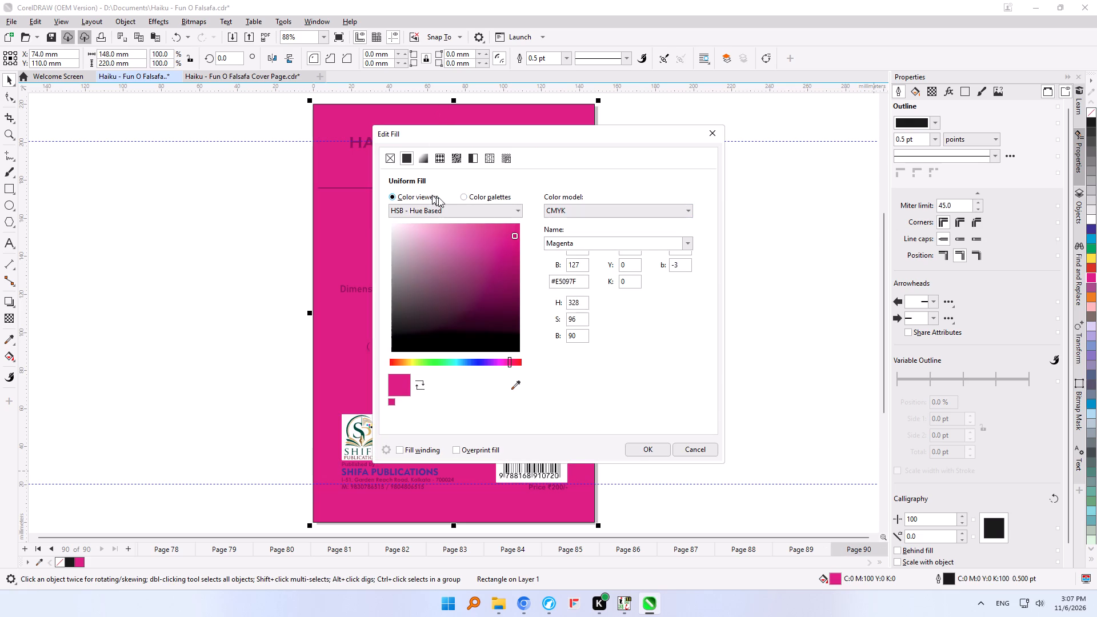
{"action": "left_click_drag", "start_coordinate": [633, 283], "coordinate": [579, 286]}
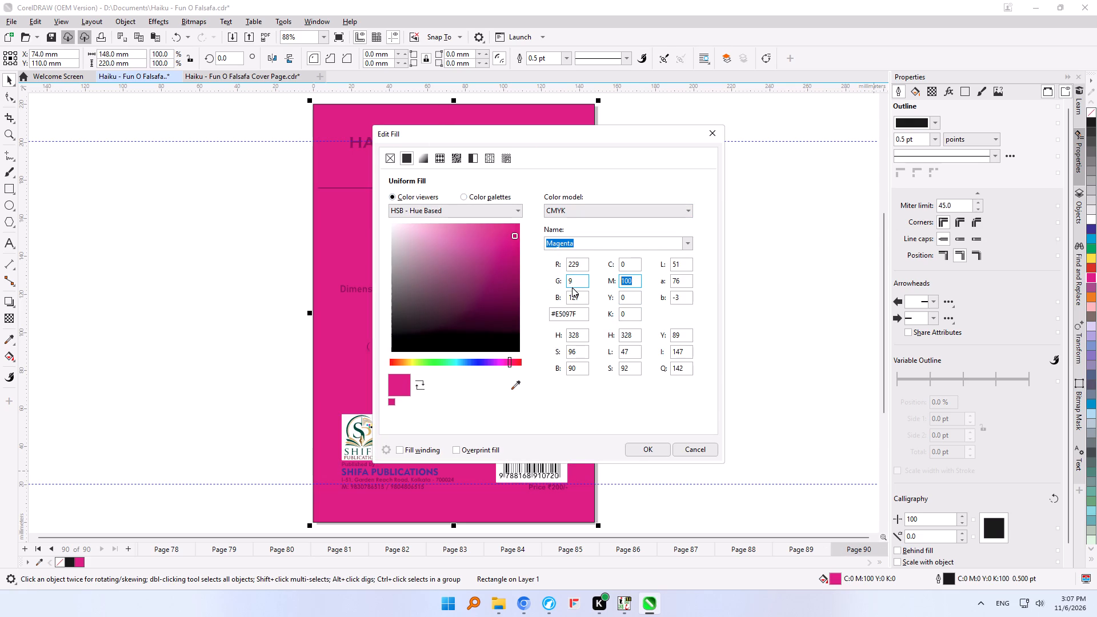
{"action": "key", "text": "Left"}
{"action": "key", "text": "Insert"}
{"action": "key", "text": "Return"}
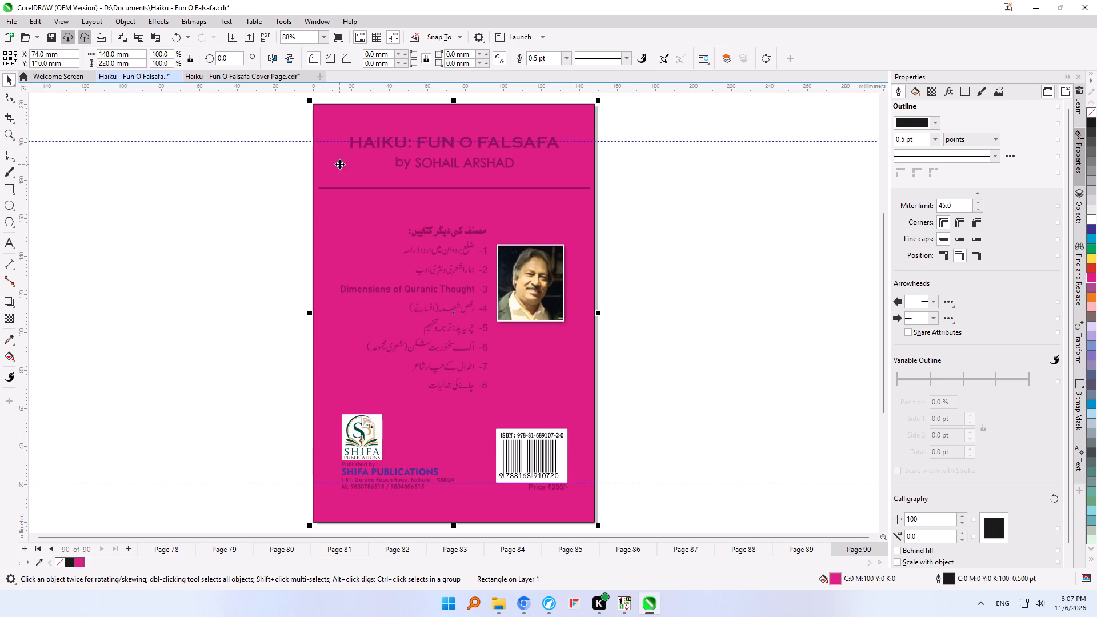
In the cover page document, select the pink back-cover background to recheck its fill colour.
{"action": "left_click", "coordinate": [216, 80]}
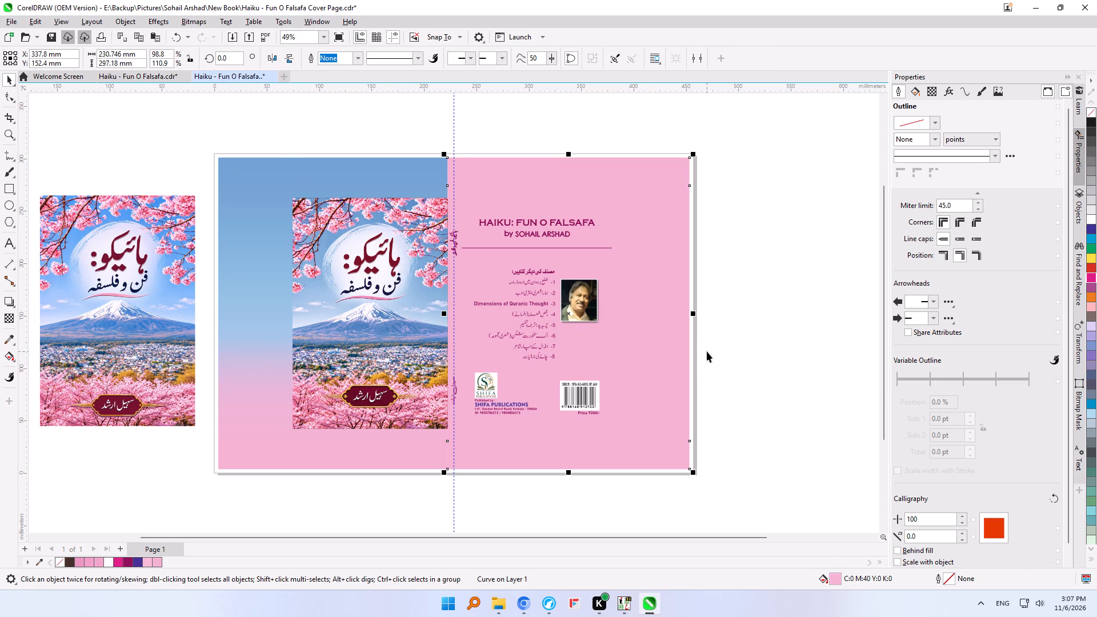
{"action": "left_click", "coordinate": [650, 359]}
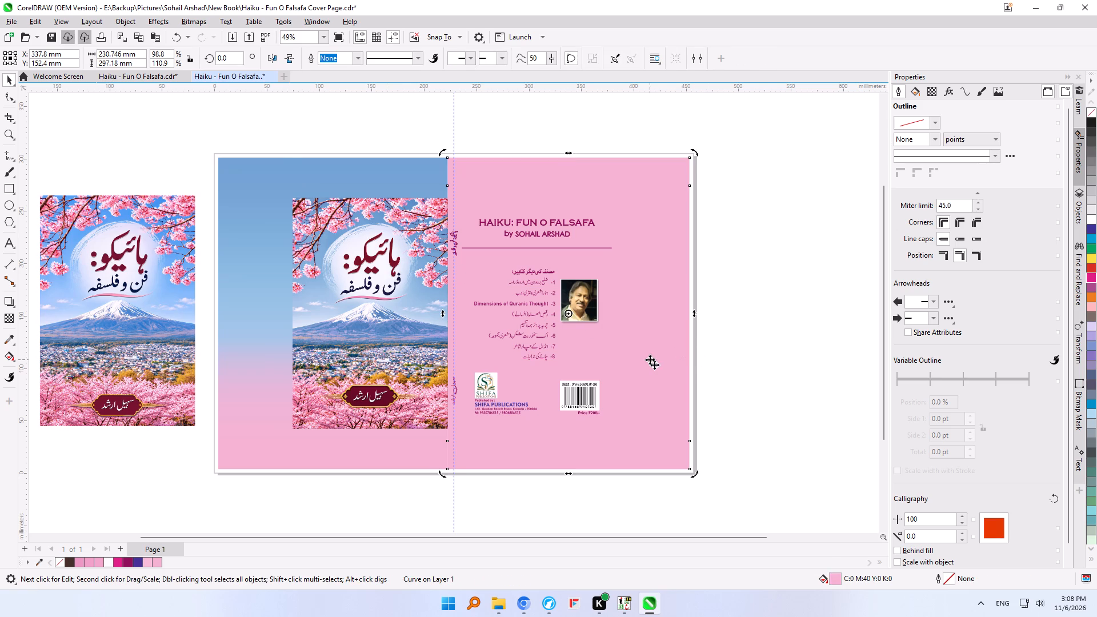
{"action": "left_click", "coordinate": [650, 359]}
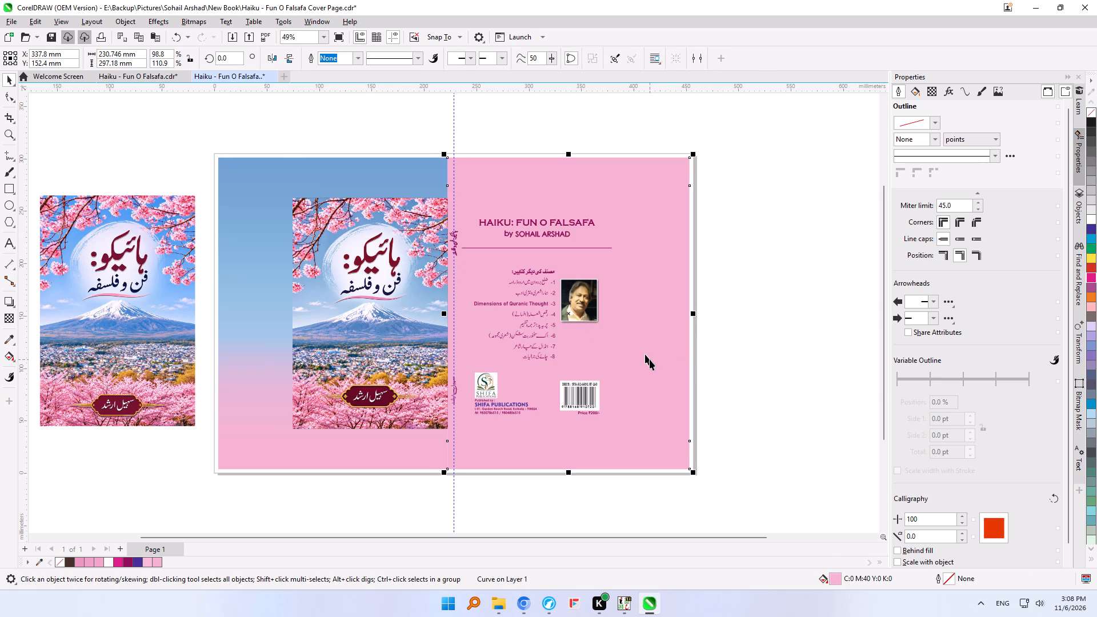
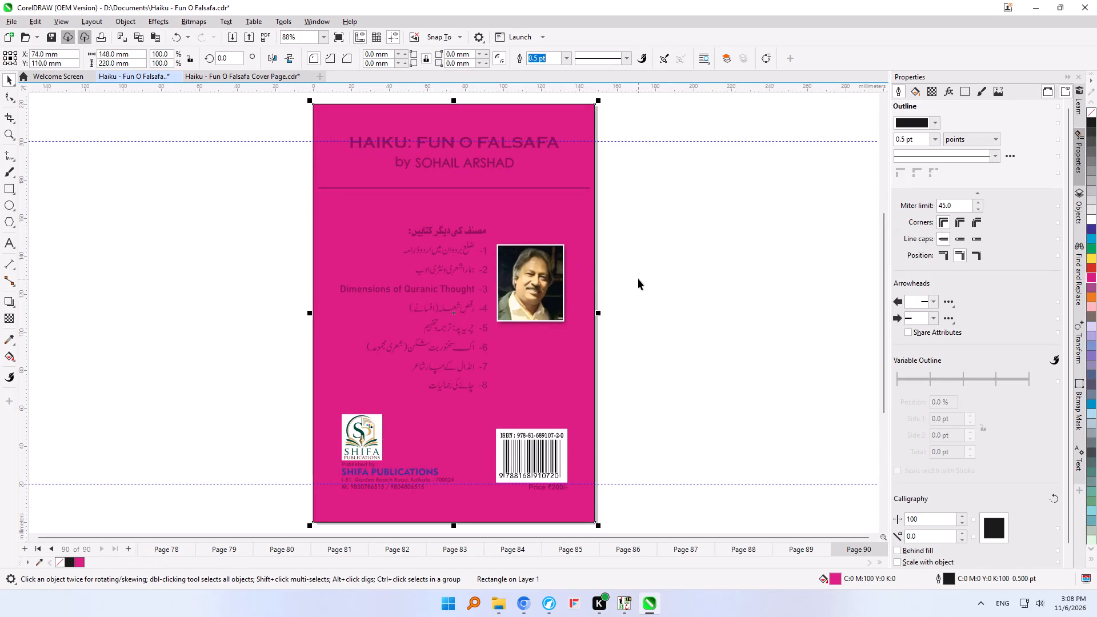
Set the uniform fill of page 90's background rectangle to the CMYK pink C0 M40 Y0 K0.
{"action": "double_click", "coordinate": [835, 580]}
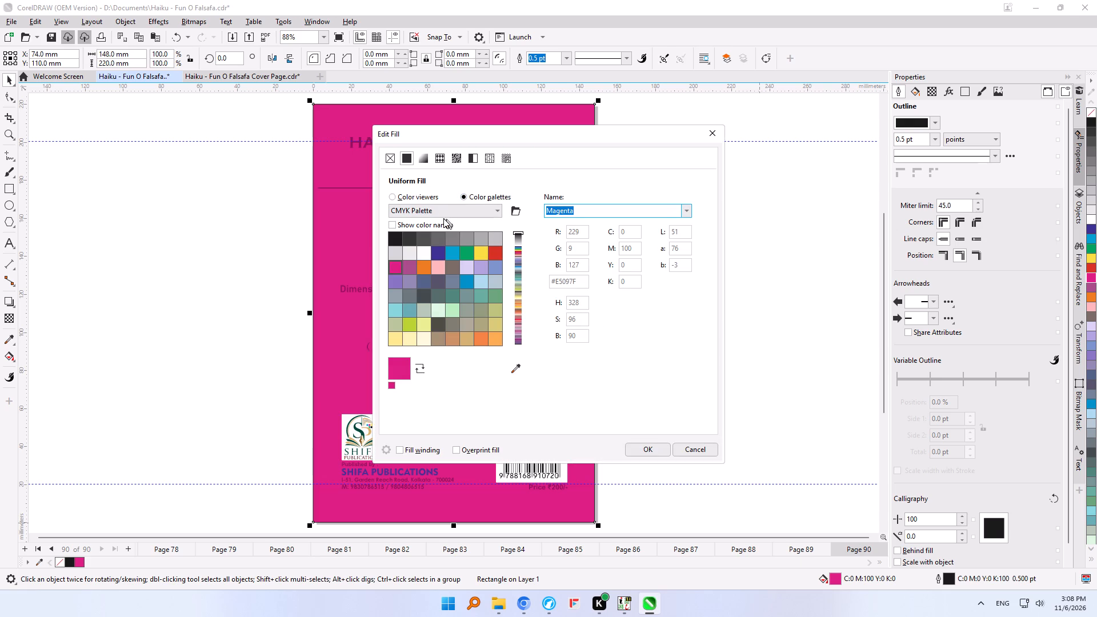
{"action": "left_click", "coordinate": [423, 199]}
{"action": "left_click_drag", "start_coordinate": [636, 283], "coordinate": [598, 285]}
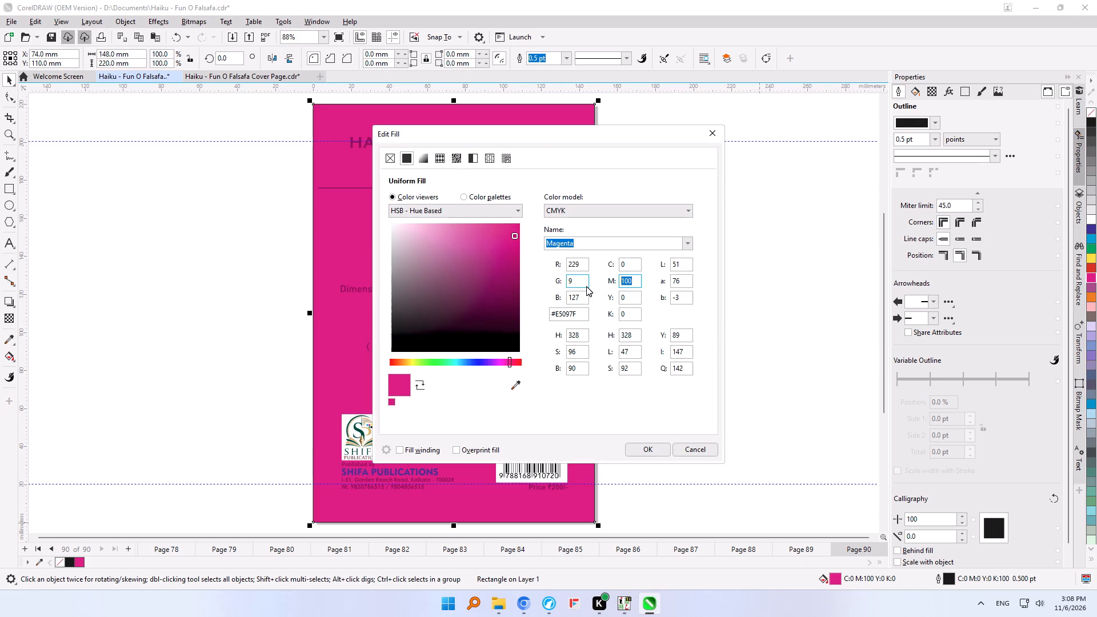
{"action": "type", "text": "40"}
{"action": "key", "text": "Return"}
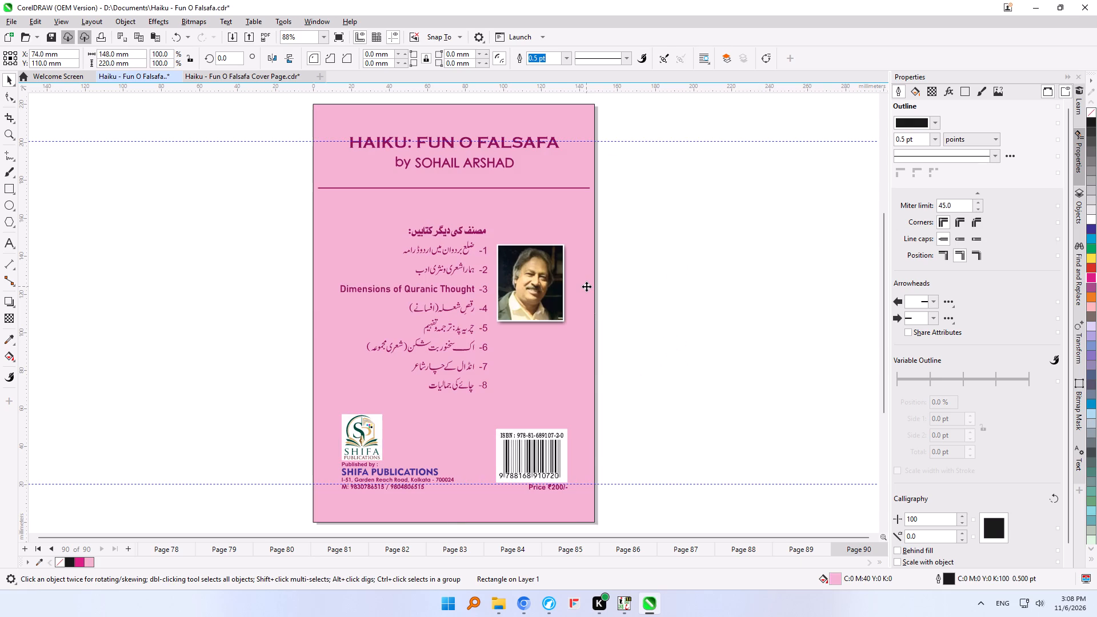
Remove the outline from page 90's pink background rectangle.
{"action": "right_click", "coordinate": [57, 562]}
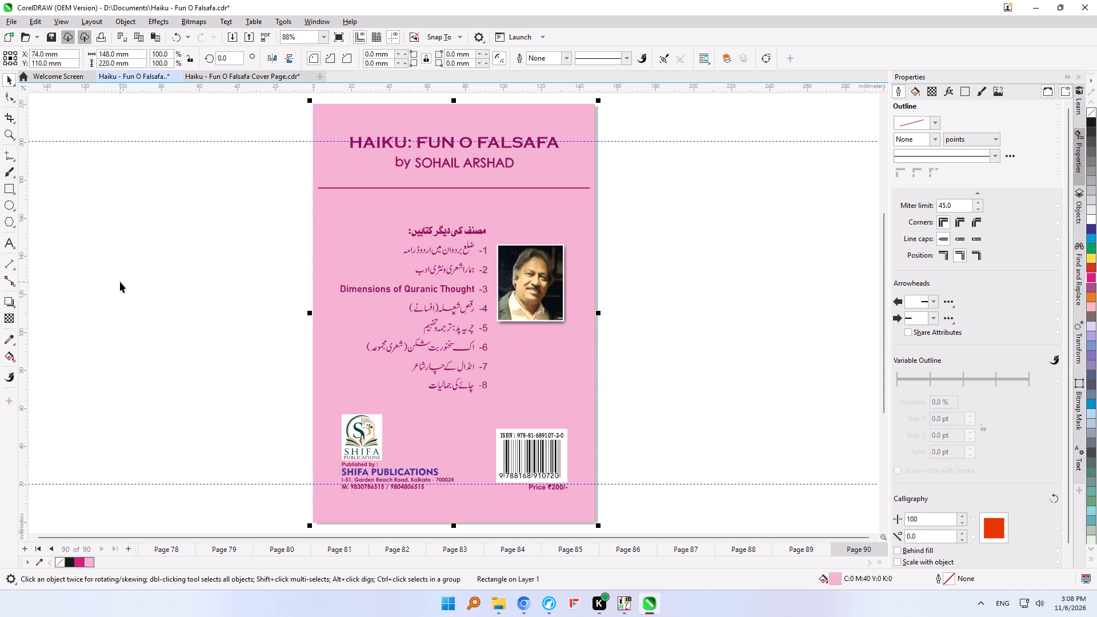
Delete all the horizontal guidelines crossing the pages.
{"action": "left_click", "coordinate": [617, 484]}
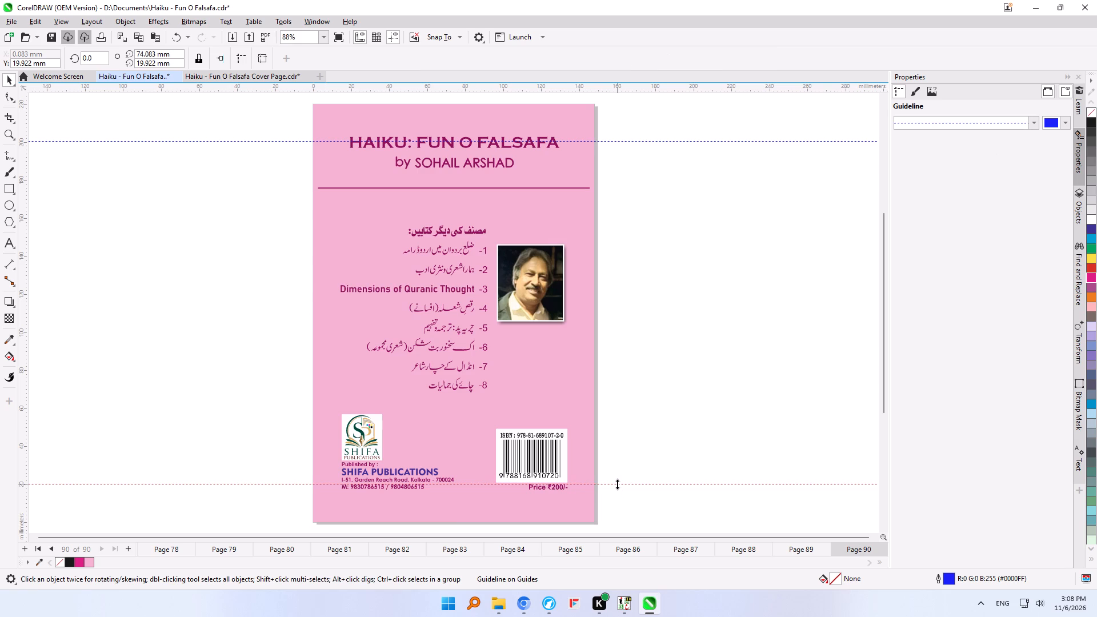
{"action": "key", "text": "ctrl+a"}
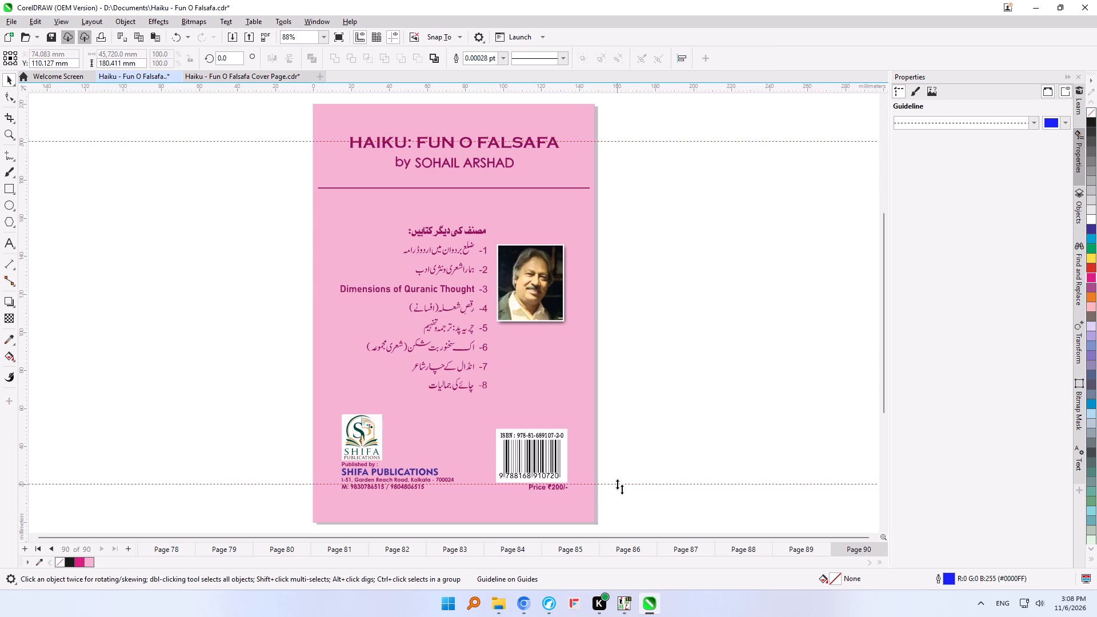
{"action": "key", "text": "Delete"}
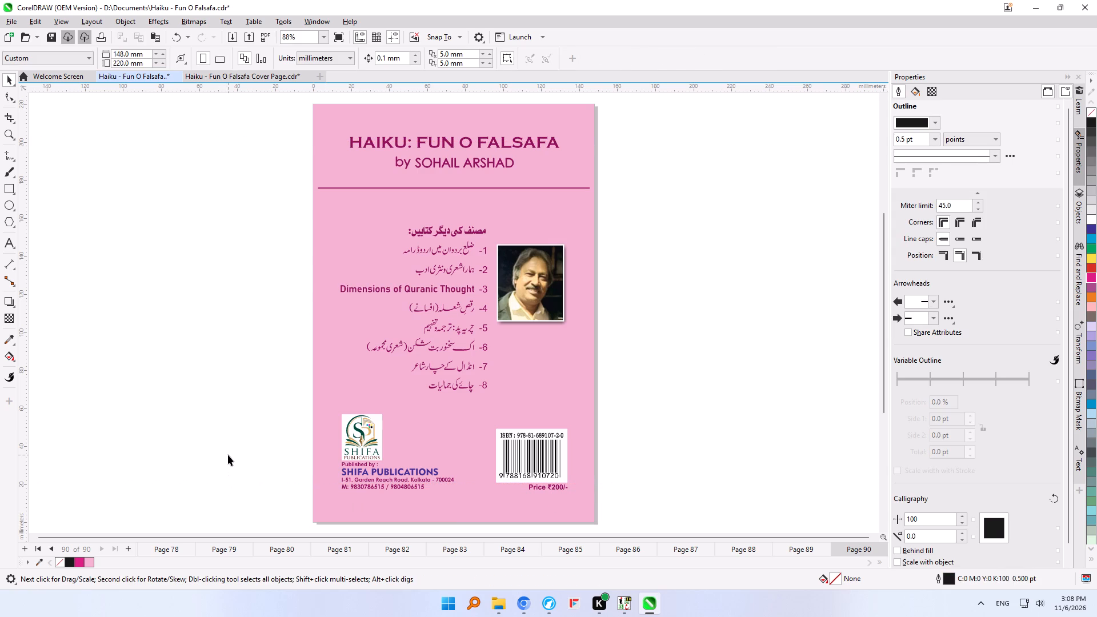
Return to the first page with the front cover and save the book document.
{"action": "left_click", "coordinate": [39, 549]}
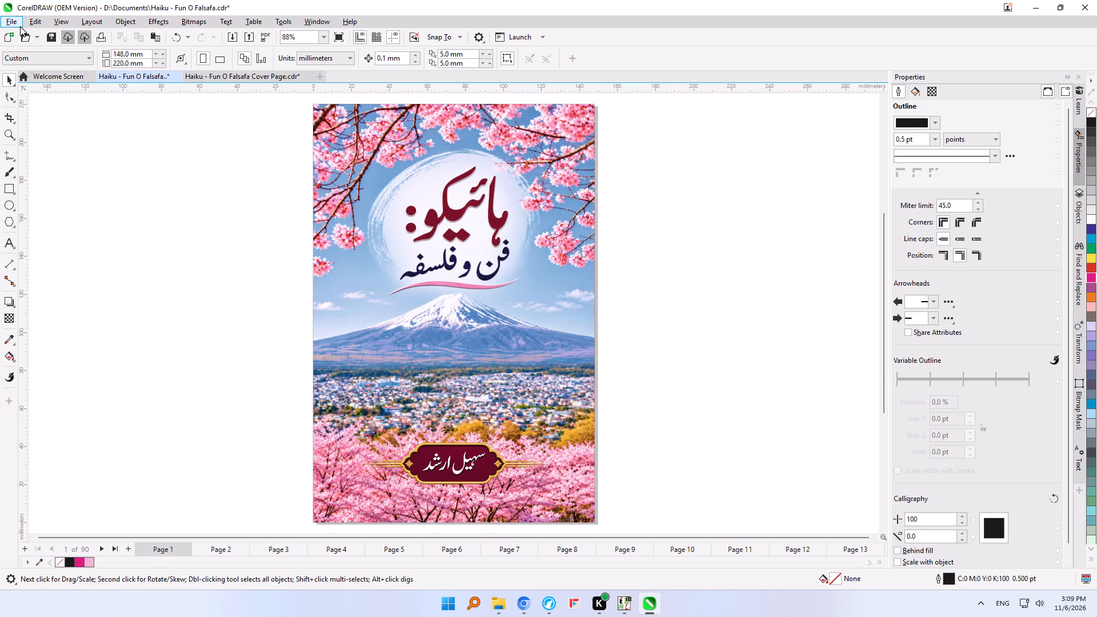
{"action": "left_click", "coordinate": [54, 37]}
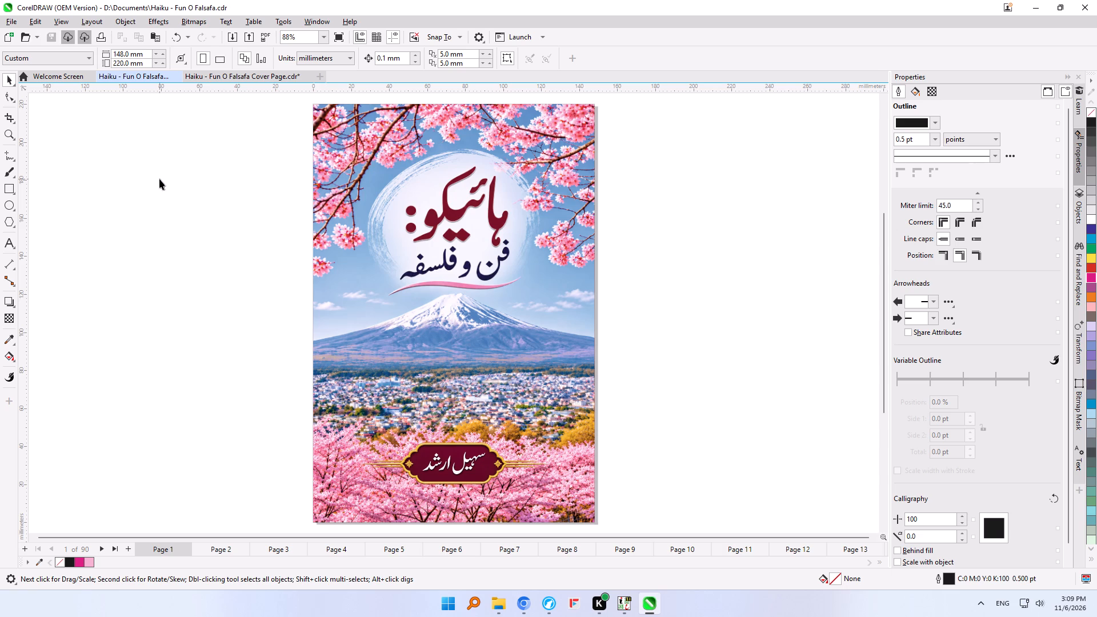
In the PDF24 print settings, define a PostScript custom page size 148 mm wide and 220 mm high.
{"action": "key", "text": "ctrl+p"}
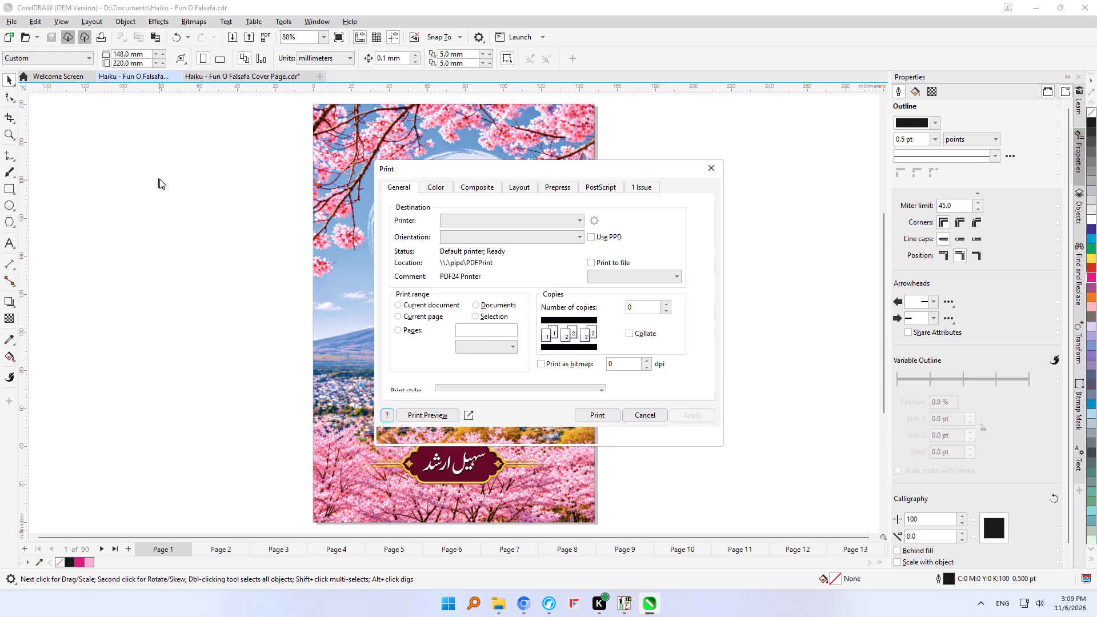
{"action": "left_click", "coordinate": [596, 221]}
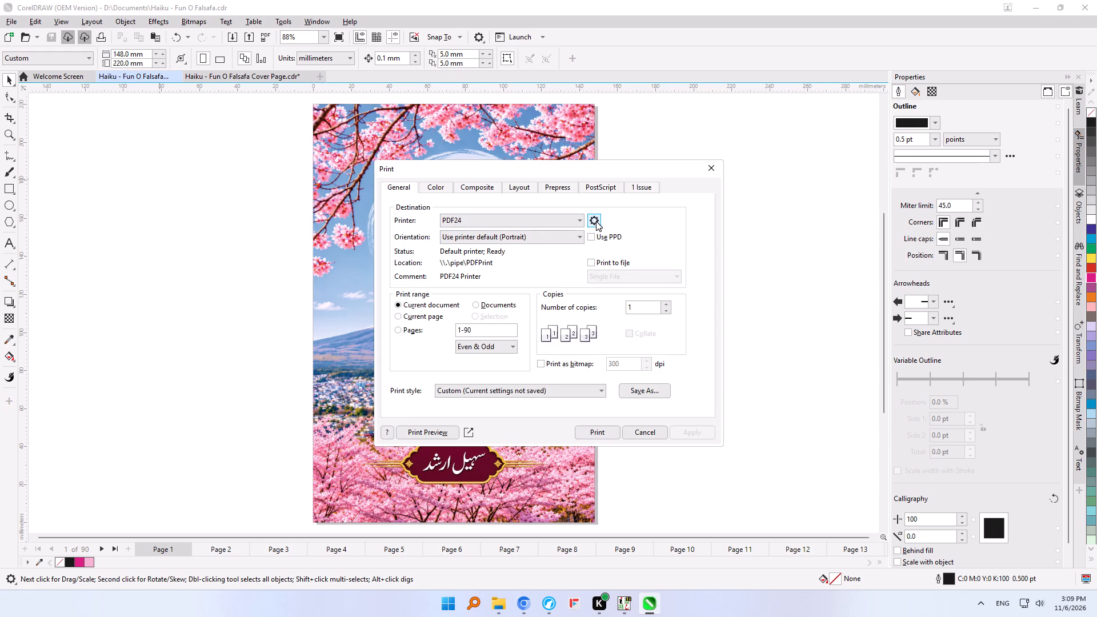
{"action": "left_click", "coordinate": [644, 403]}
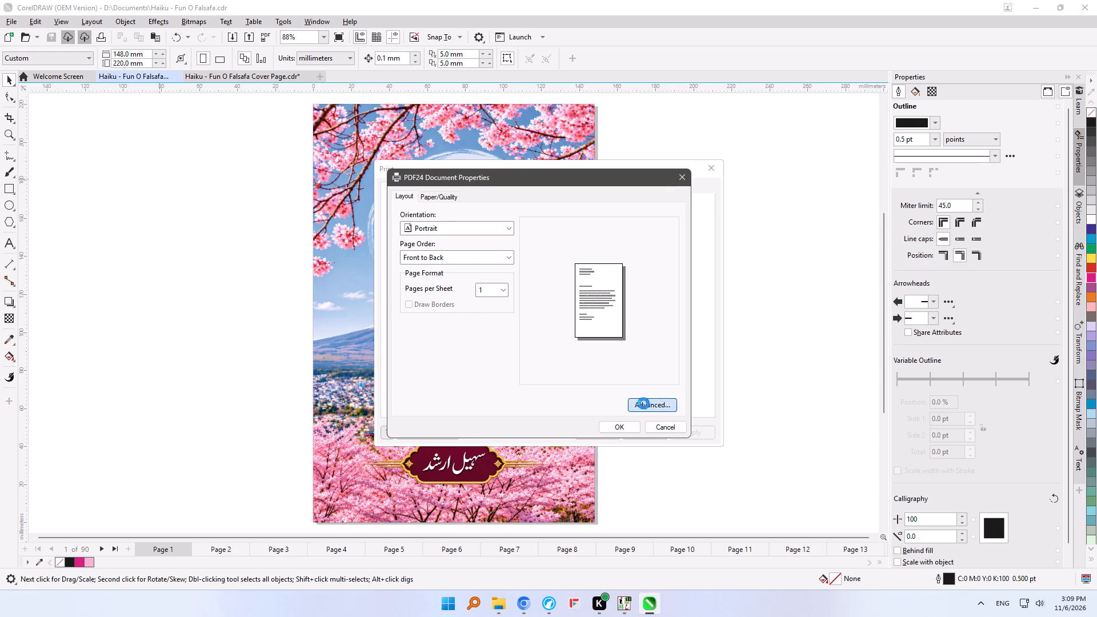
{"action": "left_click", "coordinate": [600, 220]}
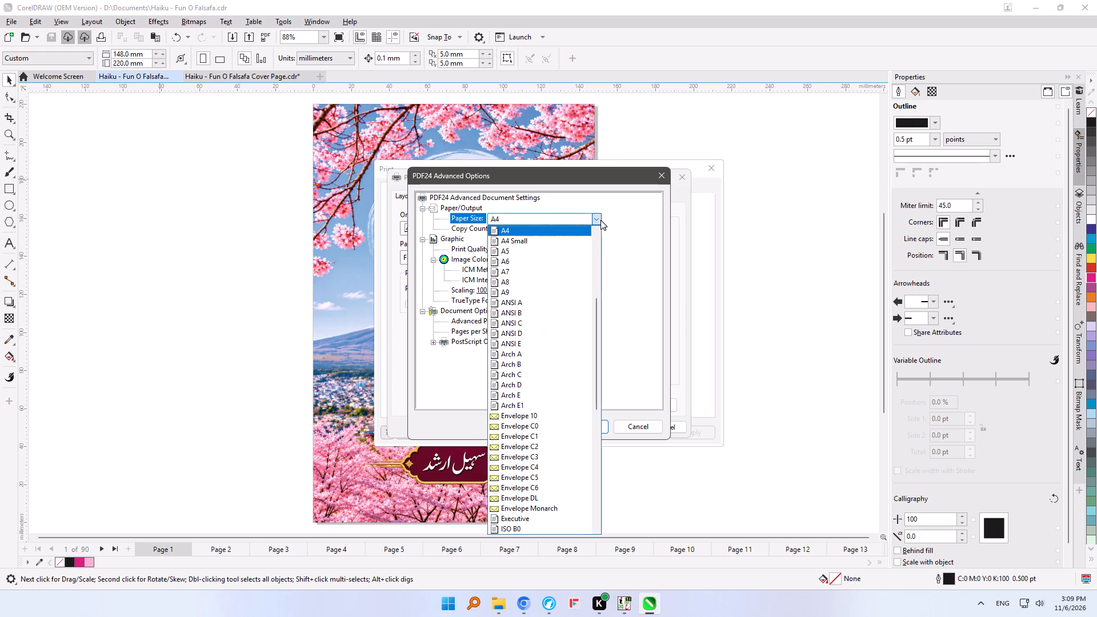
{"action": "left_click", "coordinate": [600, 243]}
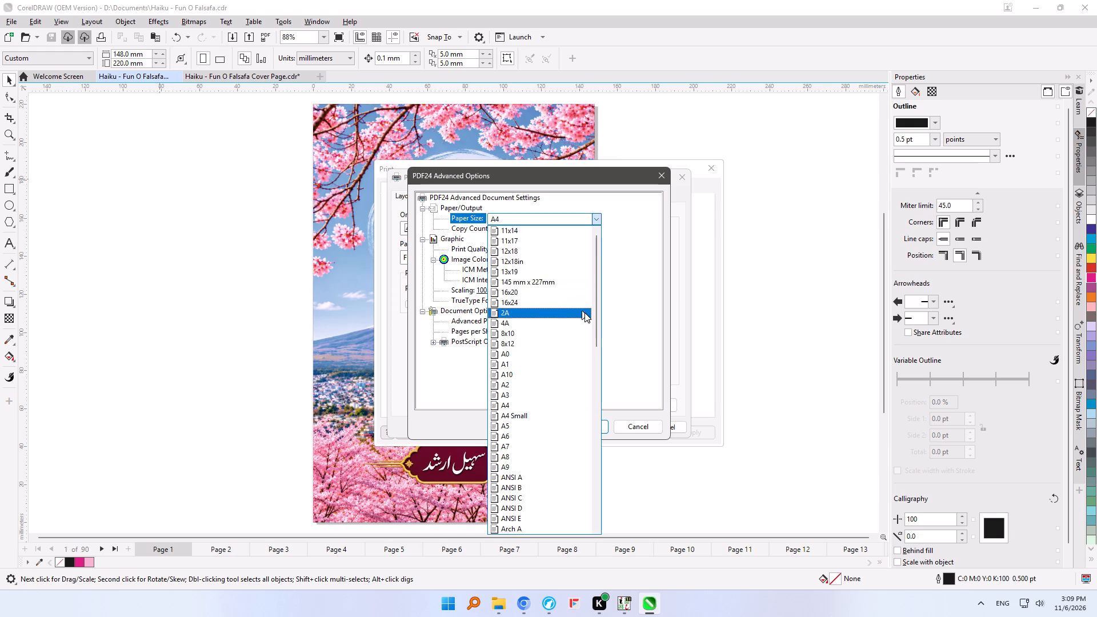
{"action": "left_click_drag", "start_coordinate": [598, 321], "coordinate": [612, 507]}
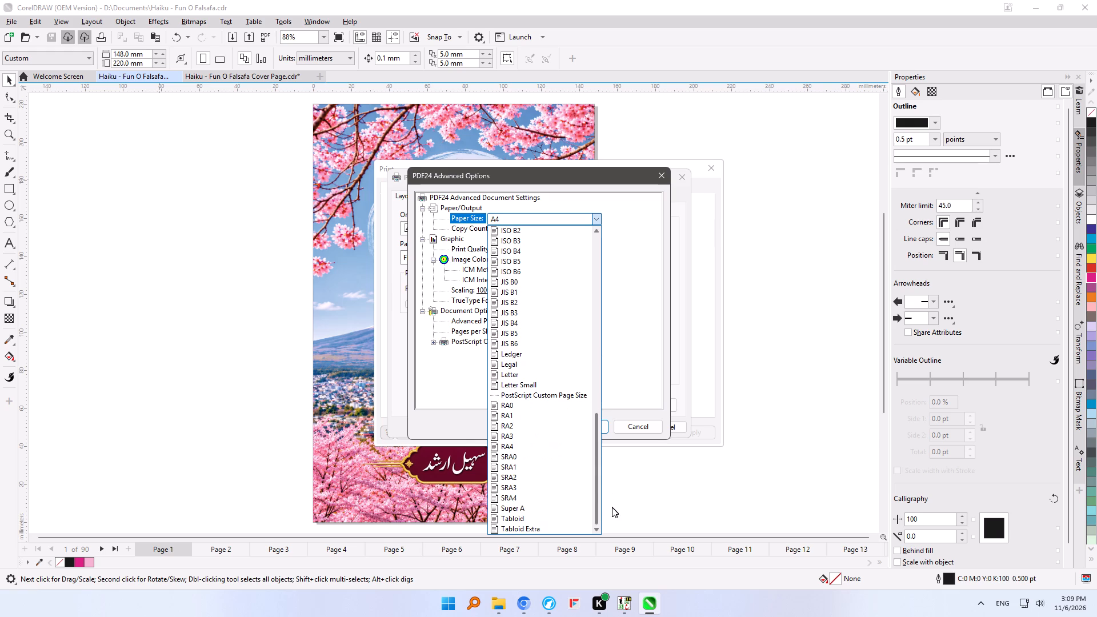
{"action": "left_click_drag", "start_coordinate": [612, 507], "coordinate": [612, 511]}
{"action": "left_click", "coordinate": [567, 397]}
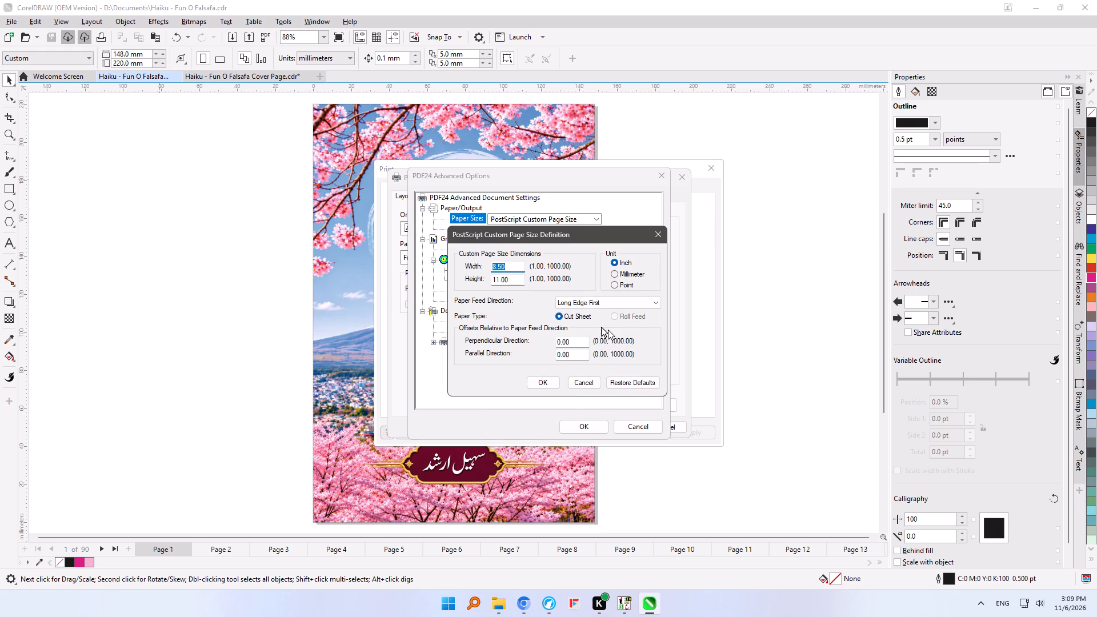
{"action": "left_click", "coordinate": [626, 273]}
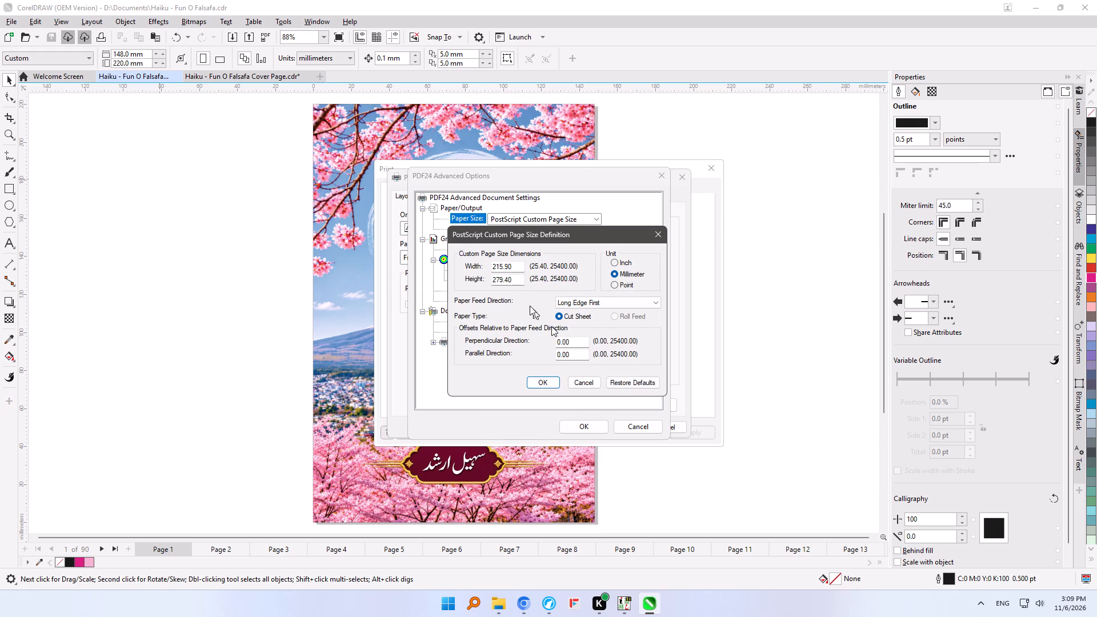
{"action": "left_click_drag", "start_coordinate": [516, 266], "coordinate": [447, 266]}
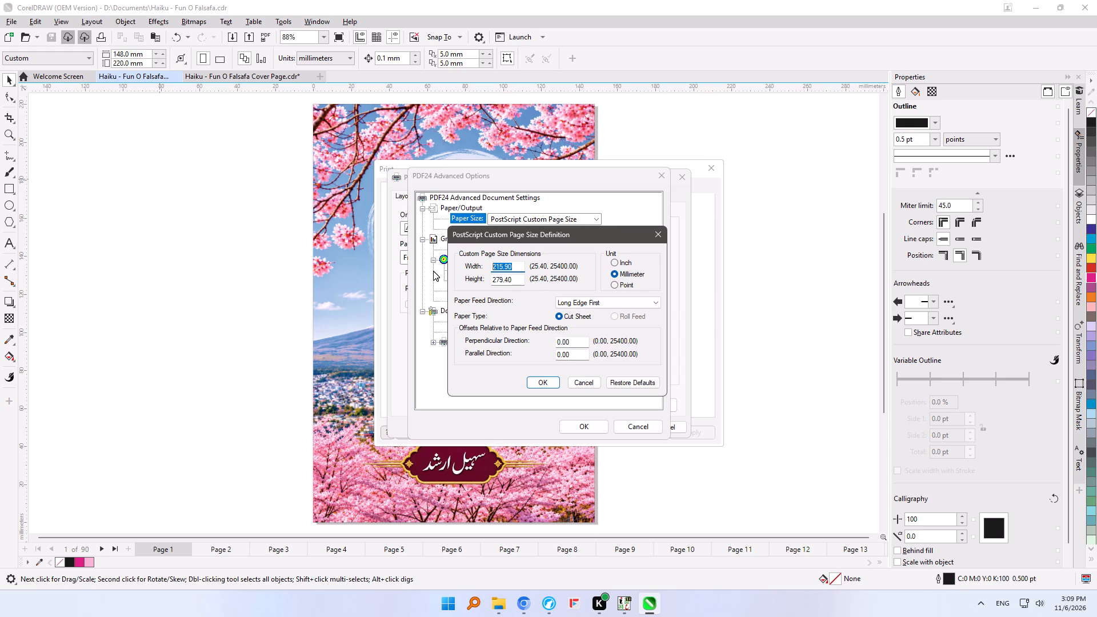
{"action": "type", "text": "148"}
{"action": "key", "text": "Tab"}
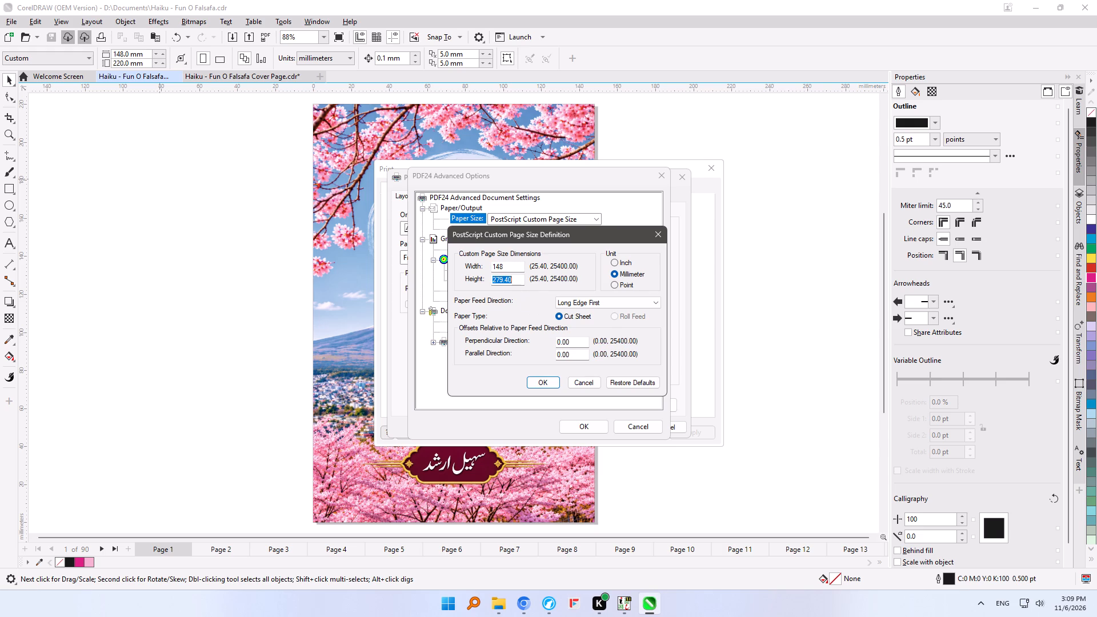
{"action": "type", "text": "220"}
{"action": "left_click", "coordinate": [539, 385]}
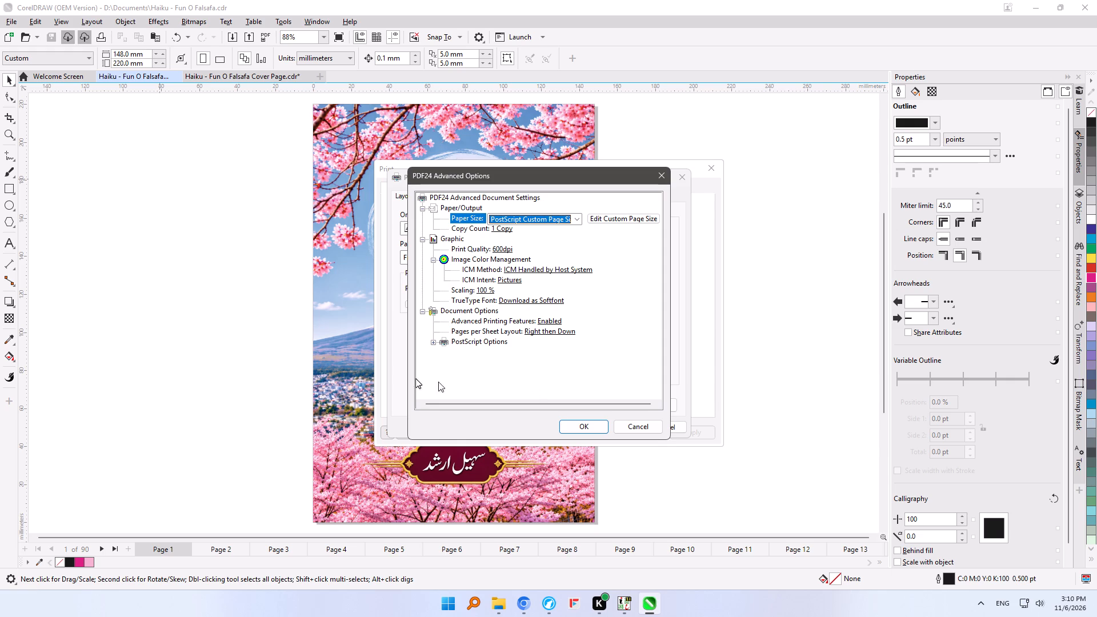
{"action": "left_click", "coordinate": [586, 427]}
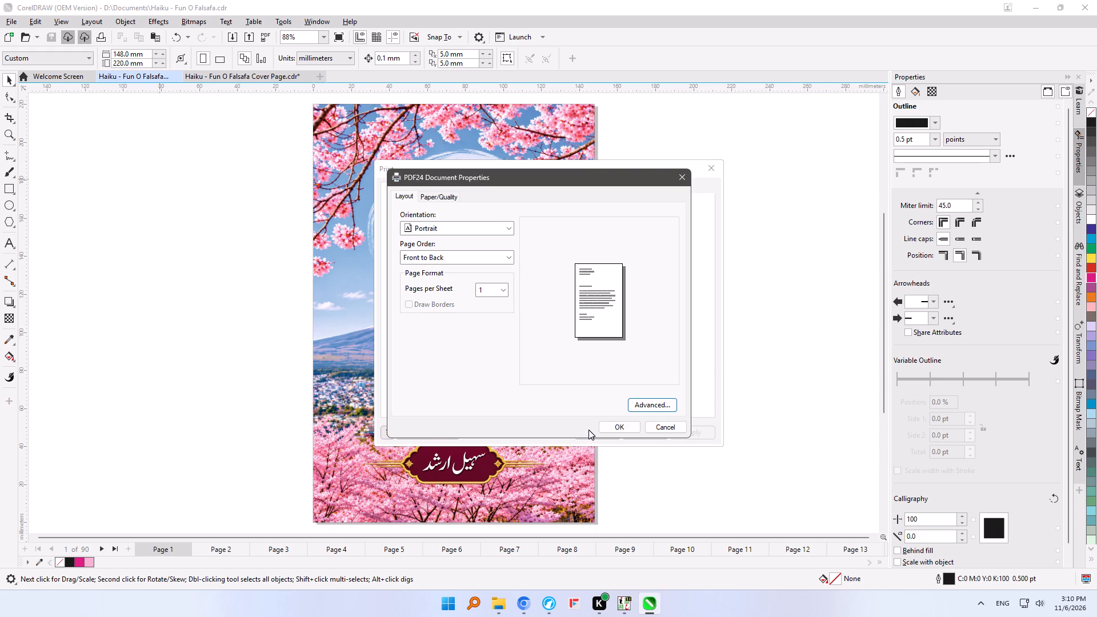
Review the PDF24 colour and advanced options, accept them, and print the whole current document to PDF24.
{"action": "left_click", "coordinate": [438, 199]}
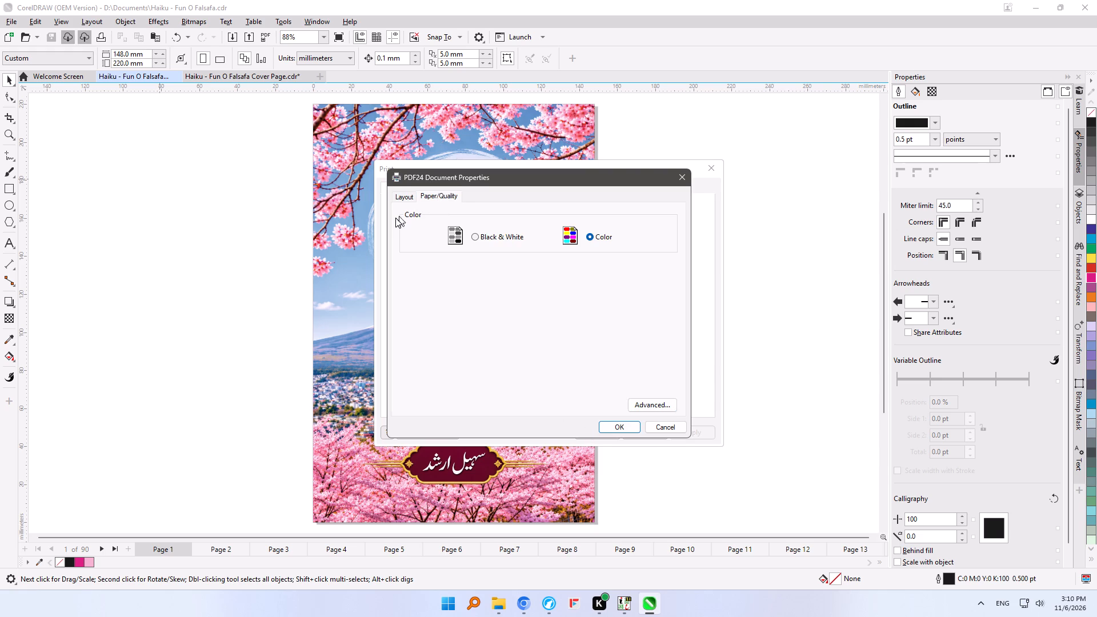
{"action": "left_click", "coordinate": [644, 407]}
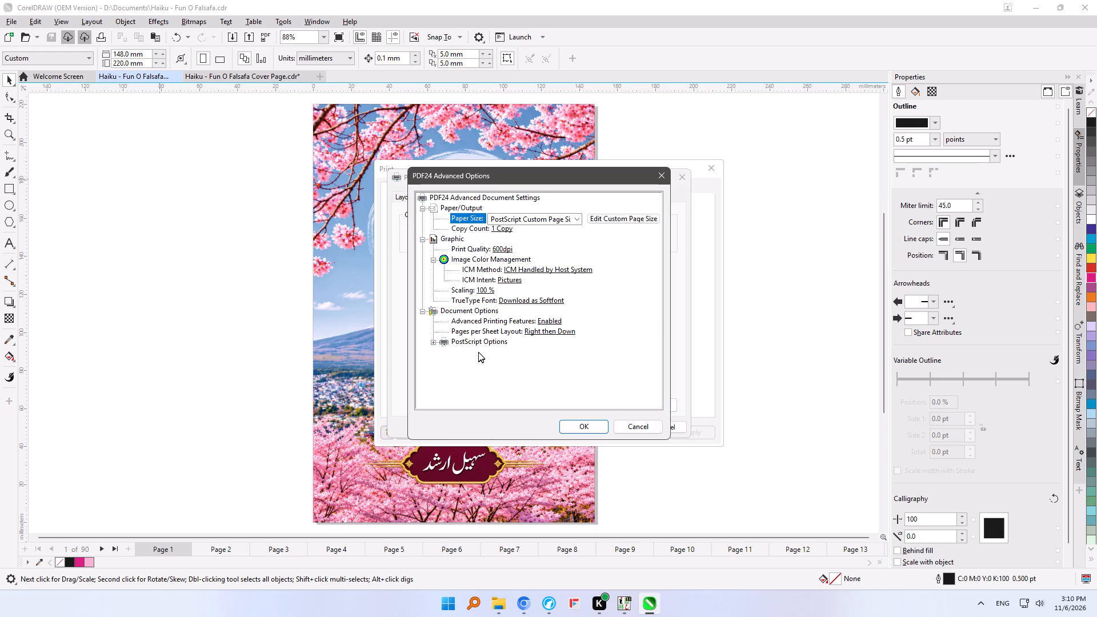
{"action": "left_click", "coordinate": [601, 427]}
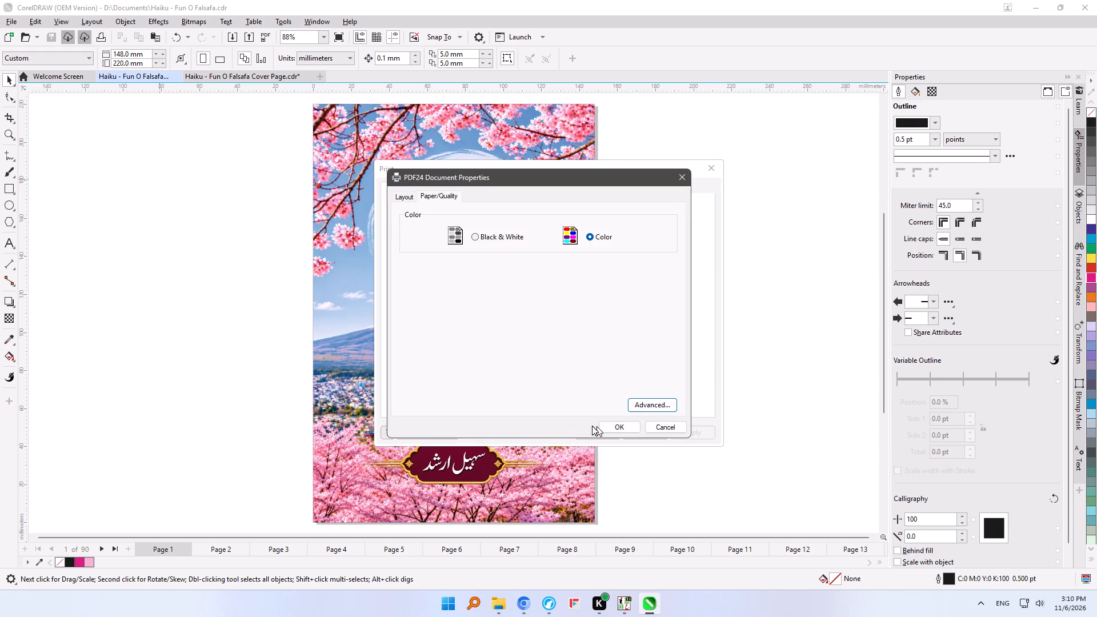
{"action": "left_click", "coordinate": [627, 427]}
{"action": "left_click", "coordinate": [696, 431]}
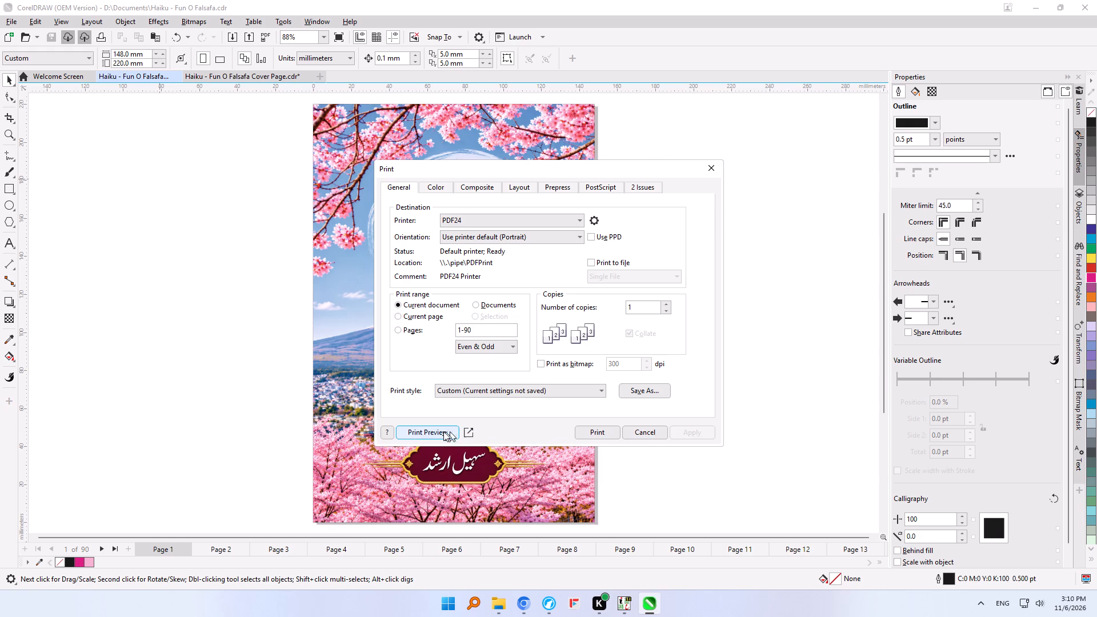
{"action": "left_click", "coordinate": [612, 435]}
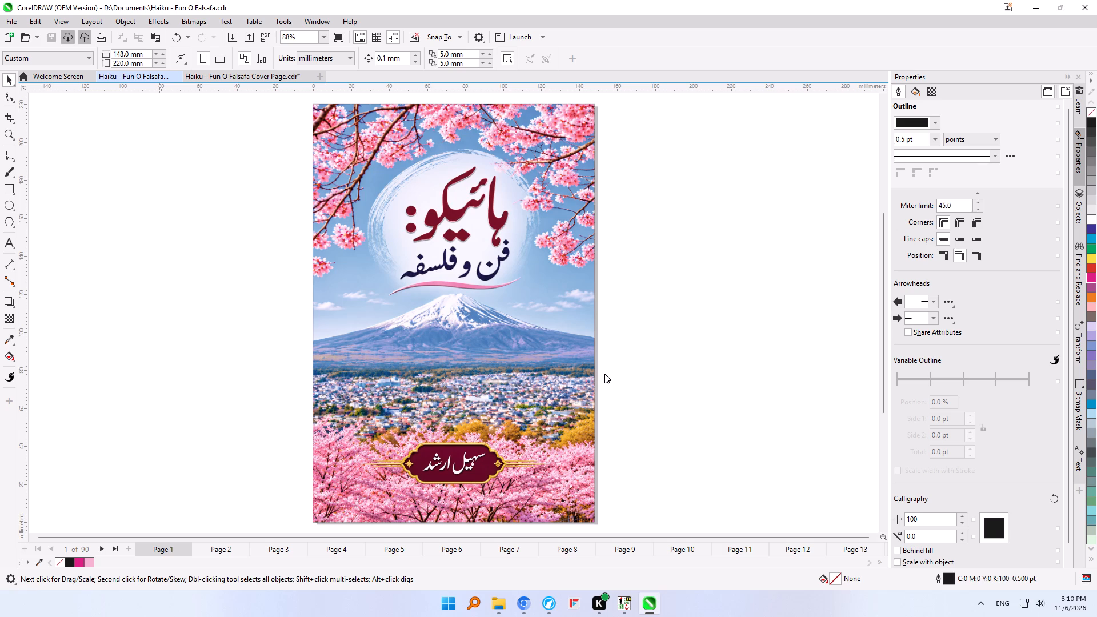
{"action": "key", "text": "ctrl+p"}
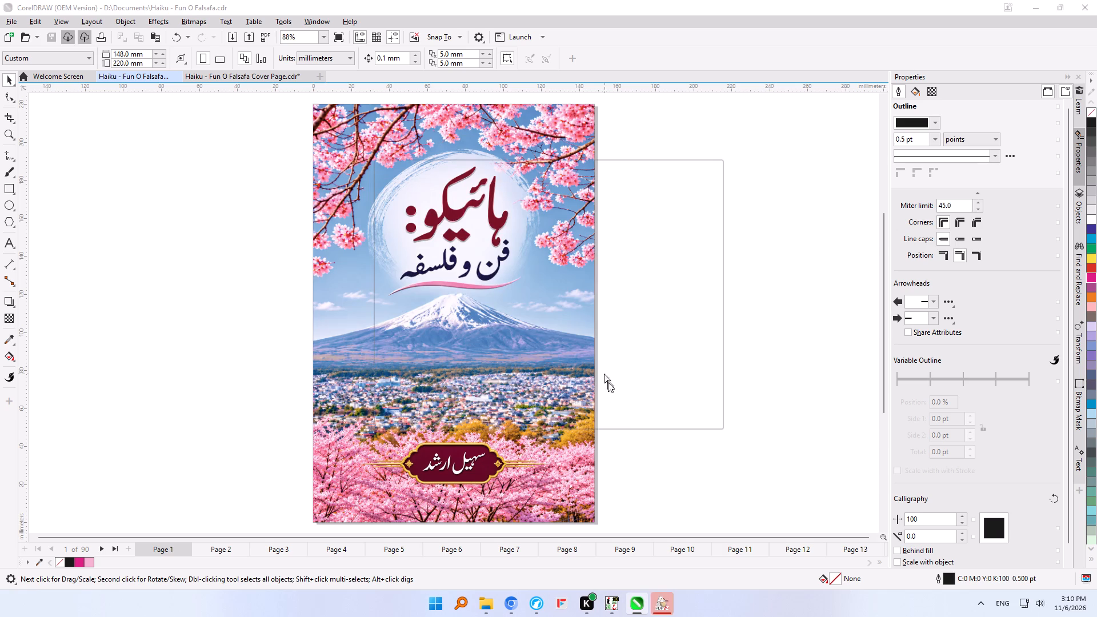
{"action": "left_click", "coordinate": [654, 439]}
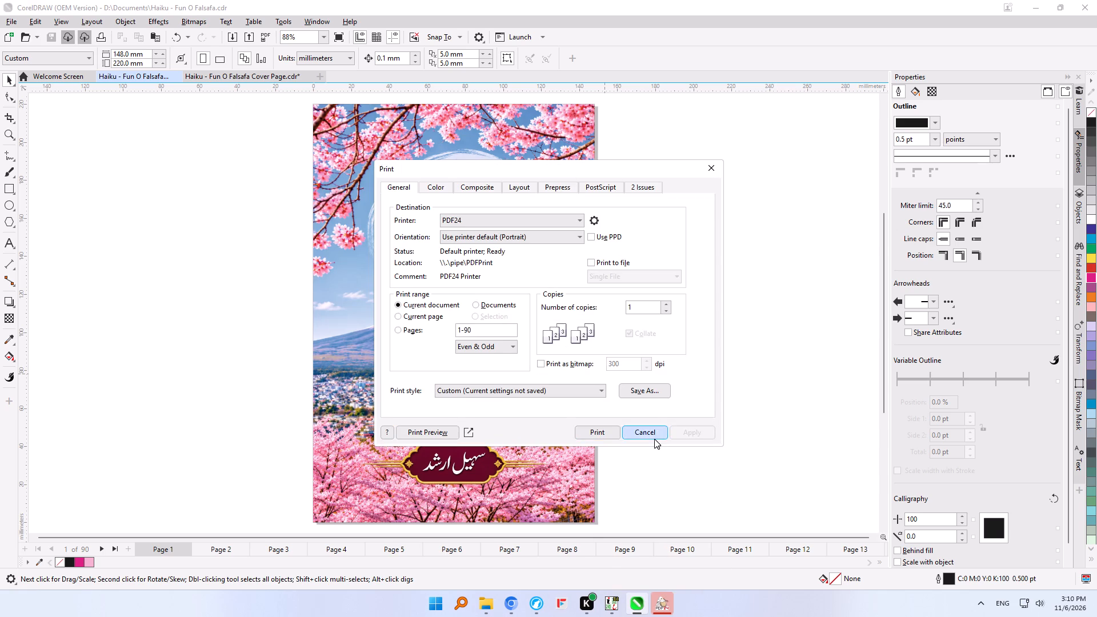
In PDF24 Assistant, save the print as a PDF named E-Book -- Haiku - Fun O Falsafa in the Documents folder.
{"action": "left_click", "coordinate": [664, 598]}
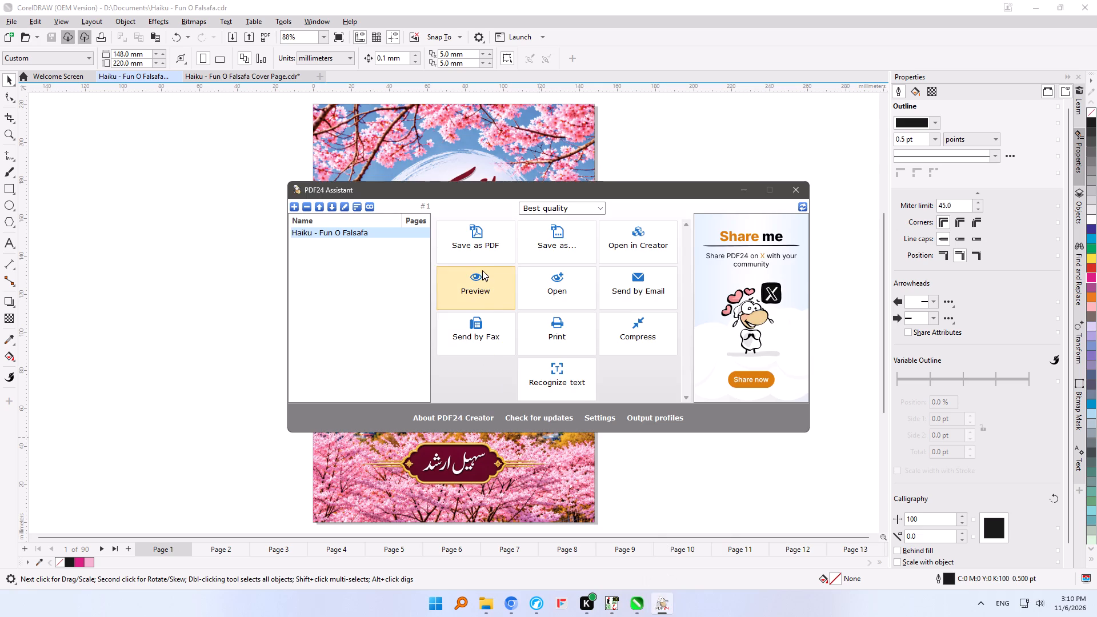
{"action": "left_click", "coordinate": [485, 239]}
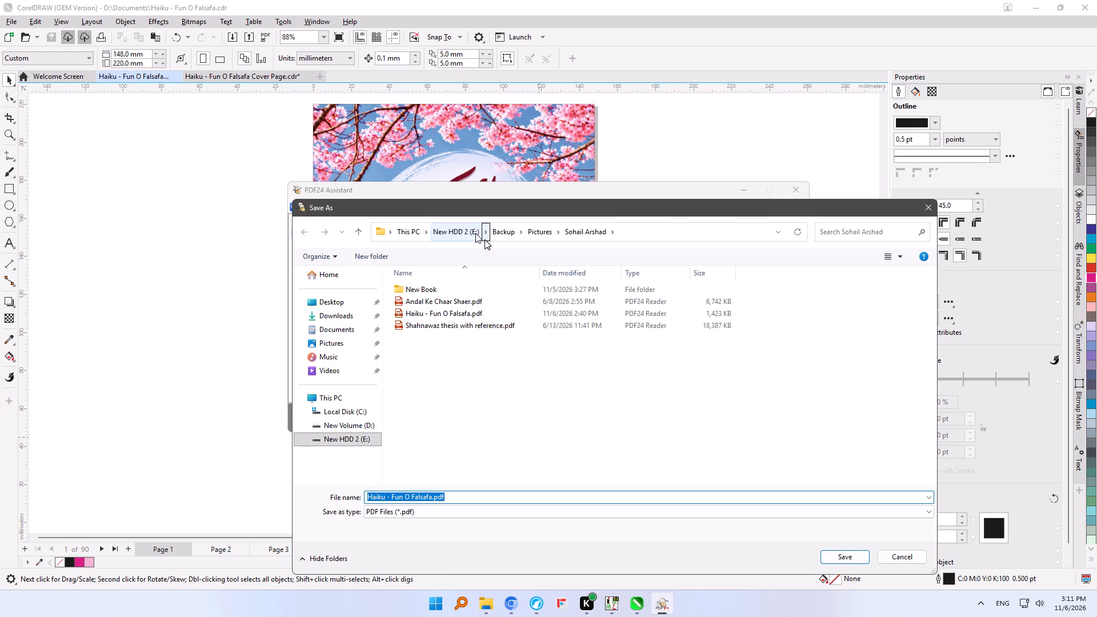
{"action": "left_click", "coordinate": [367, 497]}
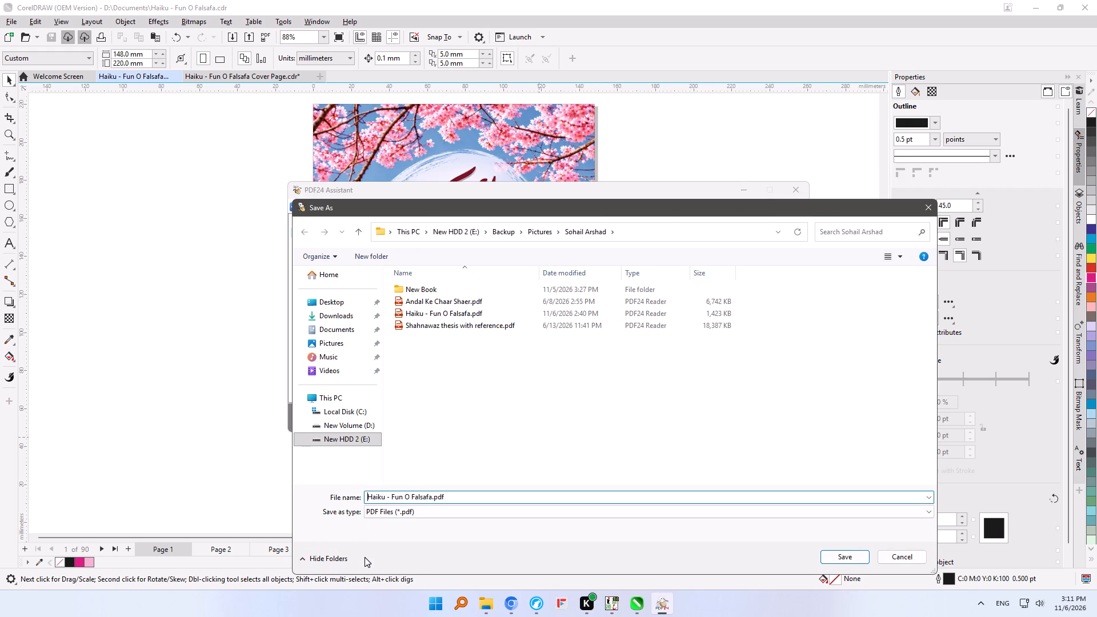
{"action": "type", "text": "e-"}
{"action": "type", "text": "bOOK"}
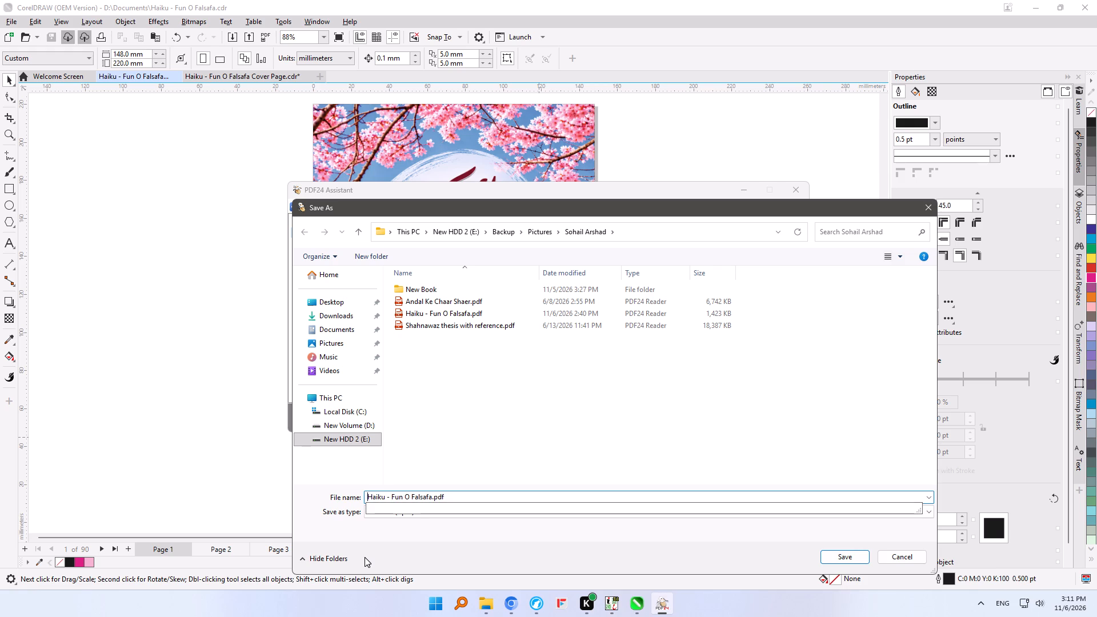
{"action": "type", "text": "E-"}
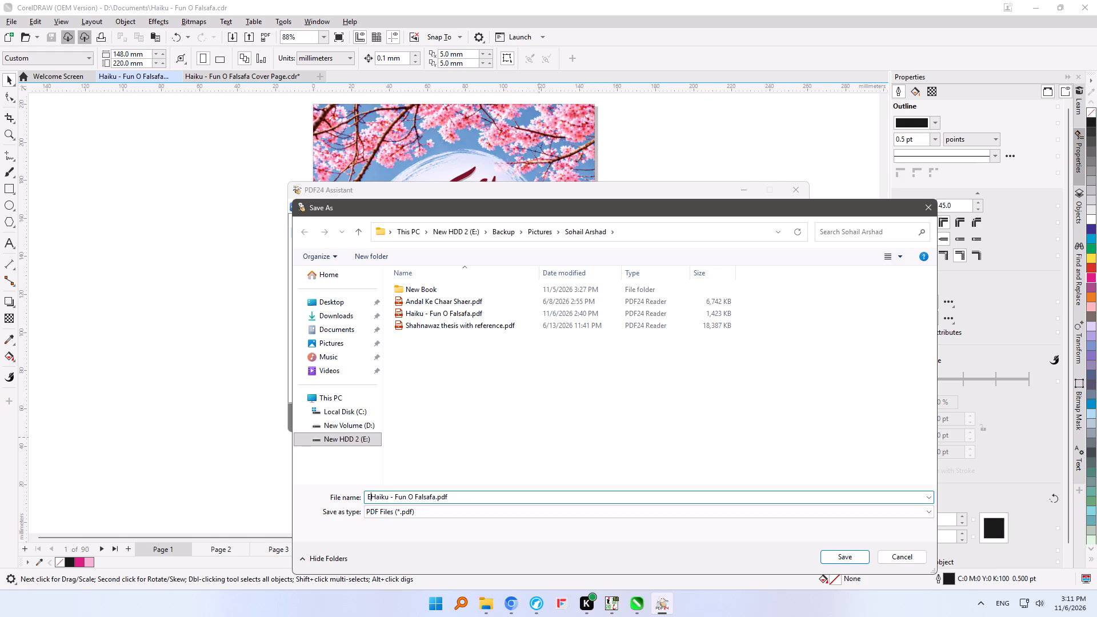
{"action": "type", "text": "Book"}
{"action": "key", "text": "space"}
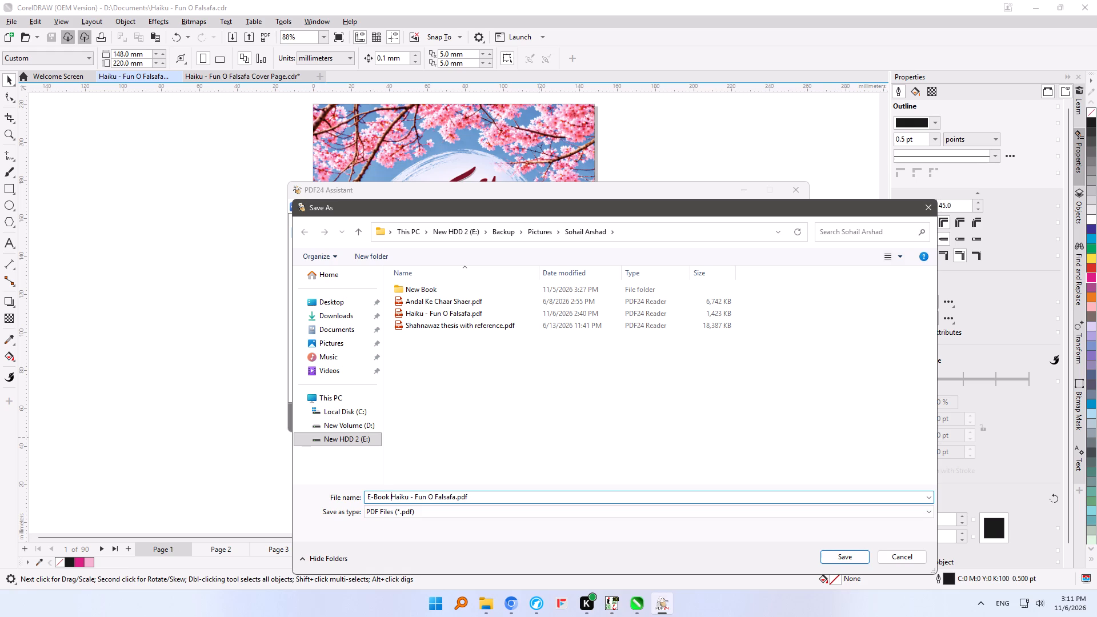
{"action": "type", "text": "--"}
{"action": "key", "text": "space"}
{"action": "left_click", "coordinate": [343, 330]}
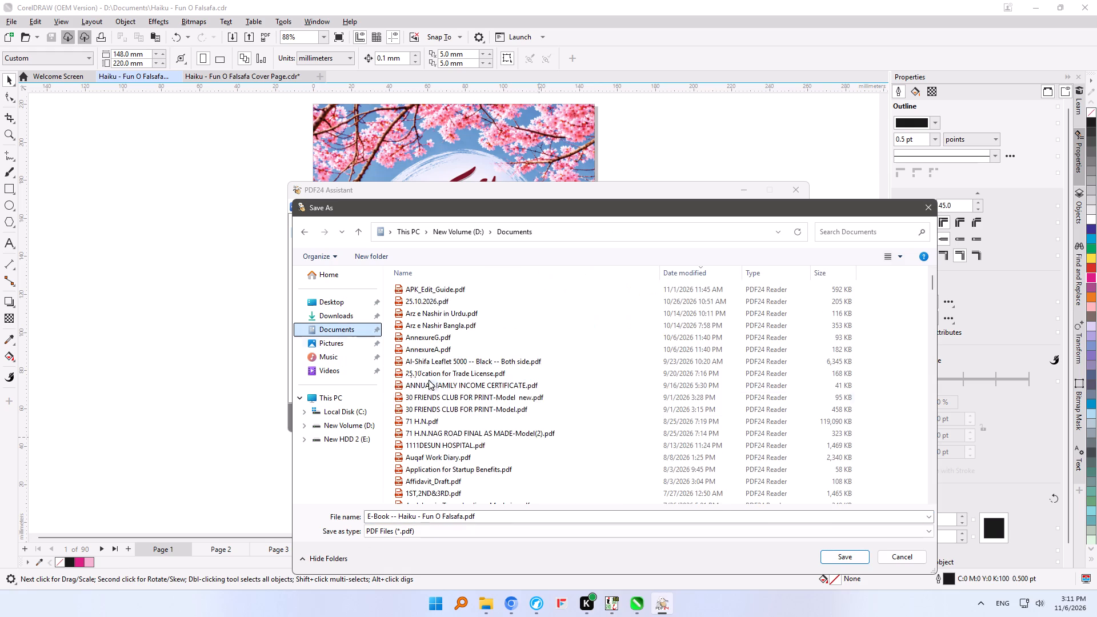
Finish saving the E-Book -- Haiku - Fun O Falsafa PDF in the Documents folder.
{"action": "left_click", "coordinate": [851, 554]}
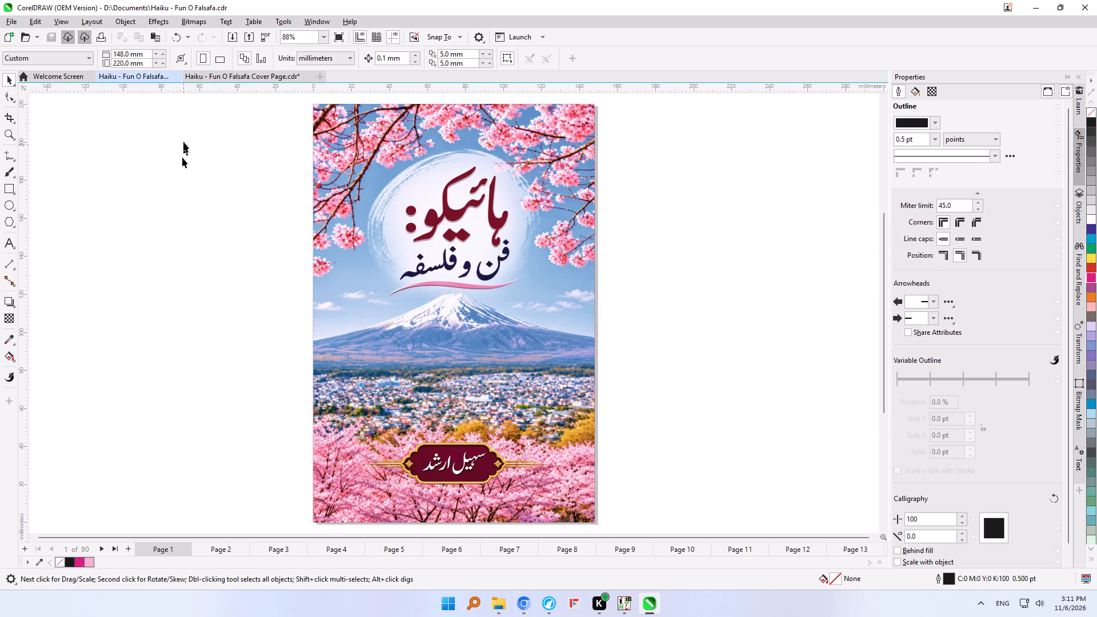
Switch to the Haiku - Fun O Falsafa Cover Page document and deselect the pink back-cover background.
{"action": "left_click", "coordinate": [222, 77]}
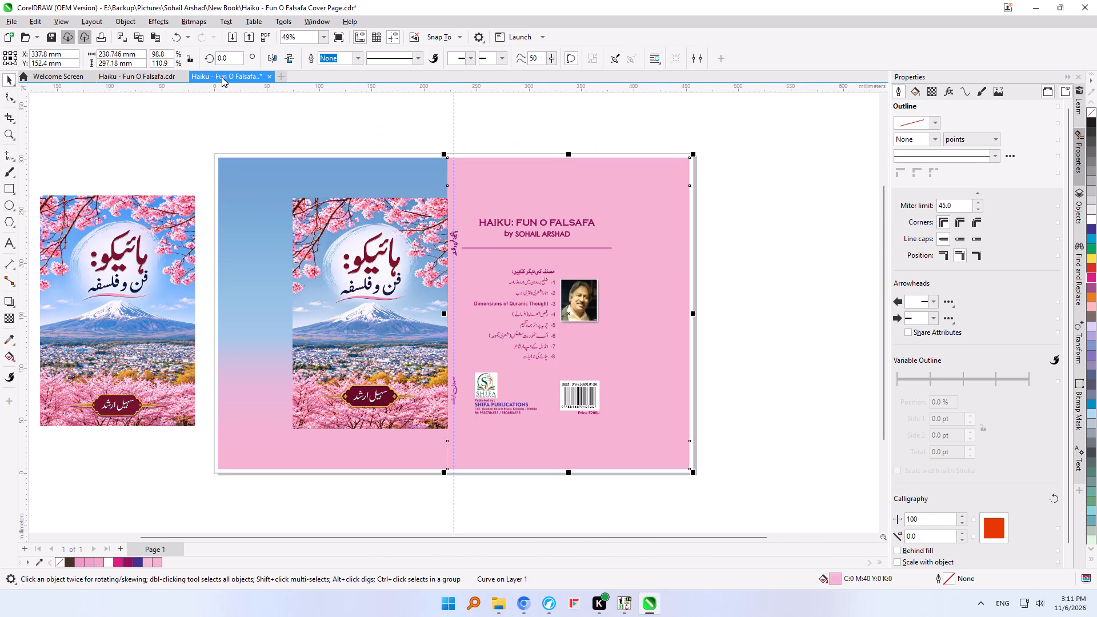
{"action": "left_click", "coordinate": [301, 130]}
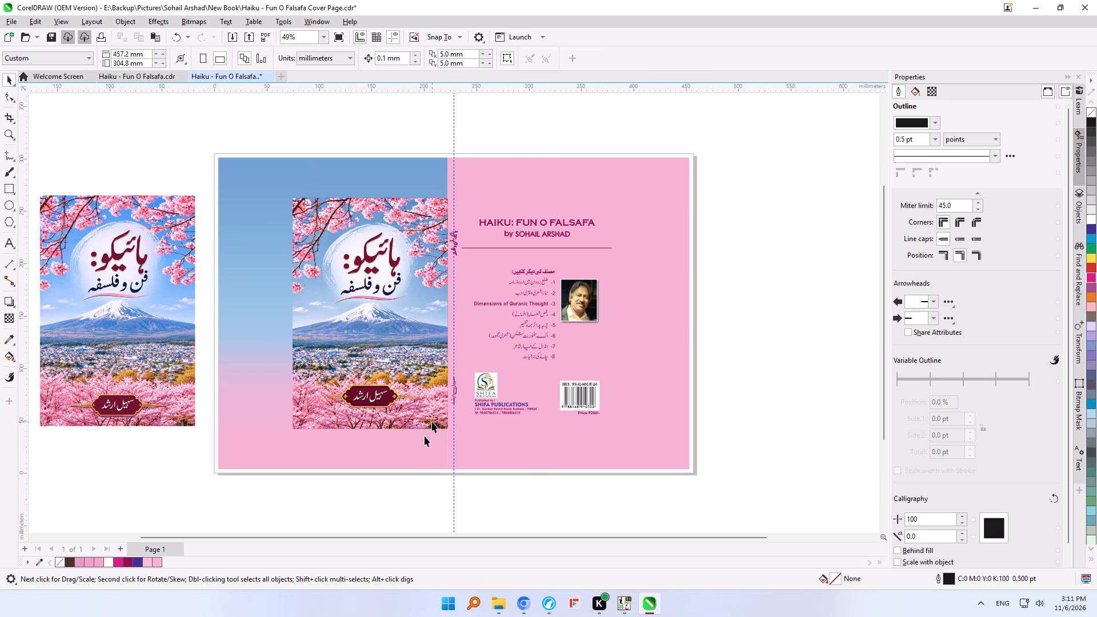
Switch to the web browser's new tab page.
{"action": "left_click", "coordinate": [520, 602]}
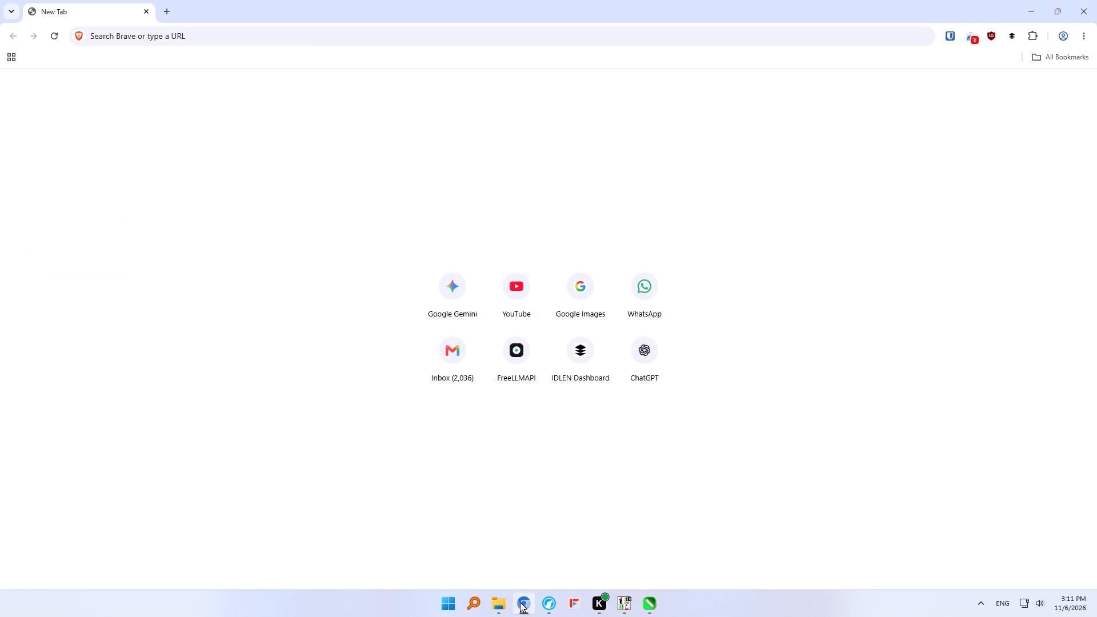
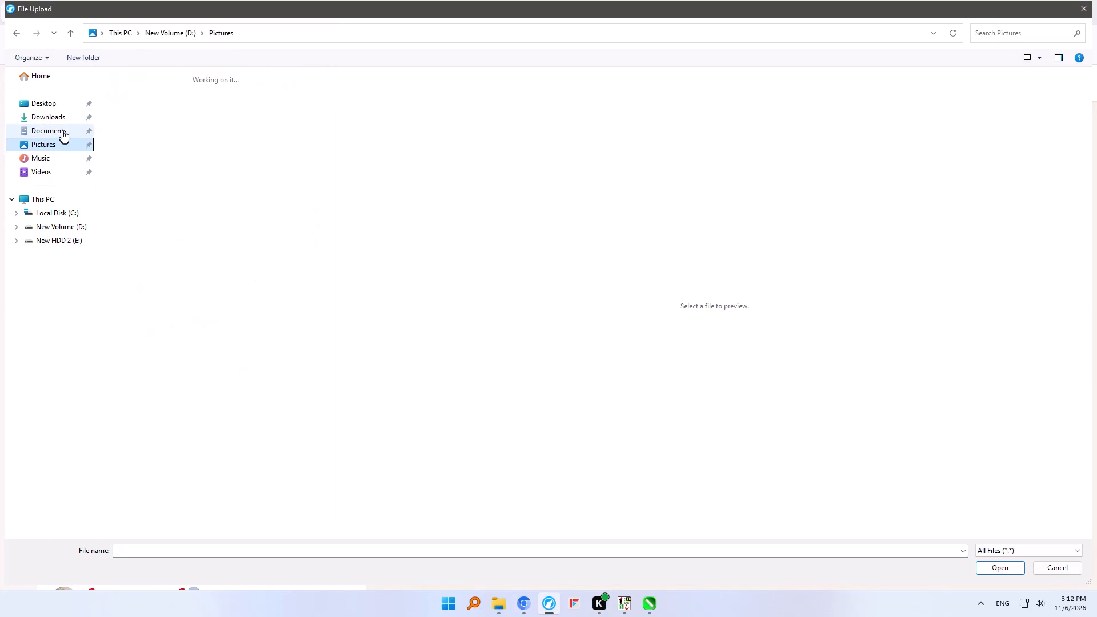
Choose the E-Book -- Haiku - Fun O Falsafa PDF from the Documents folder as the file to upload.
{"action": "left_click", "coordinate": [62, 130]}
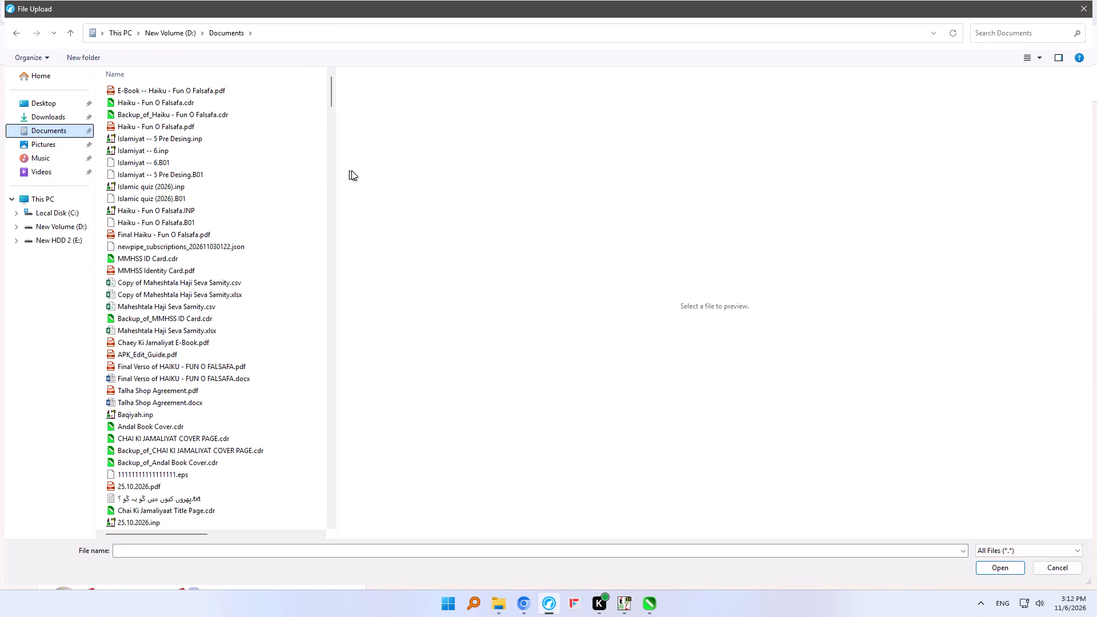
{"action": "left_click", "coordinate": [149, 90]}
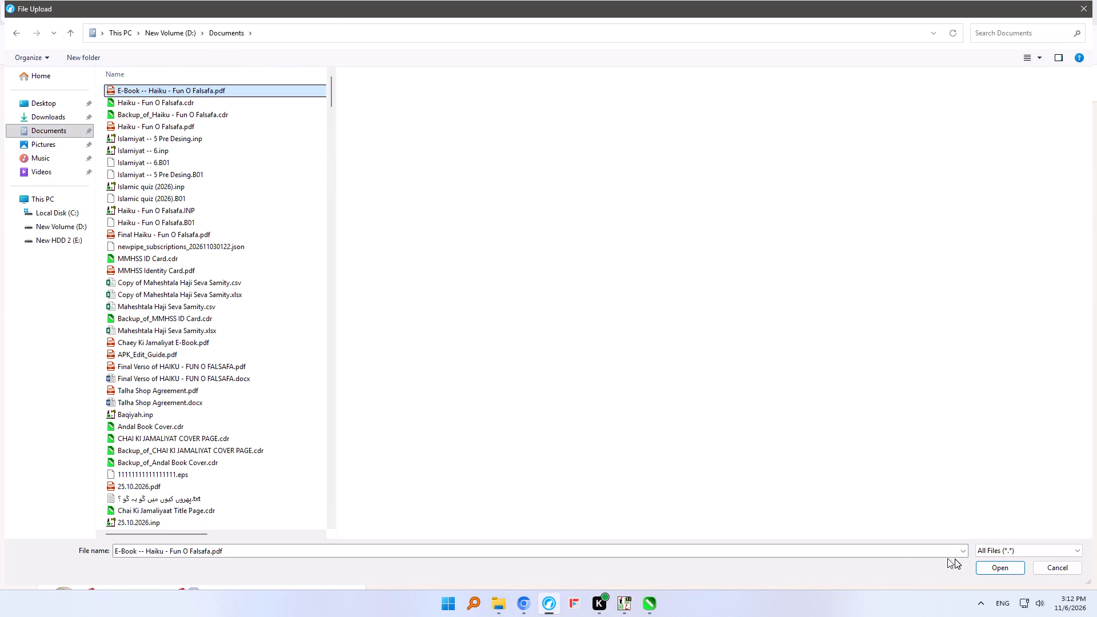
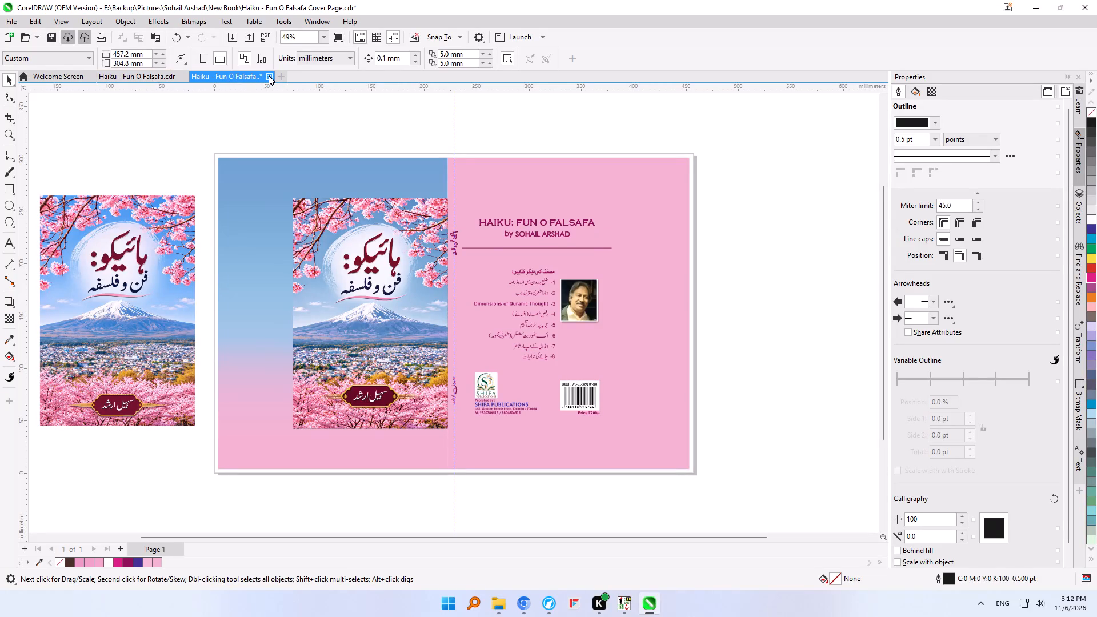
Close the Haiku - Fun O Falsafa Cover Page document without saving its changes.
{"action": "left_click", "coordinate": [269, 75]}
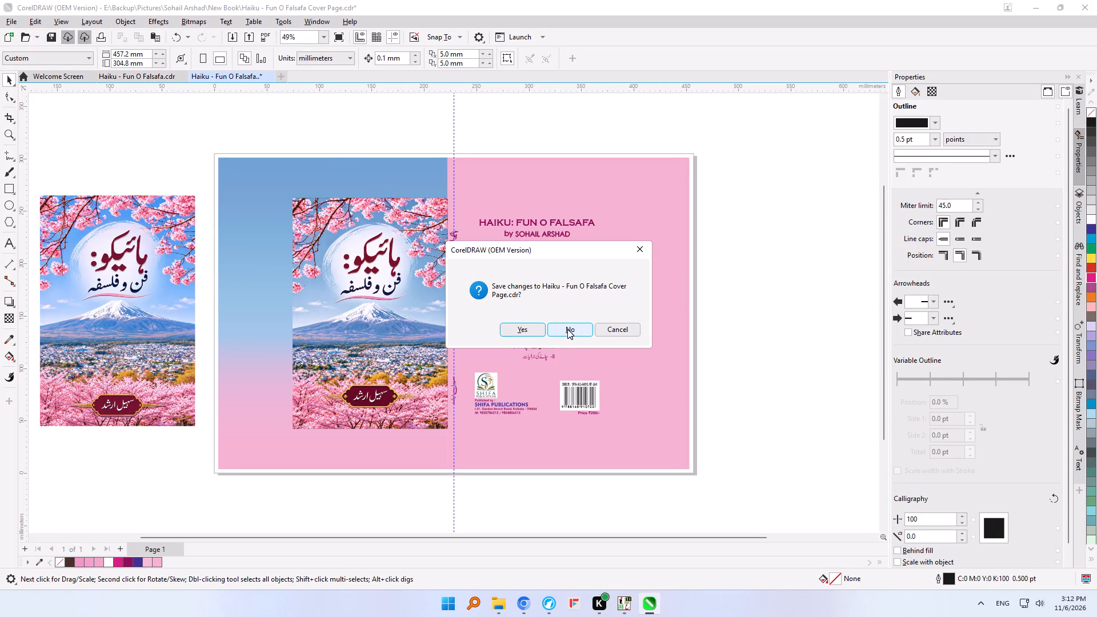
{"action": "left_click", "coordinate": [567, 329]}
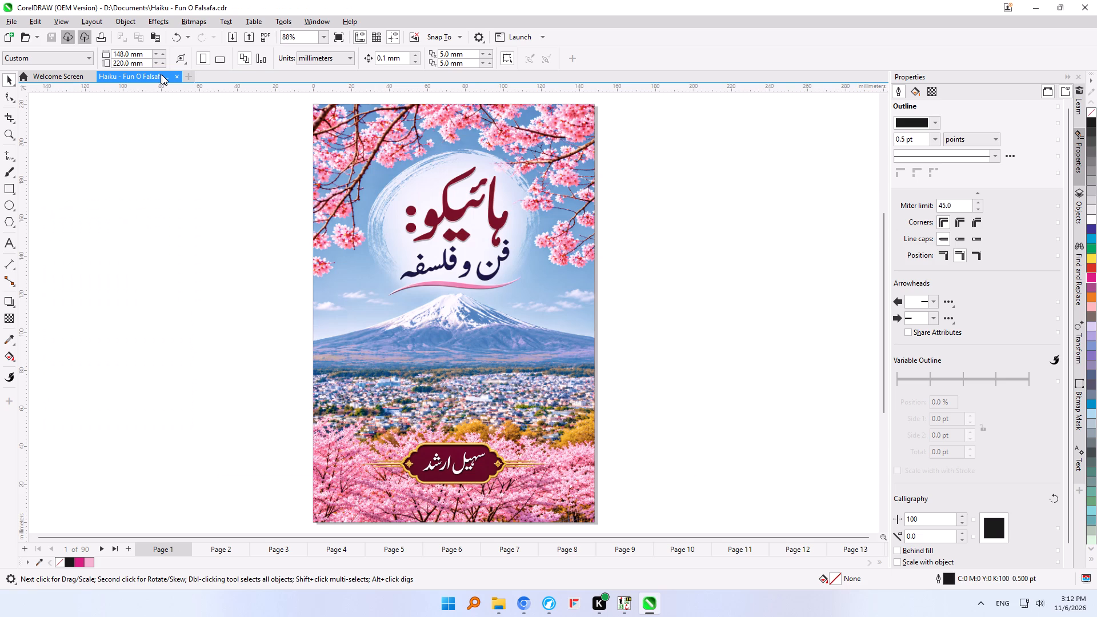
On page 8, place vertical guidelines along both side edges of the text block, at about 19.2 mm and 129.2 mm.
{"action": "left_click", "coordinate": [222, 550]}
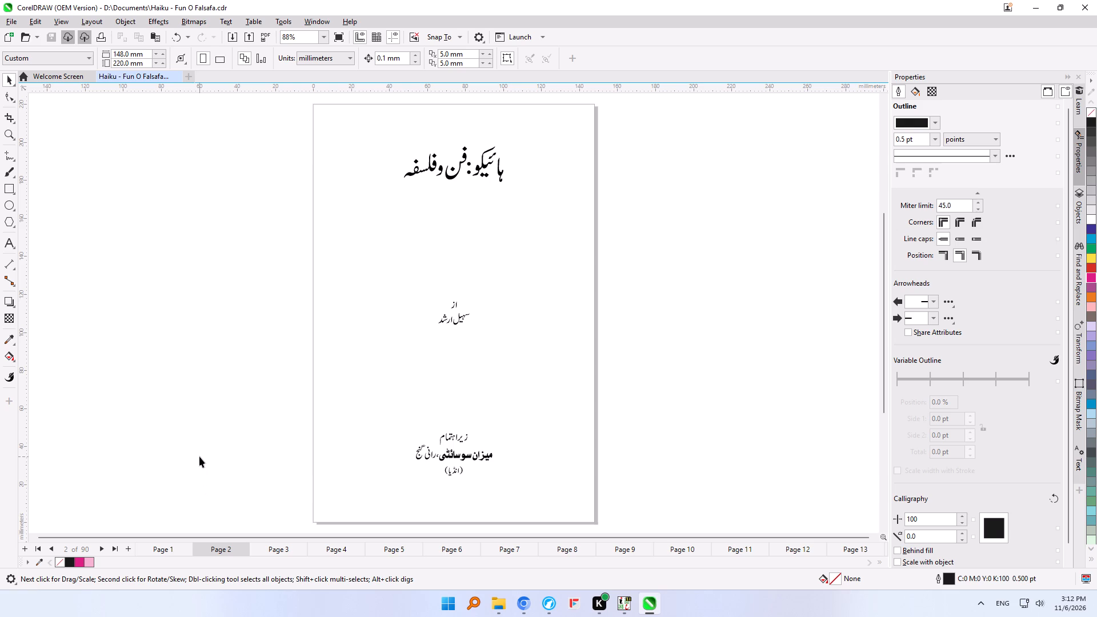
{"action": "left_click", "coordinate": [331, 550]}
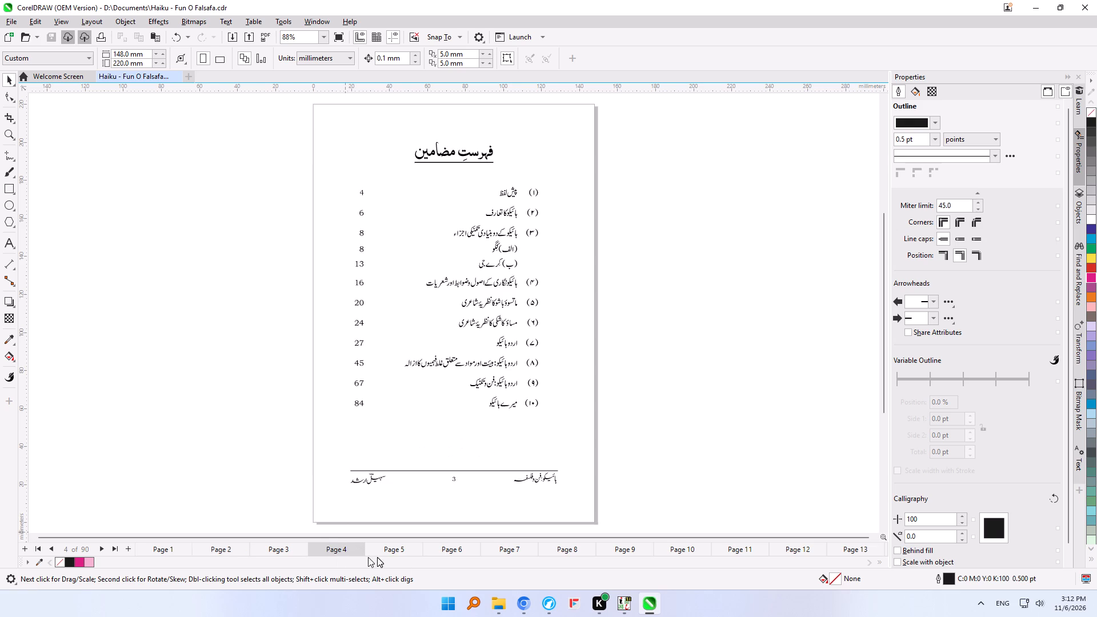
{"action": "left_click", "coordinate": [447, 554]}
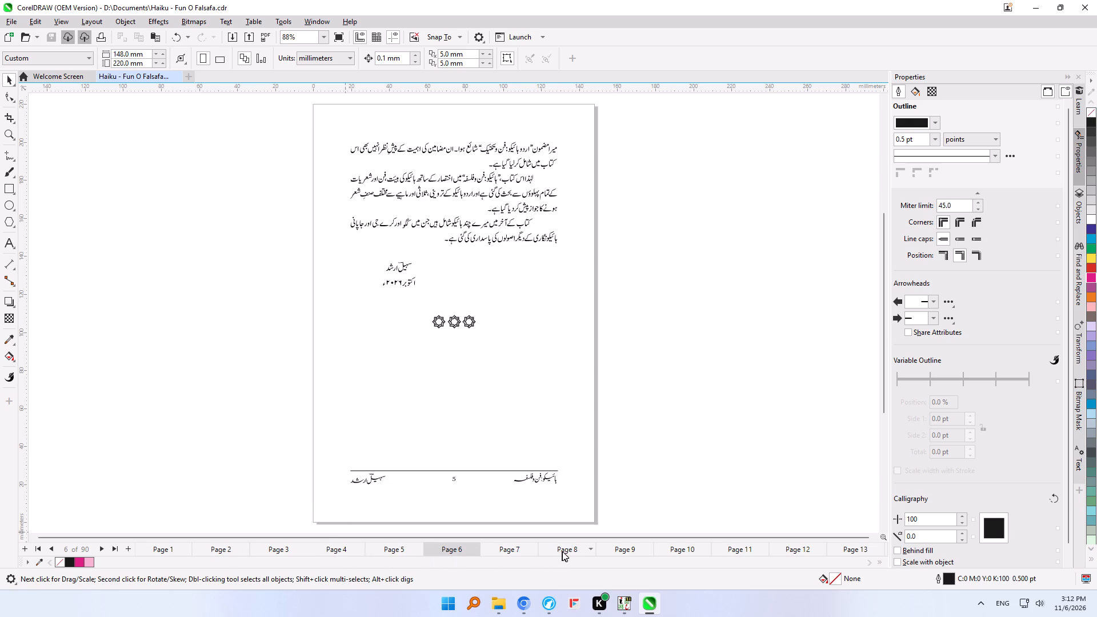
{"action": "left_click", "coordinate": [562, 551]}
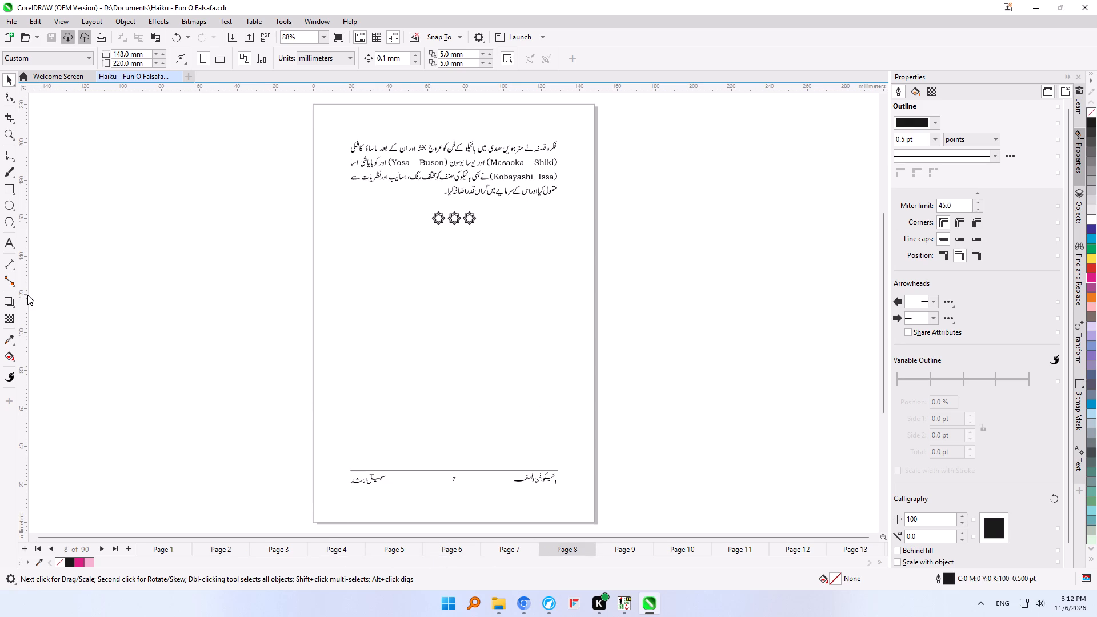
{"action": "left_click_drag", "start_coordinate": [27, 295], "coordinate": [349, 419]}
{"action": "left_click_drag", "start_coordinate": [349, 419], "coordinate": [348, 419]}
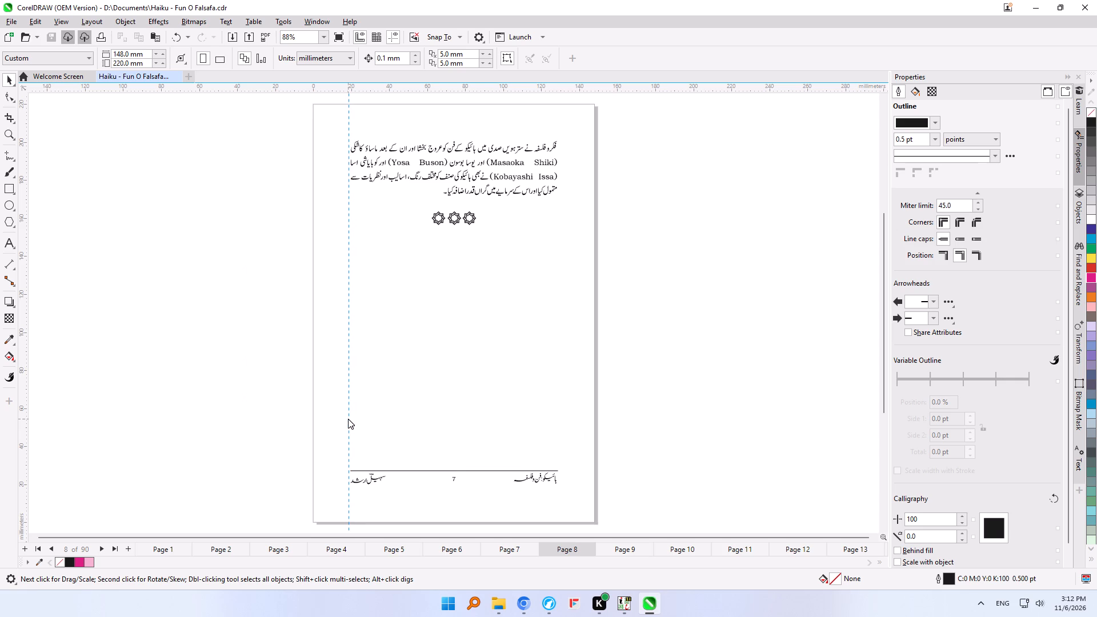
{"action": "left_click_drag", "start_coordinate": [348, 419], "coordinate": [350, 419]}
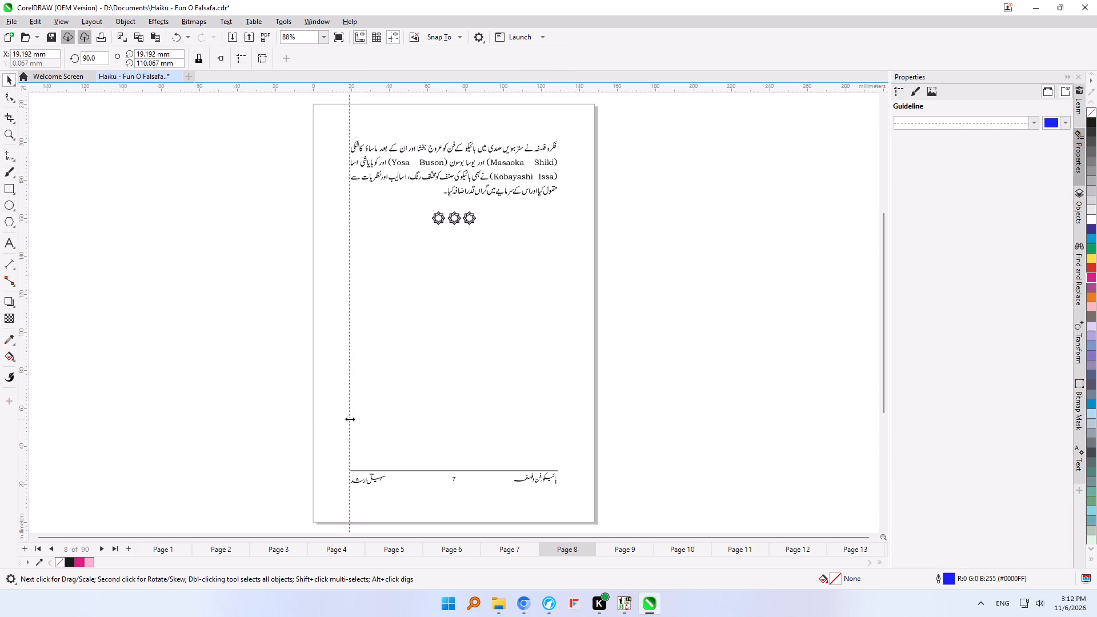
{"action": "left_click_drag", "start_coordinate": [25, 327], "coordinate": [570, 374]}
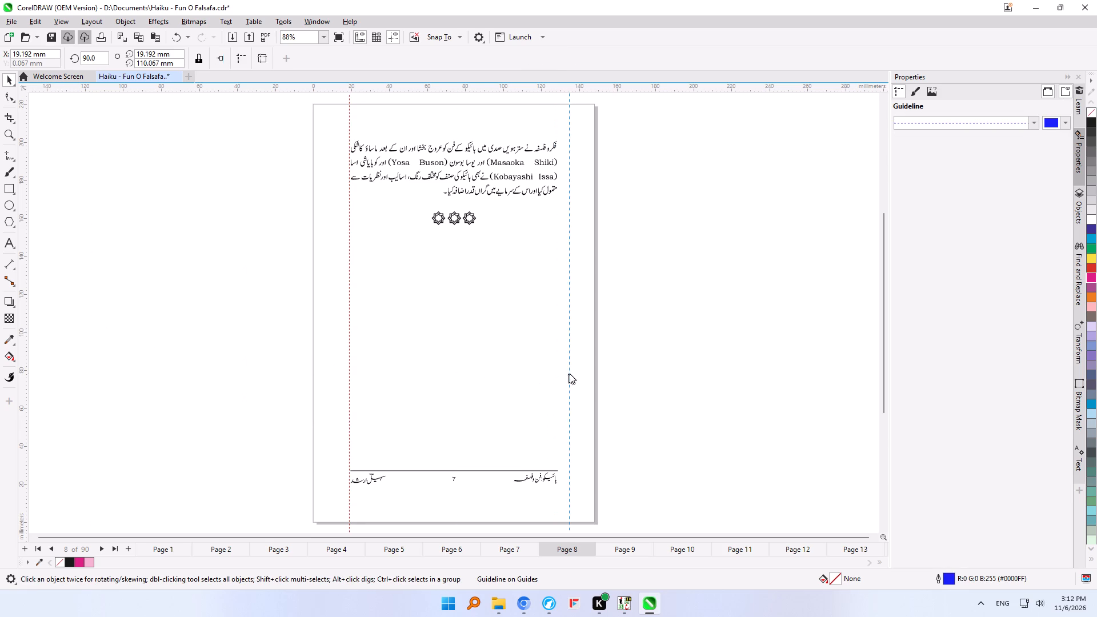
{"action": "left_click_drag", "start_coordinate": [570, 374], "coordinate": [557, 371]}
{"action": "left_click", "coordinate": [557, 371]}
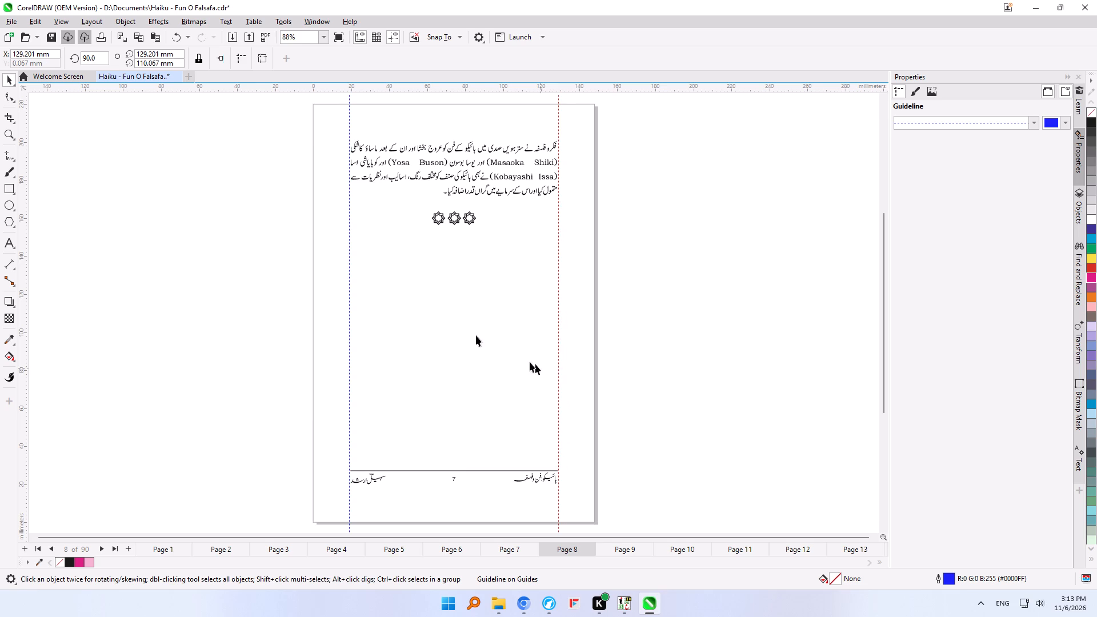
Add horizontal guidelines above the first text line at about 201.2 mm and beneath the footer at about 19.6 mm.
{"action": "left_click_drag", "start_coordinate": [451, 90], "coordinate": [450, 140]}
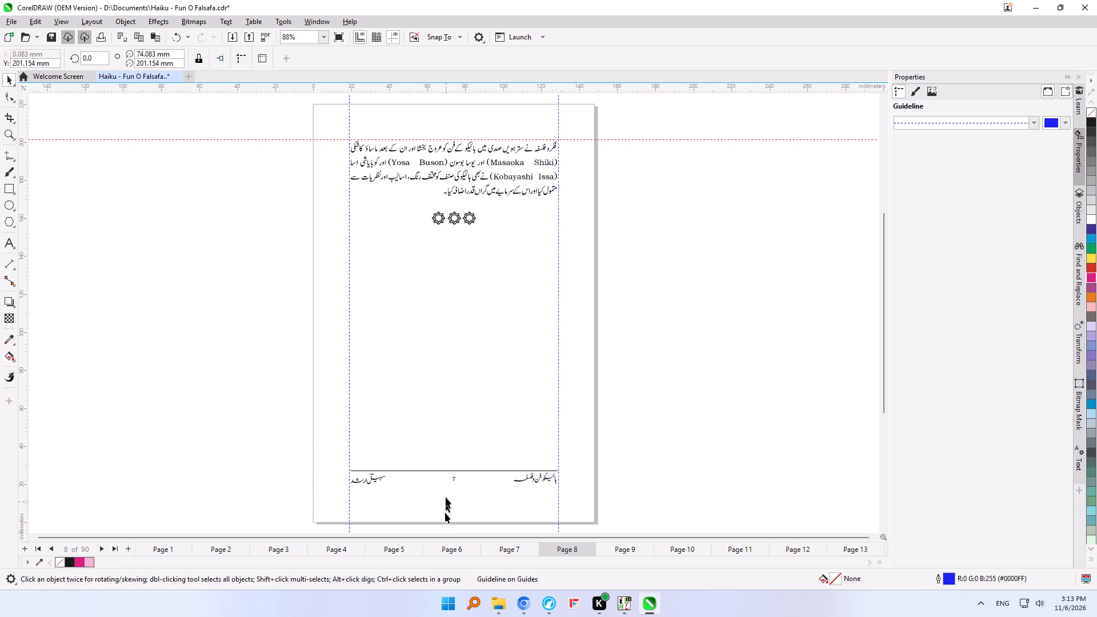
{"action": "left_click_drag", "start_coordinate": [473, 85], "coordinate": [477, 489]}
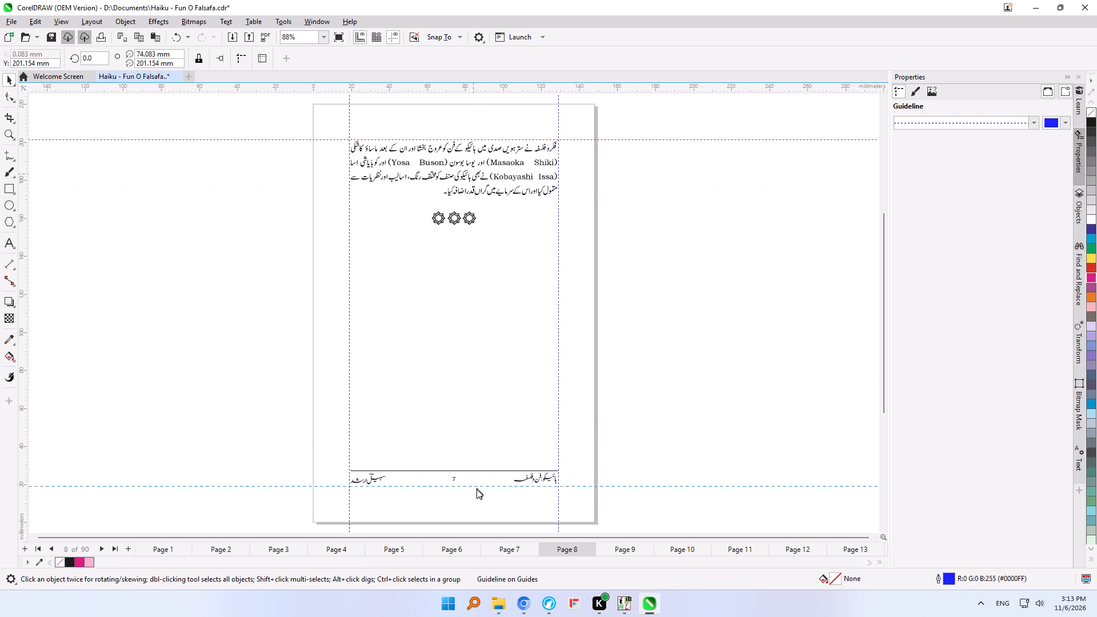
{"action": "left_click_drag", "start_coordinate": [477, 489], "coordinate": [477, 486]}
{"action": "left_click_drag", "start_coordinate": [477, 486], "coordinate": [477, 485]}
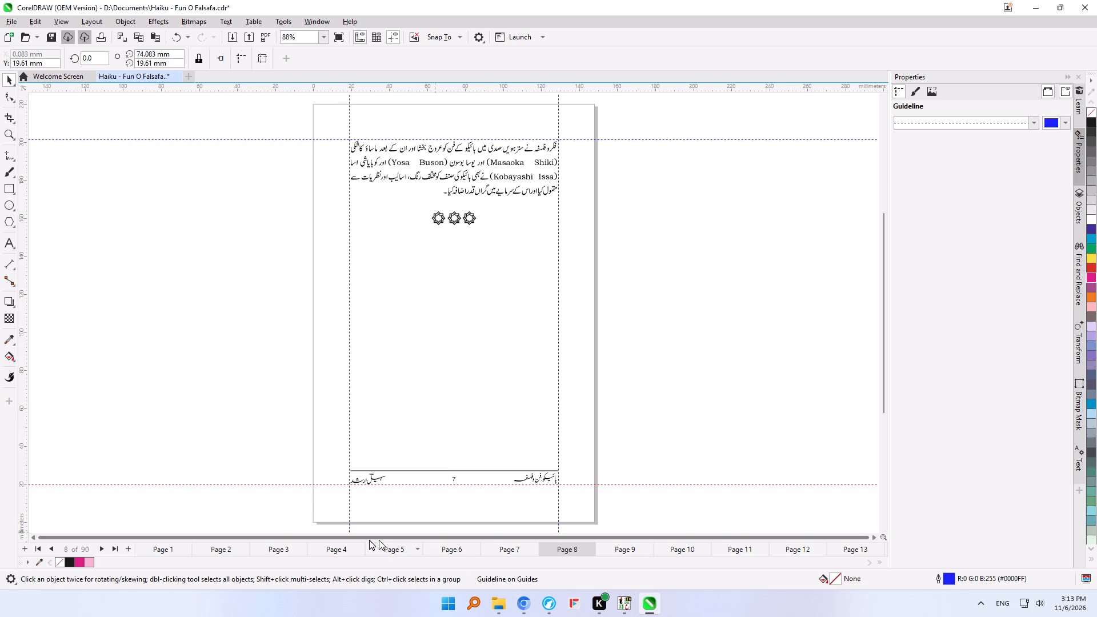
On page 2, move the publisher text block down towards the lower guideline, to a Y position of about 34.6 mm.
{"action": "left_click", "coordinate": [151, 552]}
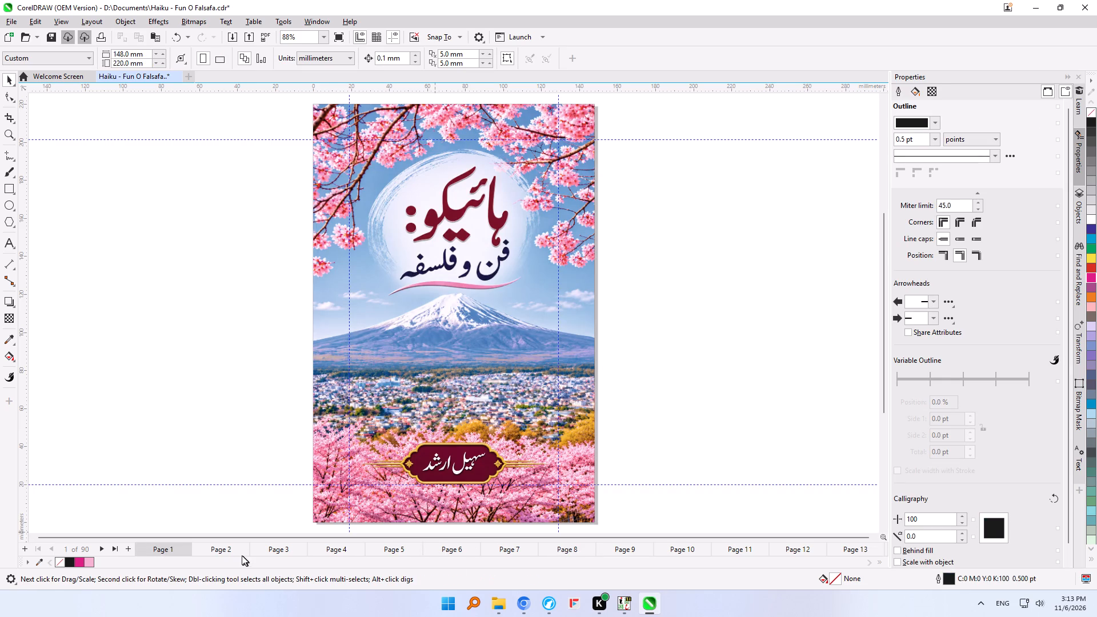
{"action": "left_click", "coordinate": [221, 550]}
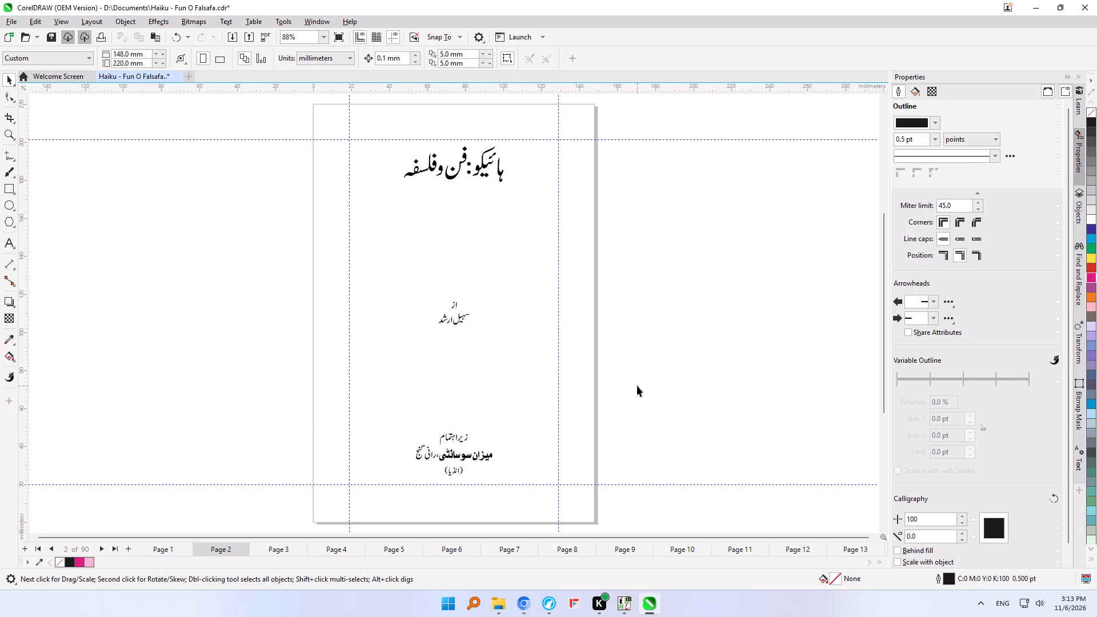
{"action": "left_click_drag", "start_coordinate": [634, 384], "coordinate": [371, 488]}
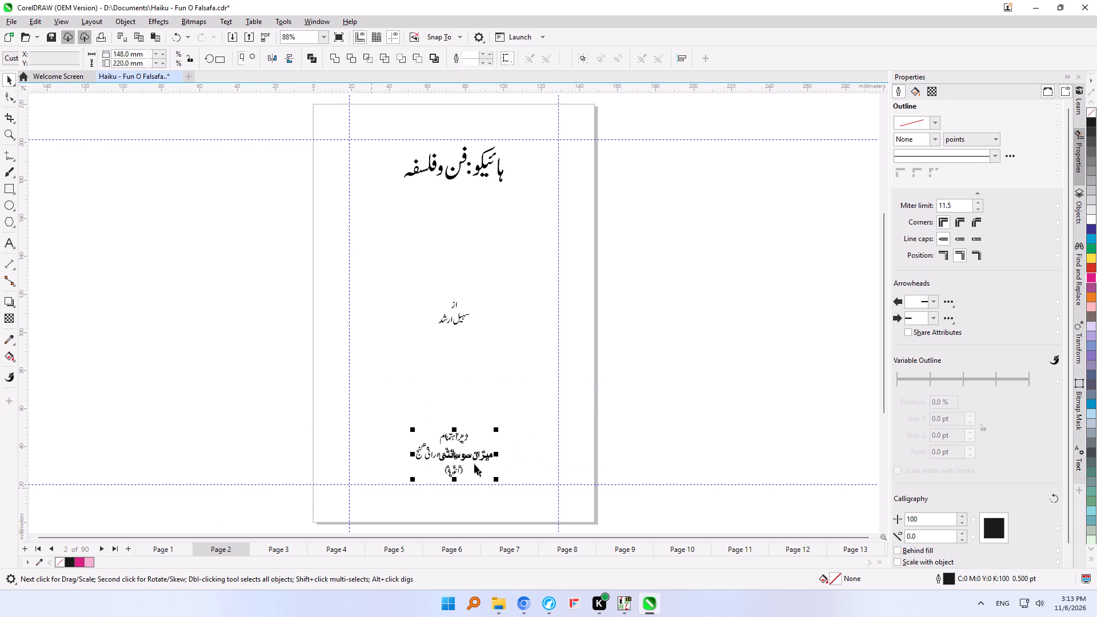
{"action": "left_click", "coordinate": [454, 455]}
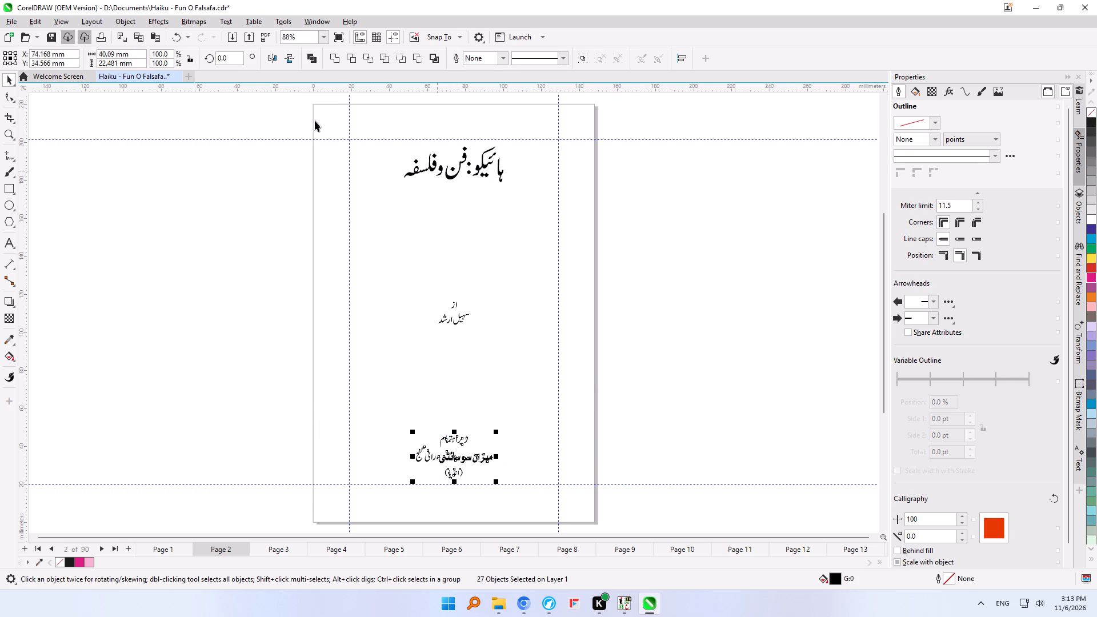
Move the book title on page 2 up to the upper guideline, to a Y position of about 190.5 mm.
{"action": "left_click_drag", "start_coordinate": [282, 110], "coordinate": [582, 198]}
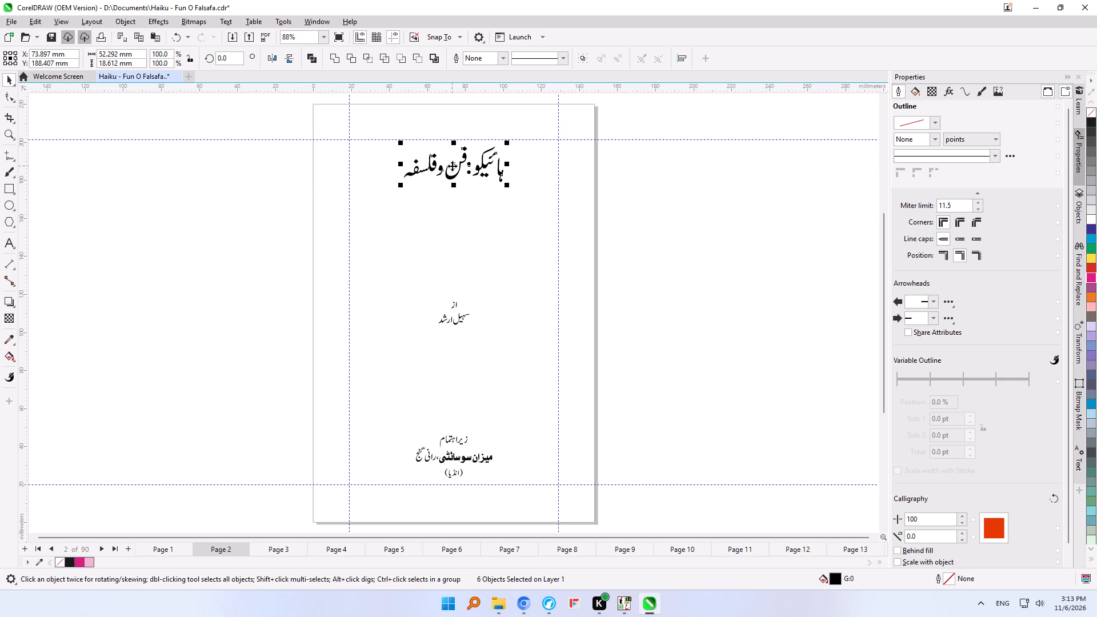
{"action": "left_click", "coordinate": [453, 166], "text": "ctrl"}
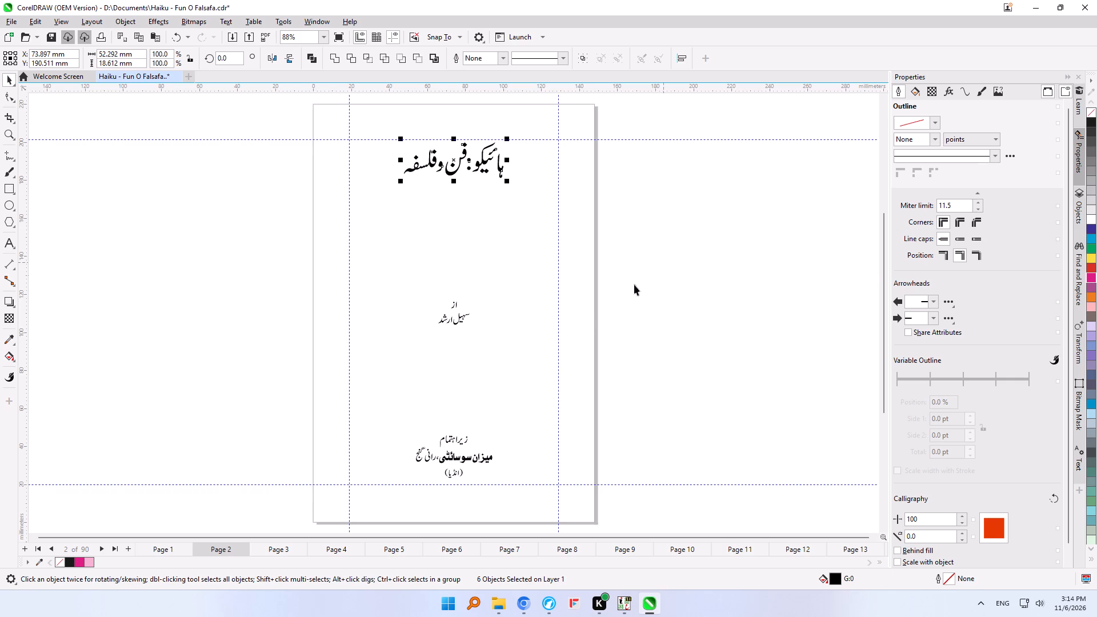
Nudge the publisher text block down onto the lower guideline, to a Y position of about 33.2 mm, and deselect it.
{"action": "left_click_drag", "start_coordinate": [294, 408], "coordinate": [554, 494]}
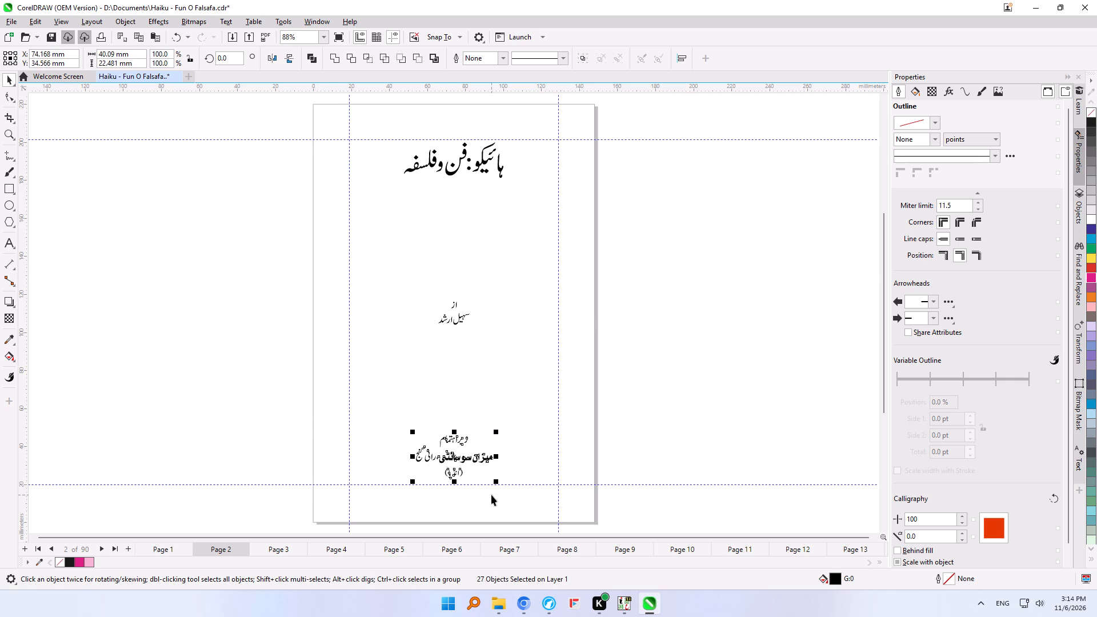
{"action": "key", "text": "shift+Down"}
{"action": "key", "text": "shift+Down"}
{"action": "key", "text": "shift+Down"}
{"action": "key", "text": "shift+Down"}
{"action": "key", "text": "shift+Down"}
{"action": "key", "text": "shift+Down"}
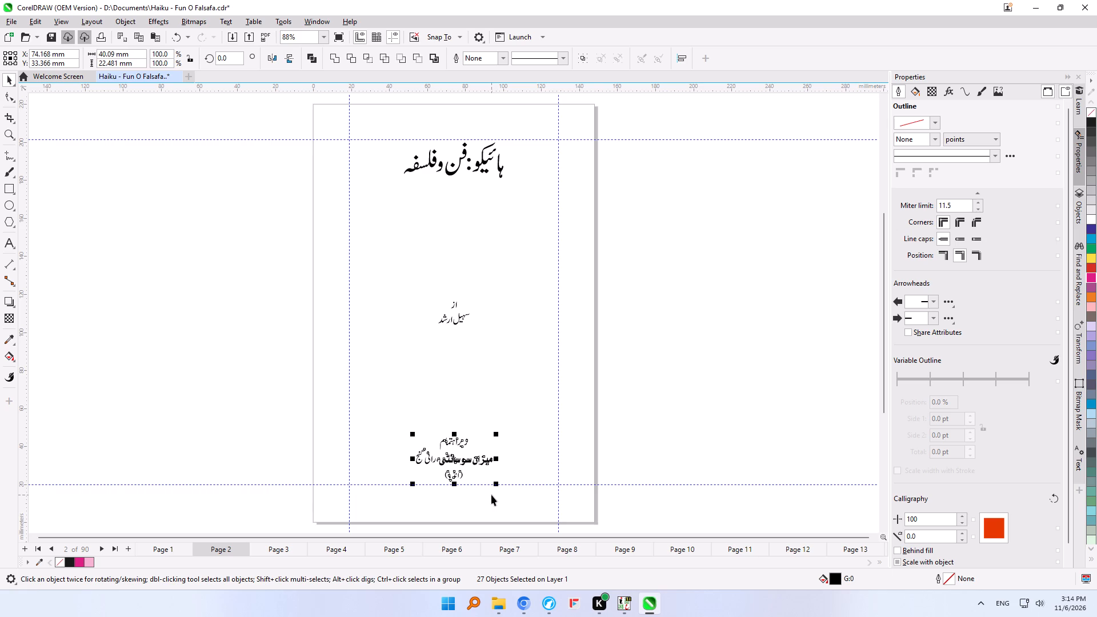
{"action": "key", "text": "shift+Down"}
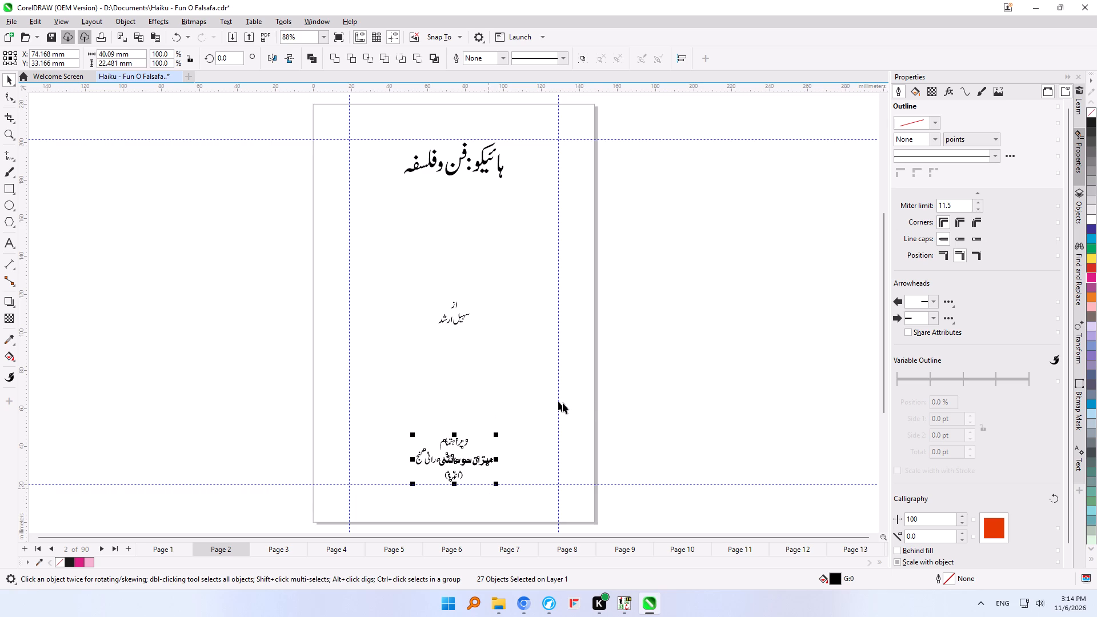
{"action": "left_click", "coordinate": [679, 406]}
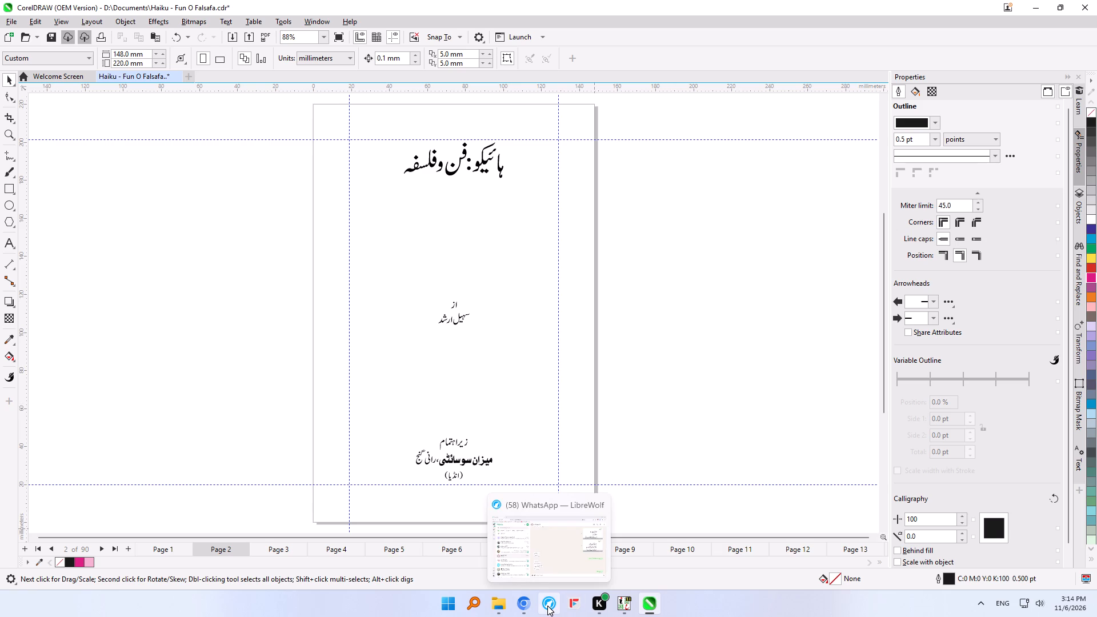
Switch to the Chromium browser, open Google Images and search for persian border design.
{"action": "left_click", "coordinate": [522, 606]}
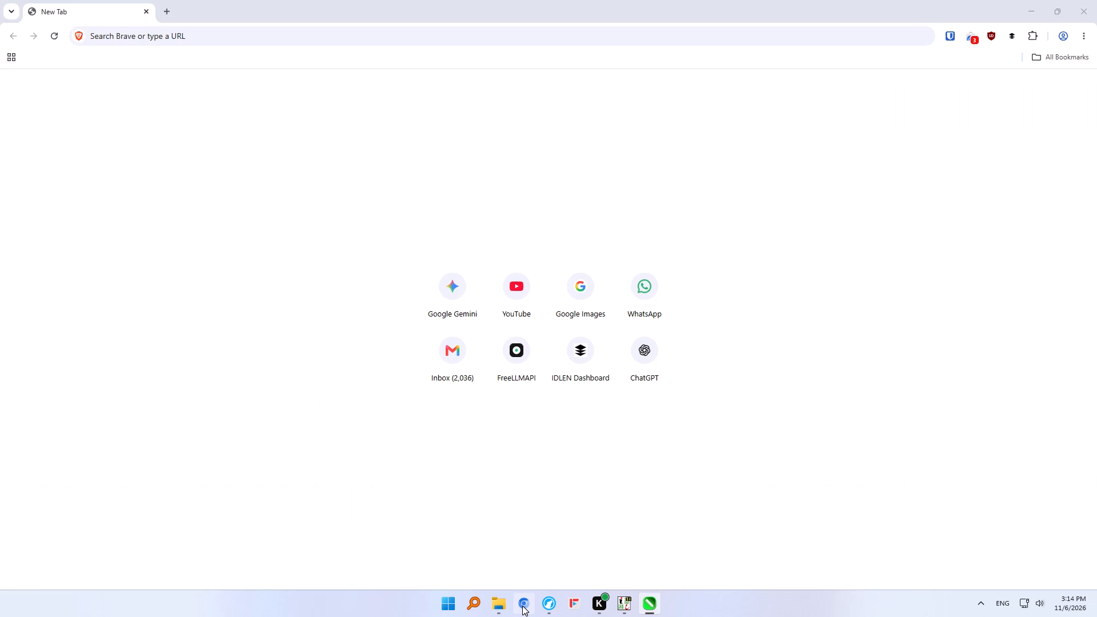
{"action": "left_click", "coordinate": [151, 38]}
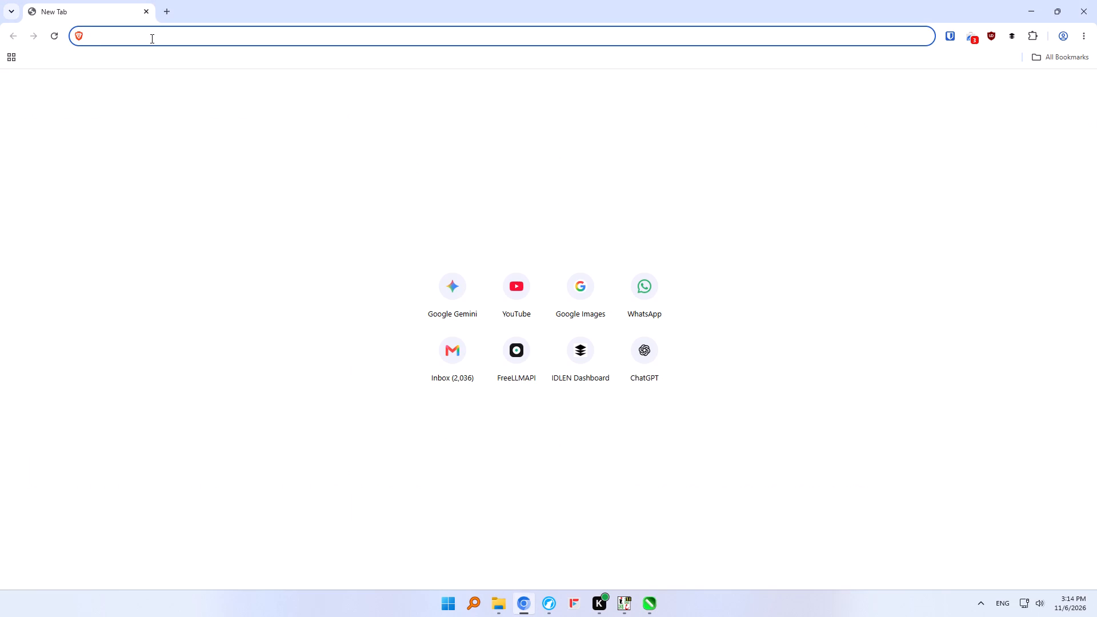
{"action": "type", "text": "ima"}
{"action": "type", "text": "ges"}
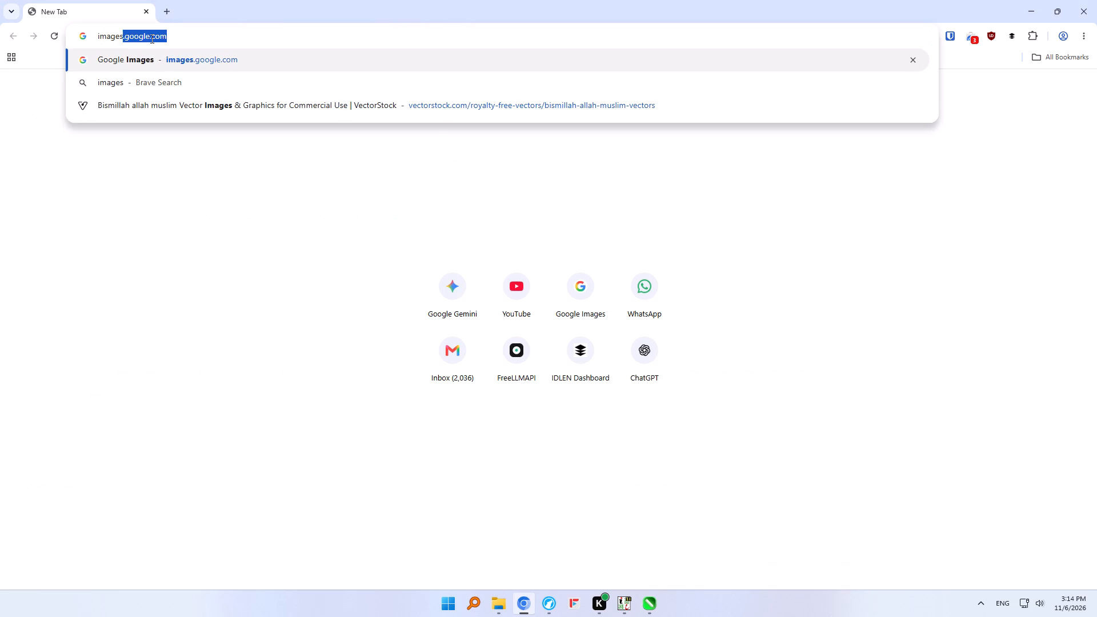
{"action": "key", "text": "Return"}
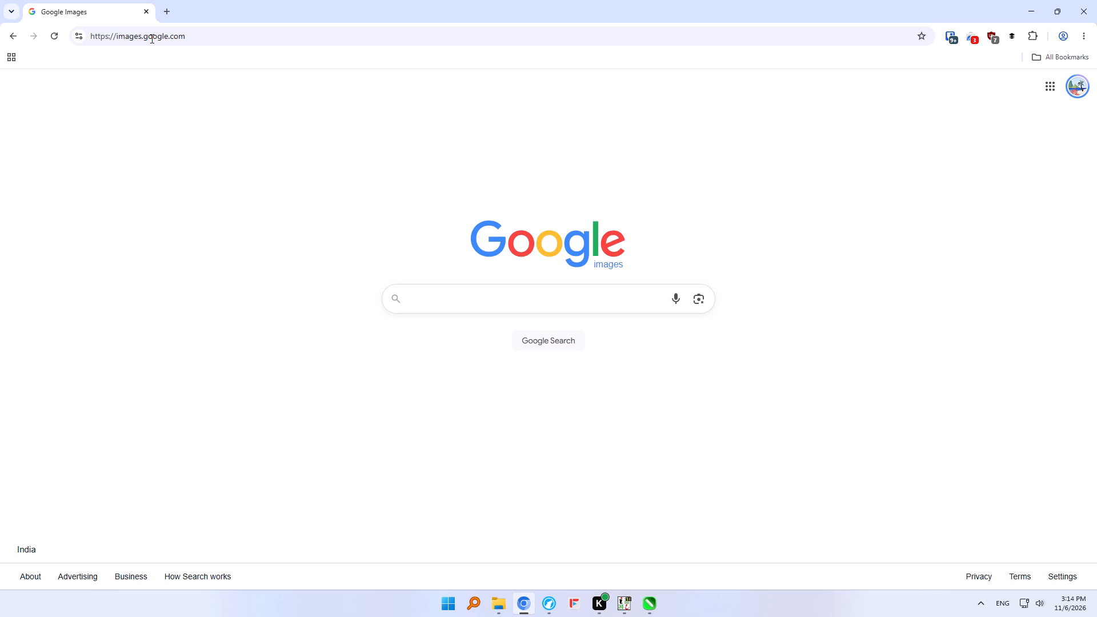
{"action": "key", "text": "i"}
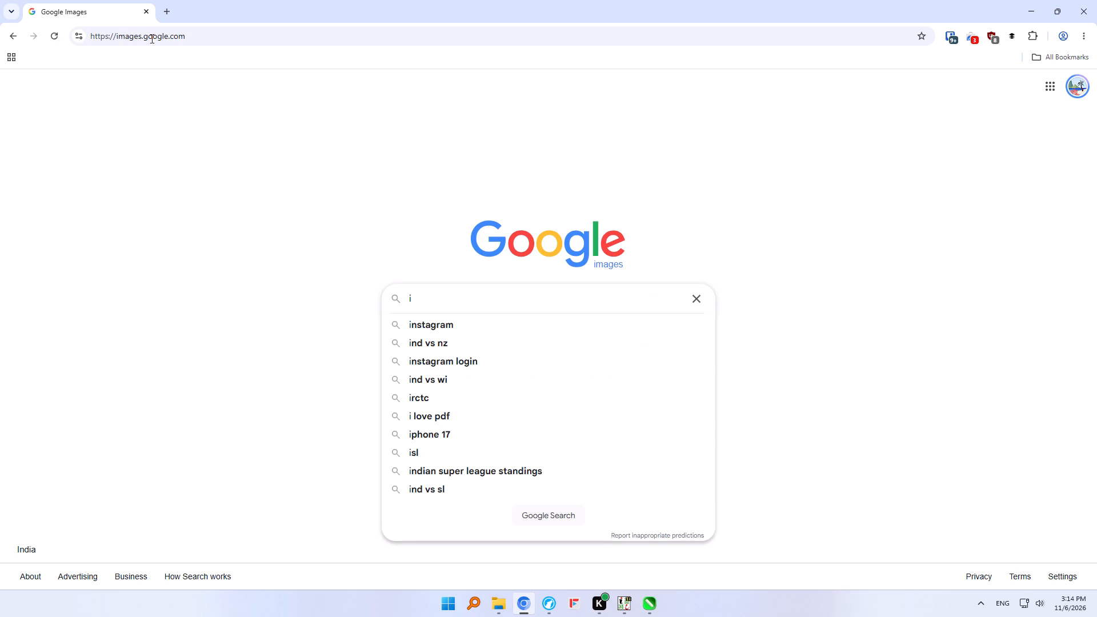
{"action": "key", "text": "BackSpace"}
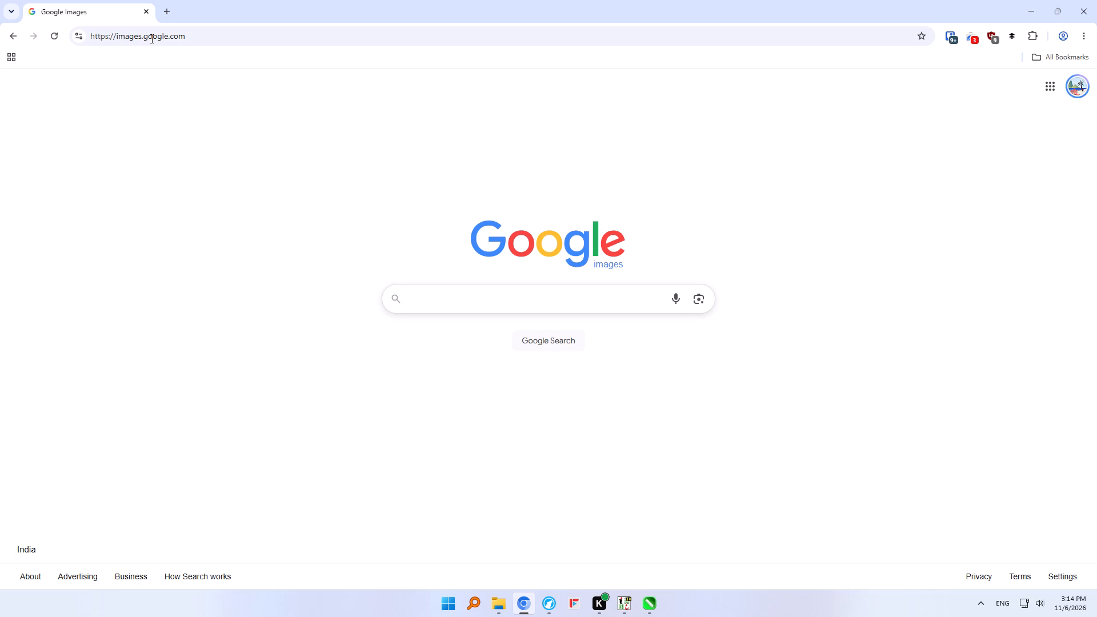
{"action": "type", "text": "Persian"}
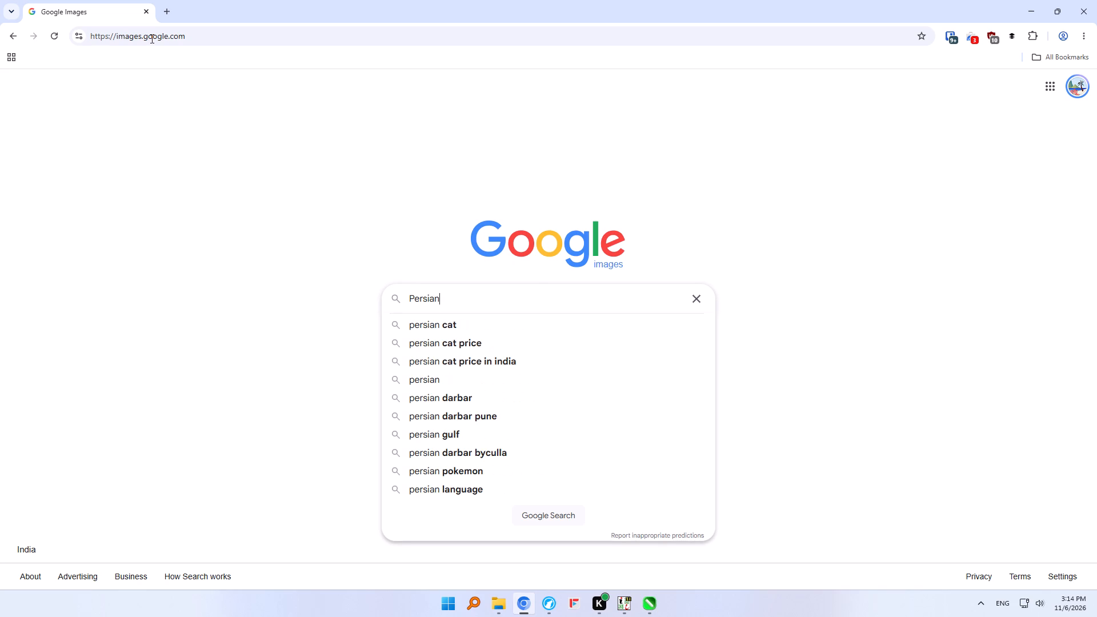
{"action": "key", "text": "space"}
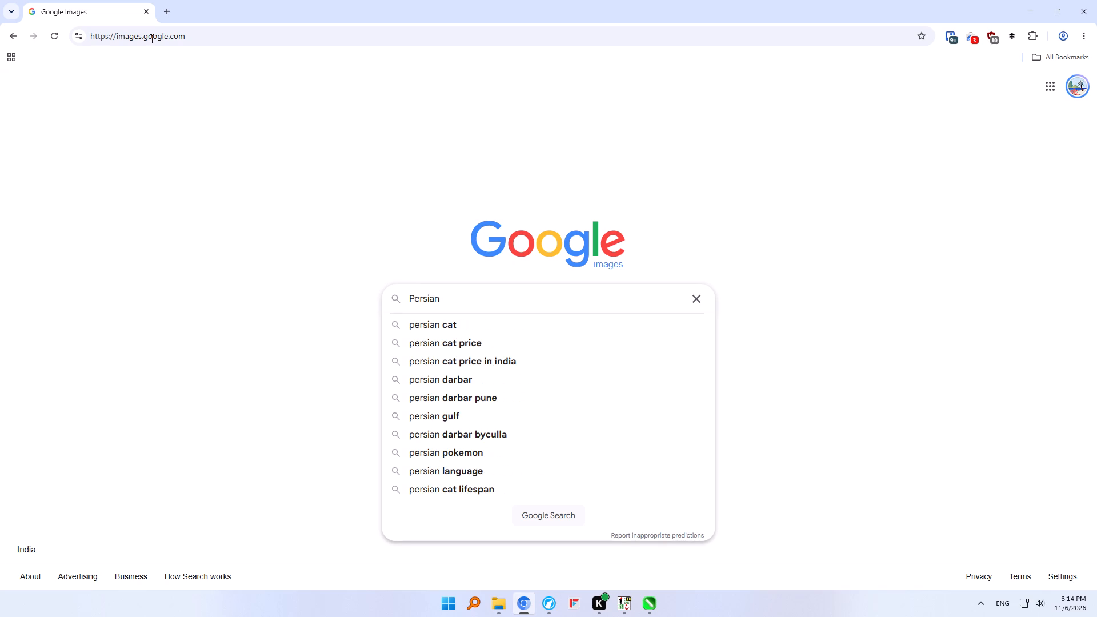
{"action": "type", "text": "border"}
{"action": "key", "text": "Down"}
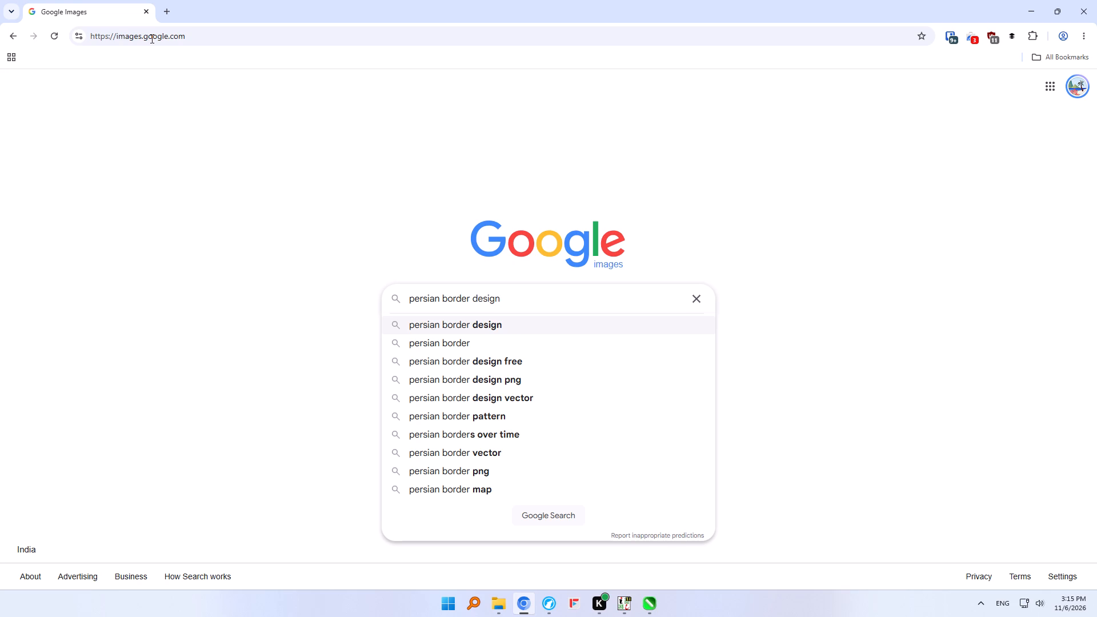
{"action": "key", "text": "Return"}
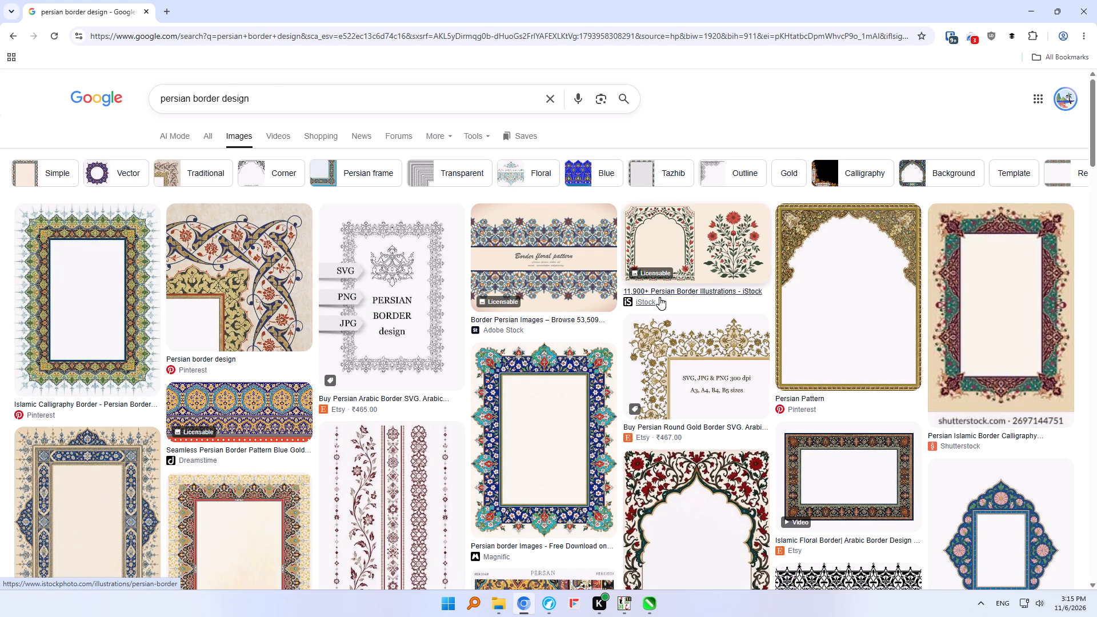
Preview the Pinterest result with dark red vertical Persian borders, examine its related images, and close the preview.
{"action": "left_click", "coordinate": [393, 471]}
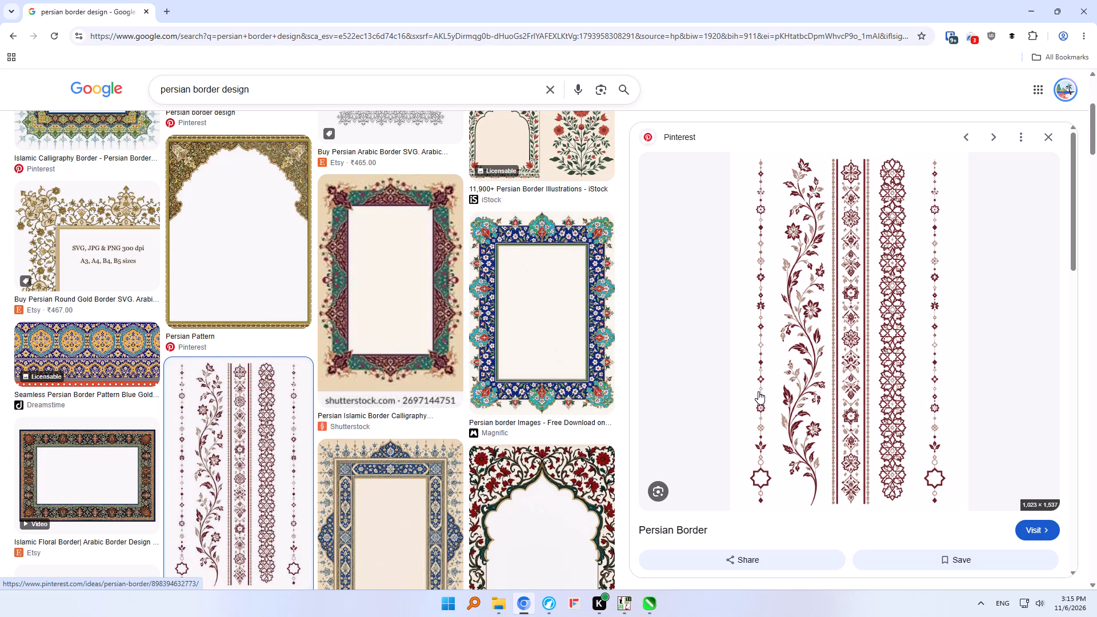
{"action": "left_click_drag", "start_coordinate": [1070, 246], "coordinate": [1071, 316]}
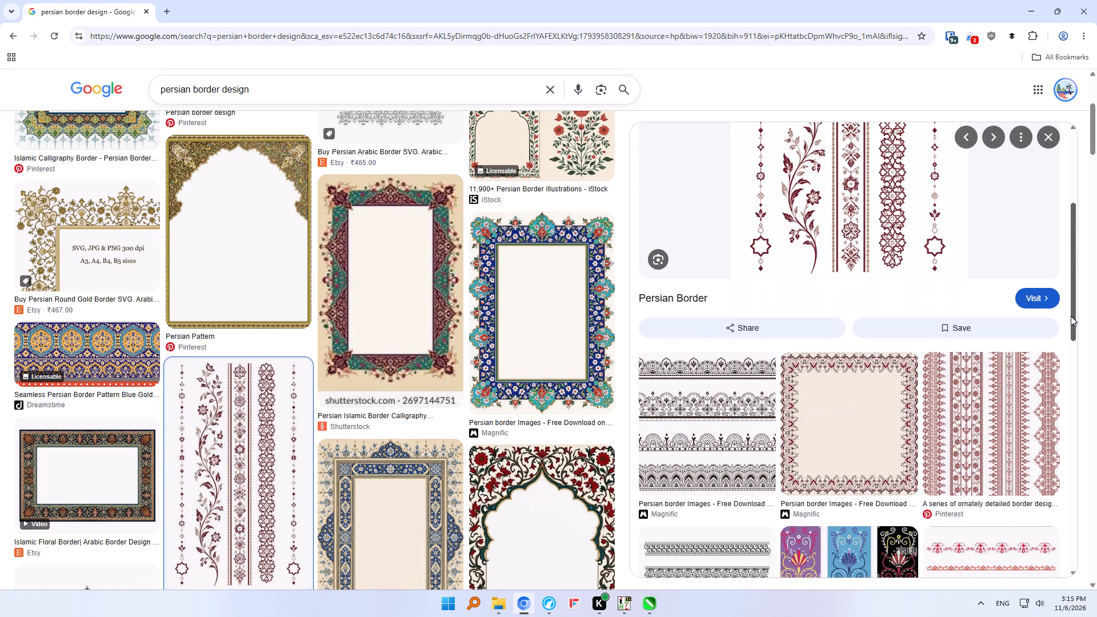
{"action": "left_click_drag", "start_coordinate": [1071, 316], "coordinate": [1072, 359]}
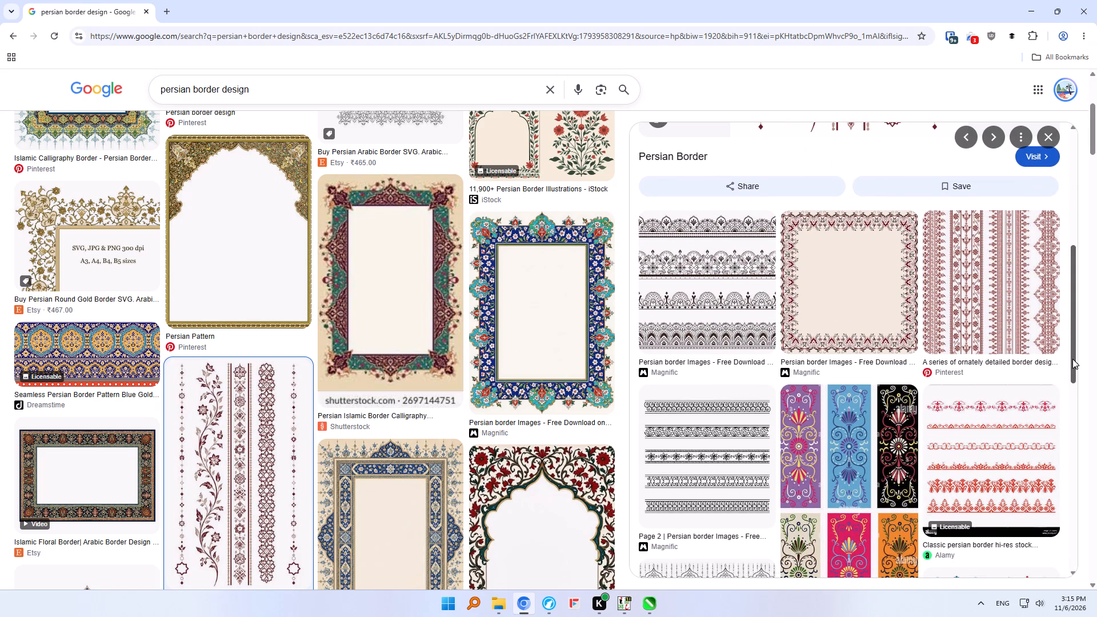
{"action": "left_click_drag", "start_coordinate": [1072, 359], "coordinate": [1073, 359]}
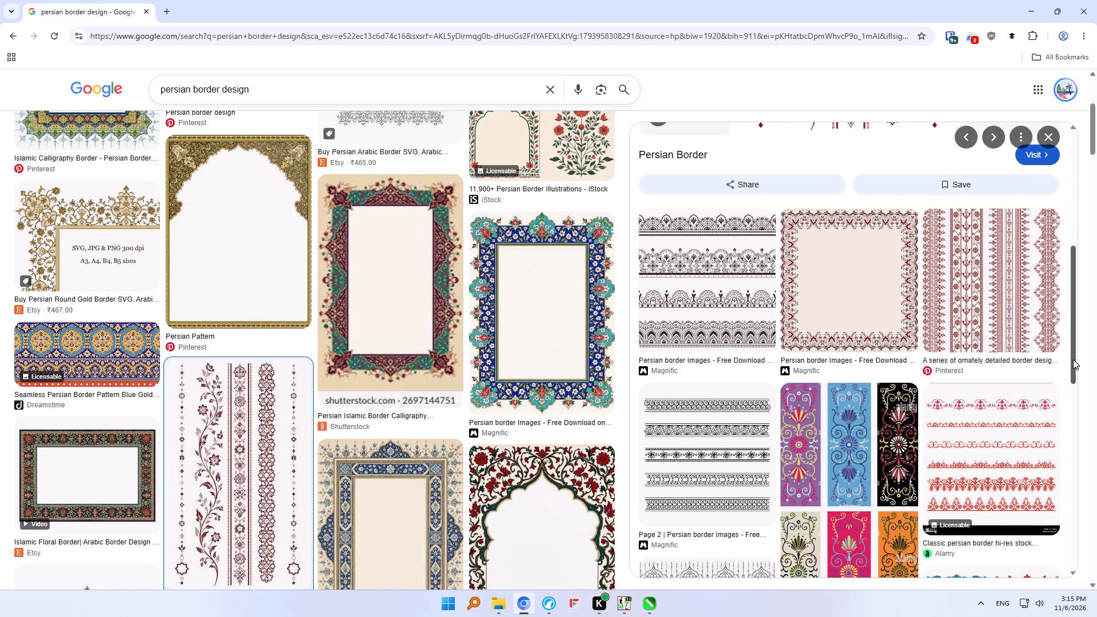
{"action": "left_click_drag", "start_coordinate": [1073, 359], "coordinate": [1074, 419]}
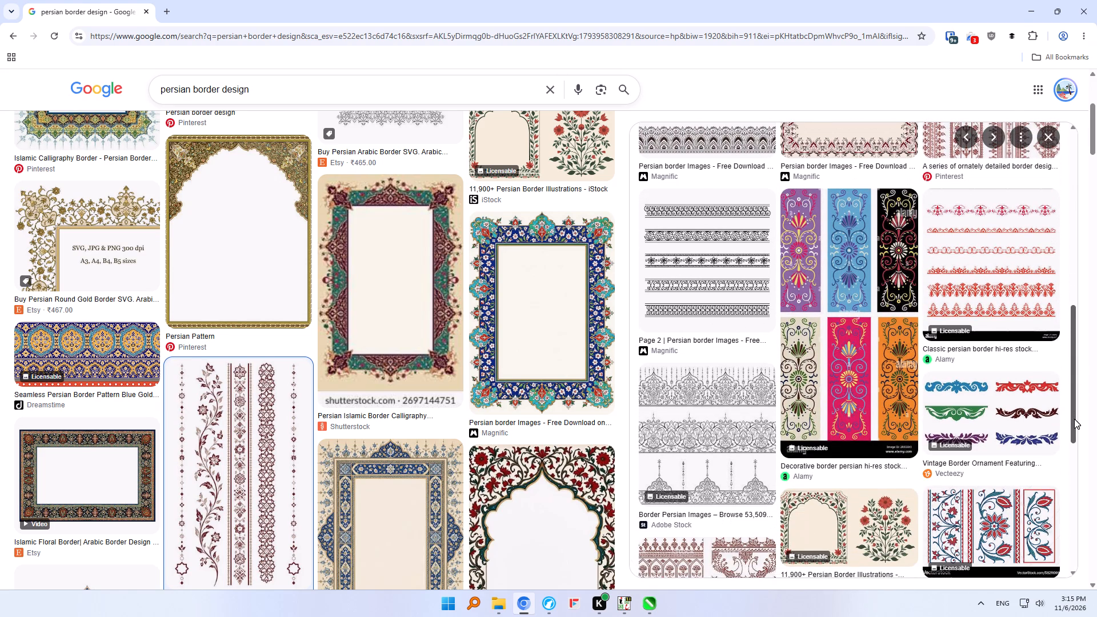
{"action": "left_click_drag", "start_coordinate": [1074, 419], "coordinate": [1076, 422]}
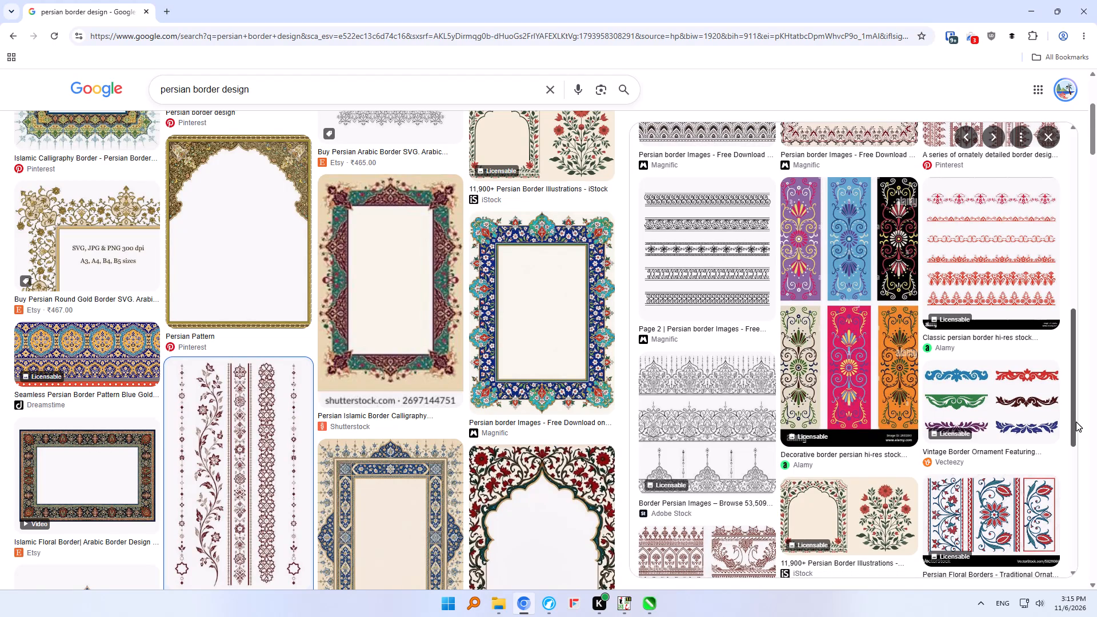
{"action": "left_click_drag", "start_coordinate": [1076, 422], "coordinate": [1076, 447]}
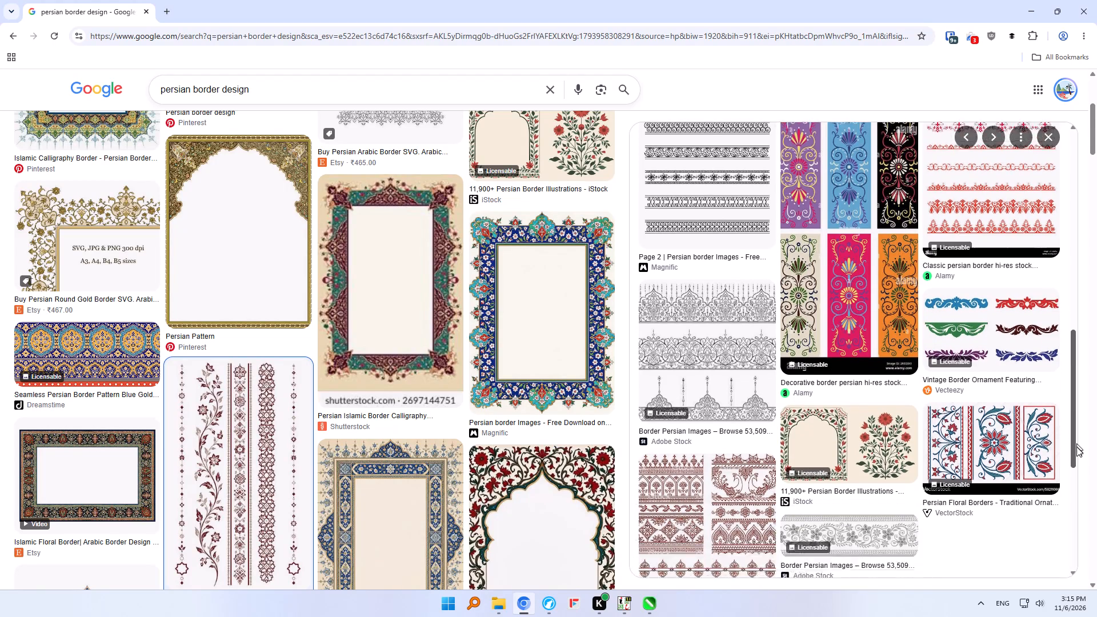
{"action": "left_click_drag", "start_coordinate": [1076, 447], "coordinate": [1076, 472]}
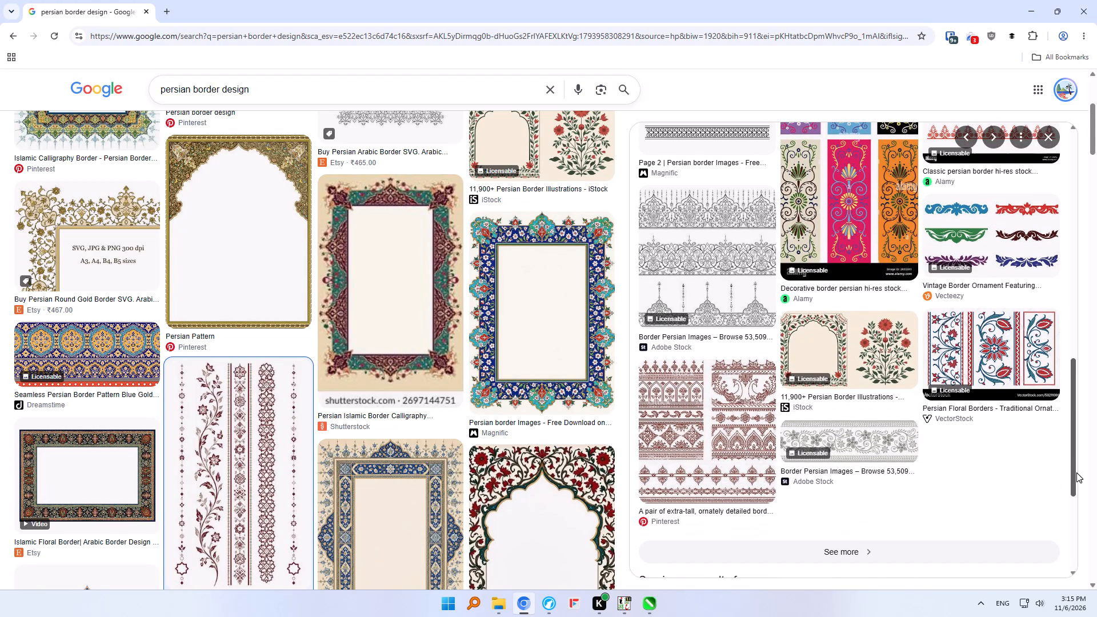
{"action": "left_click_drag", "start_coordinate": [1076, 472], "coordinate": [1074, 448]}
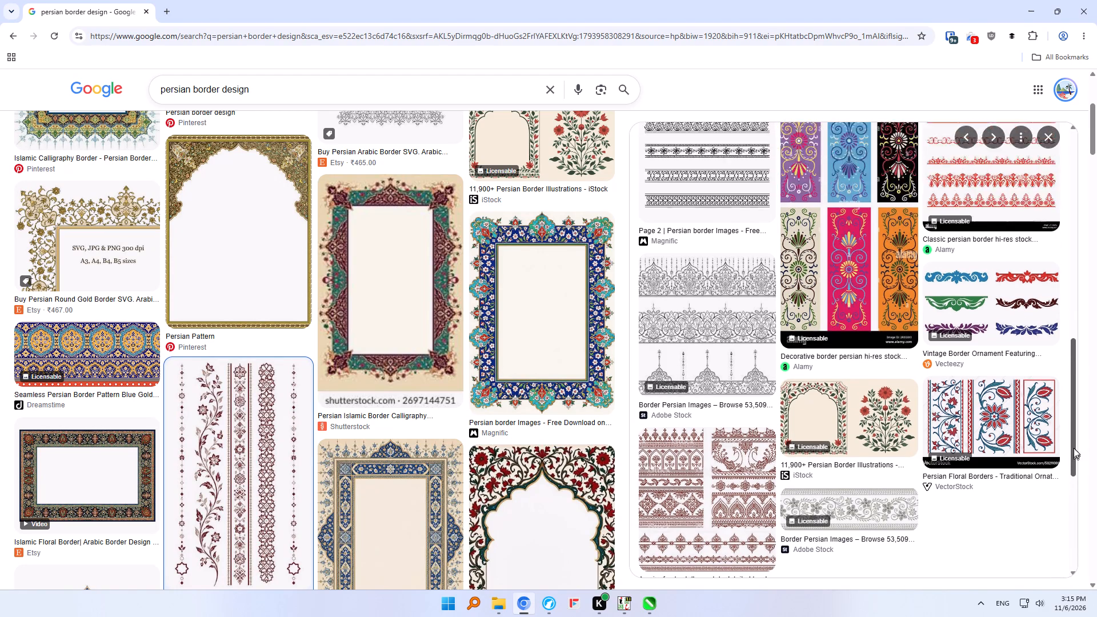
{"action": "left_click_drag", "start_coordinate": [1074, 448], "coordinate": [1053, 269]}
{"action": "left_click", "coordinate": [1045, 138]}
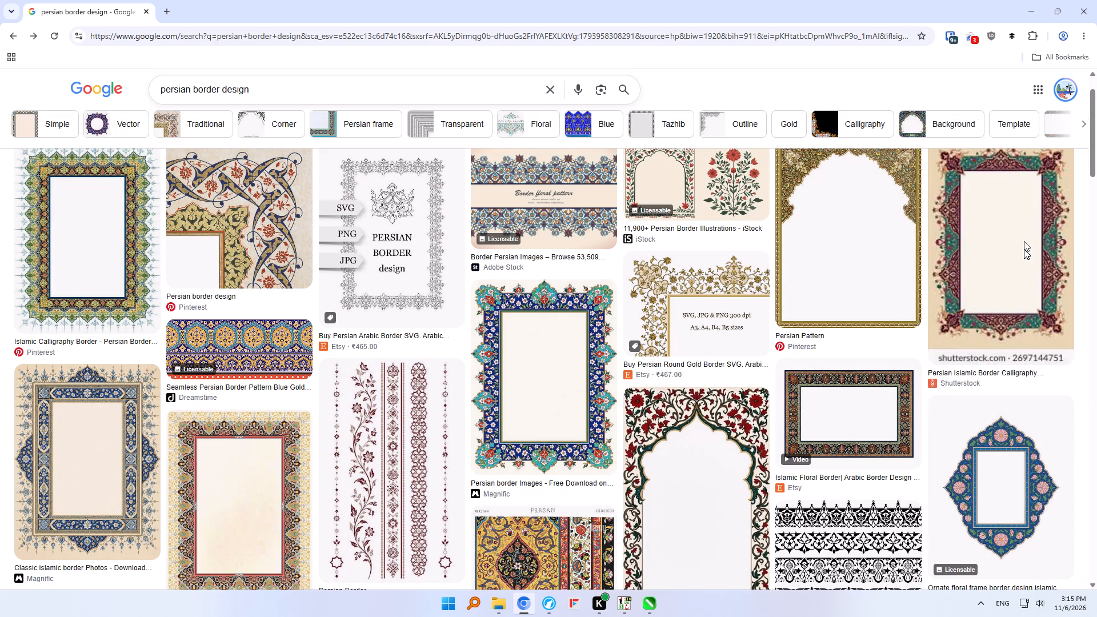
Look through the image results and run the related search for simple persian border design.
{"action": "left_click_drag", "start_coordinate": [1094, 135], "coordinate": [1094, 103]}
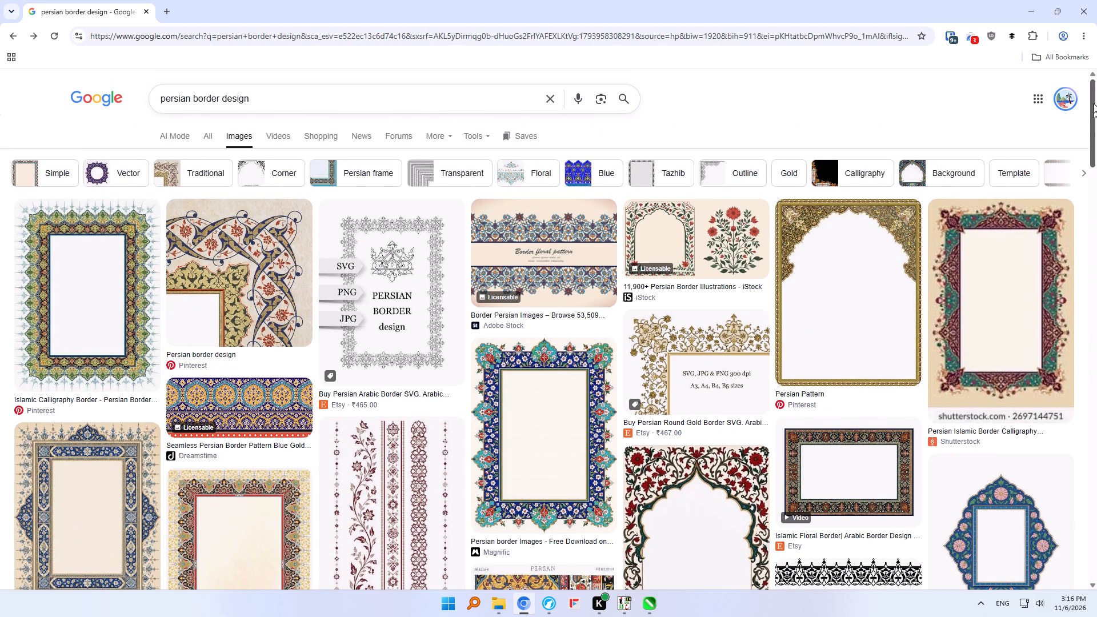
{"action": "left_click_drag", "start_coordinate": [1094, 103], "coordinate": [1094, 95]}
{"action": "left_click_drag", "start_coordinate": [1093, 95], "coordinate": [1094, 137]}
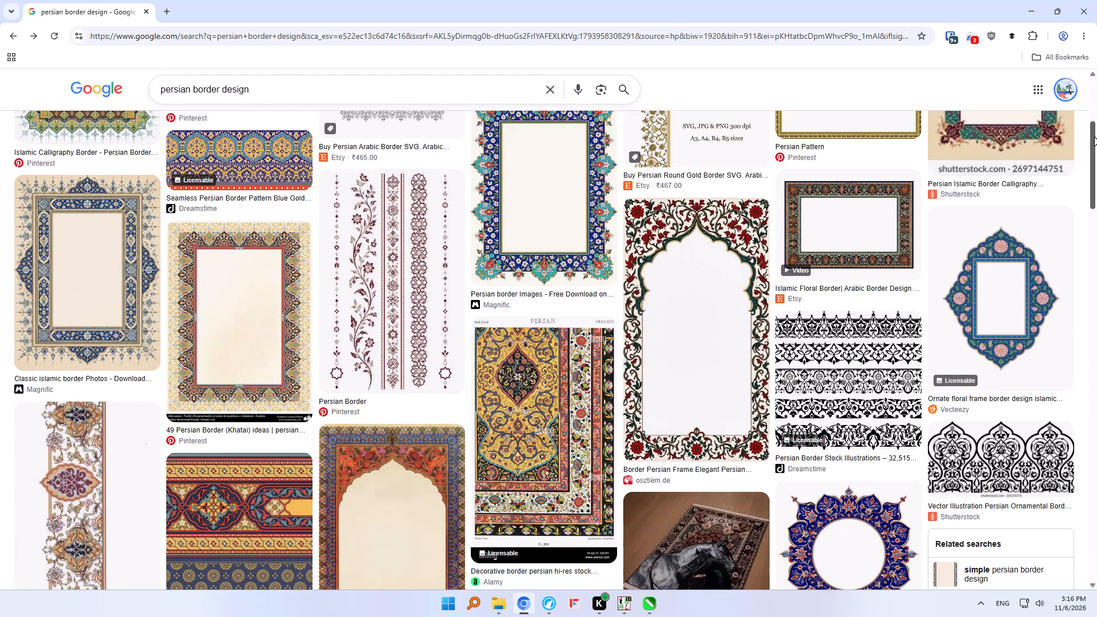
{"action": "left_click_drag", "start_coordinate": [1094, 137], "coordinate": [1095, 174]}
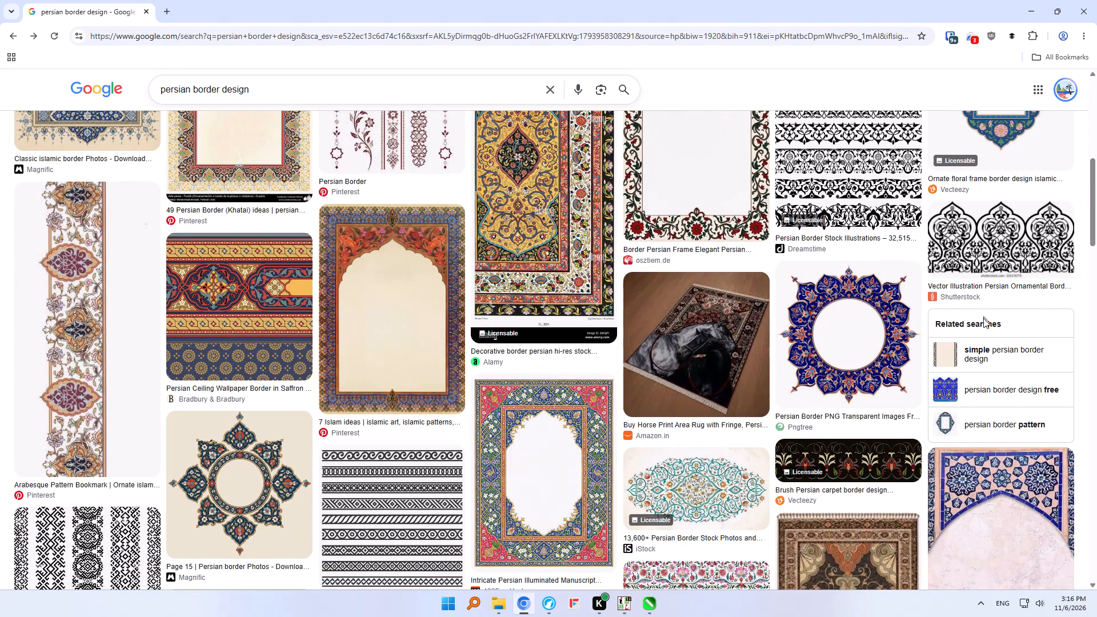
{"action": "left_click", "coordinate": [985, 357]}
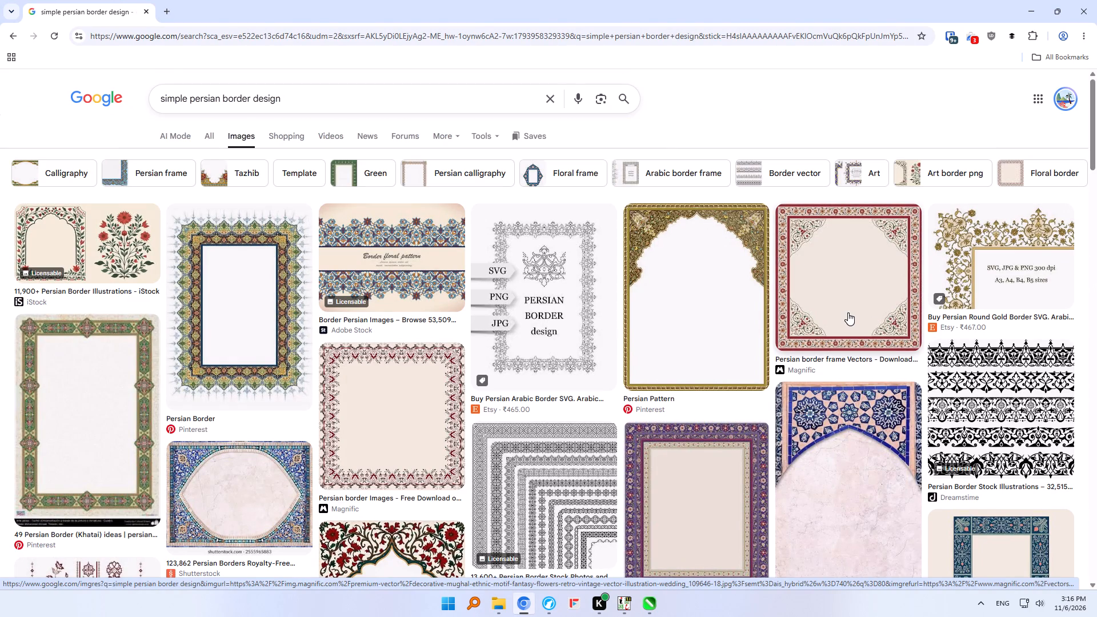
Open the iStock source page of the image result showing nested black ornamental corner borders.
{"action": "left_click", "coordinate": [567, 491]}
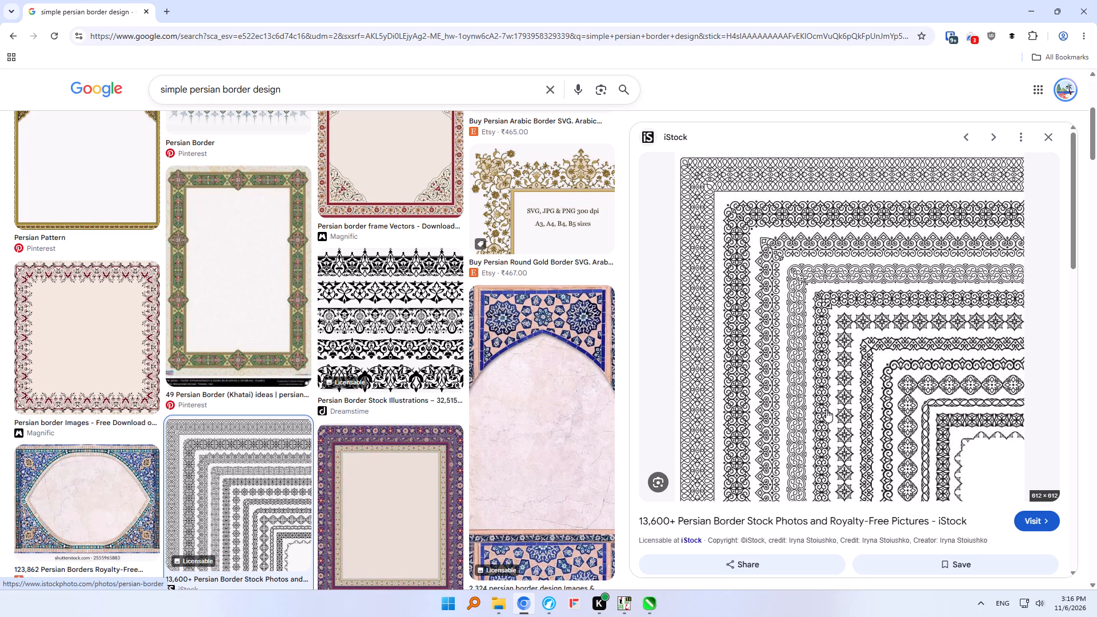
{"action": "left_click", "coordinate": [824, 519]}
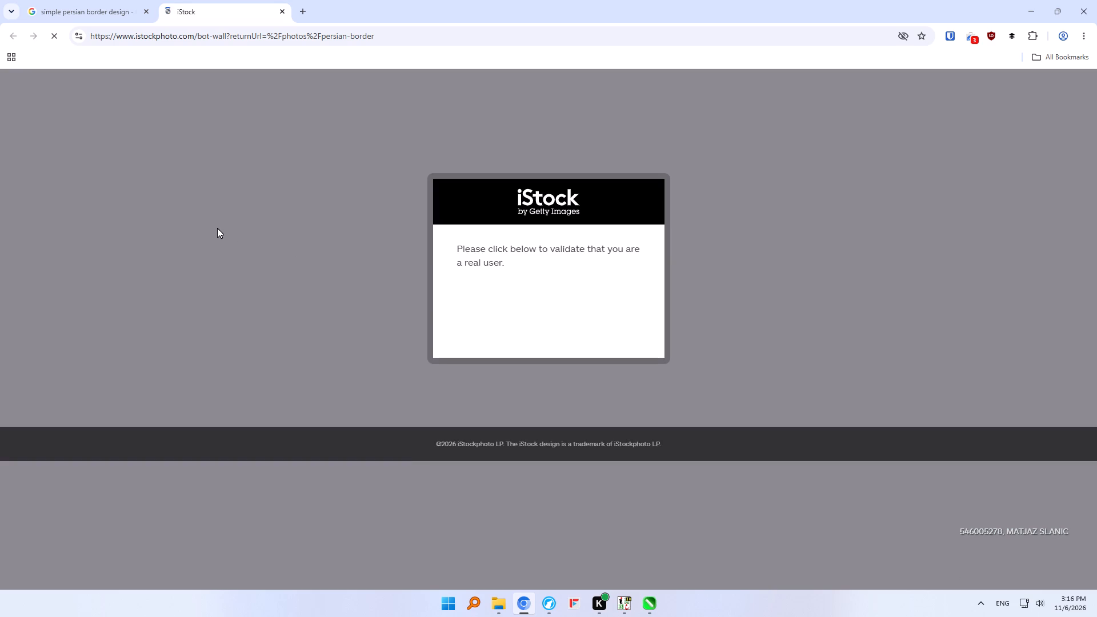
Complete the iStock real-user verification by selecting all the images with bridges.
{"action": "left_click", "coordinate": [482, 316]}
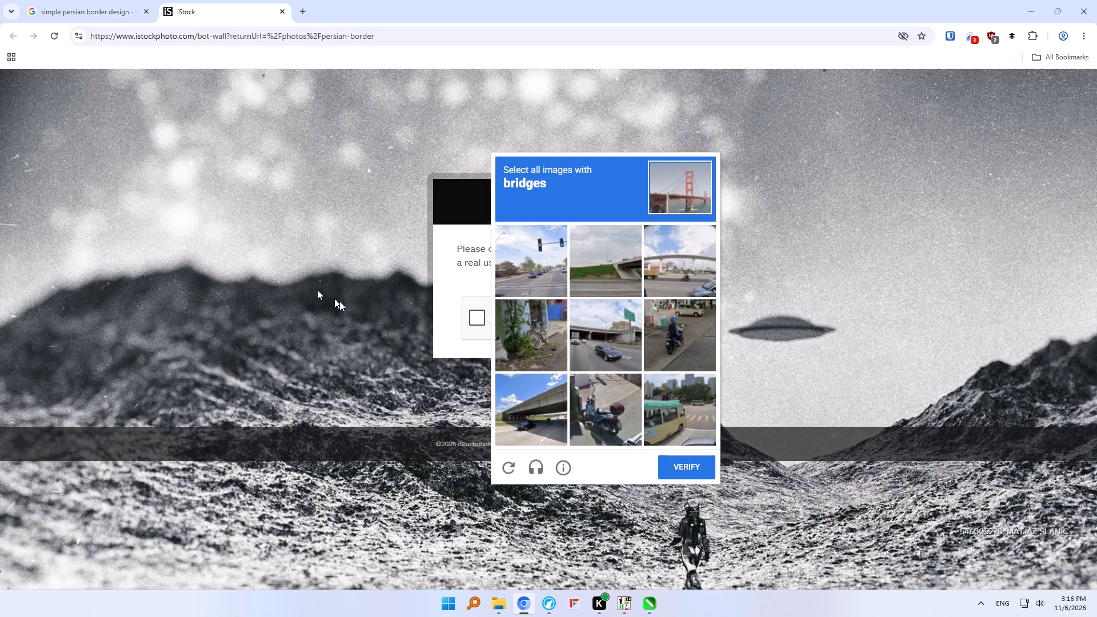
{"action": "left_click", "coordinate": [677, 263]}
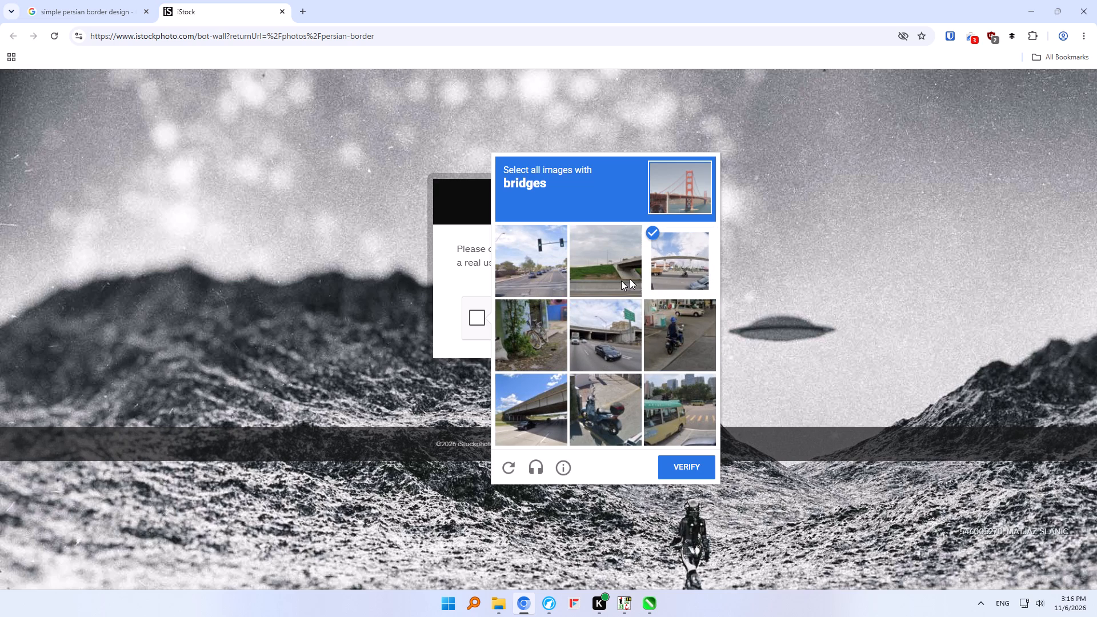
{"action": "left_click", "coordinate": [604, 280]}
{"action": "left_click", "coordinate": [539, 412]}
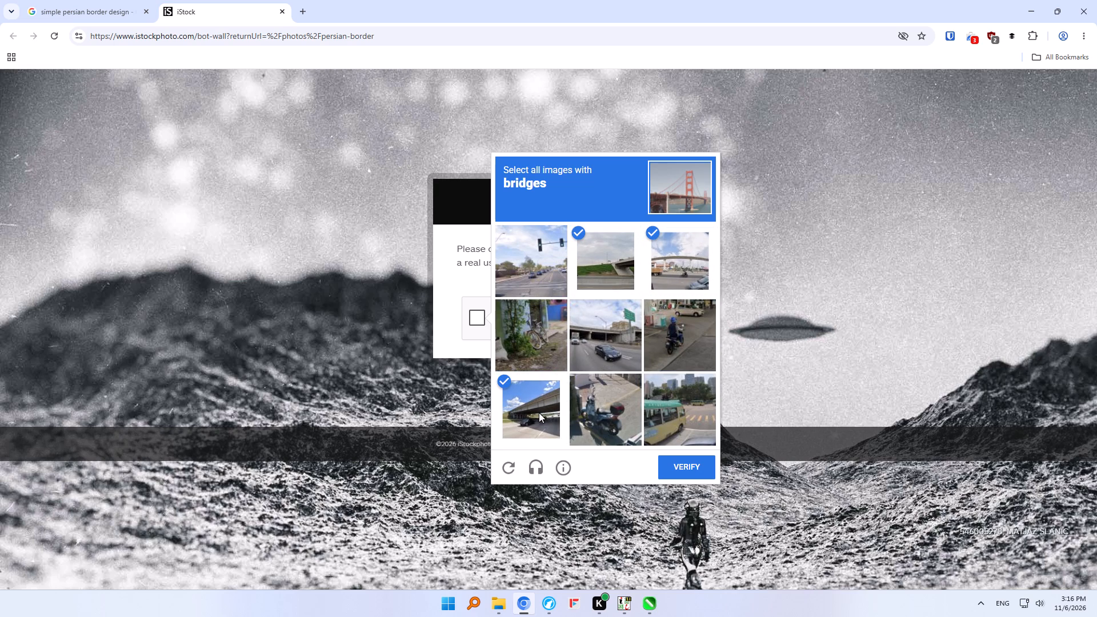
{"action": "left_click", "coordinate": [626, 331]}
{"action": "left_click", "coordinate": [660, 463]}
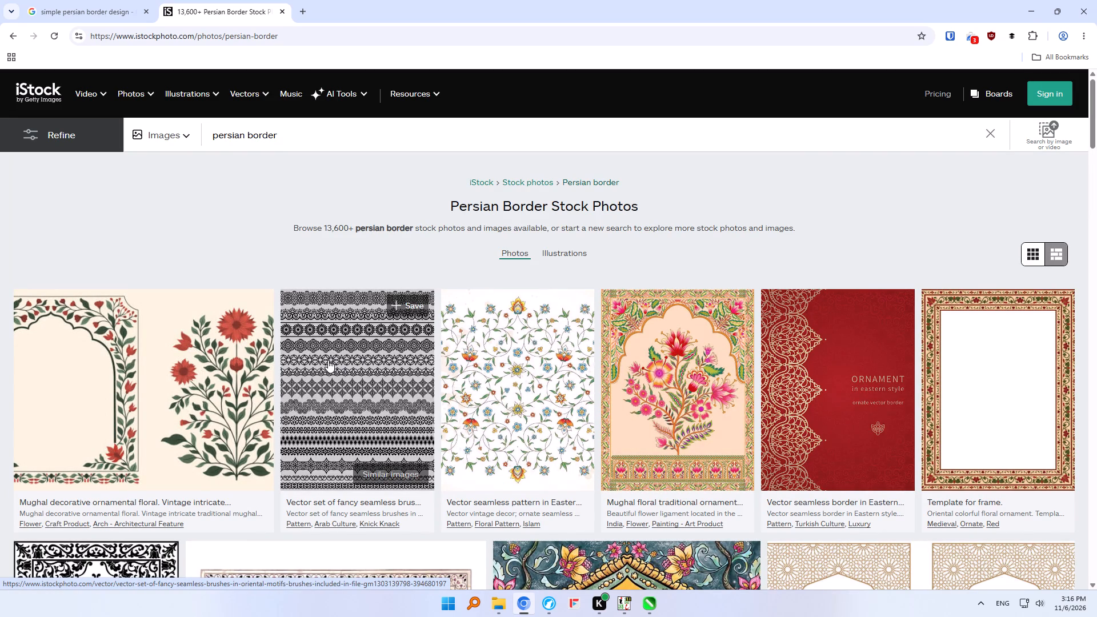
Open the iStock image of fancy seamless brushes in oriental motifs in its own browser tab and enlarge it to full size.
{"action": "left_click", "coordinate": [328, 360]}
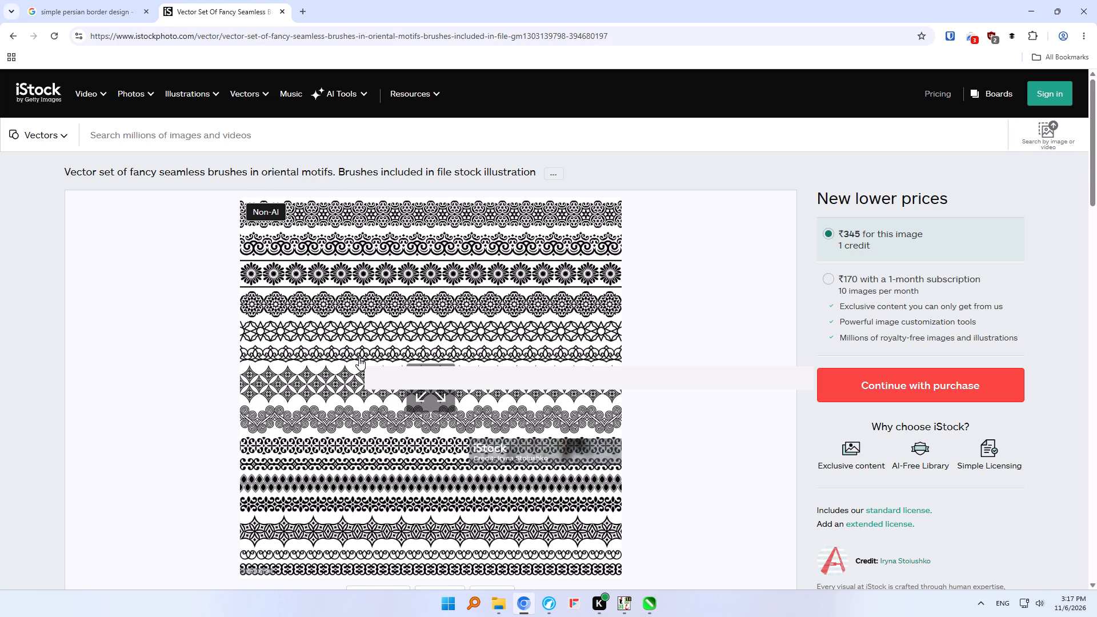
{"action": "left_click_drag", "start_coordinate": [371, 347], "coordinate": [515, 0]}
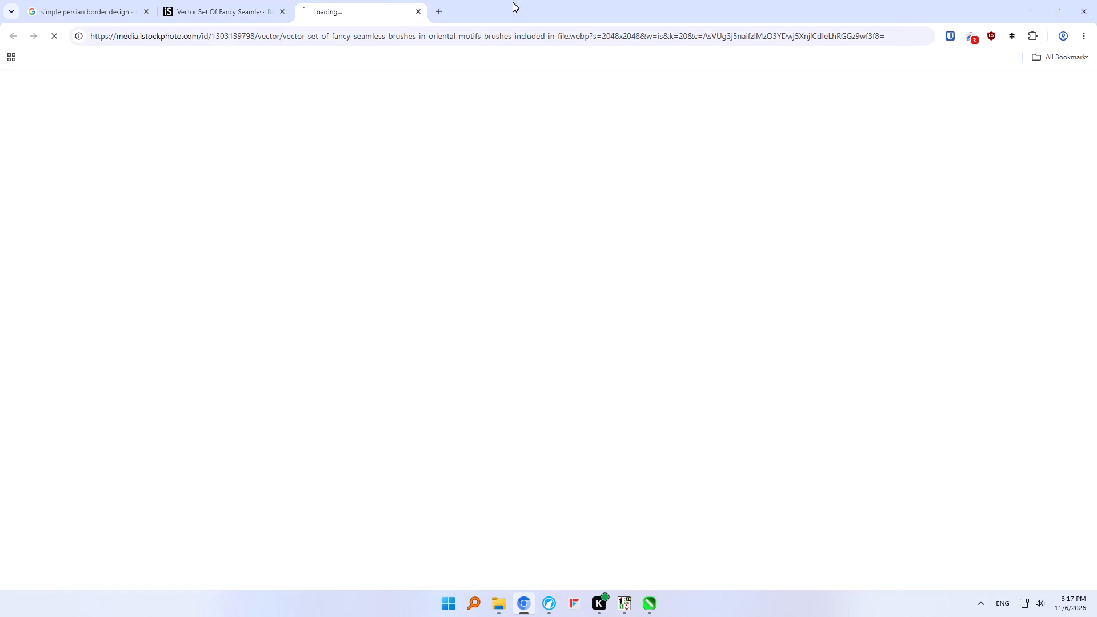
{"action": "left_click", "coordinate": [457, 175]}
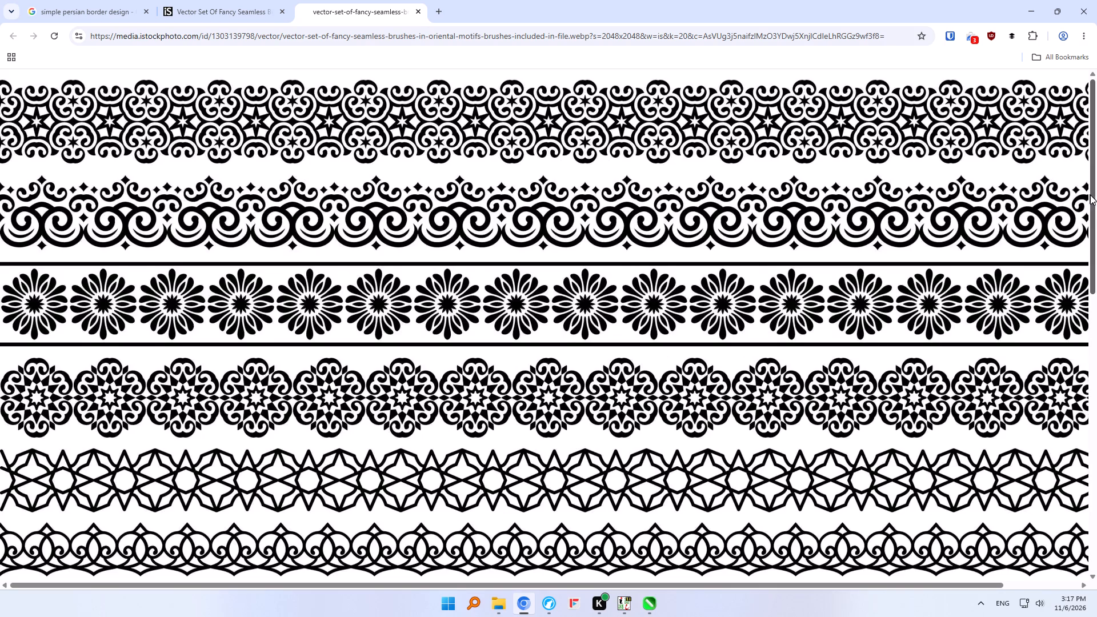
Examine all the black ornamental border strips in the enlarged image, from the first row to the last and back.
{"action": "left_click_drag", "start_coordinate": [1094, 200], "coordinate": [1094, 293]}
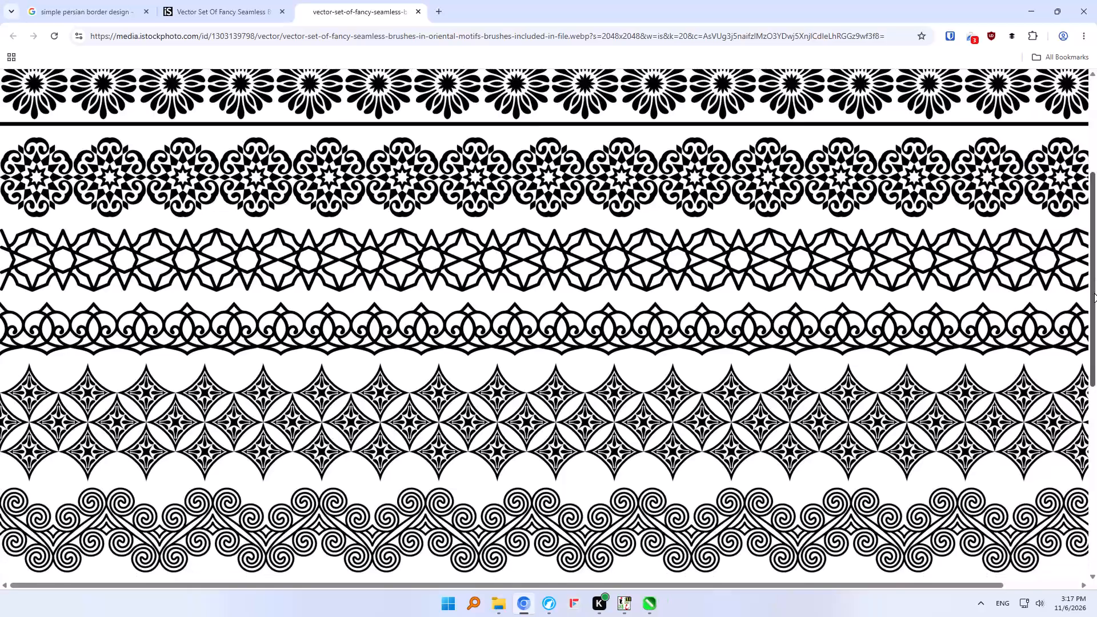
{"action": "left_click_drag", "start_coordinate": [1094, 293], "coordinate": [1095, 410]}
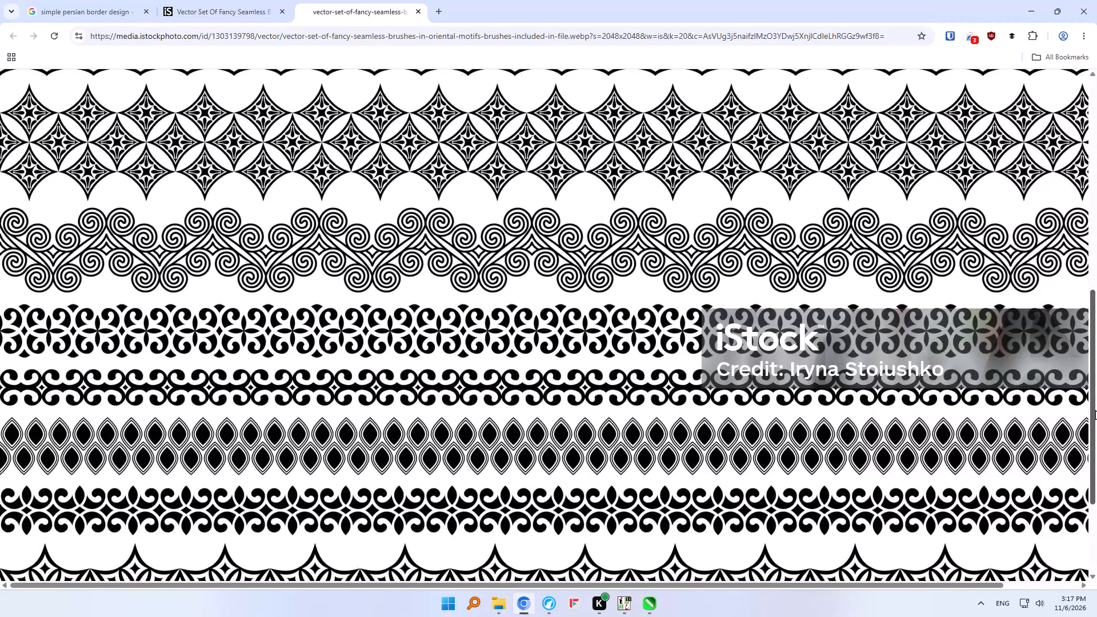
{"action": "left_click_drag", "start_coordinate": [1095, 410], "coordinate": [1096, 448]}
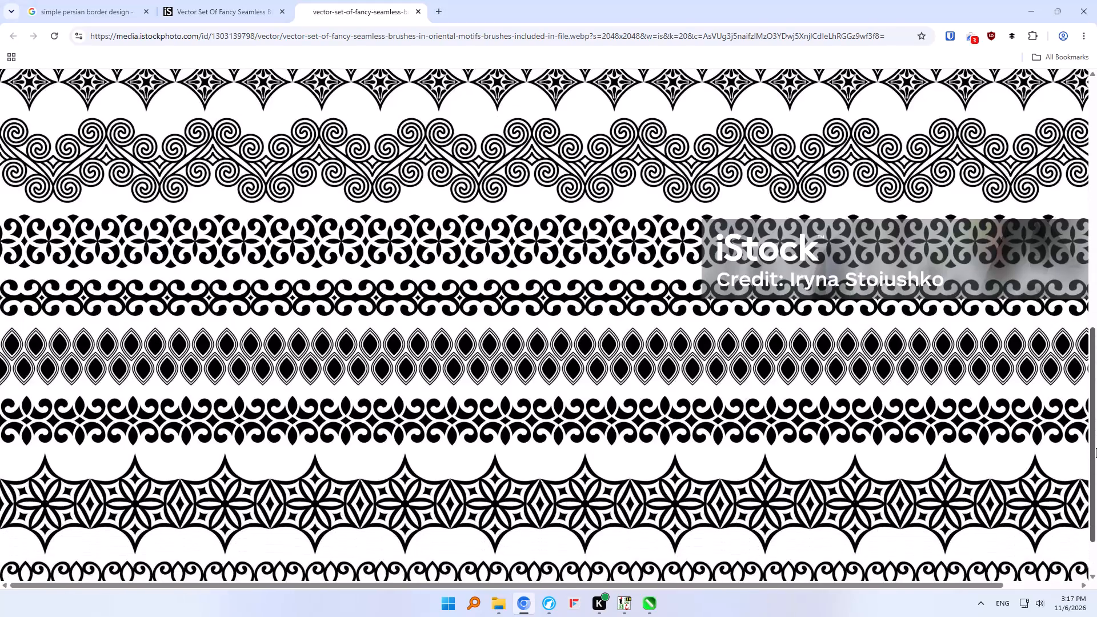
{"action": "left_click_drag", "start_coordinate": [1096, 448], "coordinate": [1096, 491]}
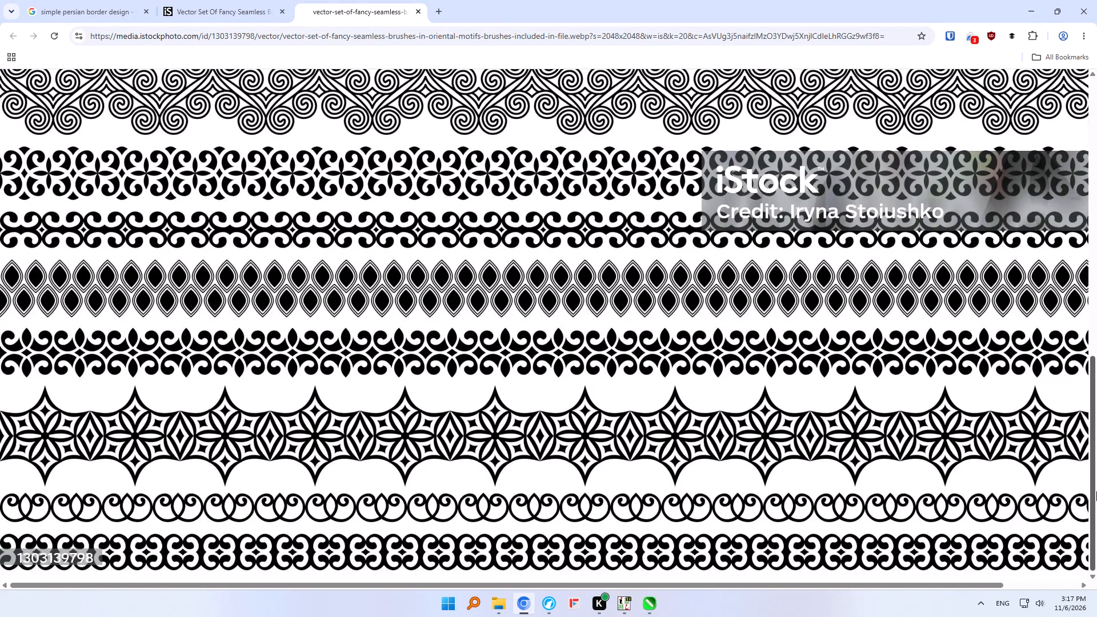
{"action": "left_click_drag", "start_coordinate": [1096, 491], "coordinate": [1096, 368]}
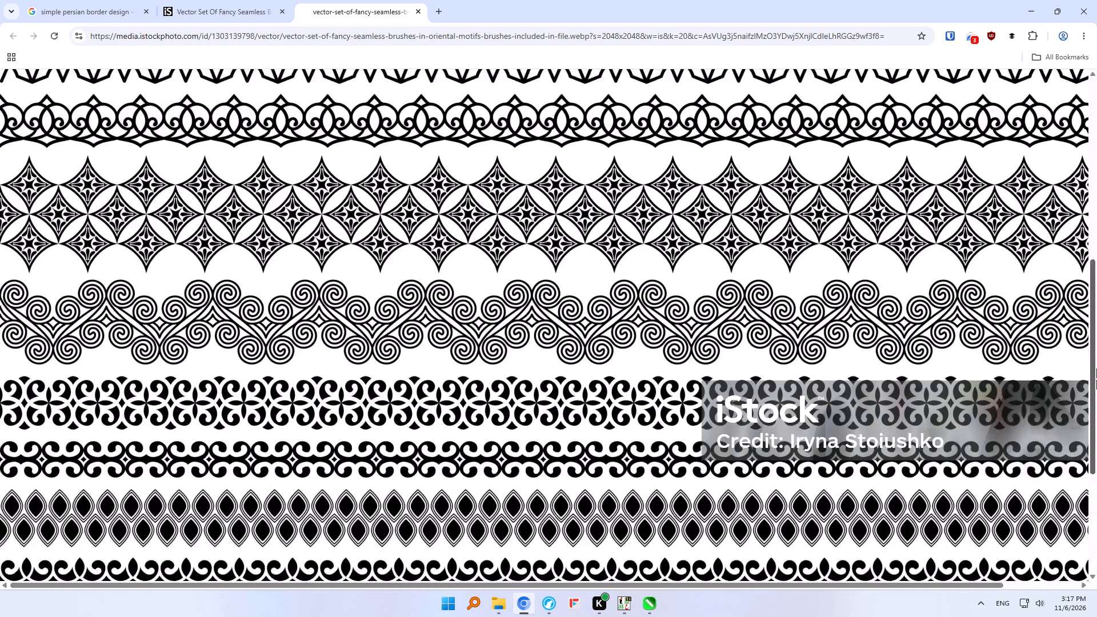
{"action": "left_click_drag", "start_coordinate": [1096, 368], "coordinate": [1096, 233]}
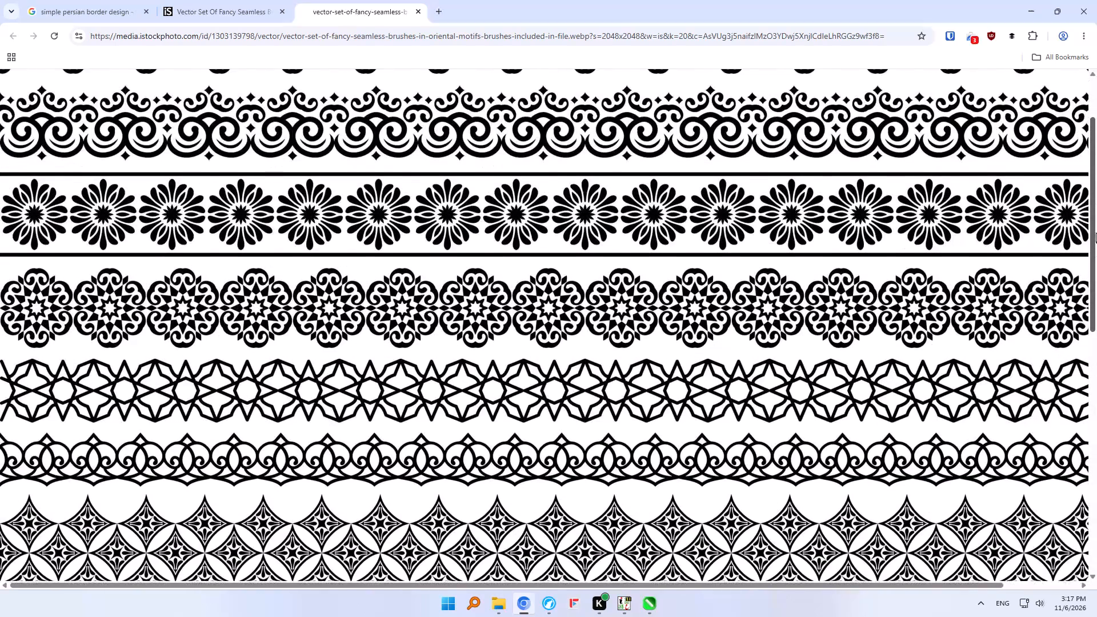
{"action": "left_click_drag", "start_coordinate": [1096, 233], "coordinate": [1085, 184]}
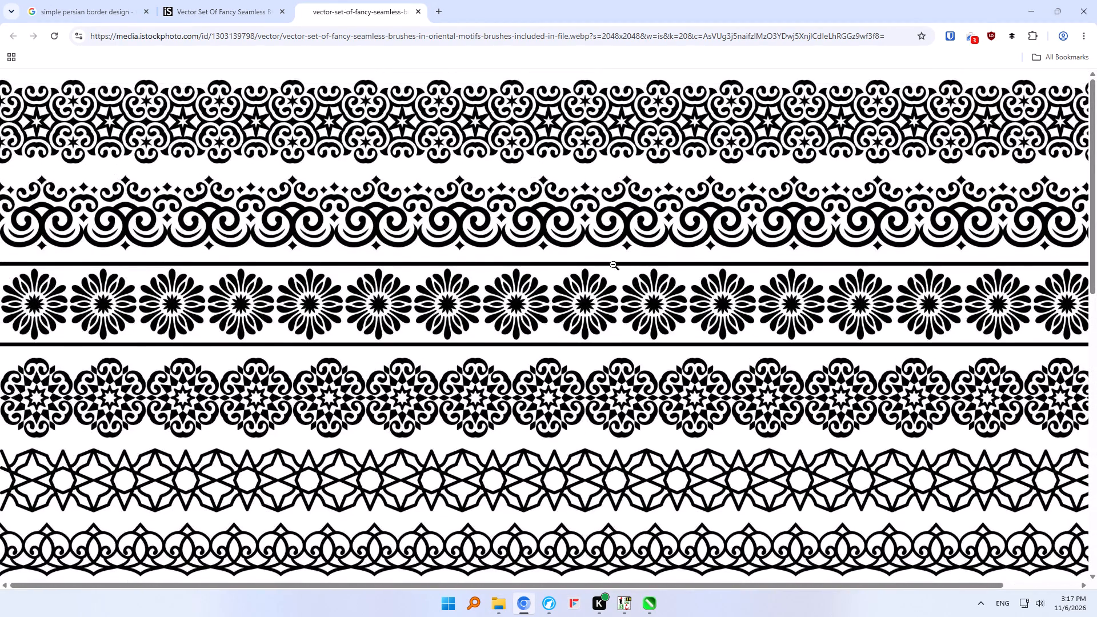
Copy the enlarged image of oriental border strips.
{"action": "right_click", "coordinate": [402, 214]}
{"action": "left_click", "coordinate": [431, 258]}
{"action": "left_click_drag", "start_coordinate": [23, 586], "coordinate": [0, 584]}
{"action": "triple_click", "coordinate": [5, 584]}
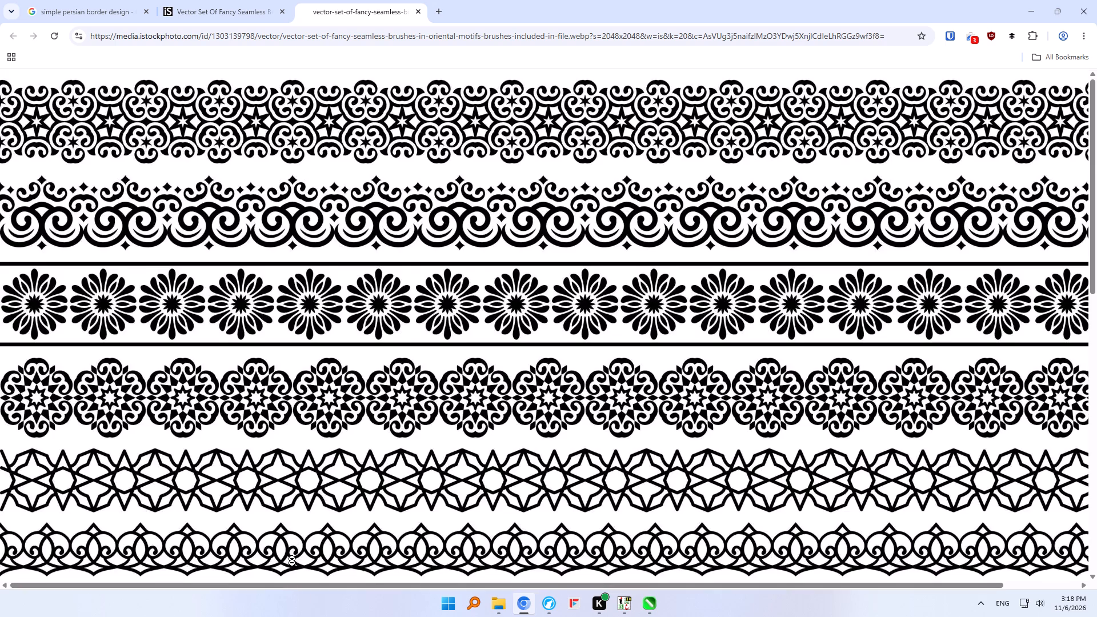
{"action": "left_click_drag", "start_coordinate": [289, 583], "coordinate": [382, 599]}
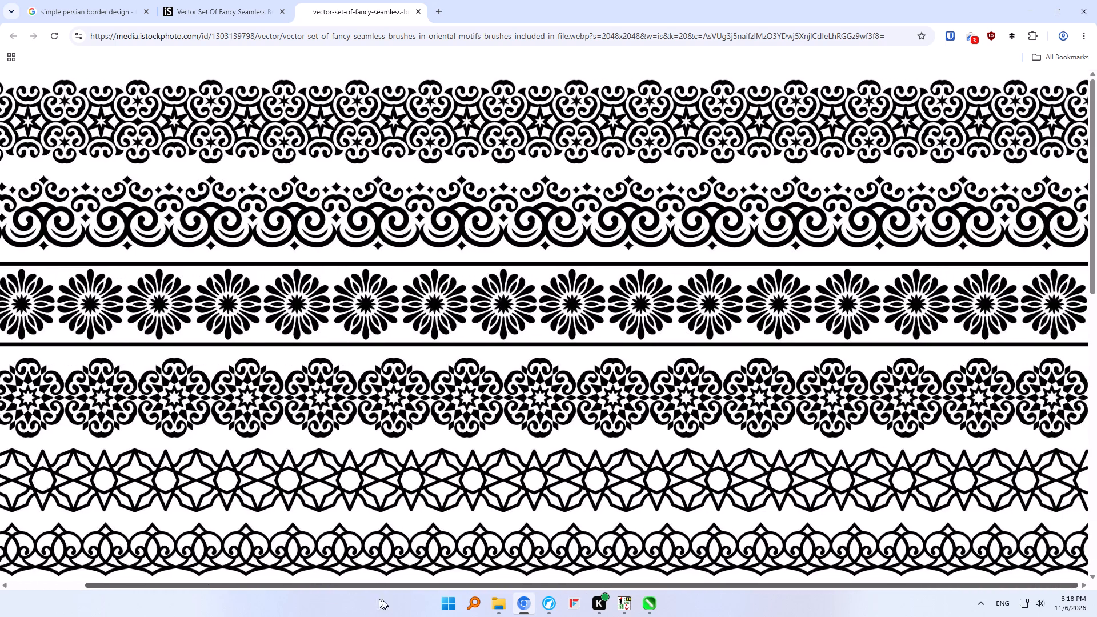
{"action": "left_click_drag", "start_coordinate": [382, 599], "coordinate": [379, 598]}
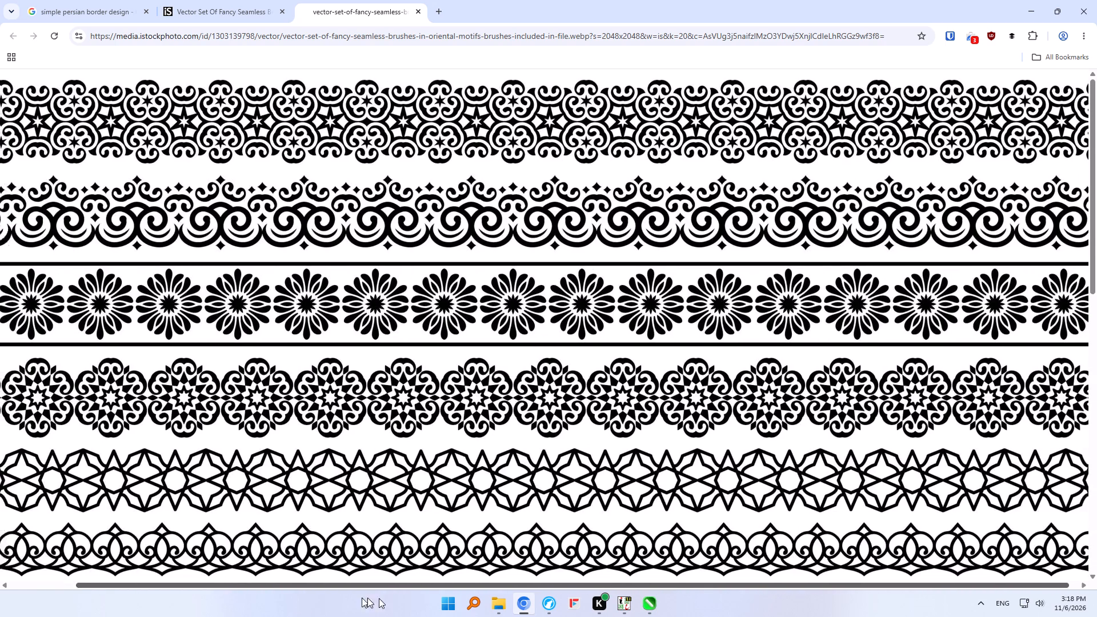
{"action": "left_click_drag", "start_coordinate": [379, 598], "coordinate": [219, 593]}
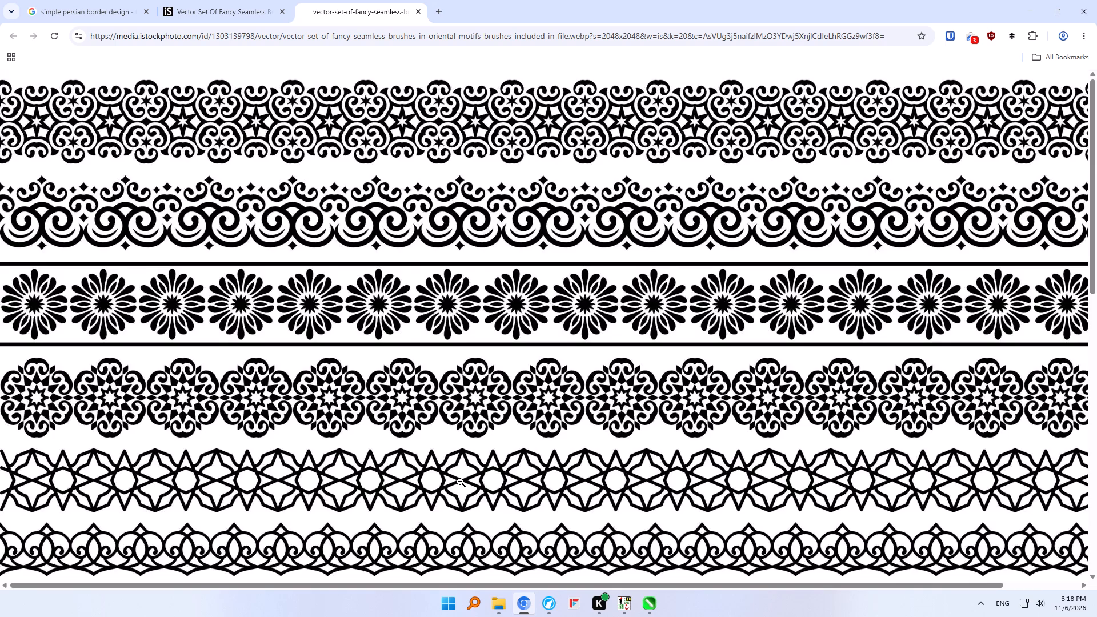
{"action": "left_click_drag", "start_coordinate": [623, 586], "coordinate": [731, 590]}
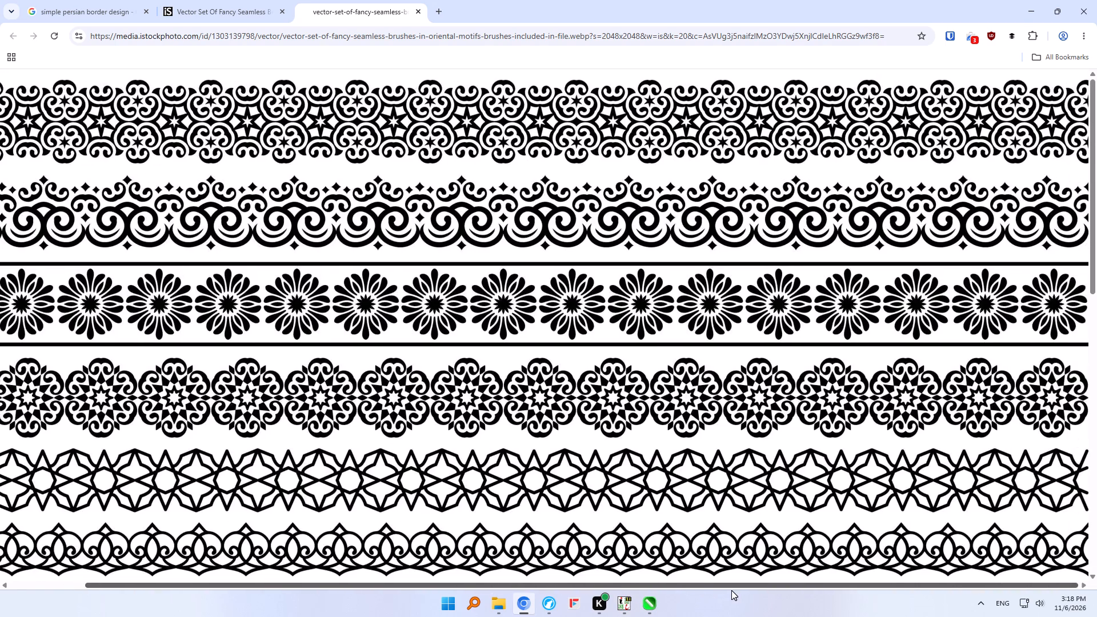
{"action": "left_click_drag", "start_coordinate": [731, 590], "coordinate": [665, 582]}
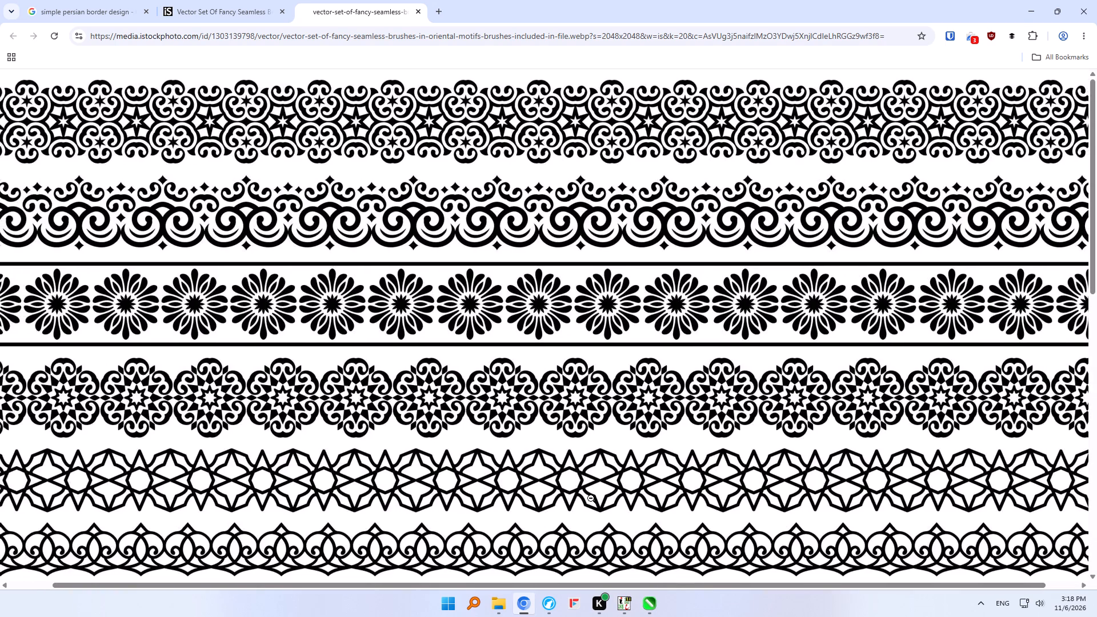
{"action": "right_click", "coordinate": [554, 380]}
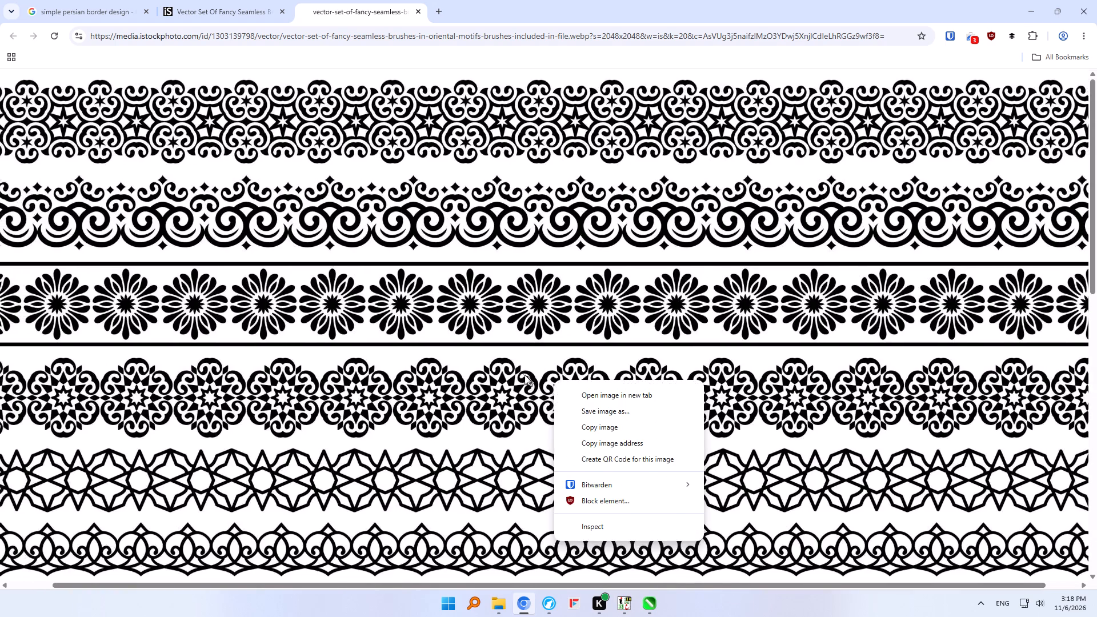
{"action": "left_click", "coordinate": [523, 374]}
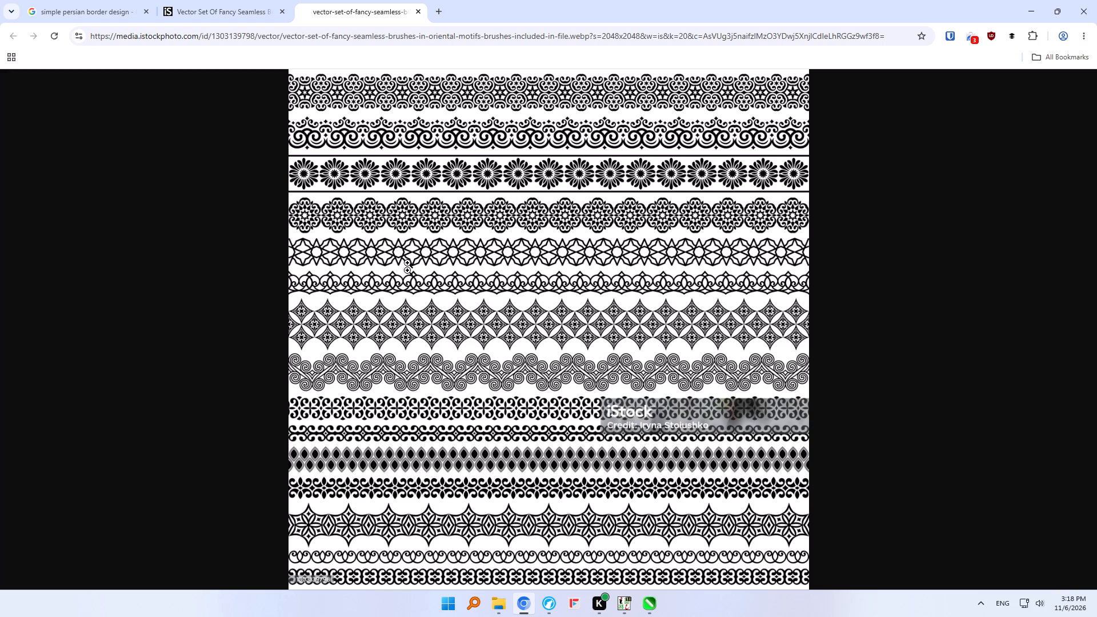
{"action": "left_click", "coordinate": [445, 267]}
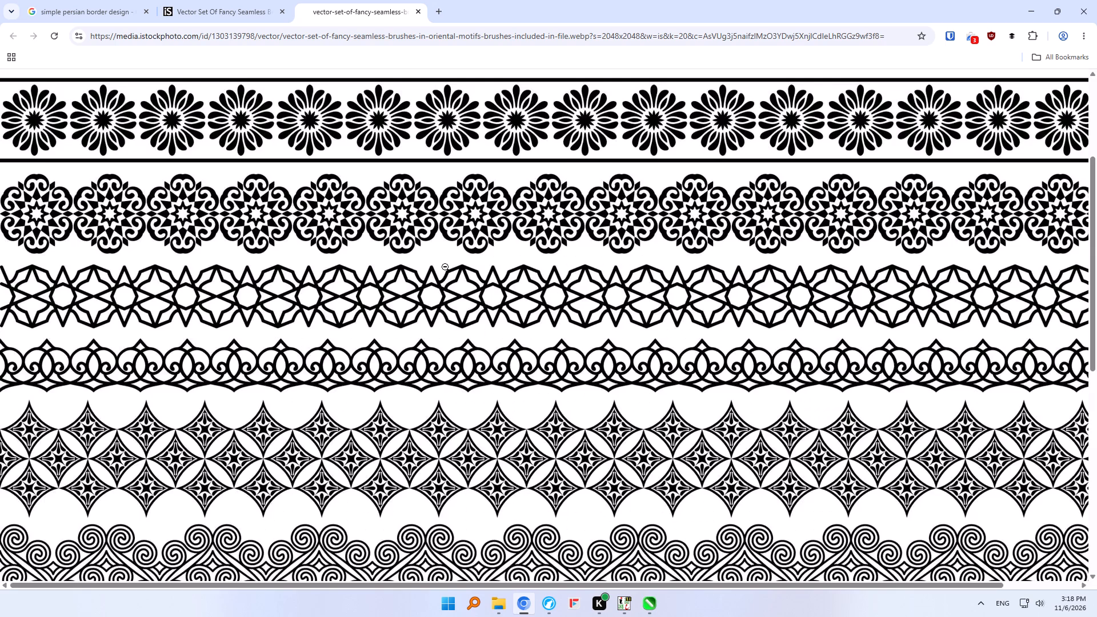
Frame the complete second border strip, the black scroll motif, from edge to edge in a rectangular screen snip.
{"action": "key", "text": "ctrl+minus"}
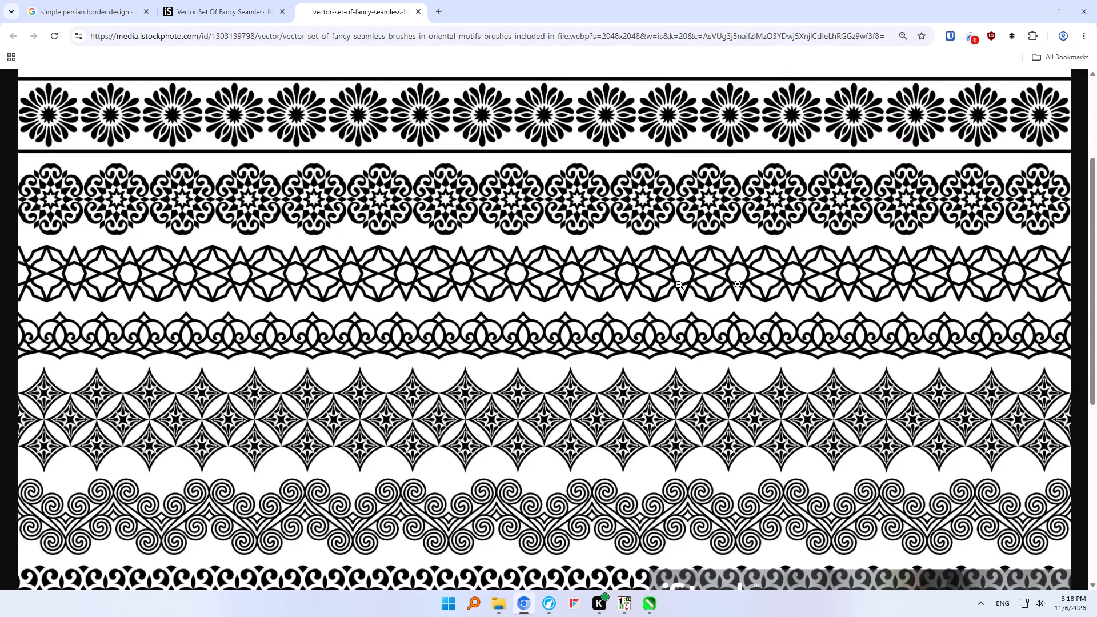
{"action": "left_click", "coordinate": [1095, 110]}
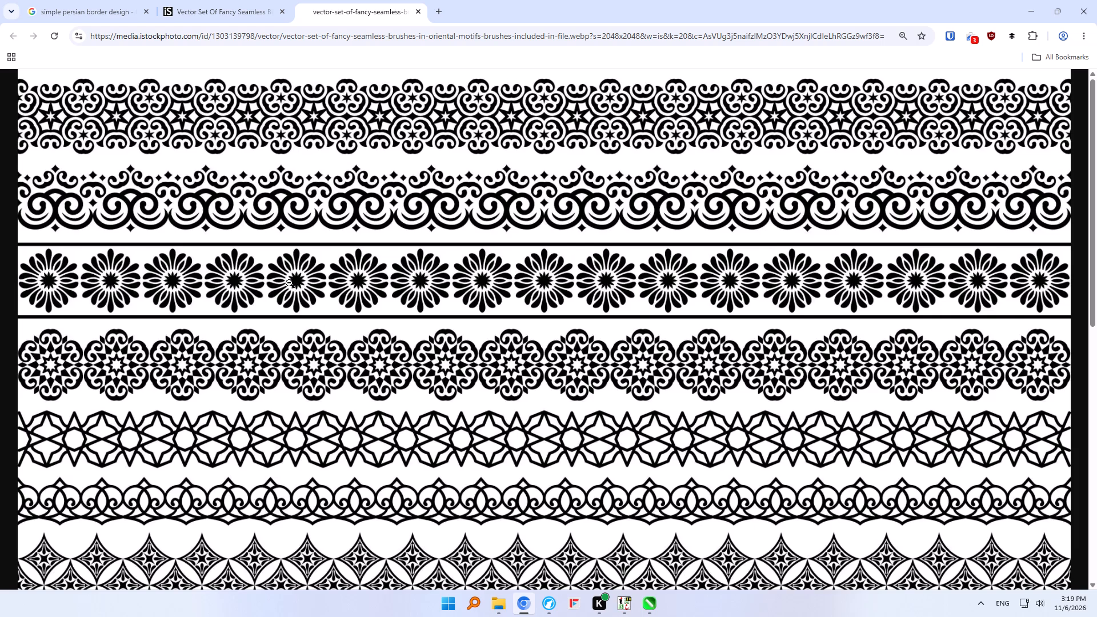
{"action": "key", "text": "F12"}
{"action": "key", "text": "Print"}
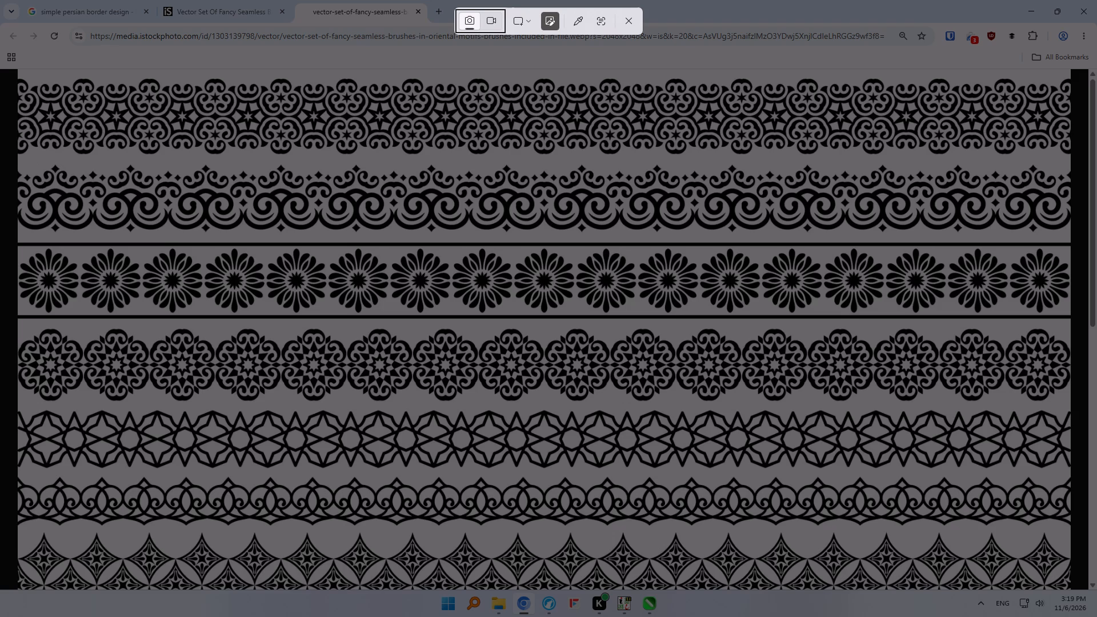
{"action": "left_click_drag", "start_coordinate": [17, 166], "coordinate": [369, 227]}
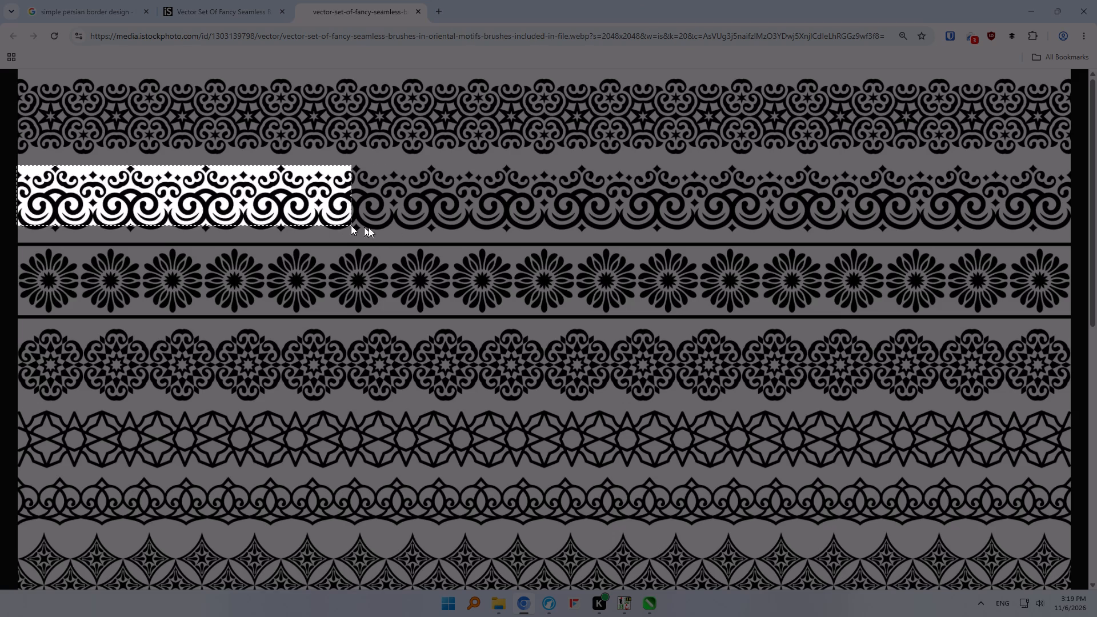
{"action": "left_click_drag", "start_coordinate": [369, 227], "coordinate": [1055, 240]}
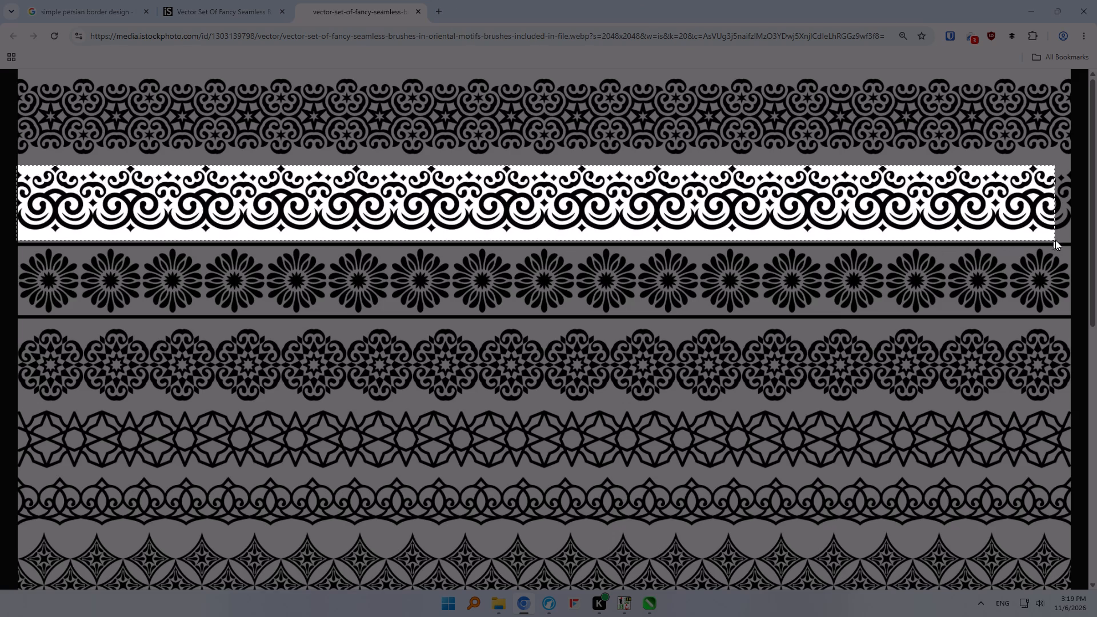
{"action": "left_click_drag", "start_coordinate": [1055, 240], "coordinate": [1070, 240]}
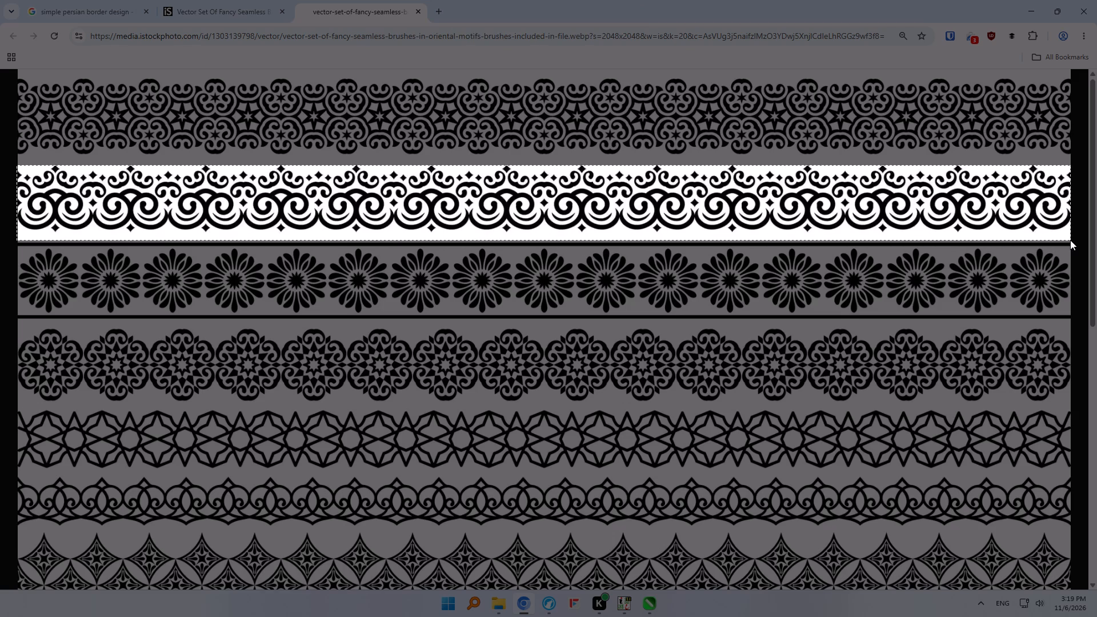
{"action": "left_click_drag", "start_coordinate": [1070, 240], "coordinate": [1071, 240]}
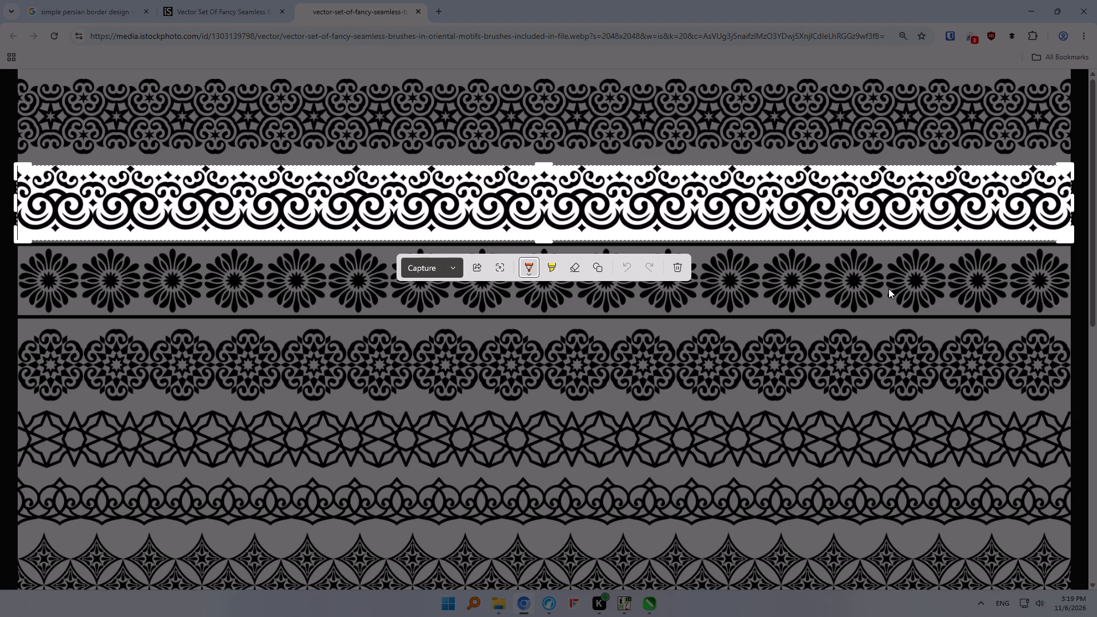
Extend the snip's upper edge slightly above the motif tips and capture the scroll border strip.
{"action": "key", "text": "Up"}
{"action": "key", "text": "Up"}
{"action": "key", "text": "Up"}
{"action": "key", "text": "Up"}
{"action": "key", "text": "Down"}
{"action": "left_click", "coordinate": [543, 165]}
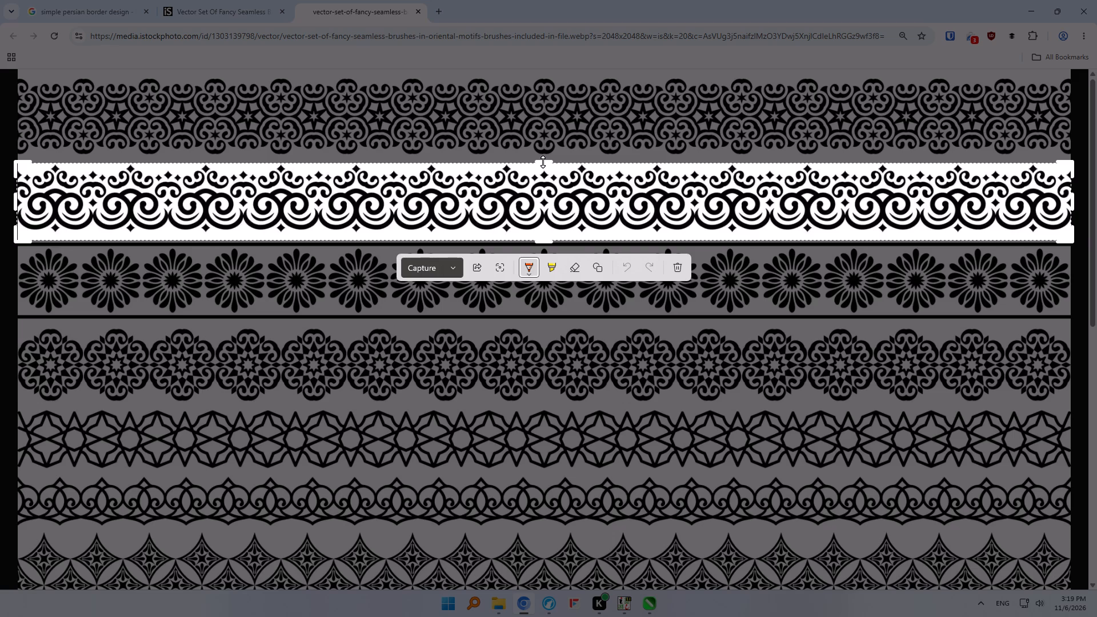
{"action": "left_click", "coordinate": [1074, 207]}
{"action": "left_click", "coordinate": [17, 194]}
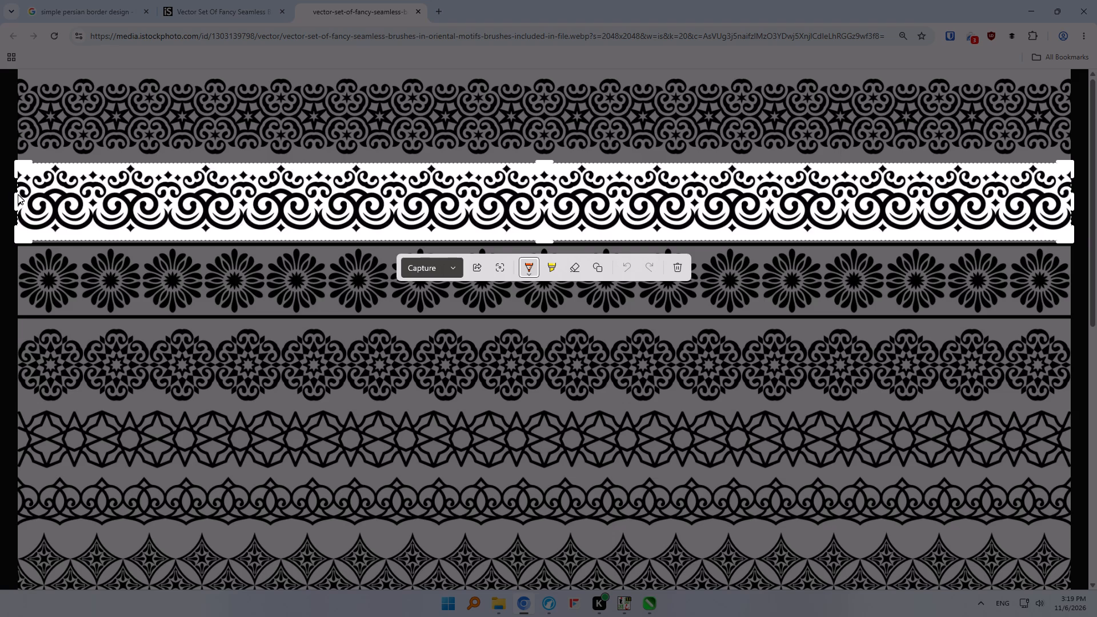
{"action": "left_click", "coordinate": [426, 268]}
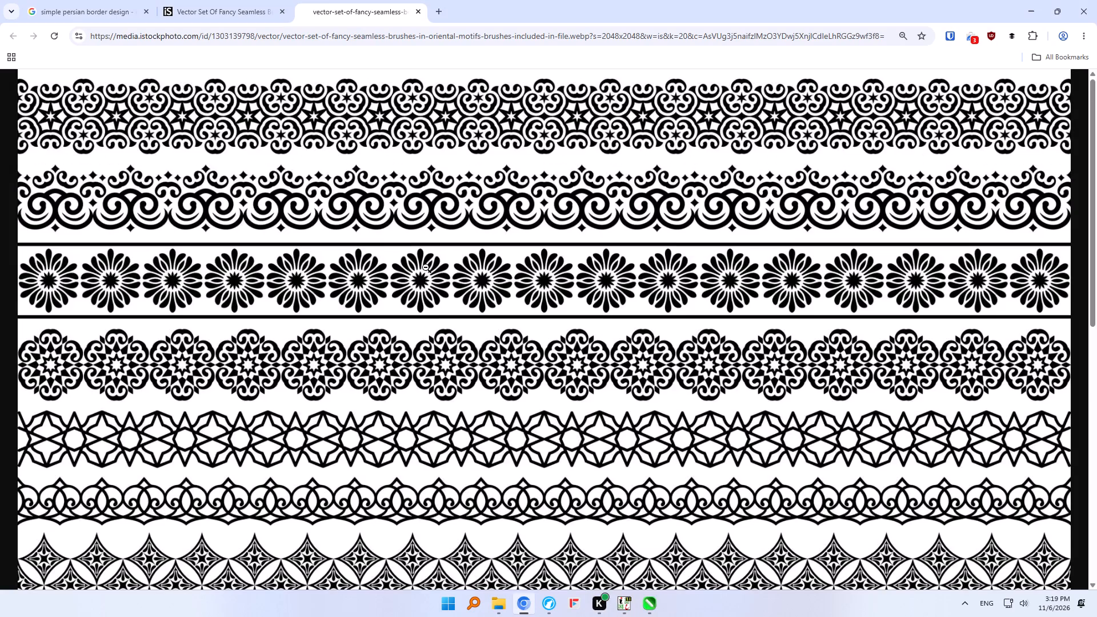
Open Vector Magic, load the captured border strip from the clipboard and run Fully Automatic vectorization on it.
{"action": "left_click", "coordinate": [450, 607]}
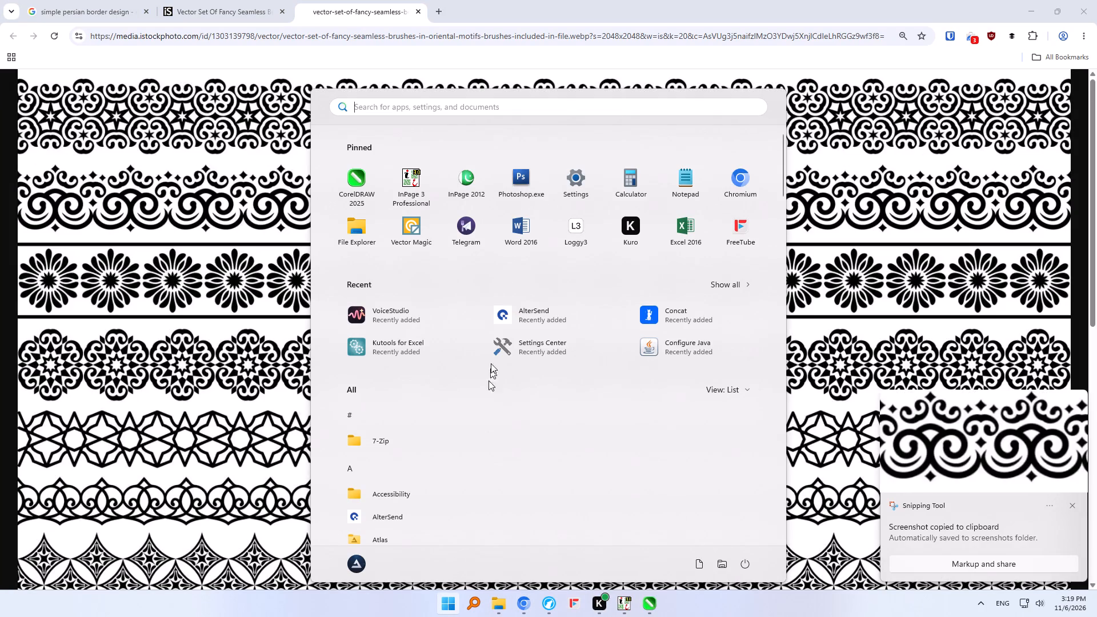
{"action": "left_click", "coordinate": [408, 230]}
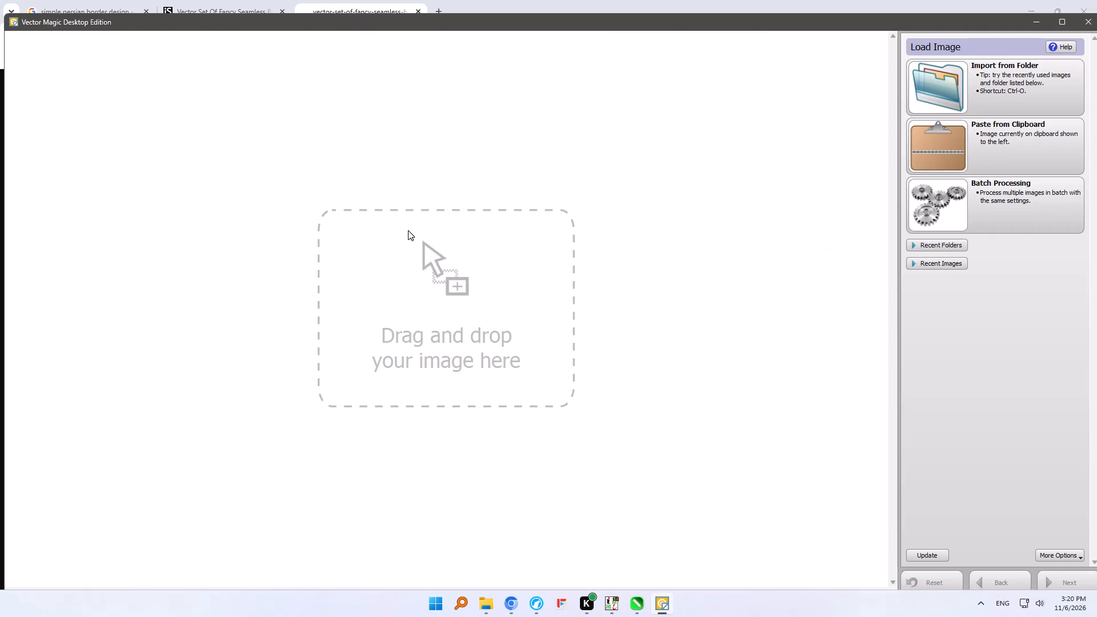
{"action": "left_click", "coordinate": [950, 154]}
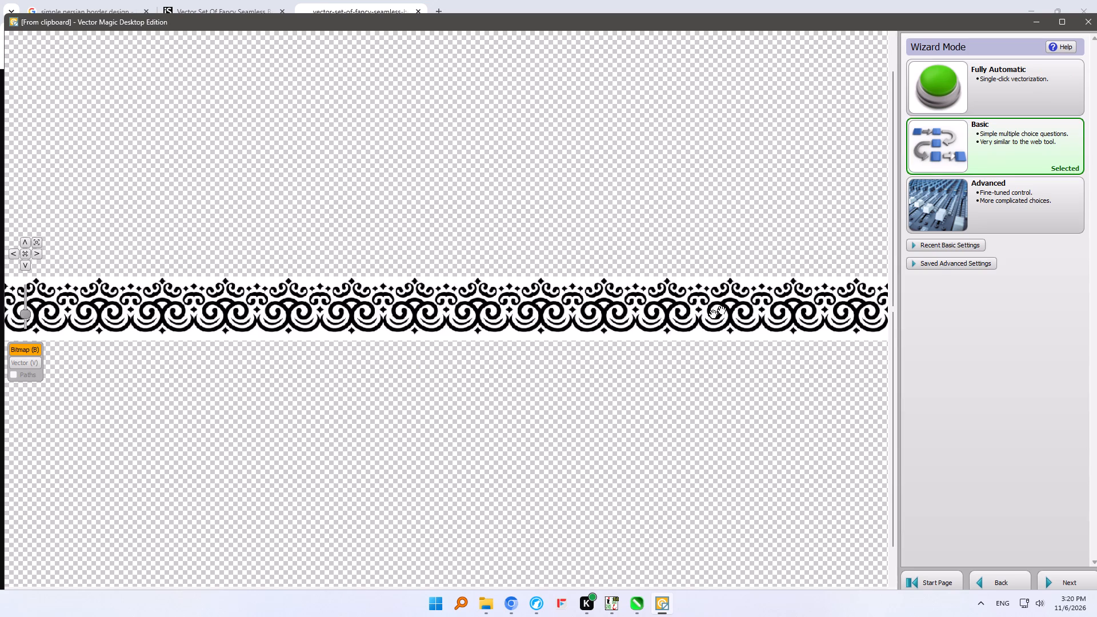
{"action": "left_click", "coordinate": [972, 81]}
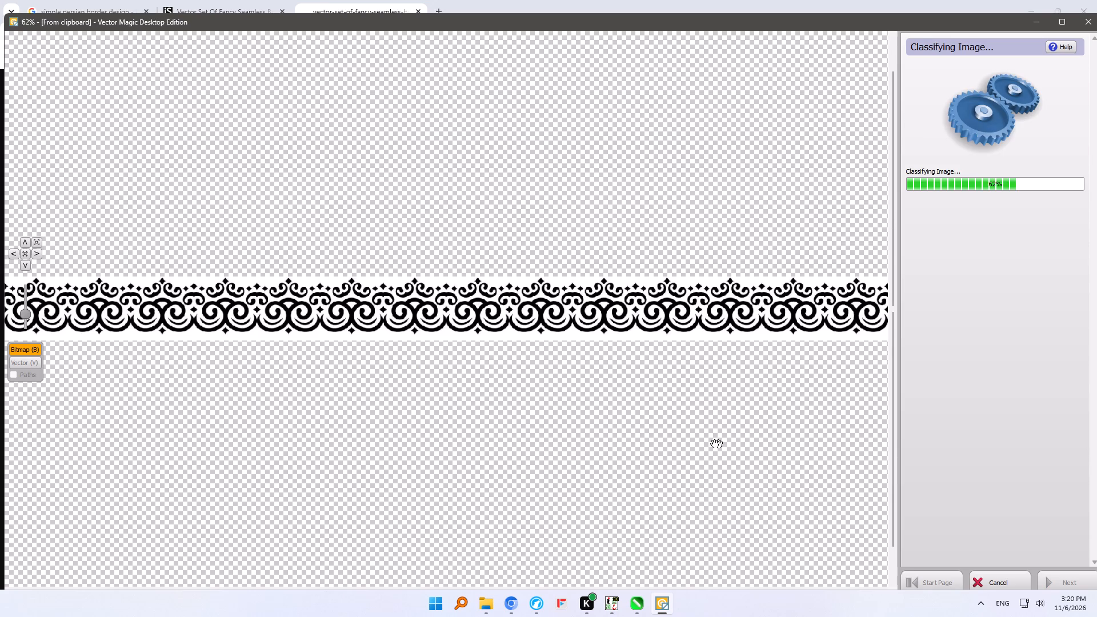
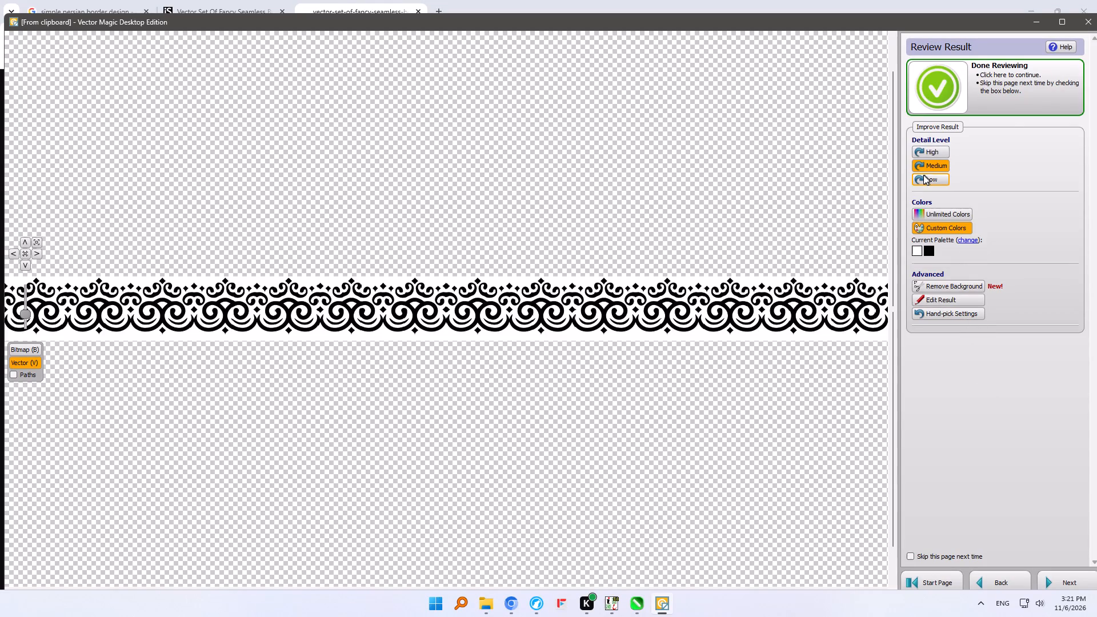
Re-vectorize the border strip at High detail level and accept the reviewed result for export.
{"action": "left_click", "coordinate": [927, 149]}
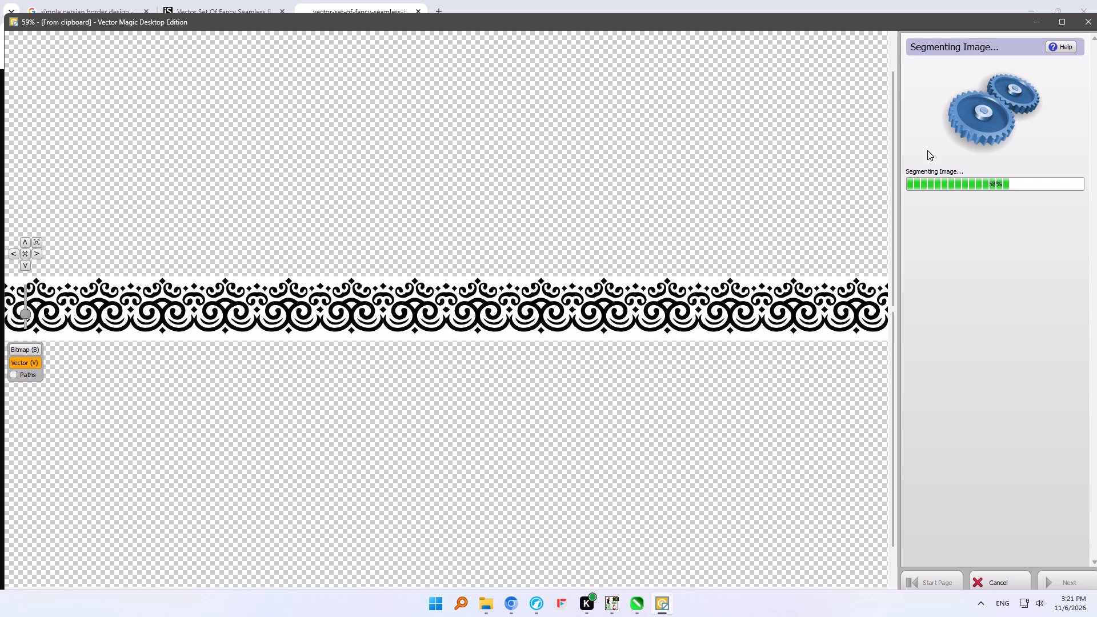
{"action": "left_click", "coordinate": [1062, 24]}
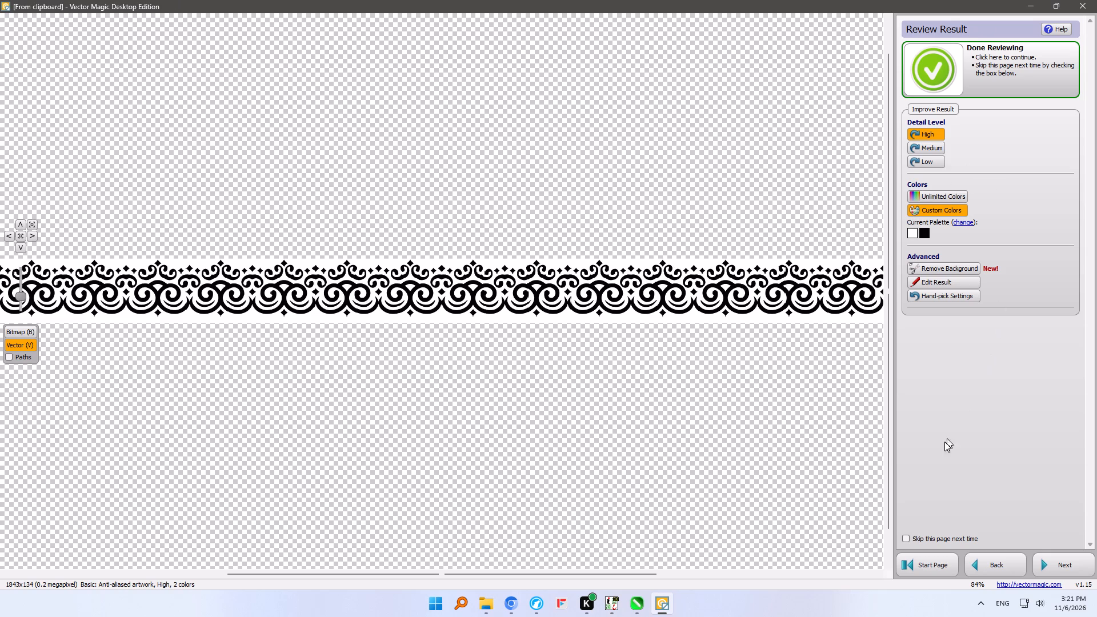
{"action": "left_click", "coordinate": [1058, 567]}
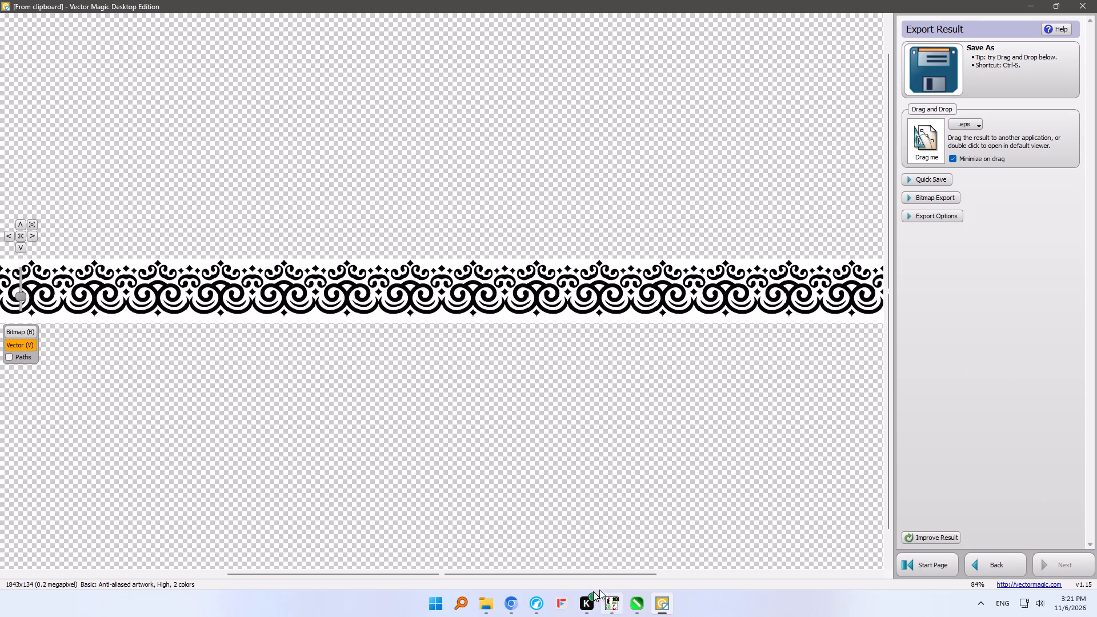
Bring the vectorized strip into the CorelDRAW title page as an editable EPS and move it to the empty area left of the page.
{"action": "left_click", "coordinate": [639, 608]}
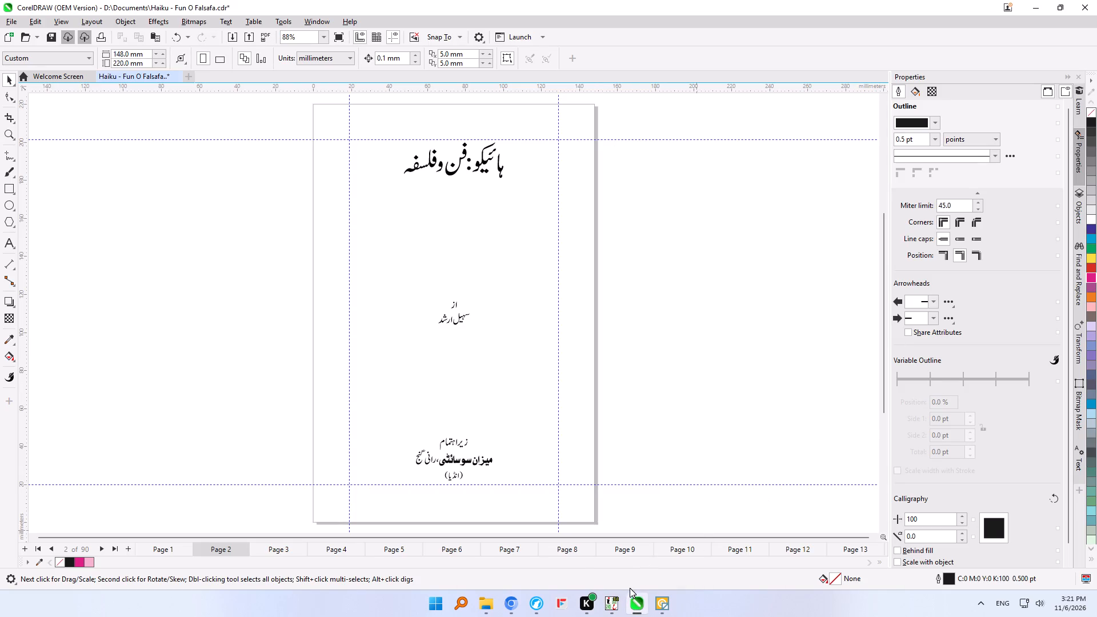
{"action": "left_click", "coordinate": [662, 608]}
{"action": "left_click_drag", "start_coordinate": [926, 147], "coordinate": [93, 278]}
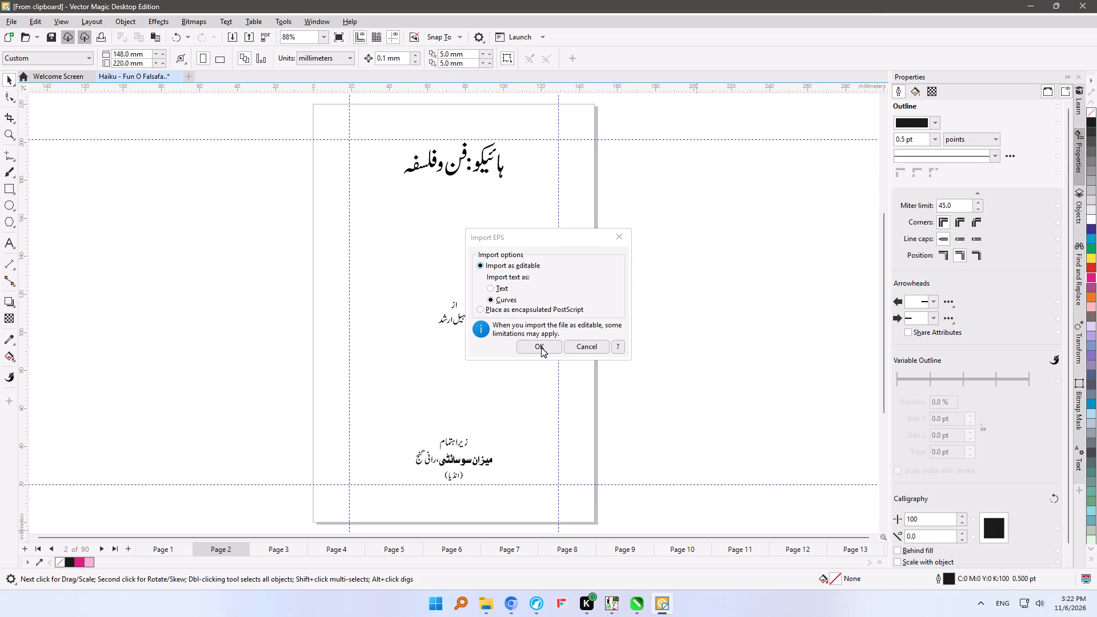
{"action": "left_click", "coordinate": [541, 346]}
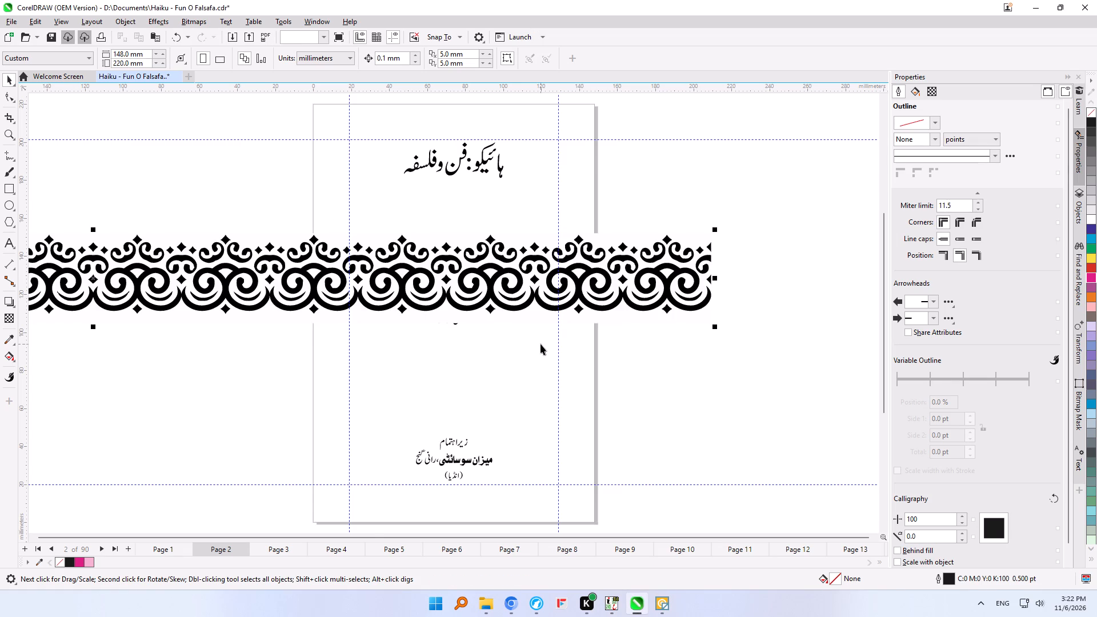
{"action": "left_click_drag", "start_coordinate": [618, 284], "coordinate": [198, 287]}
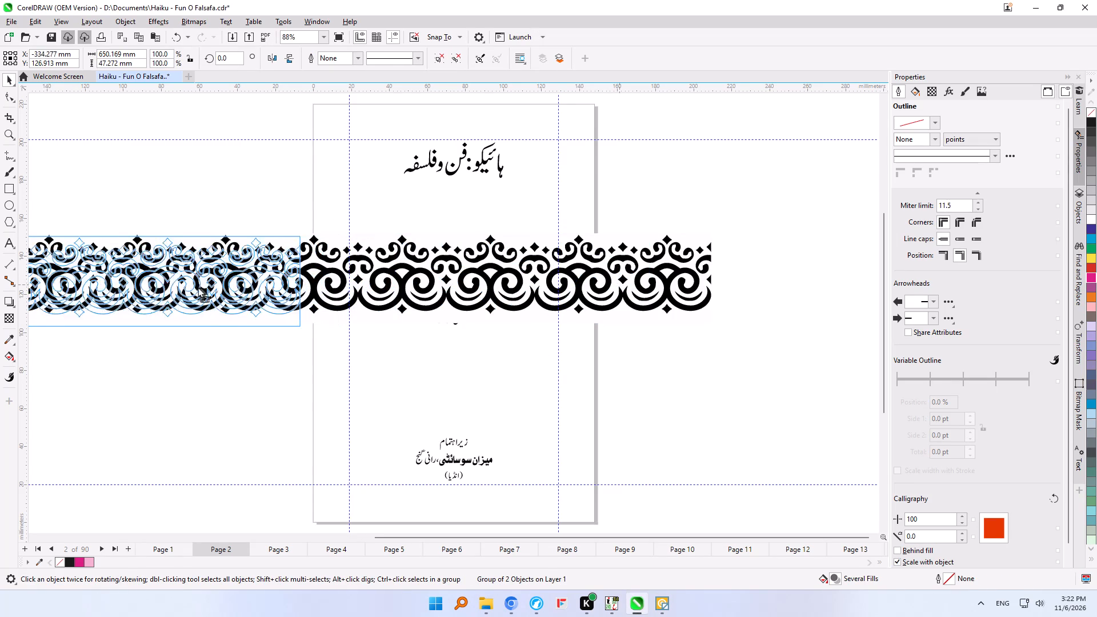
{"action": "left_click_drag", "start_coordinate": [198, 287], "coordinate": [187, 287]}
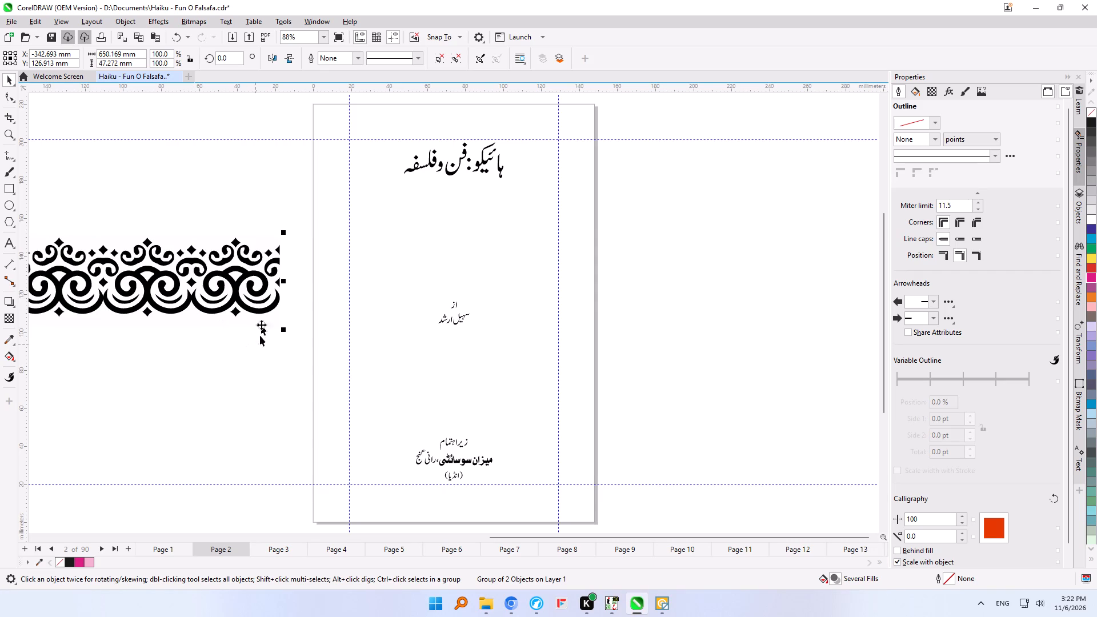
Ungroup the imported border strip and delete its white background shape.
{"action": "left_click", "coordinate": [431, 58]}
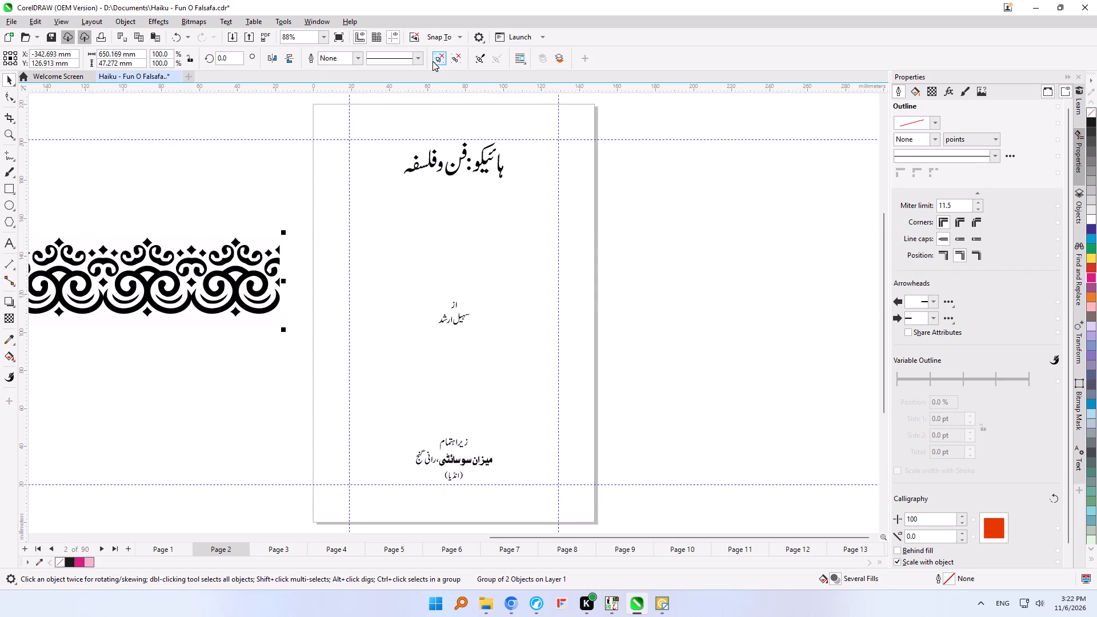
{"action": "left_click", "coordinate": [434, 61]}
{"action": "left_click", "coordinate": [247, 150]}
{"action": "left_click", "coordinate": [264, 243]}
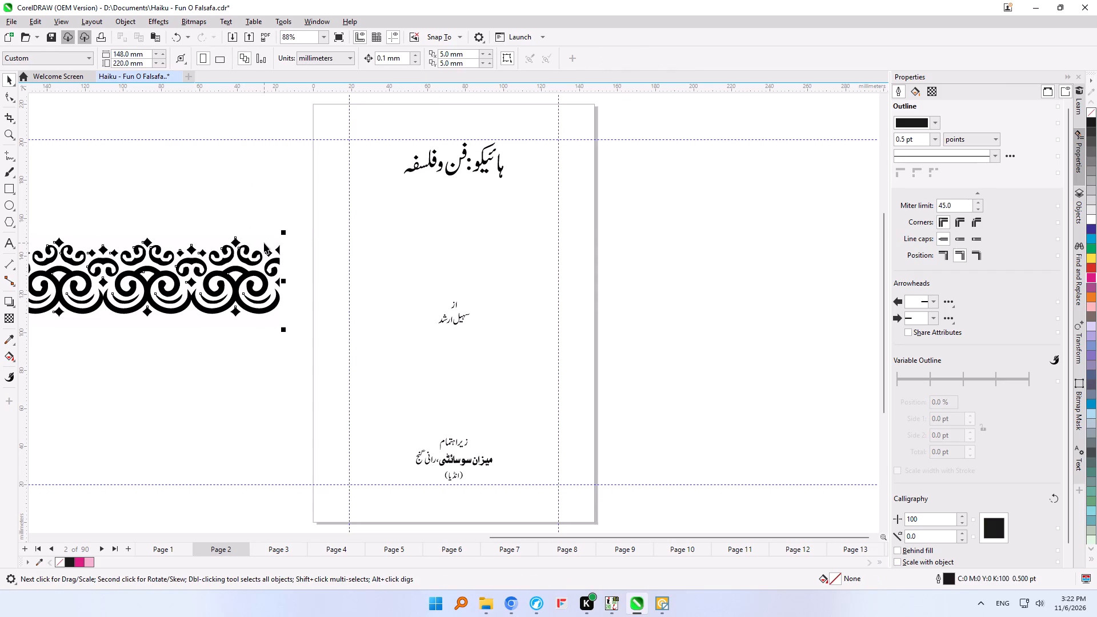
{"action": "key", "text": "Delete"}
Select the whole scroll border strip and fill it with solid black (C:0 M:0 Y:0 K:100).
{"action": "scroll", "coordinate": [292, 457], "scroll_direction": "down", "scroll_amount": 8}
{"action": "scroll", "coordinate": [233, 437], "scroll_direction": "down", "scroll_amount": 4}
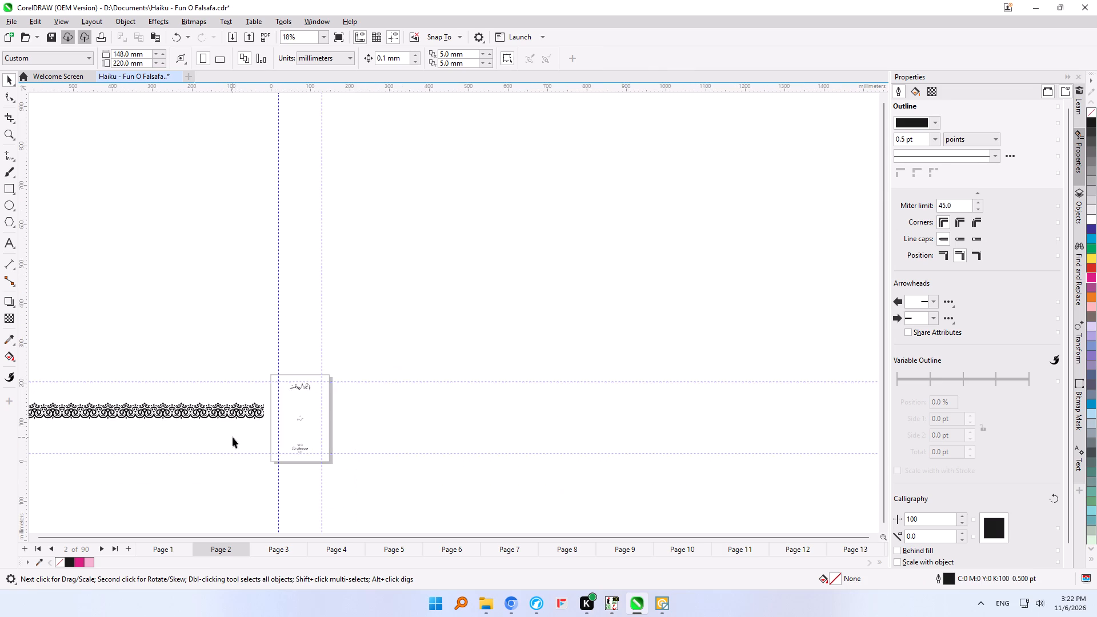
{"action": "scroll", "coordinate": [231, 436], "scroll_direction": "down", "scroll_amount": 1}
{"action": "scroll", "coordinate": [231, 436], "scroll_direction": "up", "scroll_amount": 1}
{"action": "scroll", "coordinate": [231, 436], "scroll_direction": "down", "scroll_amount": 2}
{"action": "left_click_drag", "start_coordinate": [47, 375], "coordinate": [131, 432]}
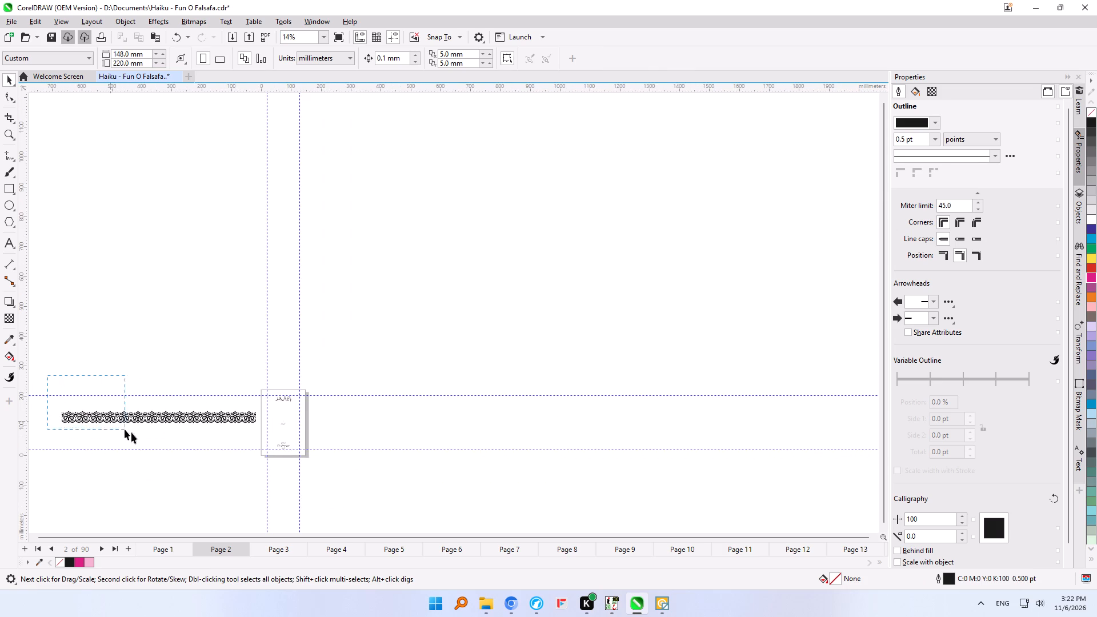
{"action": "left_click_drag", "start_coordinate": [131, 432], "coordinate": [259, 432]}
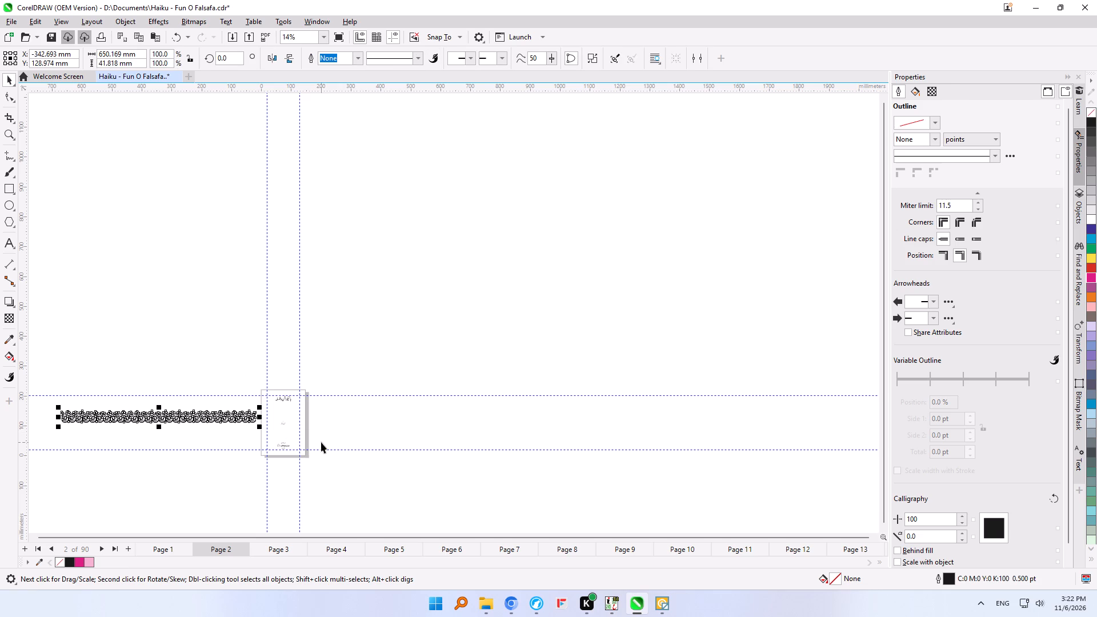
{"action": "left_click", "coordinate": [1091, 122]}
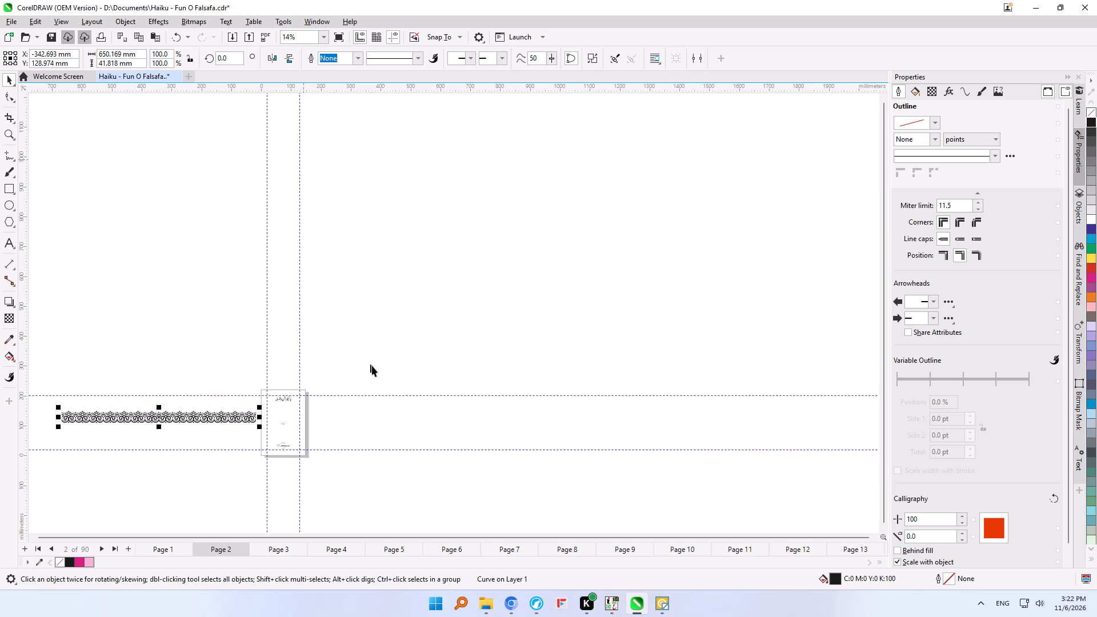
Scale the border strip down to about 159 × 10 mm and place it across the page's right edge beneath the title.
{"action": "left_click_drag", "start_coordinate": [260, 428], "coordinate": [242, 429], "text": "shift"}
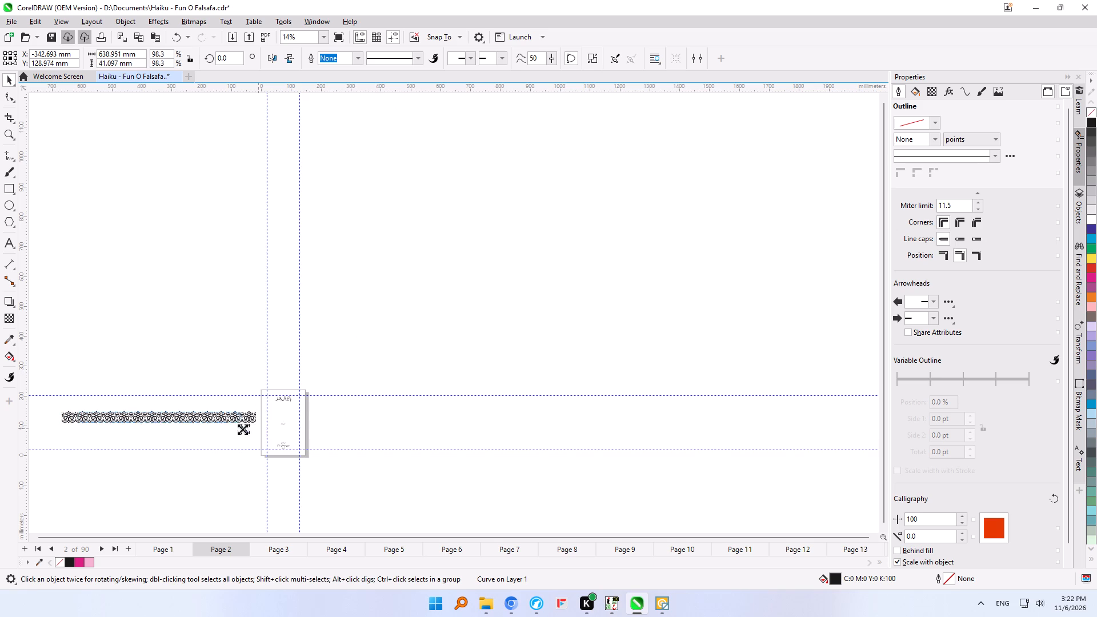
{"action": "left_click_drag", "start_coordinate": [242, 429], "coordinate": [203, 438], "text": "shift"}
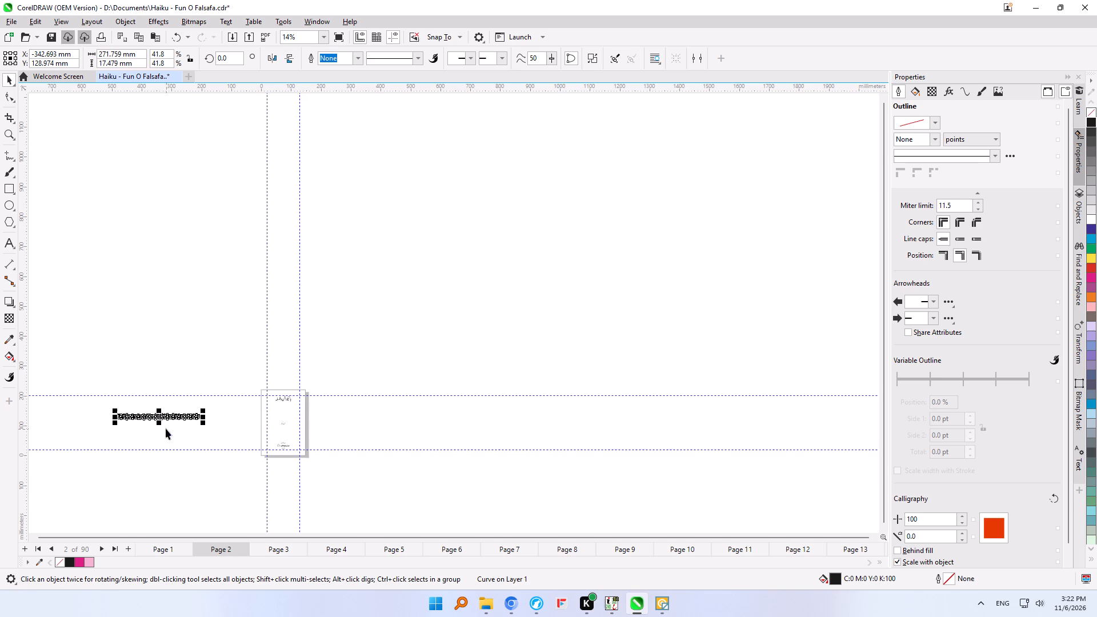
{"action": "left_click_drag", "start_coordinate": [203, 426], "coordinate": [190, 427], "text": "shift"}
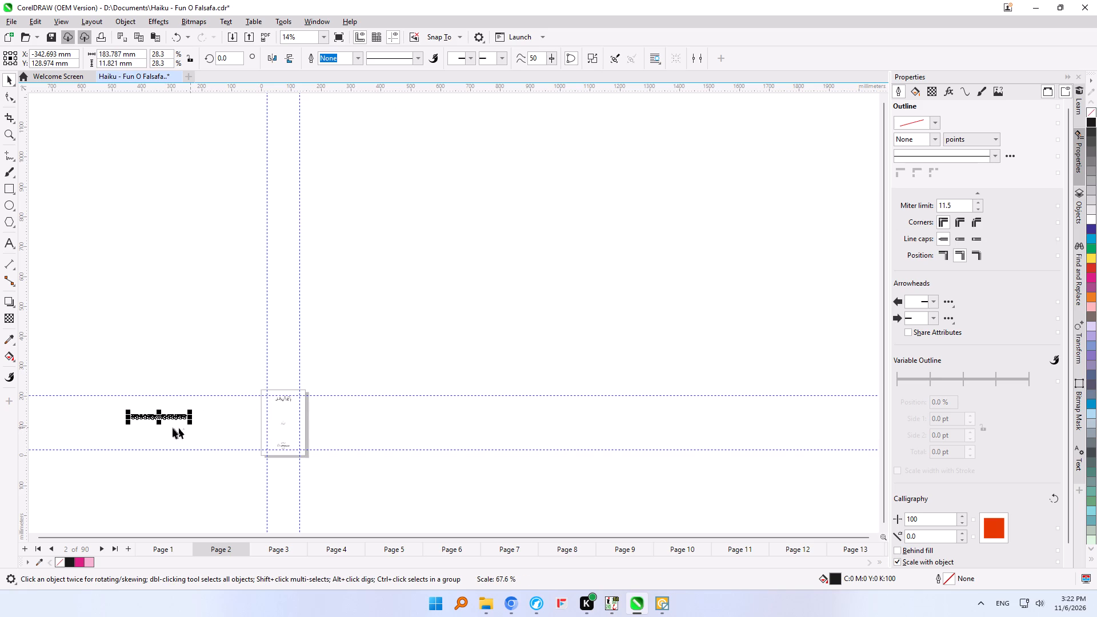
{"action": "left_click_drag", "start_coordinate": [158, 418], "coordinate": [320, 406]}
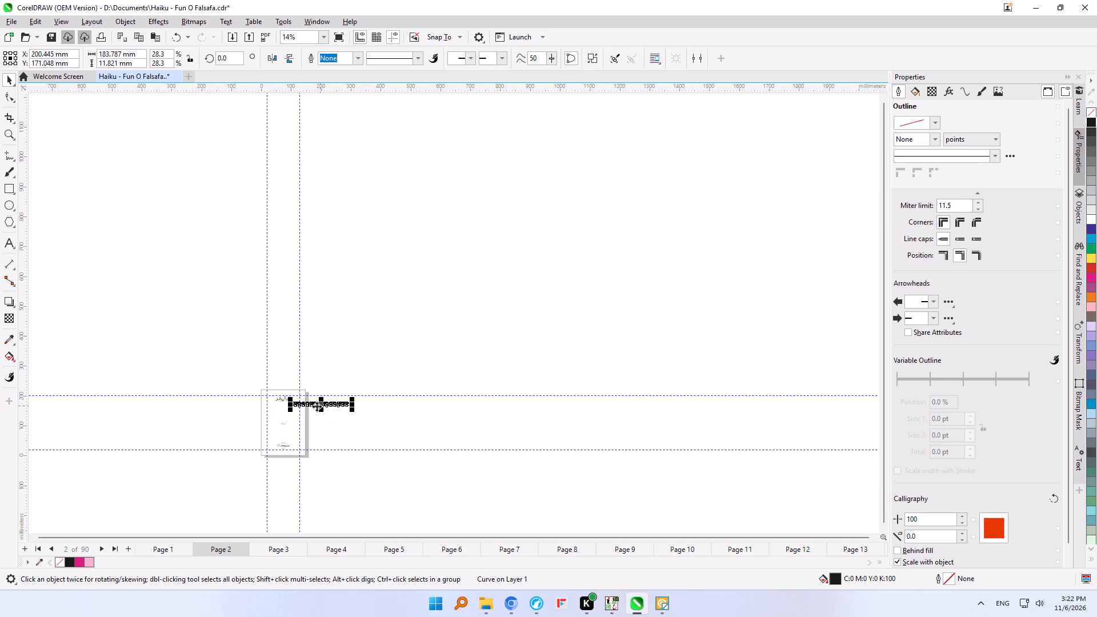
{"action": "left_click", "coordinate": [11, 134]}
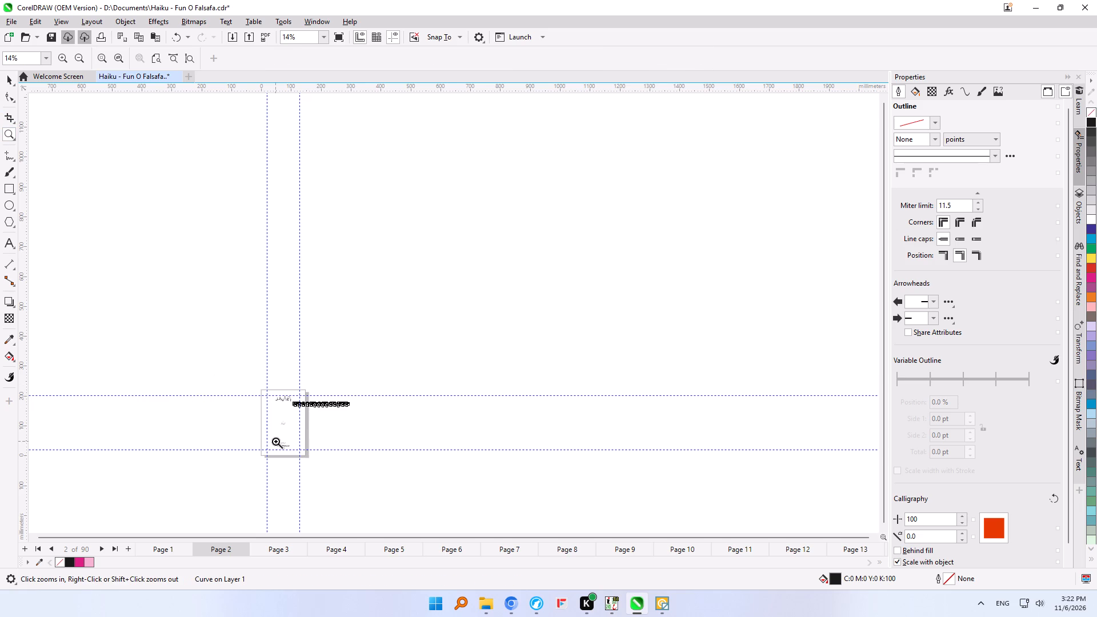
{"action": "left_click_drag", "start_coordinate": [235, 377], "coordinate": [377, 468]}
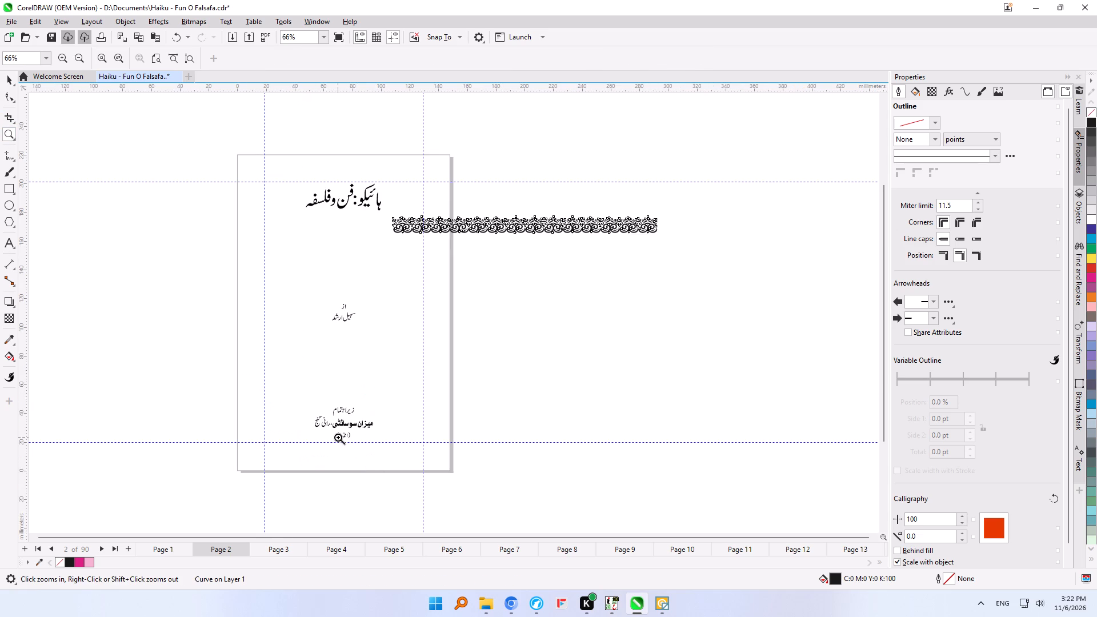
{"action": "left_click", "coordinate": [9, 81]}
{"action": "left_click_drag", "start_coordinate": [661, 239], "coordinate": [626, 239]}
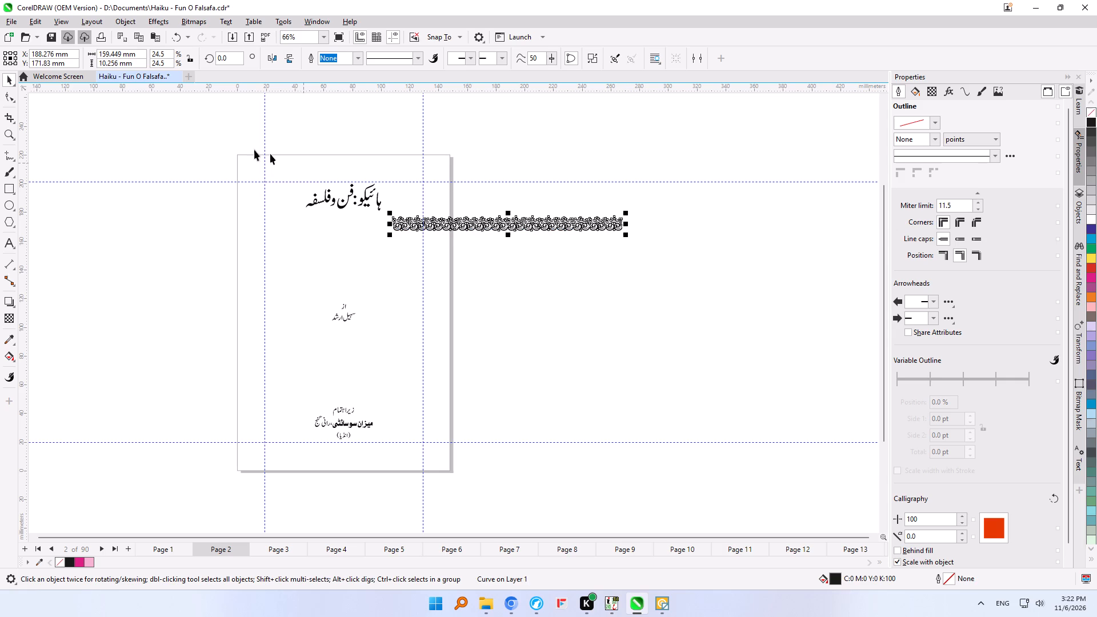
Lock the border strip's proportions and try heights of 15 mm and 12 mm.
{"action": "left_click", "coordinate": [155, 143]}
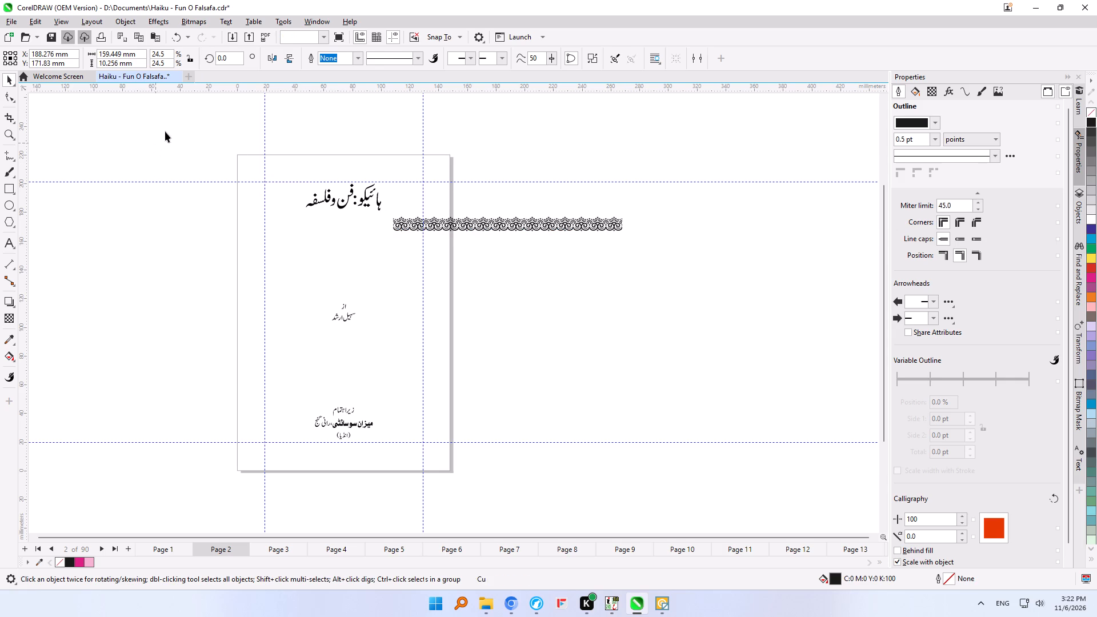
{"action": "left_click", "coordinate": [314, 58]}
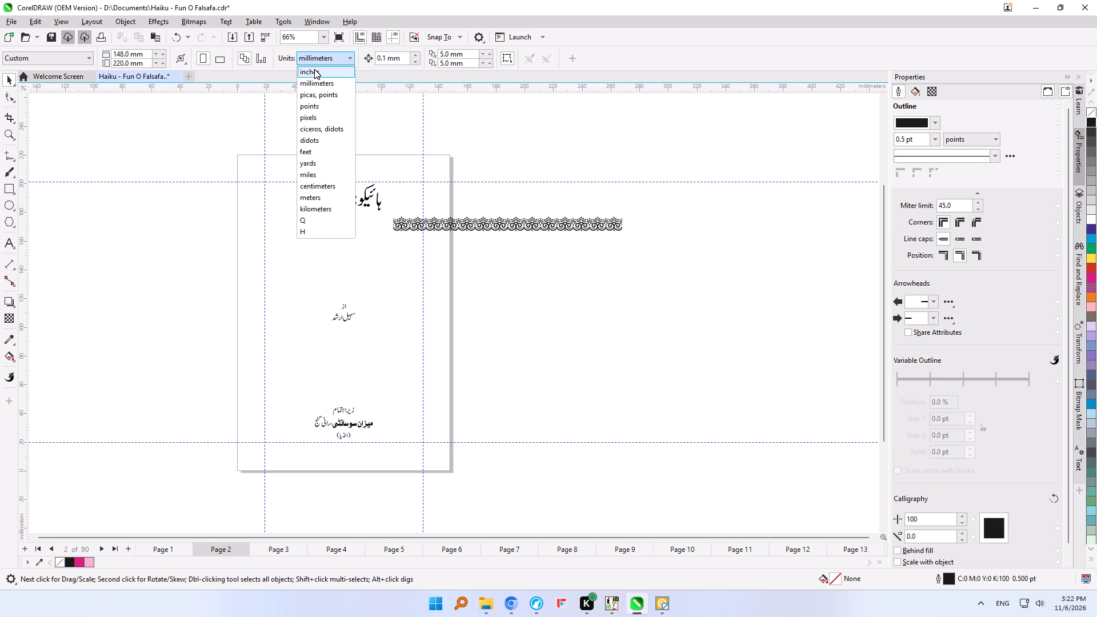
{"action": "left_click", "coordinate": [522, 233]}
{"action": "left_click", "coordinate": [522, 229]}
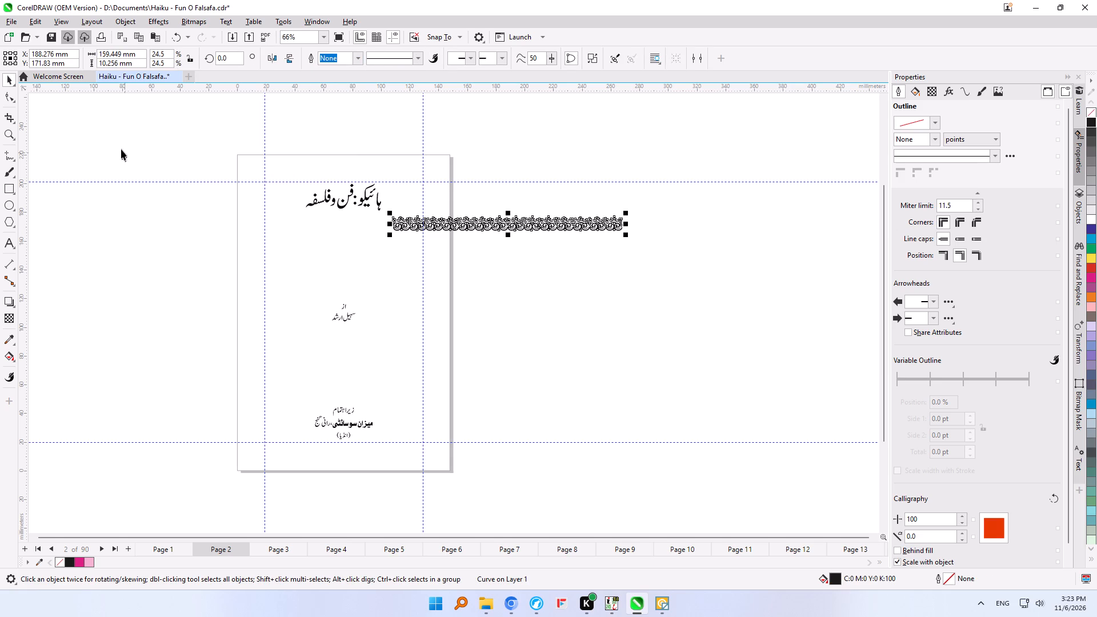
{"action": "double_click", "coordinate": [107, 65]}
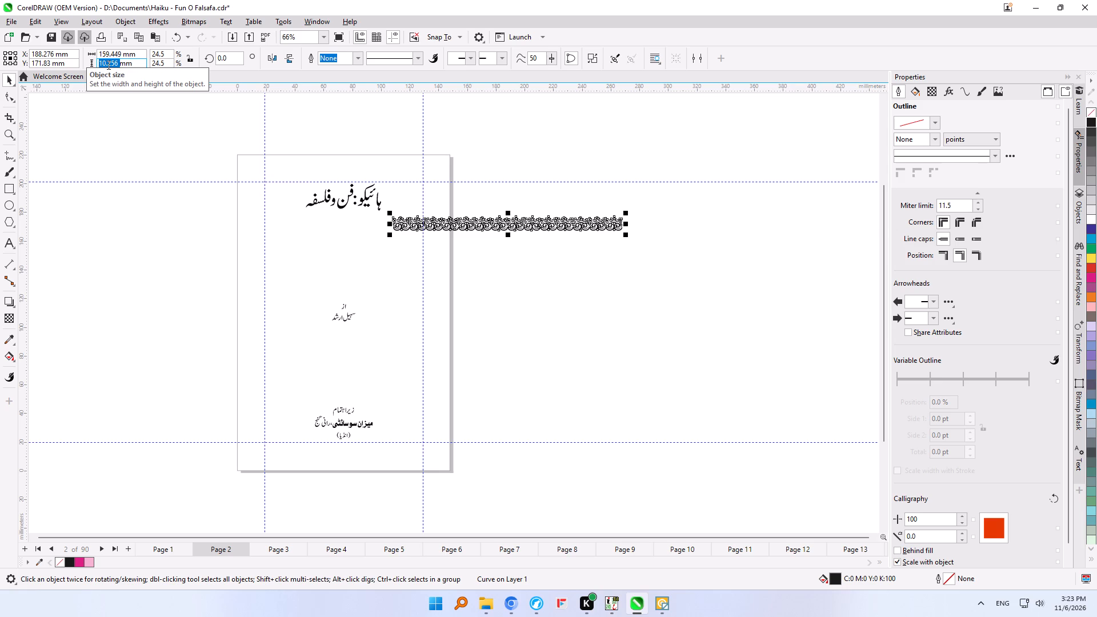
{"action": "left_click", "coordinate": [192, 59]}
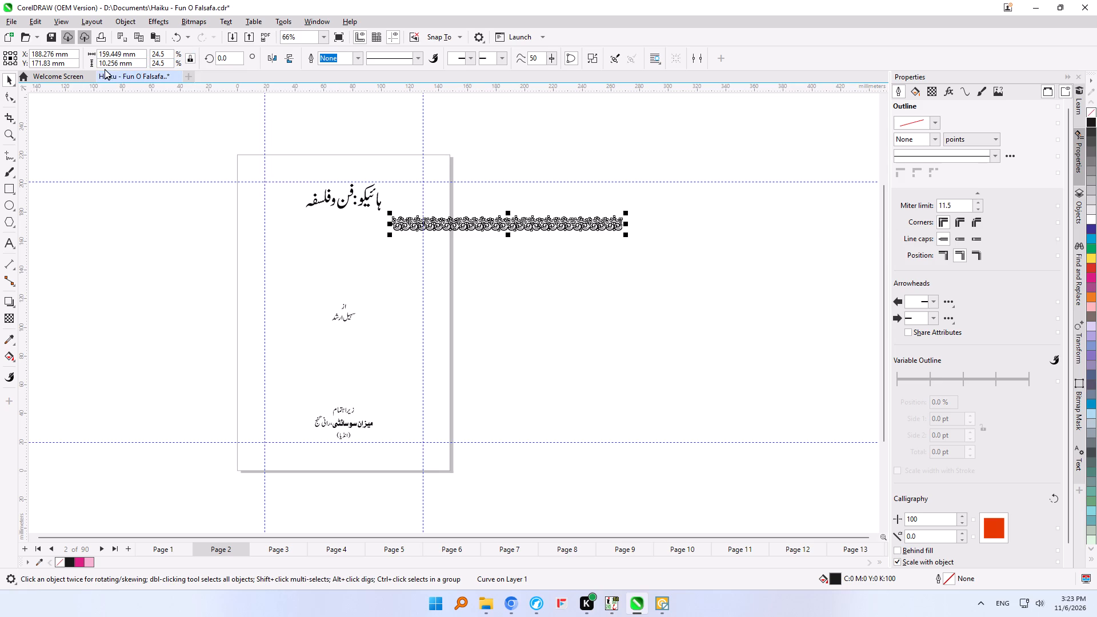
{"action": "double_click", "coordinate": [106, 63]}
{"action": "type", "text": "15"}
{"action": "key", "text": "Return"}
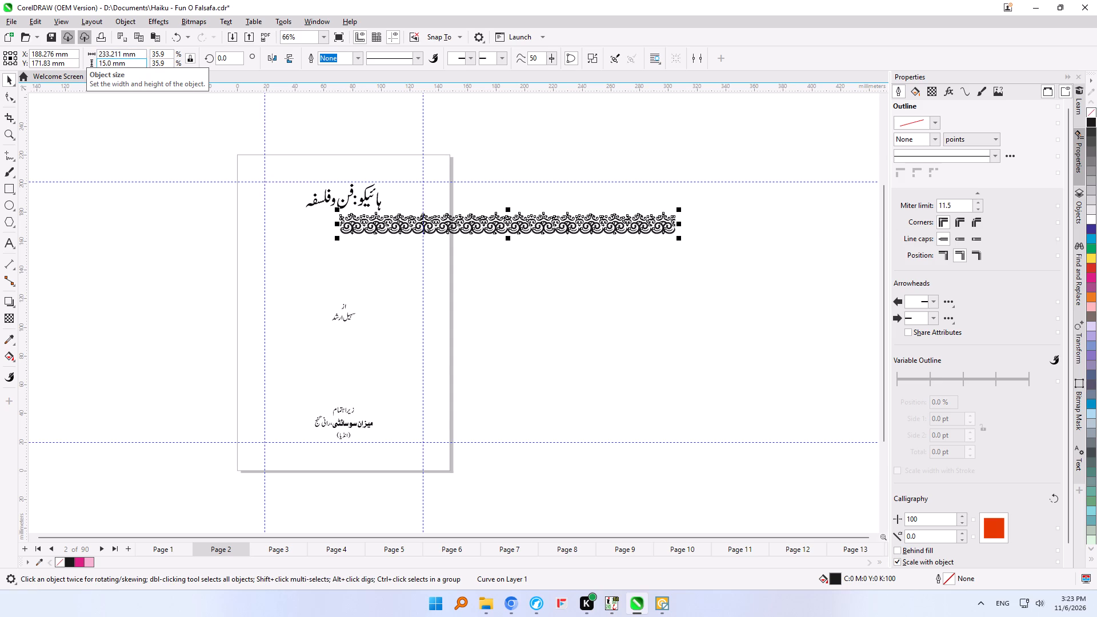
{"action": "double_click", "coordinate": [109, 60]}
{"action": "type", "text": "12"}
{"action": "key", "text": "Return"}
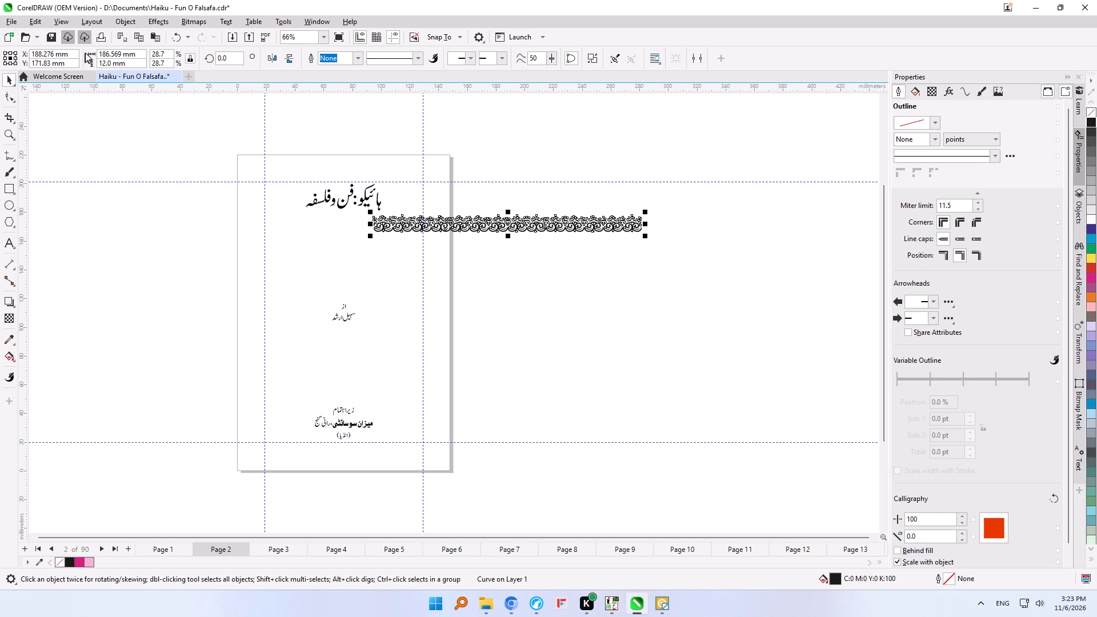
Set the border strip's height to 10 mm with proportions kept, and release the ratio lock.
{"action": "left_click", "coordinate": [106, 59]}
{"action": "left_click", "coordinate": [106, 59]}
{"action": "type", "text": "10"}
{"action": "key", "text": "Return"}
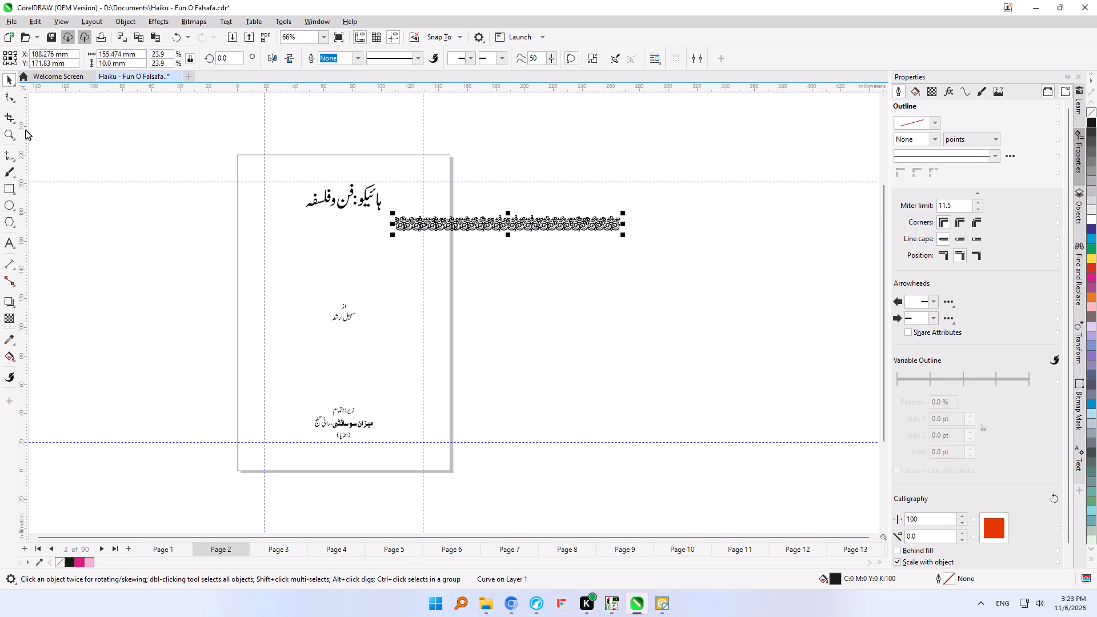
{"action": "left_click", "coordinate": [193, 58]}
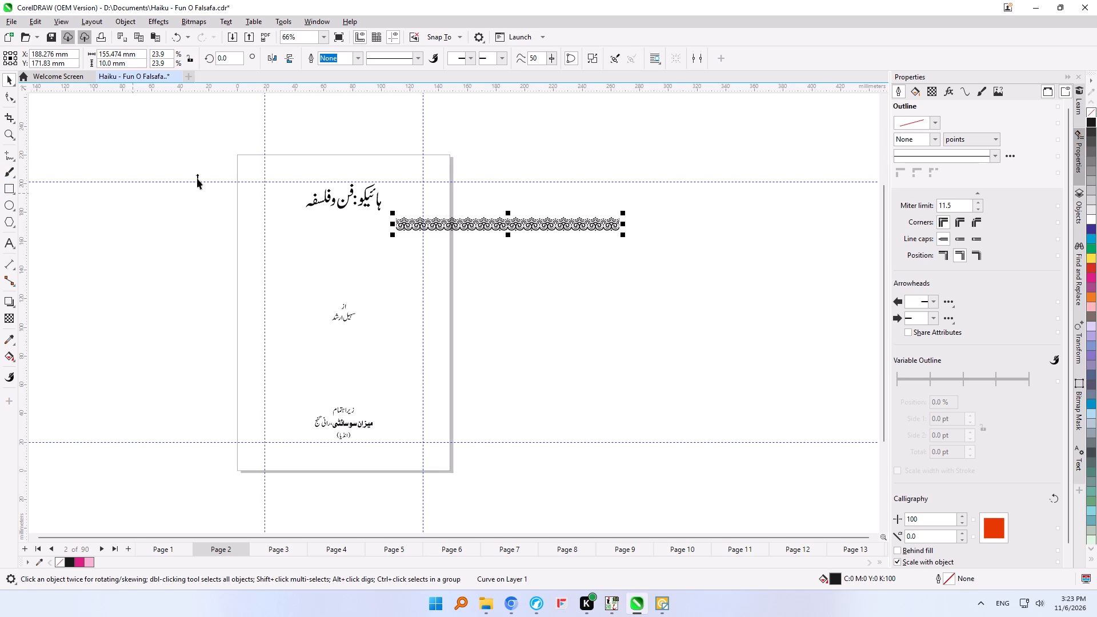
Add a horizontal guideline centred on the page at 110 mm.
{"action": "left_click_drag", "start_coordinate": [323, 87], "coordinate": [329, 261]}
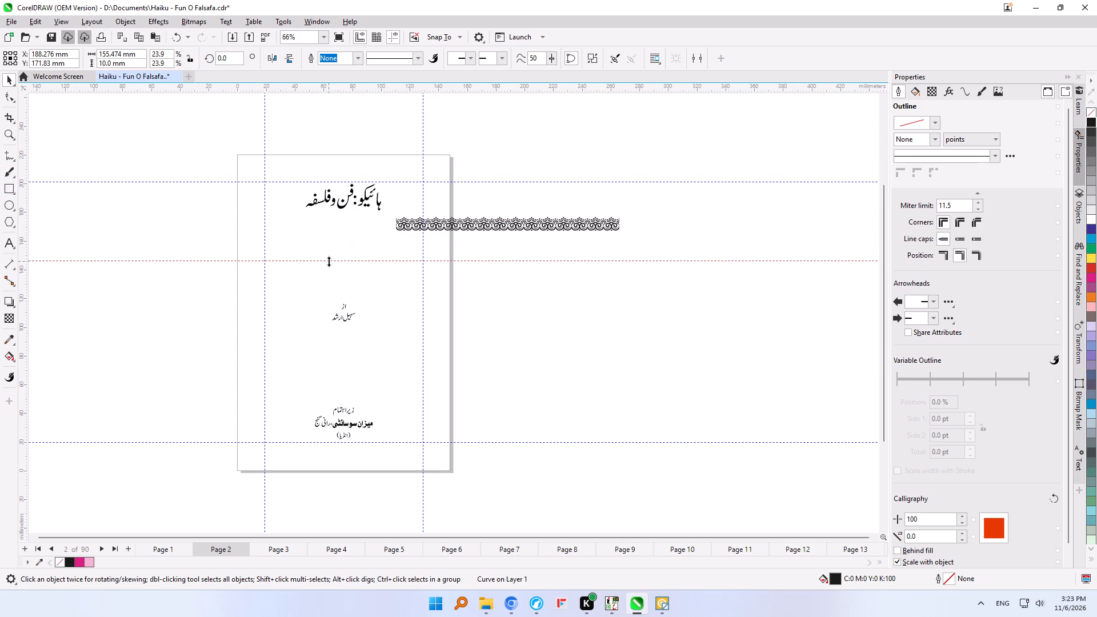
{"action": "key", "text": "p"}
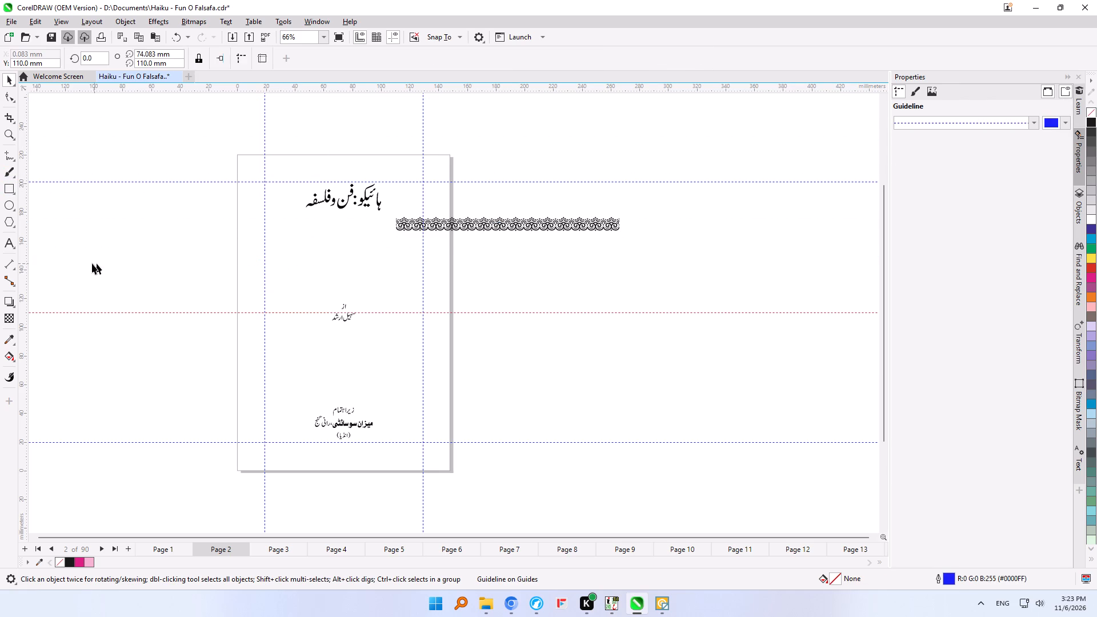
Add a vertical guideline centred on the page at 74 mm.
{"action": "left_click_drag", "start_coordinate": [23, 266], "coordinate": [155, 283]}
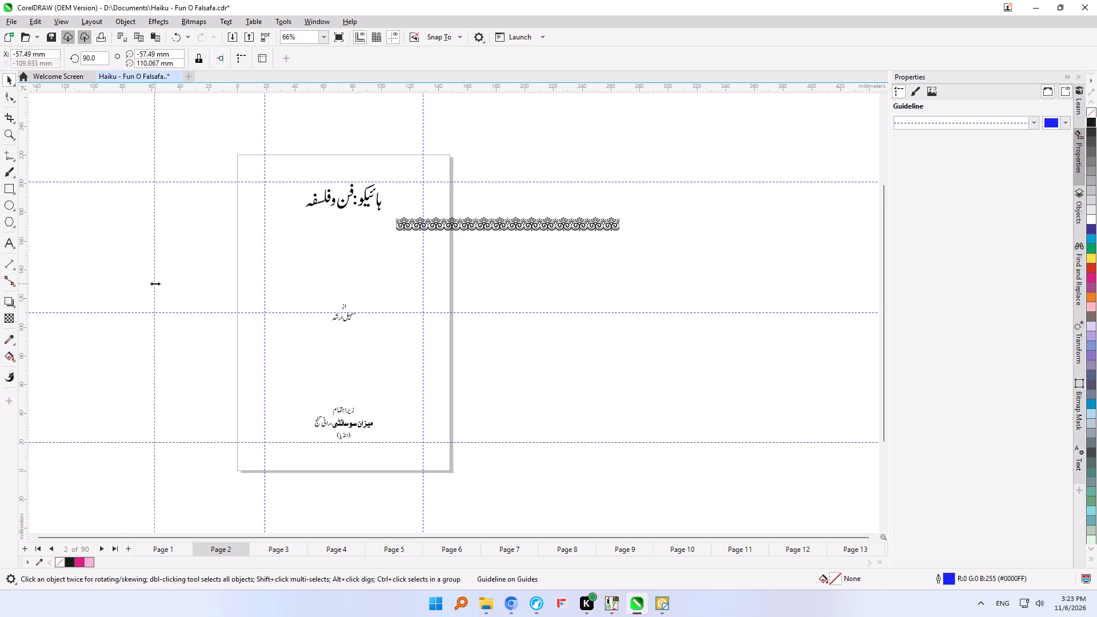
{"action": "key", "text": "p"}
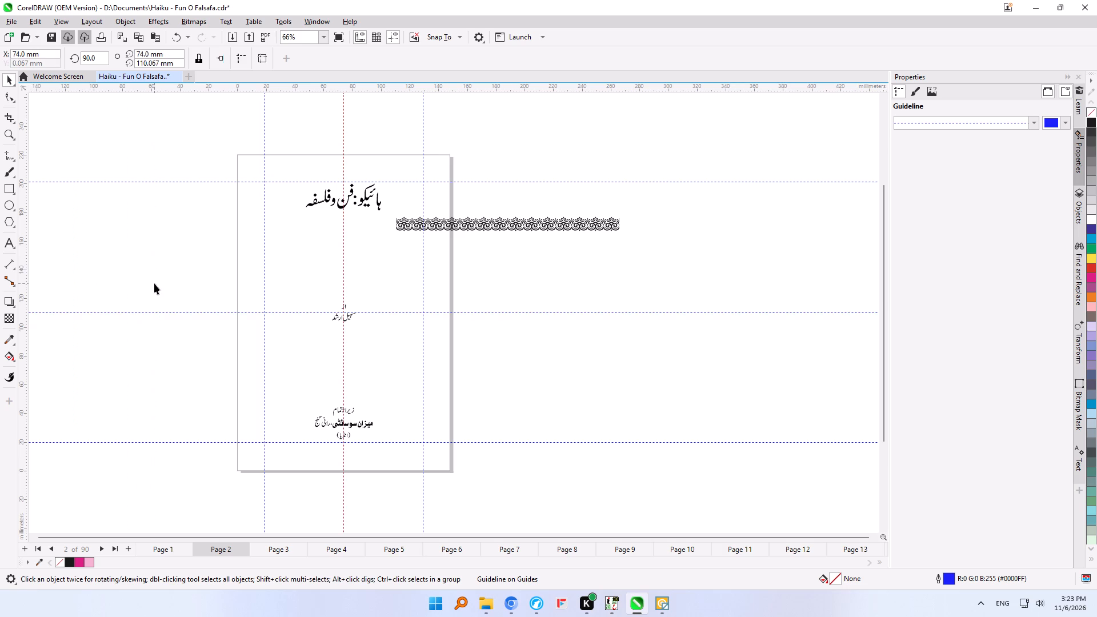
Move the border strip off the page into the empty area beyond its right edge.
{"action": "left_click", "coordinate": [539, 227]}
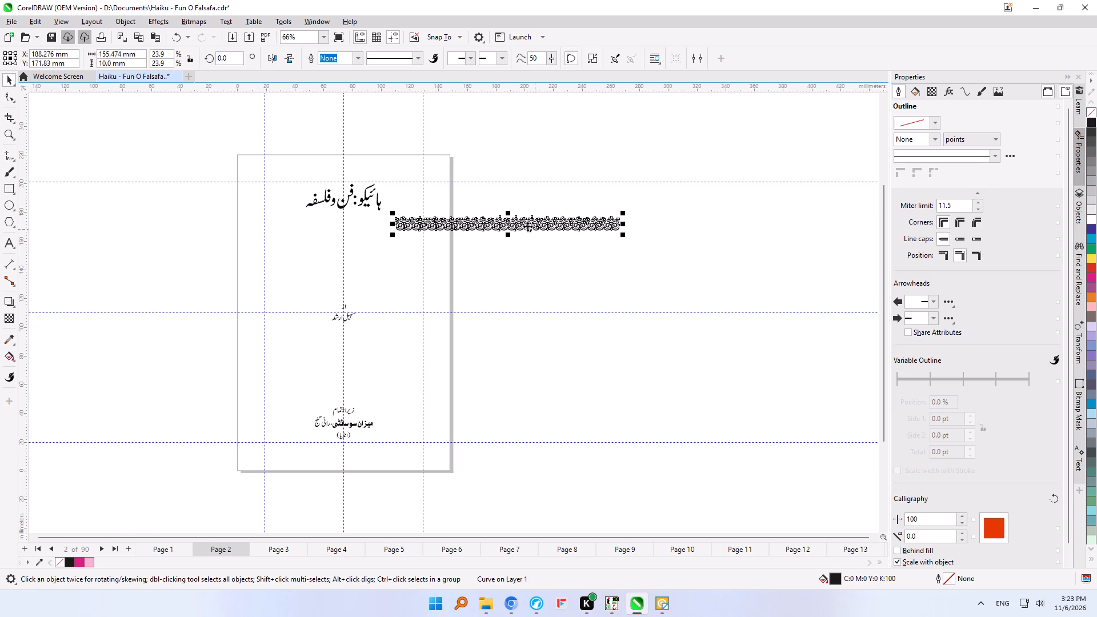
{"action": "left_click_drag", "start_coordinate": [518, 226], "coordinate": [601, 227]}
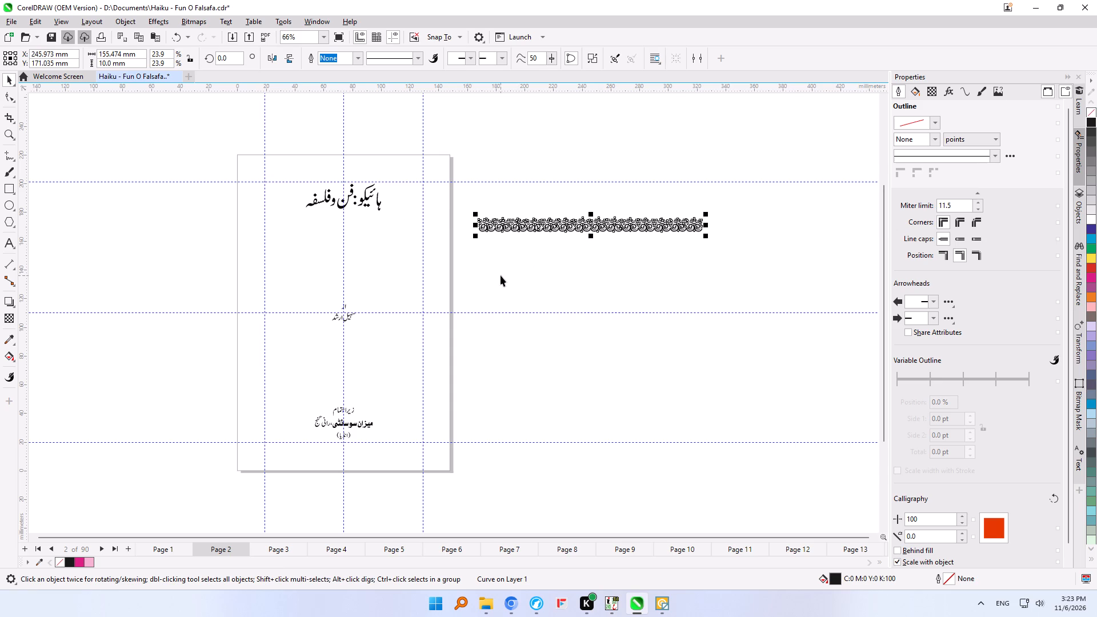
Create a 148 × 220 mm rectangle framing the whole page.
{"action": "double_click", "coordinate": [9, 186]}
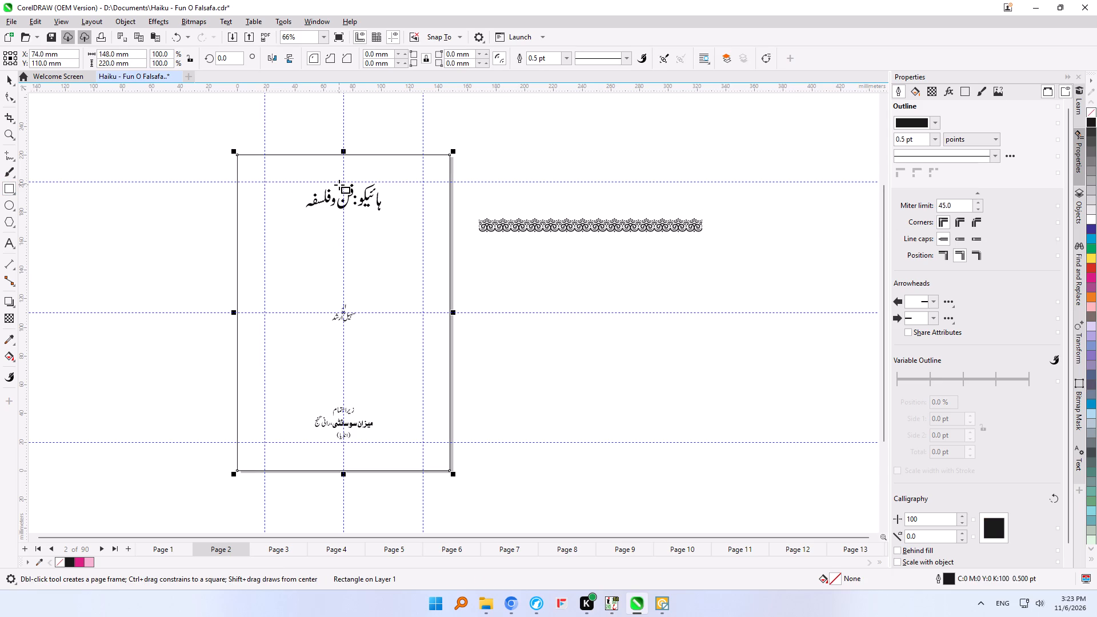
{"action": "left_click", "coordinate": [454, 153], "text": "shift"}
Apply a one-step inside contour with a 15 mm offset to the page frame rectangle.
{"action": "left_click", "coordinate": [15, 307]}
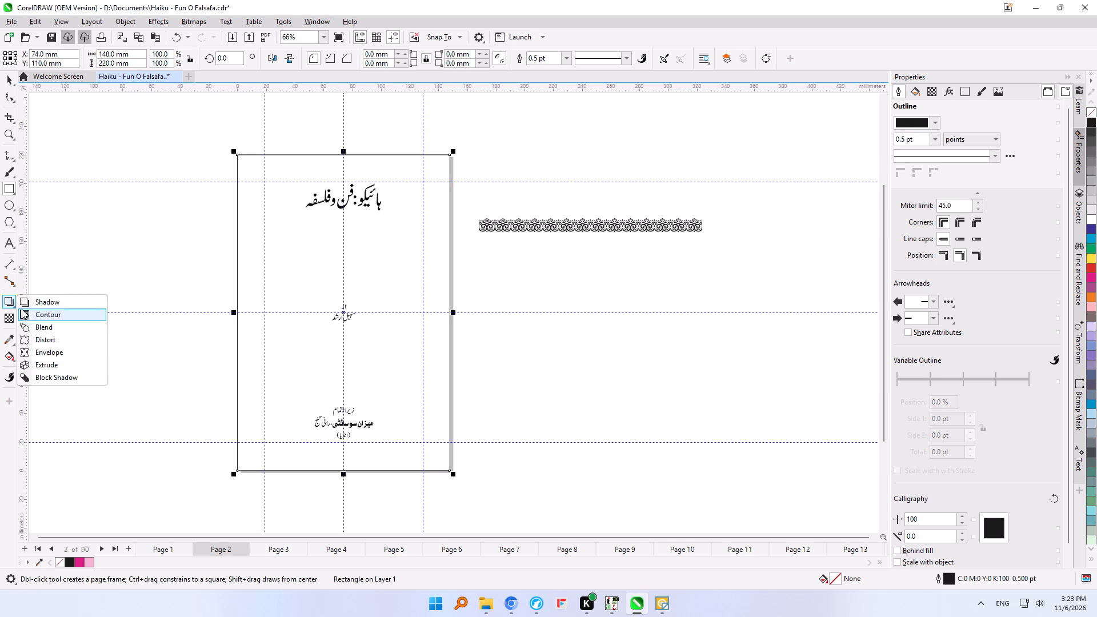
{"action": "left_click", "coordinate": [30, 312]}
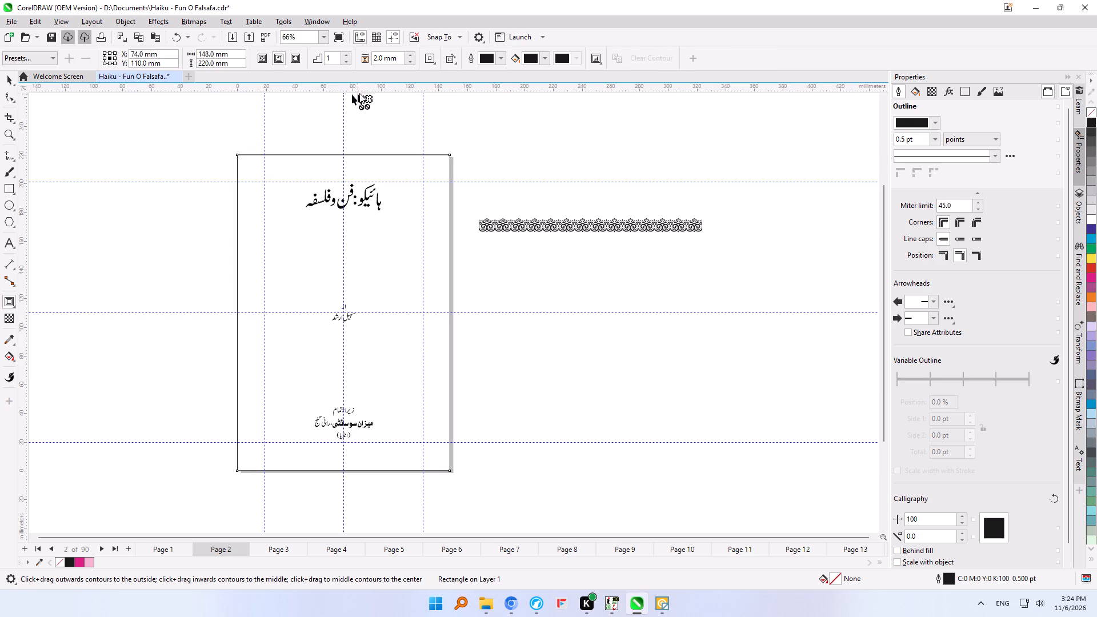
{"action": "left_click", "coordinate": [376, 58]}
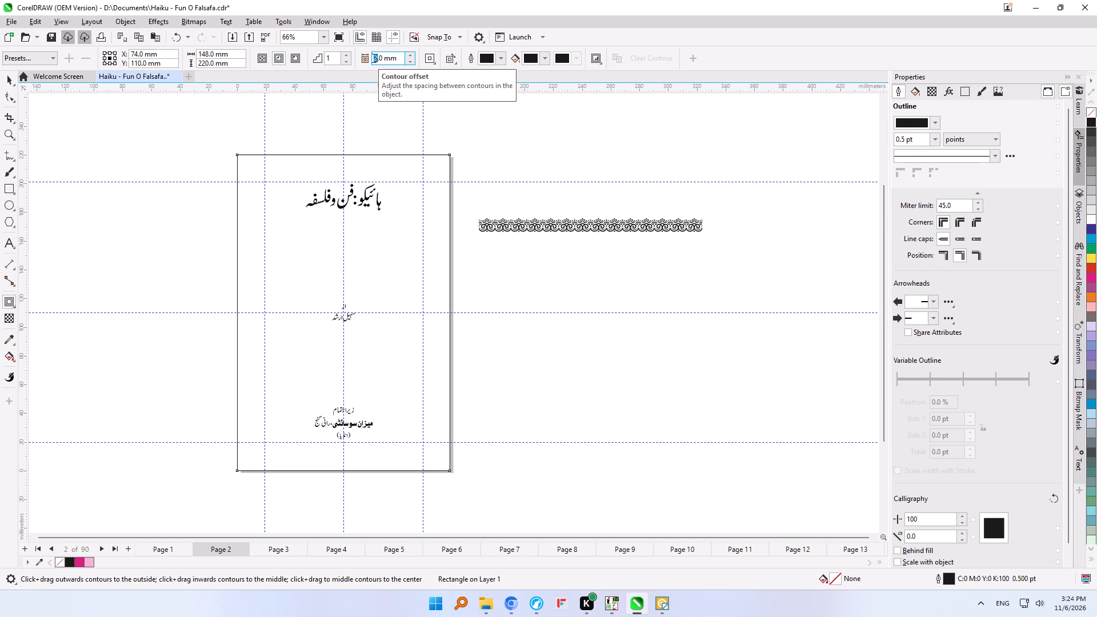
{"action": "key", "text": "1"}
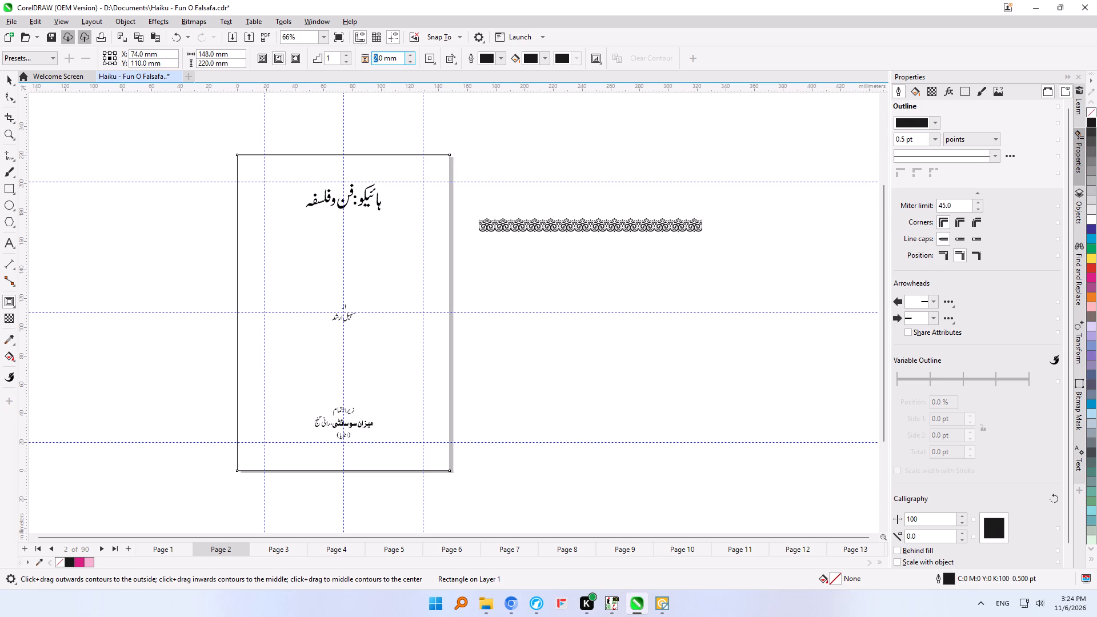
{"action": "key", "text": "5"}
{"action": "left_click", "coordinate": [278, 58]}
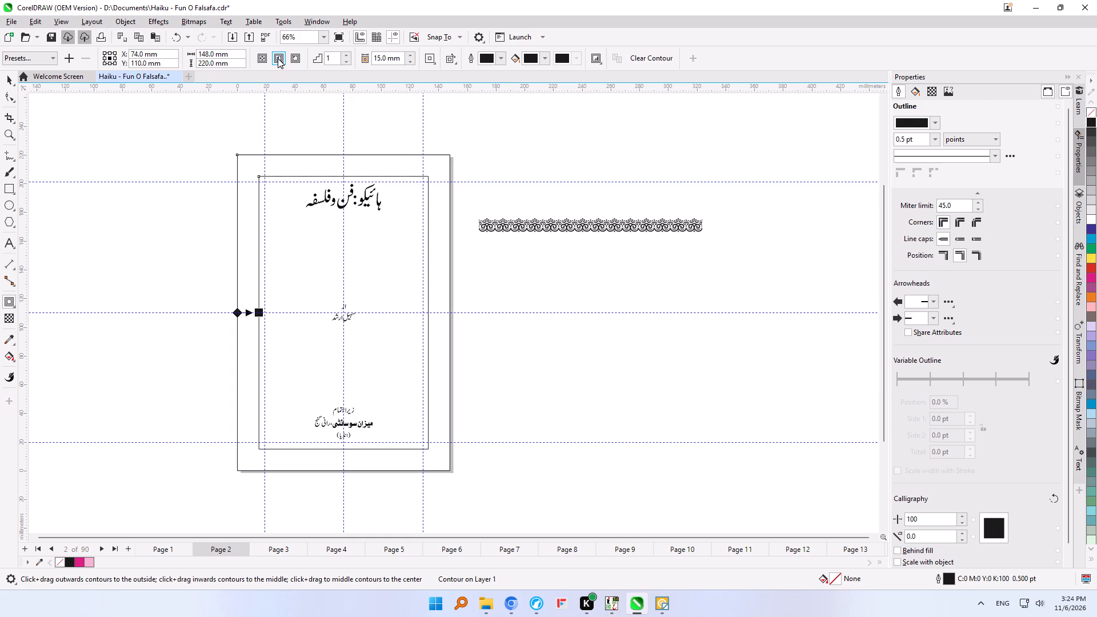
Set the inside contour's offset to 12 mm.
{"action": "left_click", "coordinate": [380, 61]}
{"action": "key", "text": "2"}
{"action": "key", "text": "Return"}
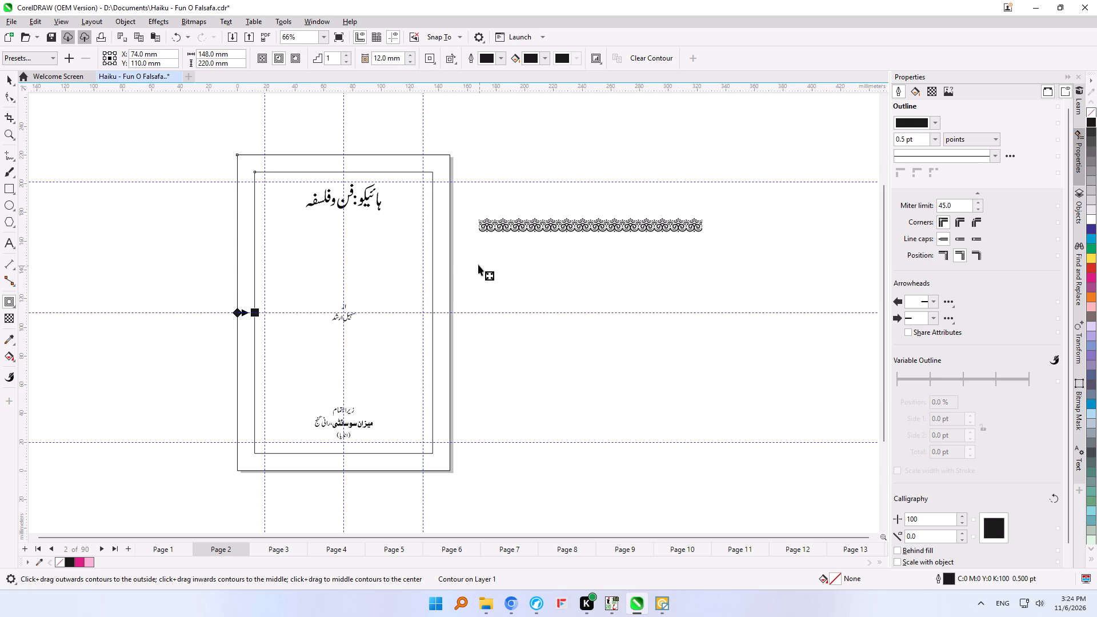
{"action": "left_click", "coordinate": [10, 81]}
Break the contour apart from the page frame and delete the outer page-sized rectangle.
{"action": "left_click", "coordinate": [508, 227]}
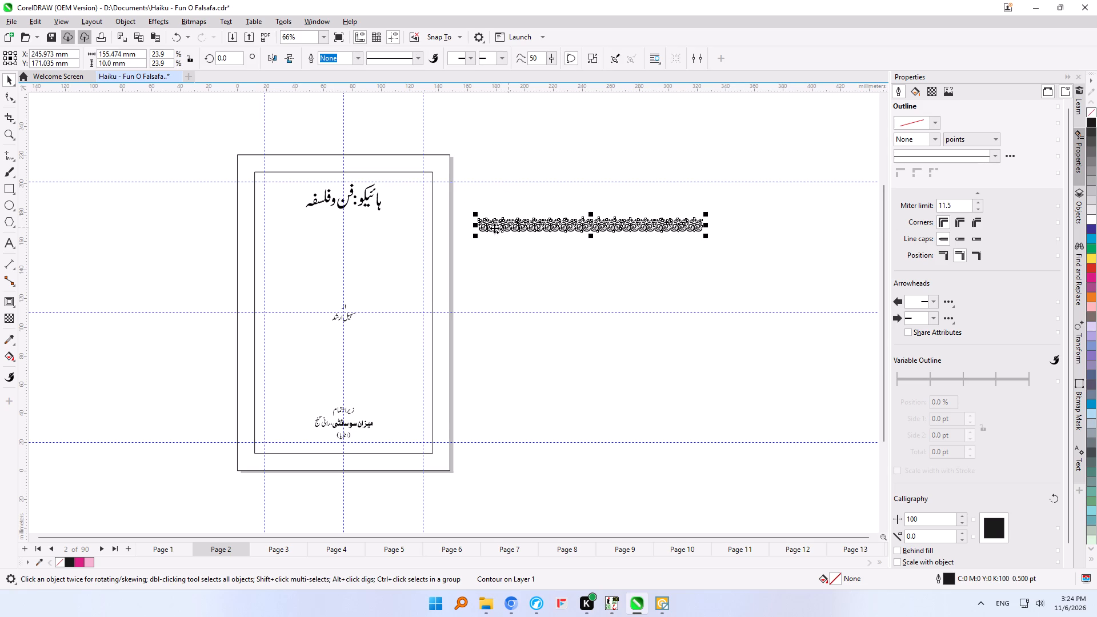
{"action": "left_click", "coordinate": [491, 138]}
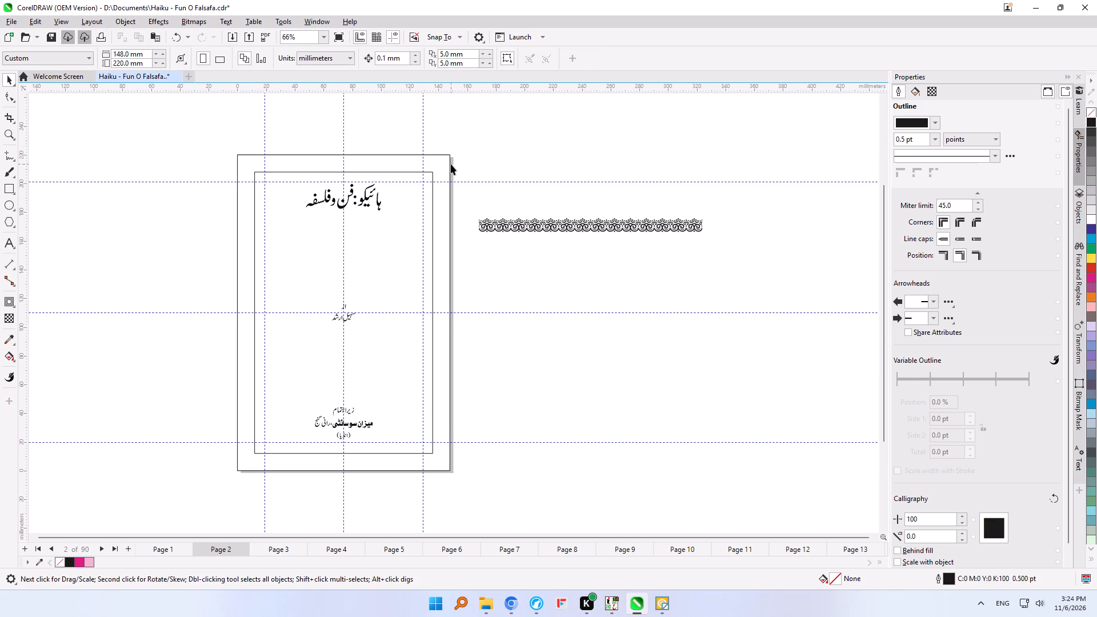
{"action": "left_click", "coordinate": [451, 164]}
{"action": "right_click", "coordinate": [451, 164]}
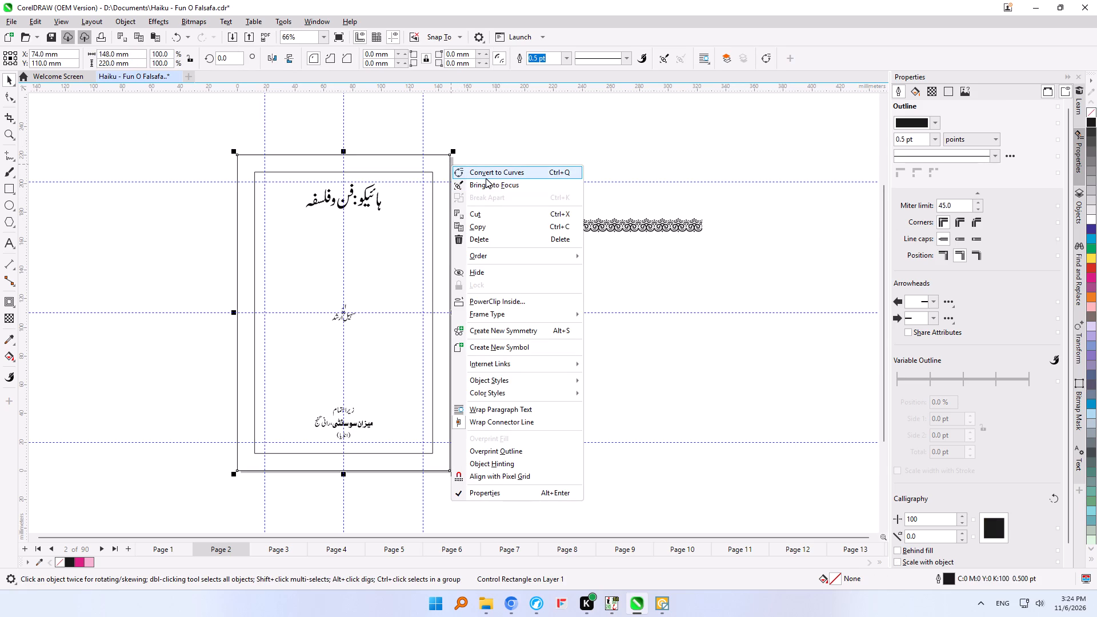
{"action": "left_click", "coordinate": [431, 202]}
{"action": "right_click", "coordinate": [431, 203]}
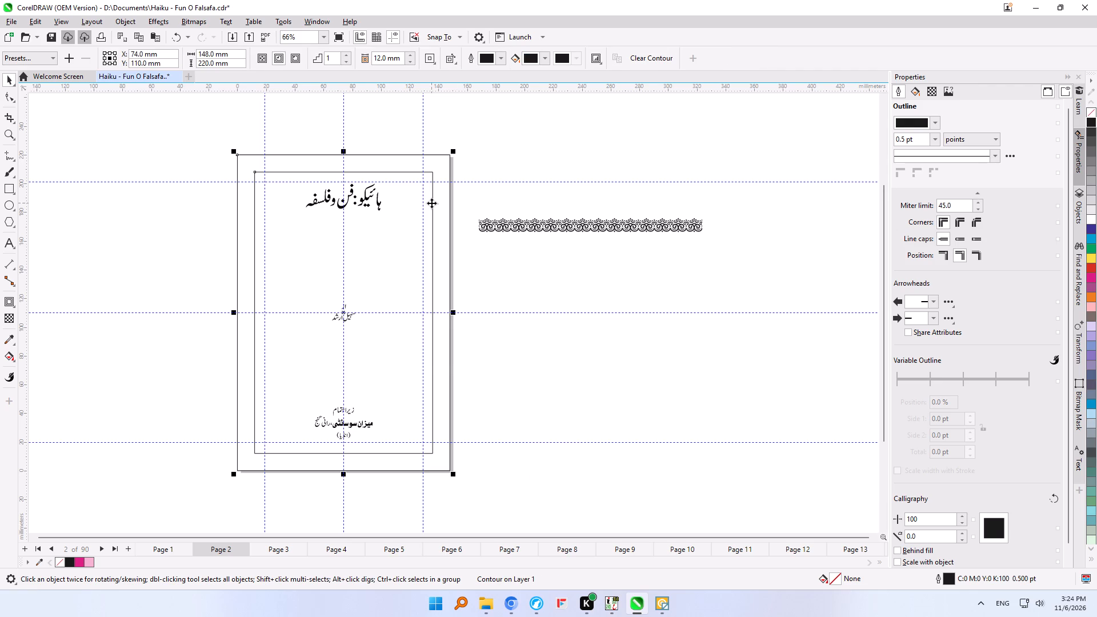
{"action": "left_click", "coordinate": [454, 210]}
{"action": "left_click", "coordinate": [508, 163]}
{"action": "left_click", "coordinate": [450, 163]}
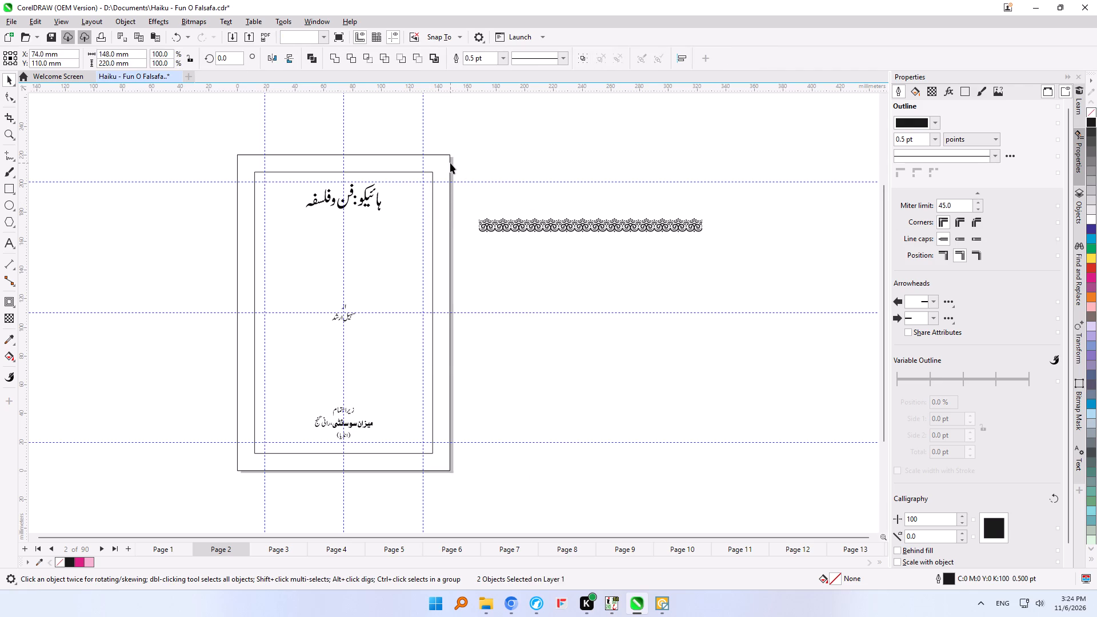
{"action": "key", "text": "Delete"}
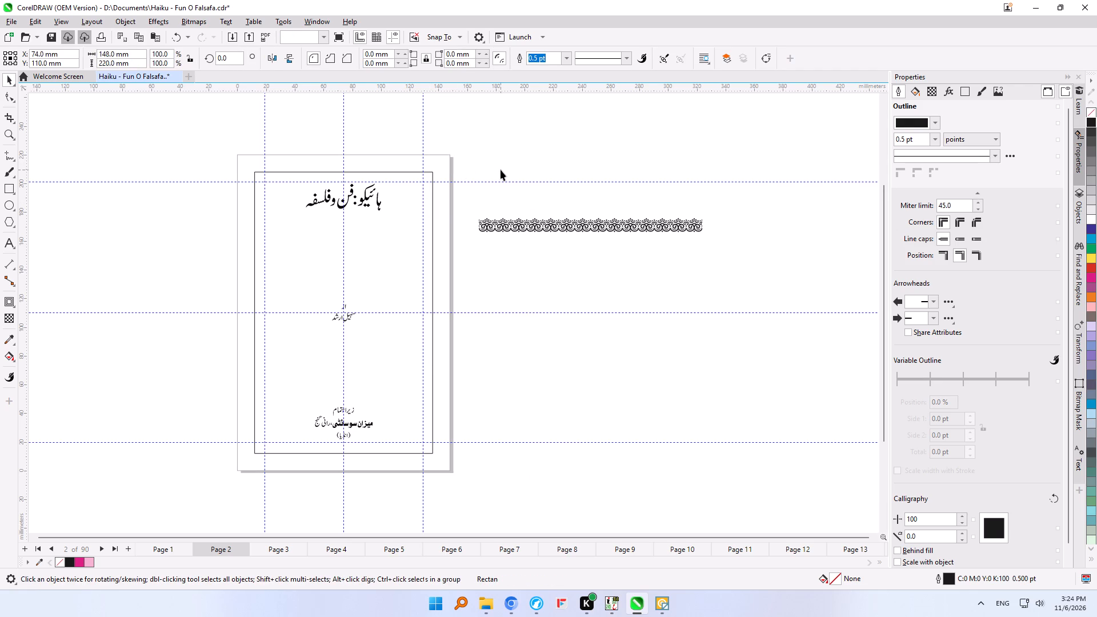
Apply a one-step inside contour with a 10 mm offset to the remaining 124 × 196 mm rectangle.
{"action": "left_click", "coordinate": [433, 213]}
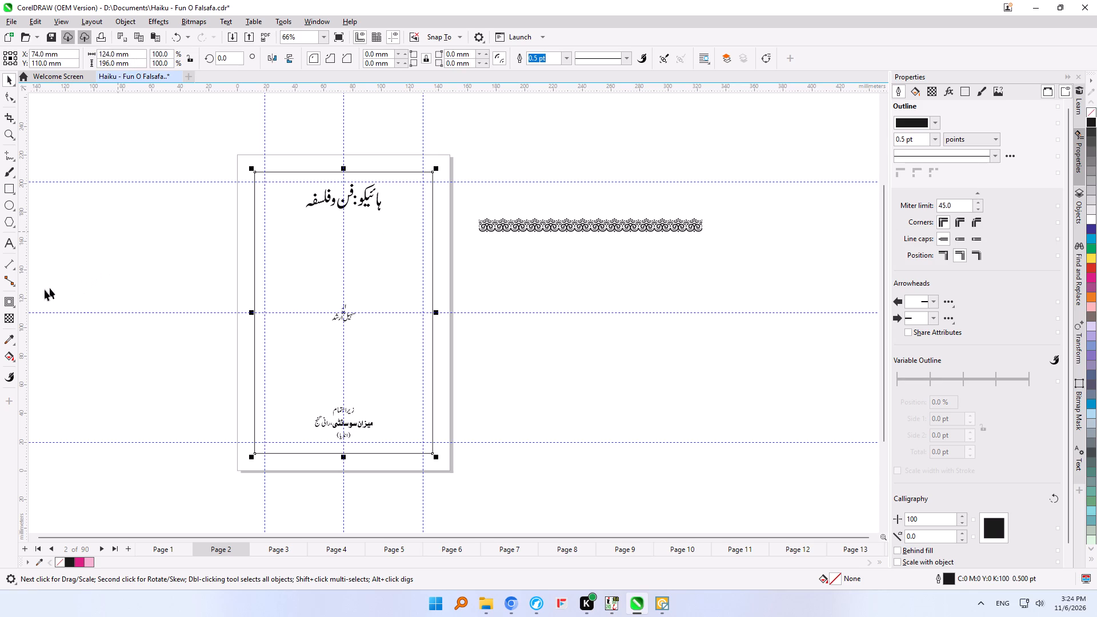
{"action": "left_click", "coordinate": [5, 301]}
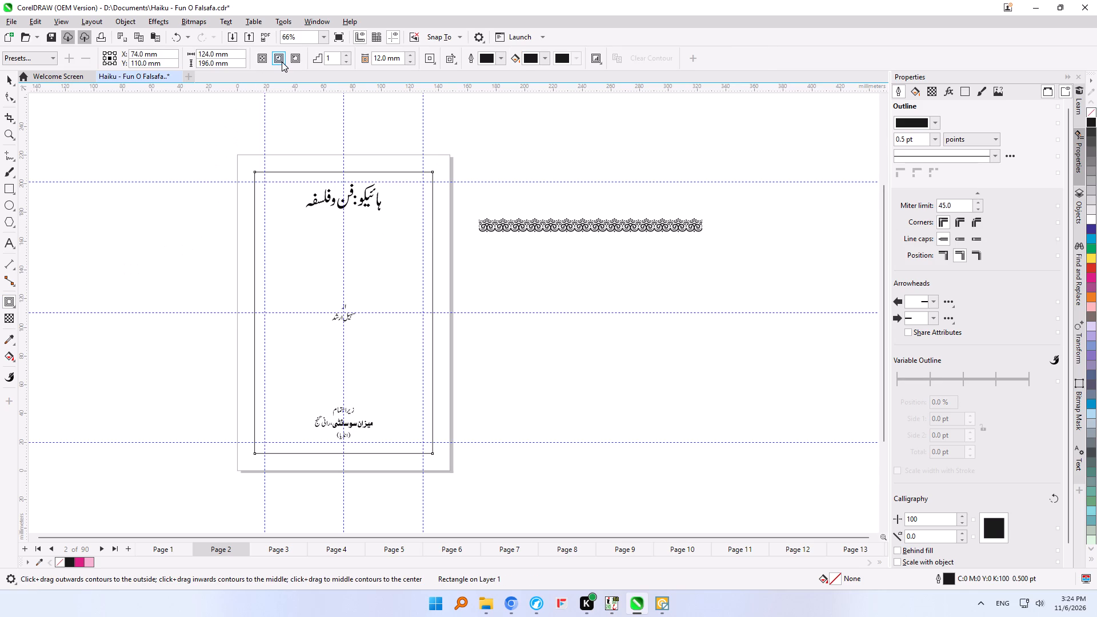
{"action": "left_click", "coordinate": [412, 62]}
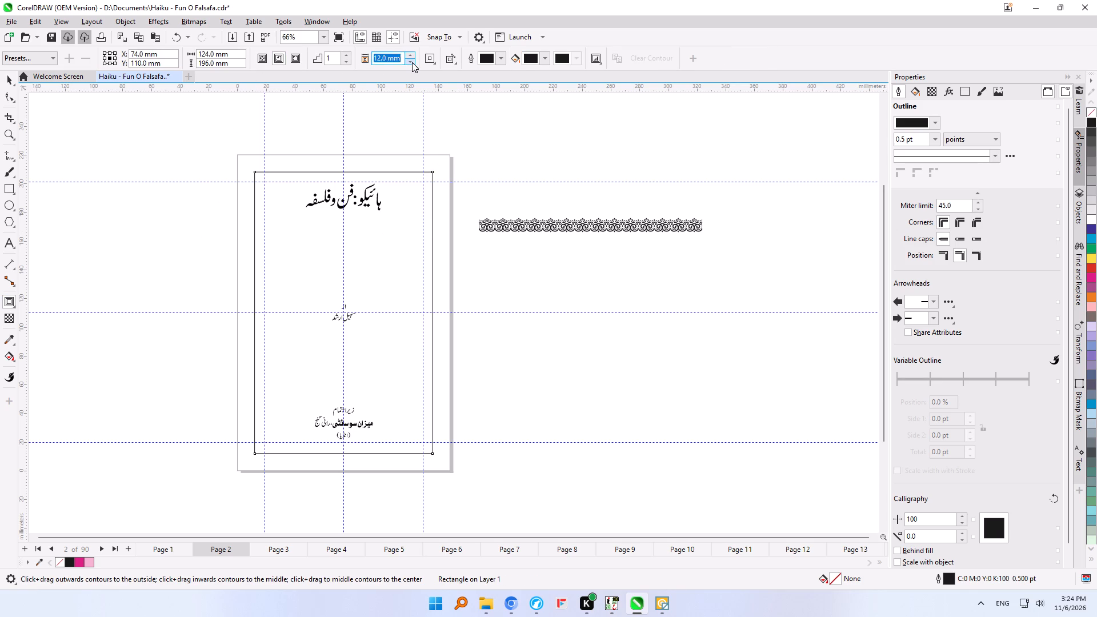
{"action": "left_click", "coordinate": [412, 62]}
{"action": "left_click", "coordinate": [412, 62]}
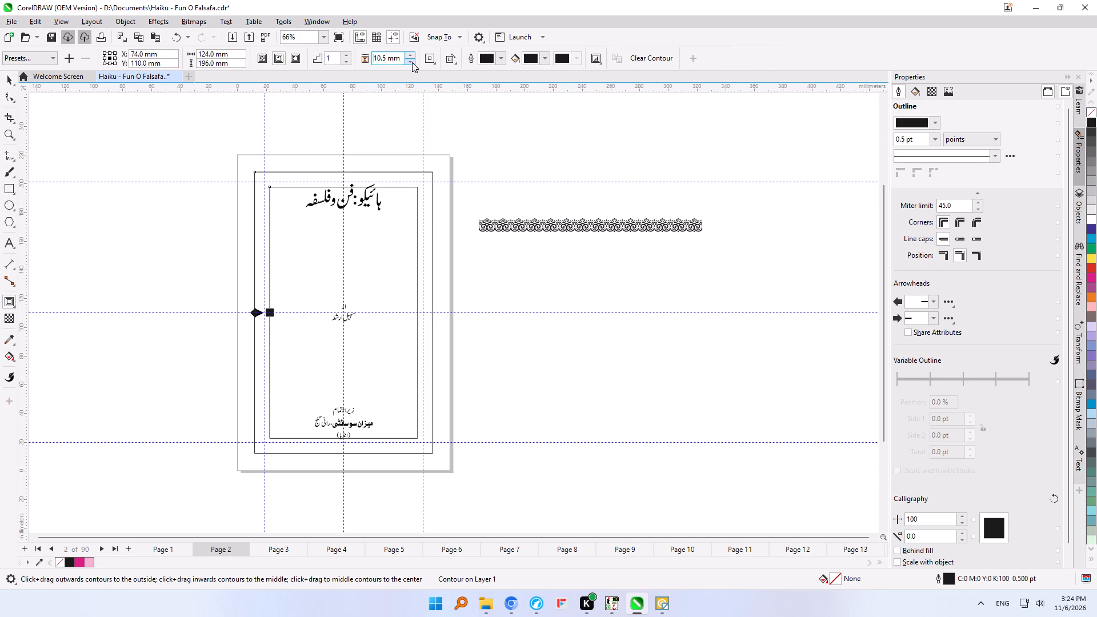
{"action": "left_click", "coordinate": [412, 62]}
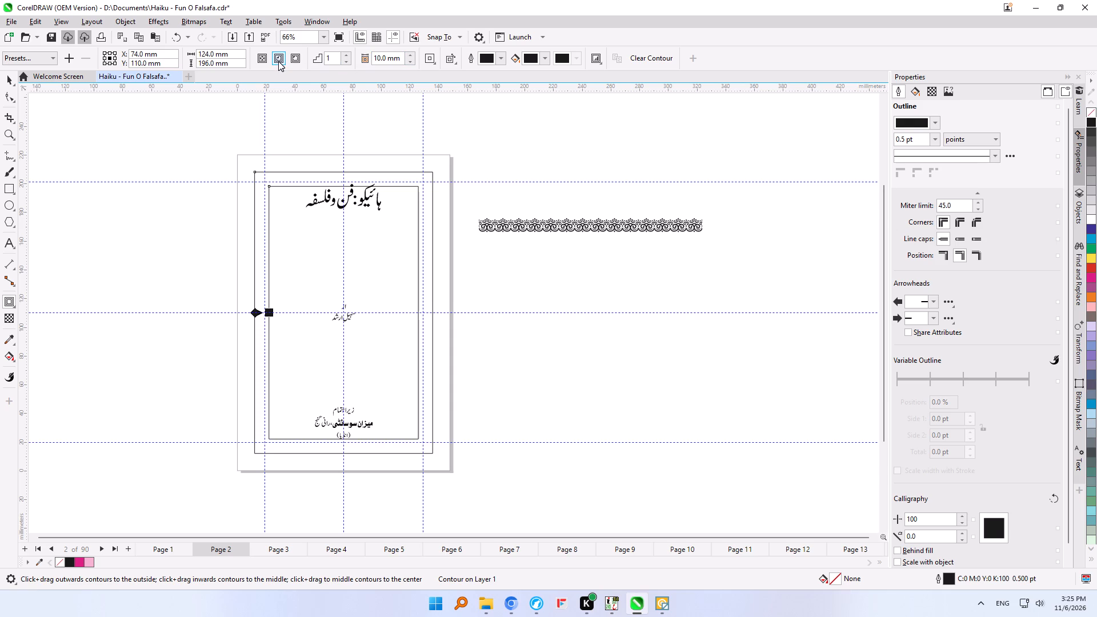
{"action": "left_click", "coordinate": [5, 80]}
{"action": "left_click", "coordinate": [117, 136]}
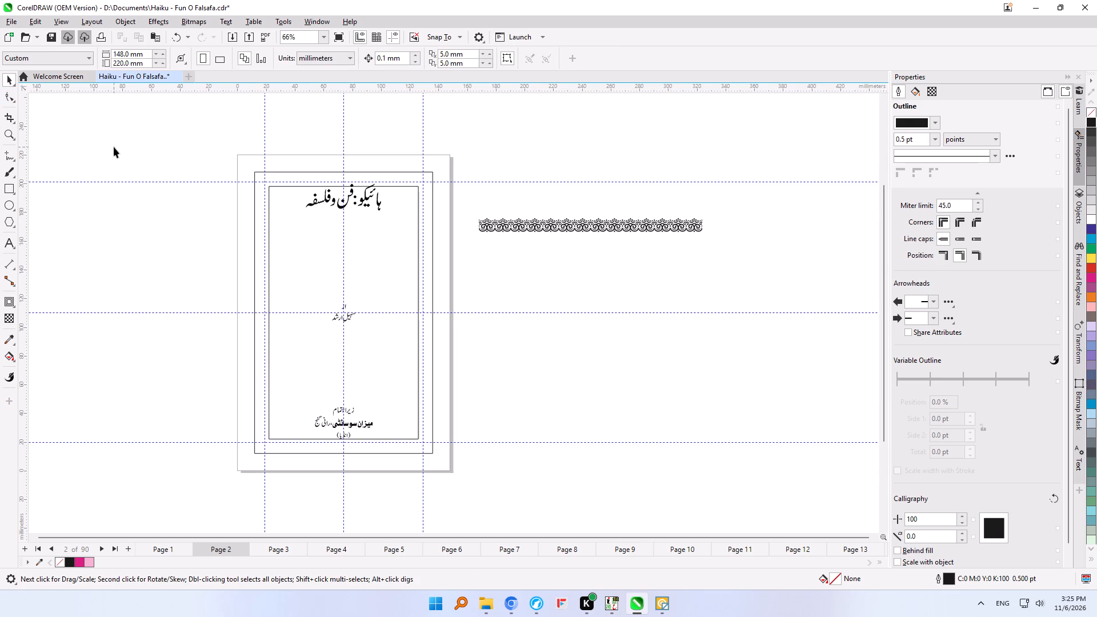
Align the border strip to the top and left edges of the outer frame rectangle.
{"action": "left_click", "coordinate": [518, 227]}
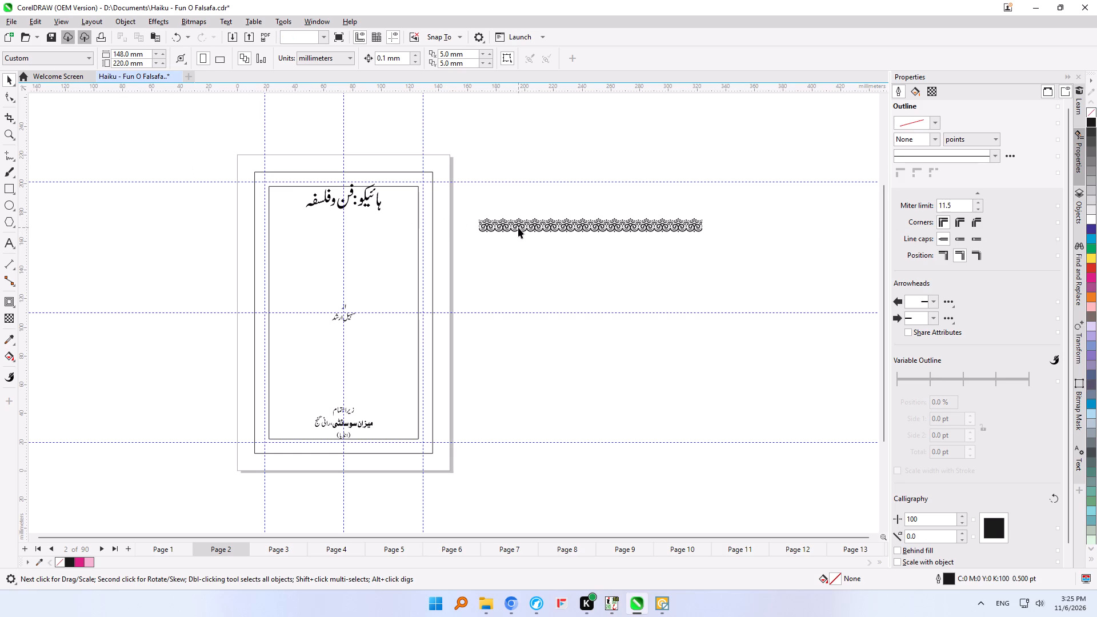
{"action": "left_click", "coordinate": [301, 174], "text": "shift"}
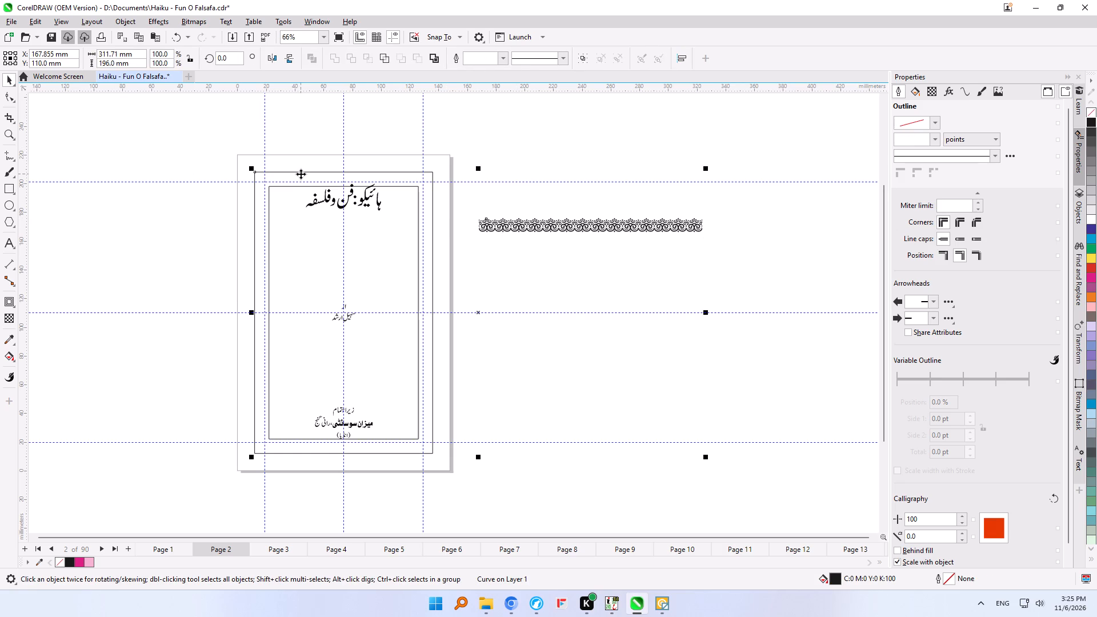
{"action": "key", "text": "t"}
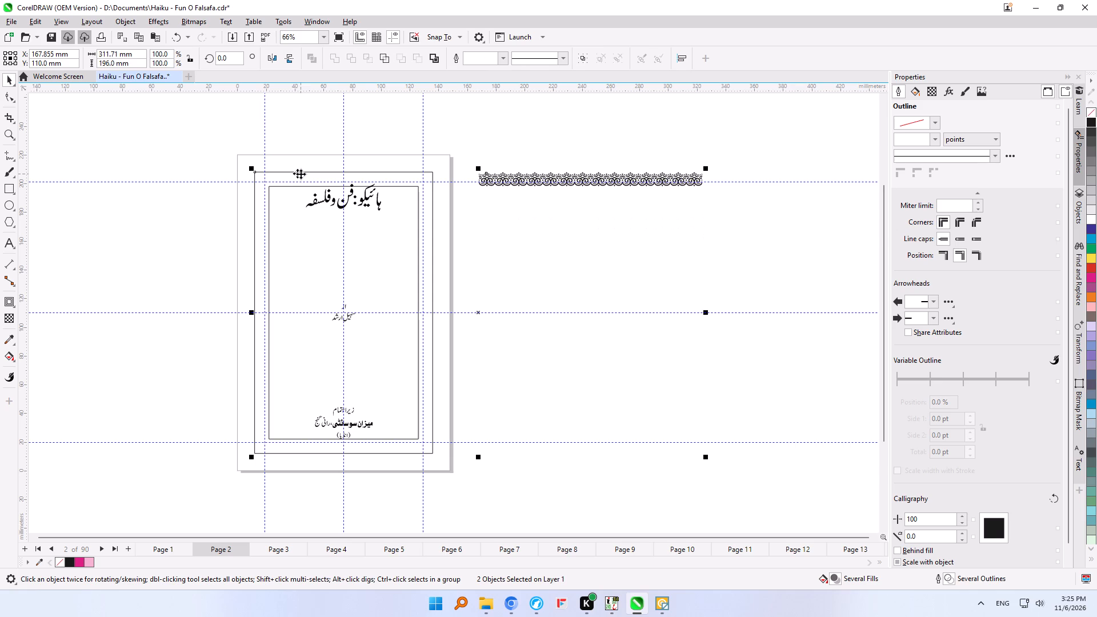
{"action": "key", "text": "l"}
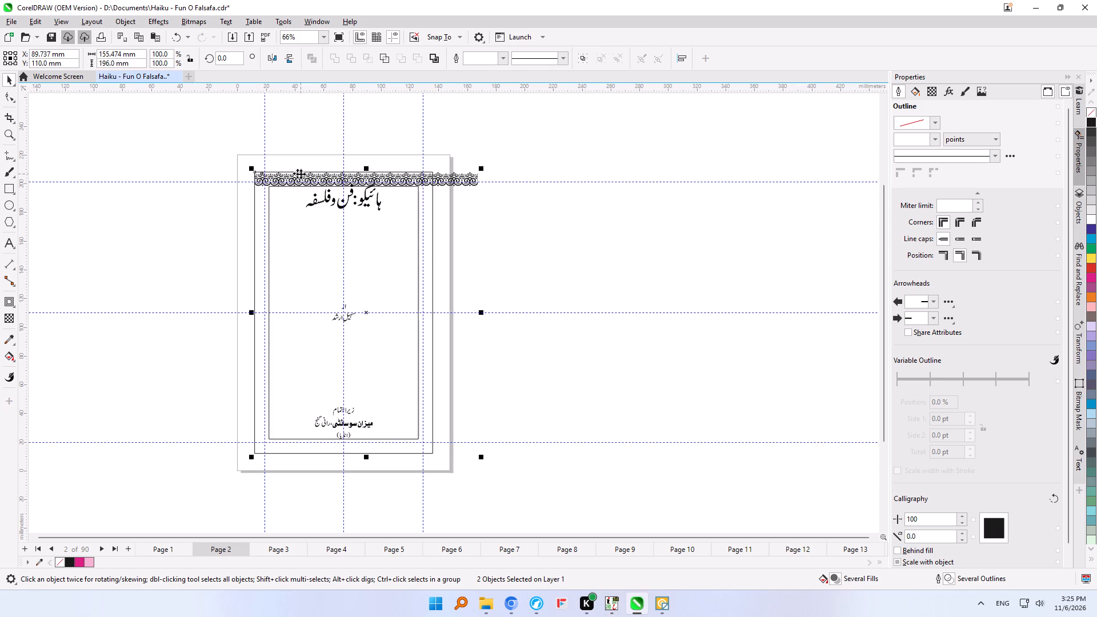
{"action": "left_click", "coordinate": [10, 137]}
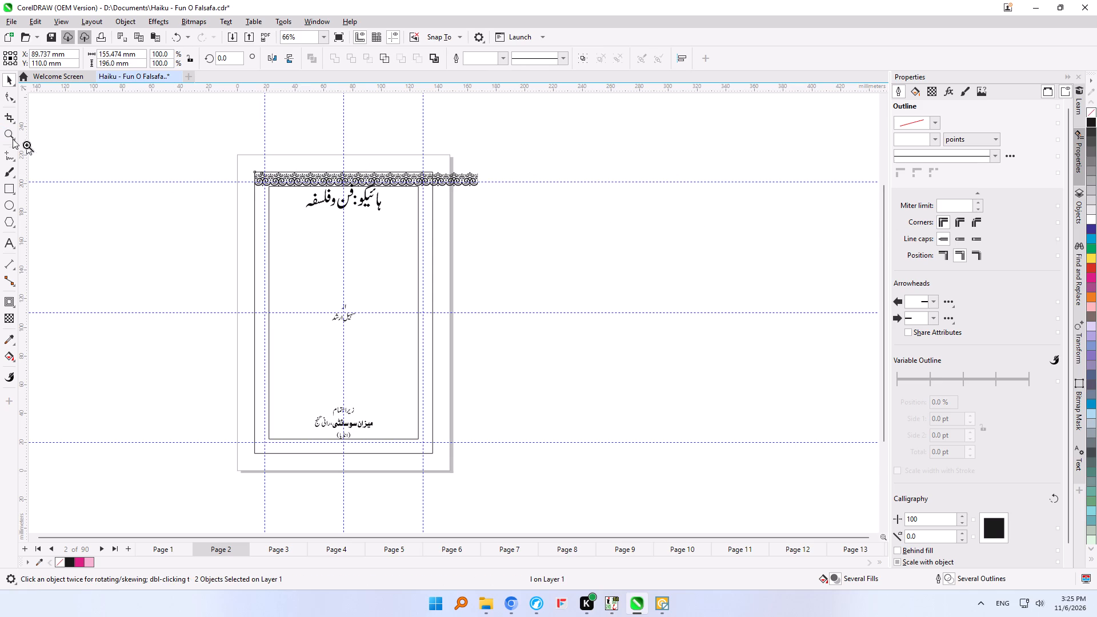
{"action": "left_click_drag", "start_coordinate": [233, 162], "coordinate": [519, 212]}
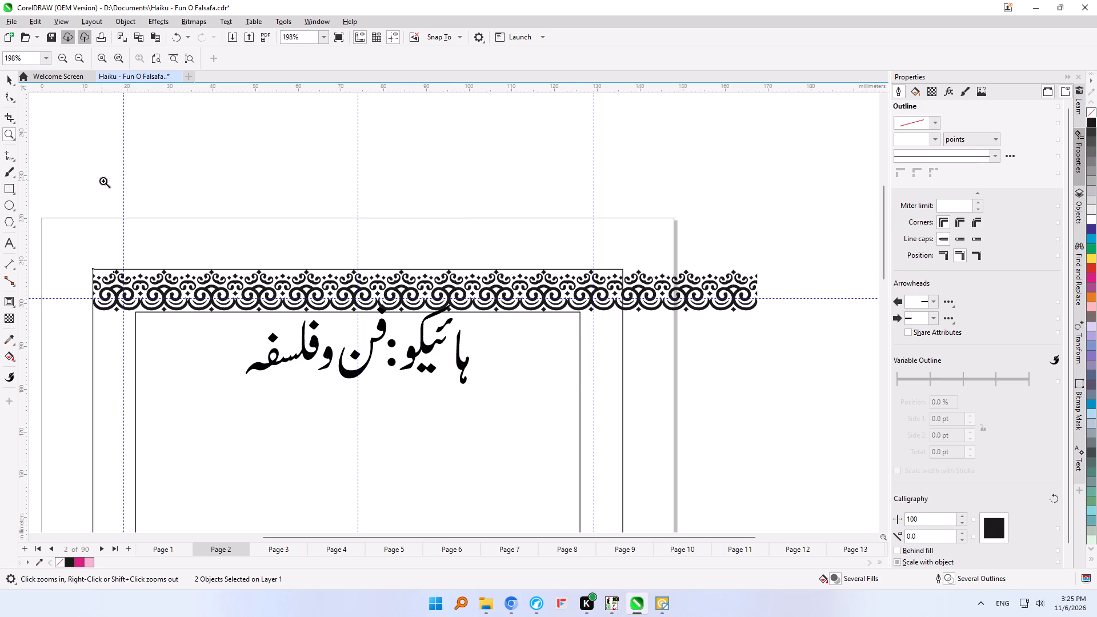
{"action": "left_click", "coordinate": [12, 83]}
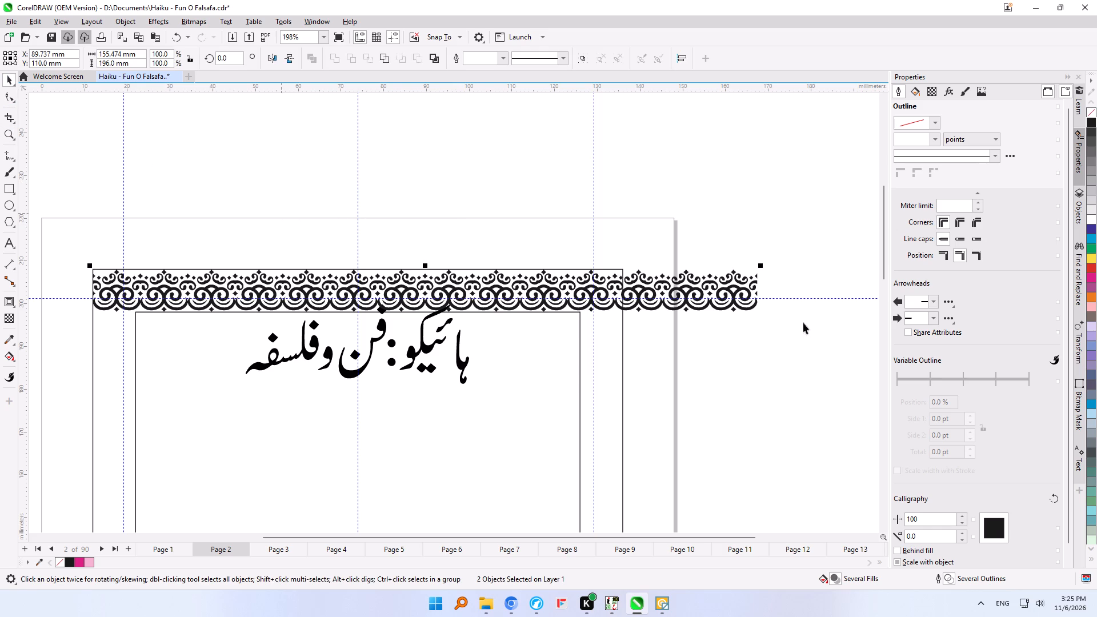
Stretch the border strip horizontally from its left end to about 158.4 mm wide, keeping its 10 mm height.
{"action": "left_click", "coordinate": [770, 330]}
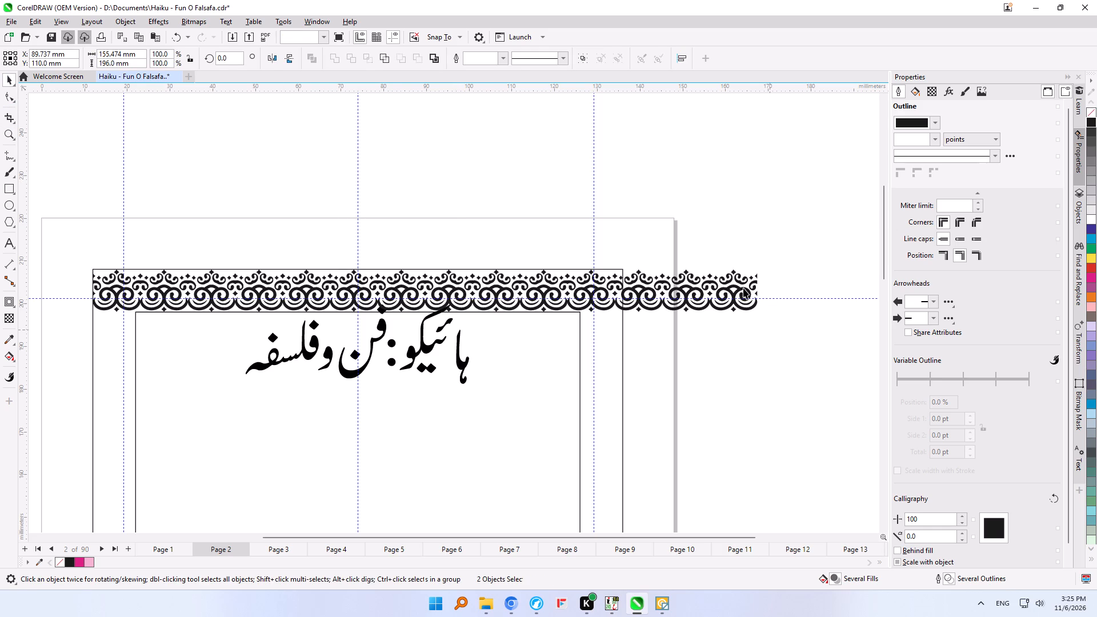
{"action": "left_click", "coordinate": [743, 288]}
{"action": "left_click_drag", "start_coordinate": [763, 293], "coordinate": [763, 293]}
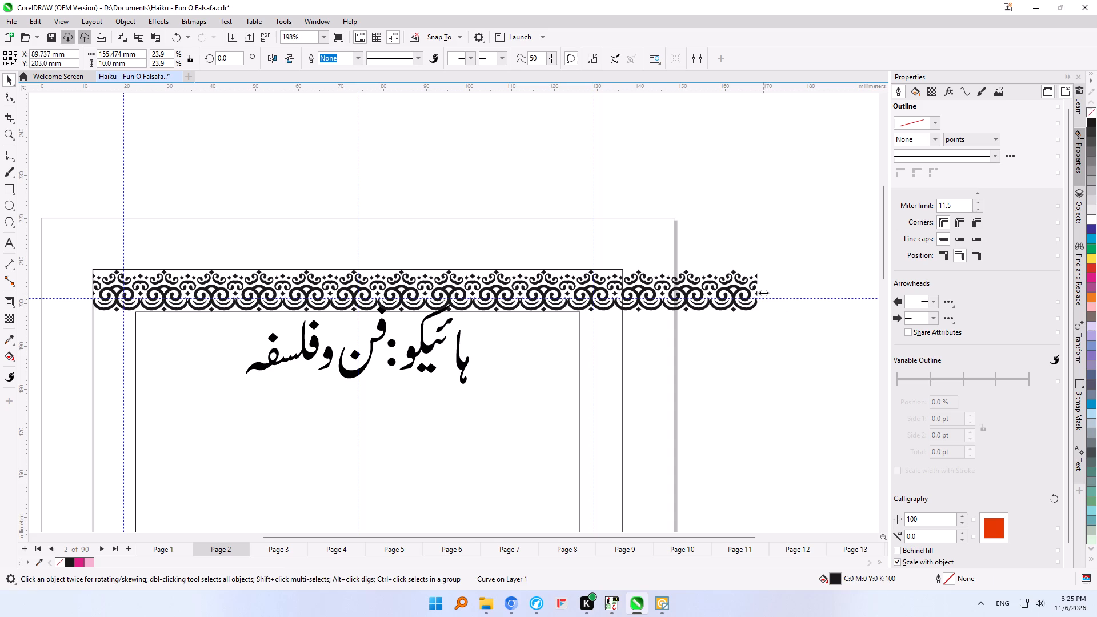
{"action": "left_click_drag", "start_coordinate": [763, 293], "coordinate": [780, 293]}
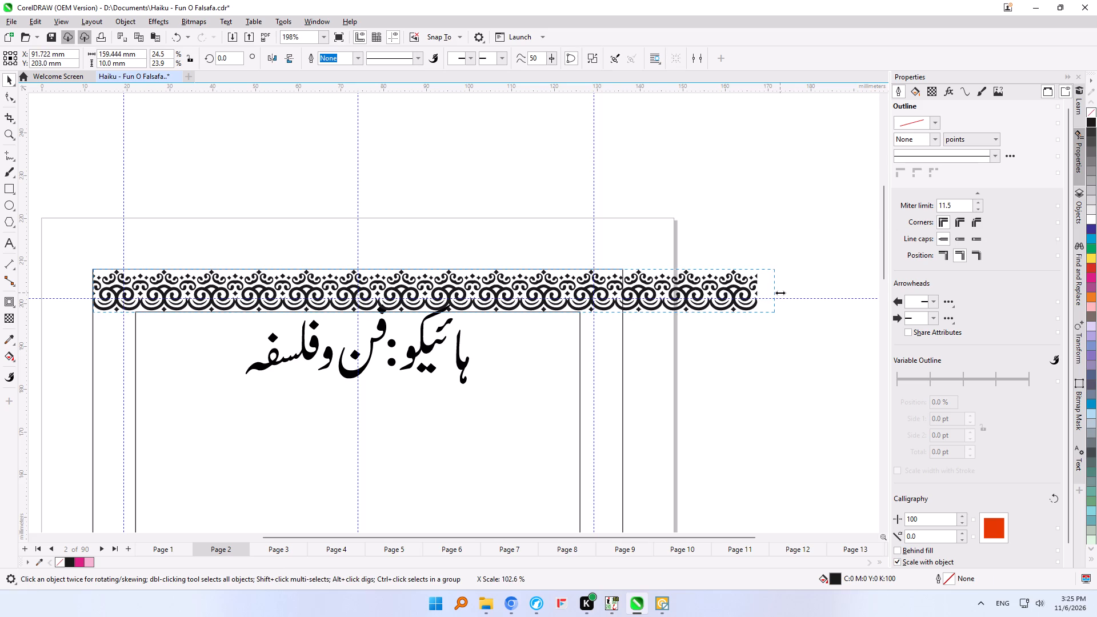
{"action": "left_click_drag", "start_coordinate": [780, 293], "coordinate": [800, 292]}
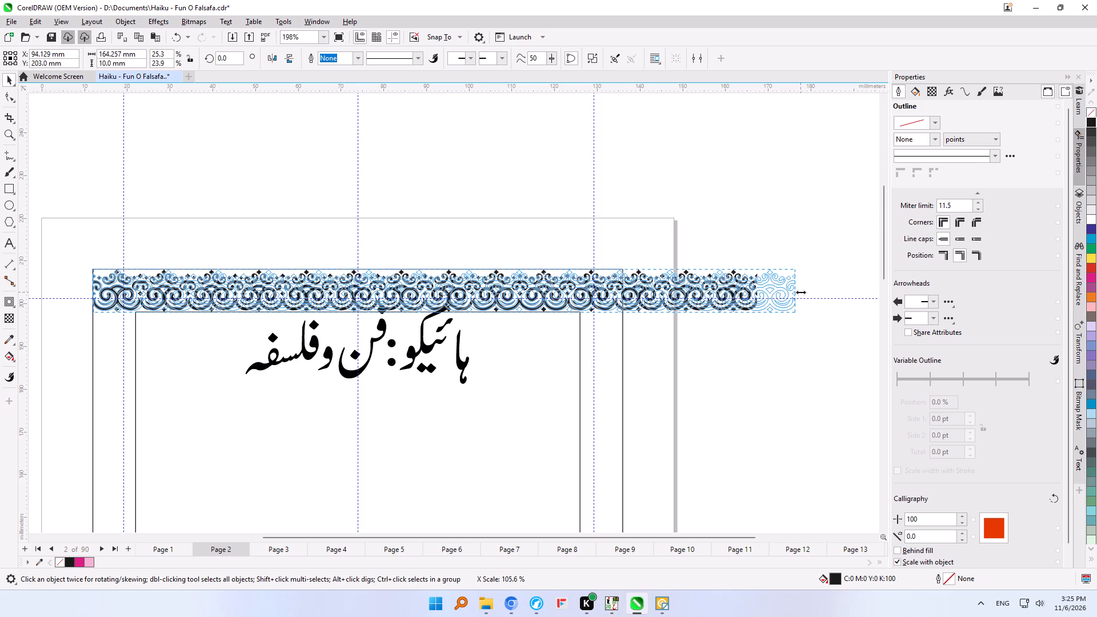
{"action": "left_click_drag", "start_coordinate": [800, 292], "coordinate": [786, 290]}
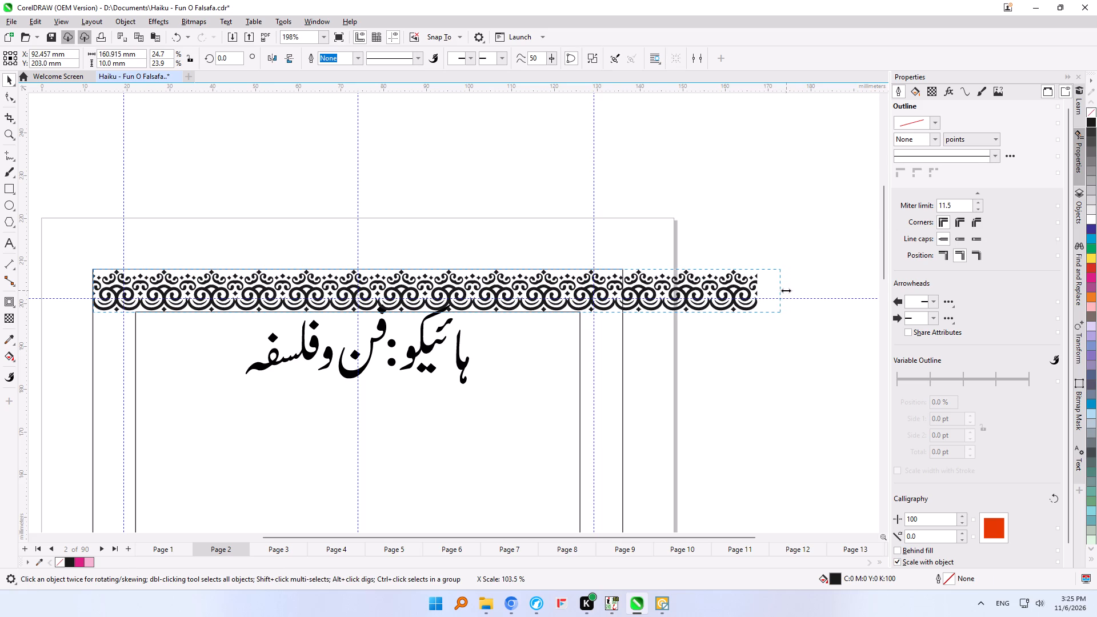
{"action": "left_click_drag", "start_coordinate": [786, 290], "coordinate": [779, 290]}
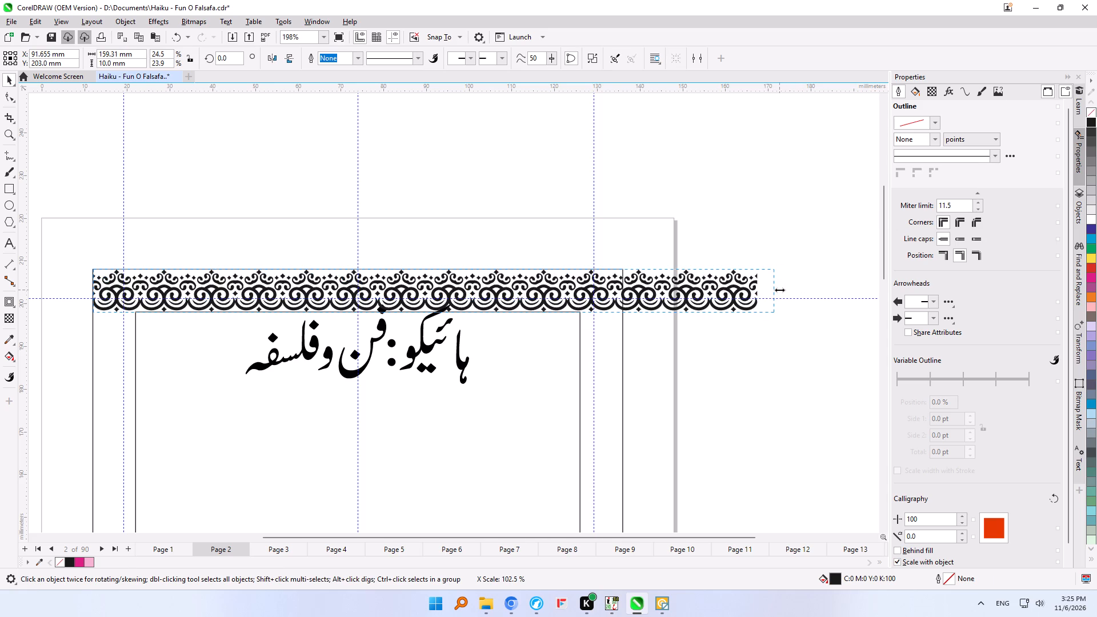
{"action": "left_click_drag", "start_coordinate": [779, 290], "coordinate": [775, 290]}
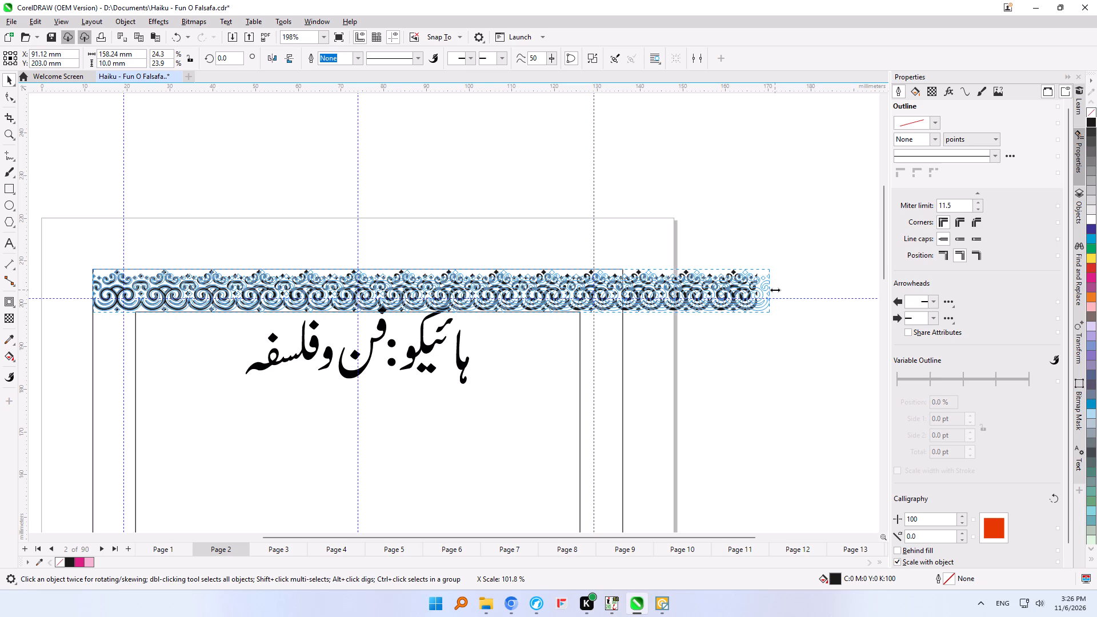
{"action": "left_click_drag", "start_coordinate": [775, 290], "coordinate": [772, 290]}
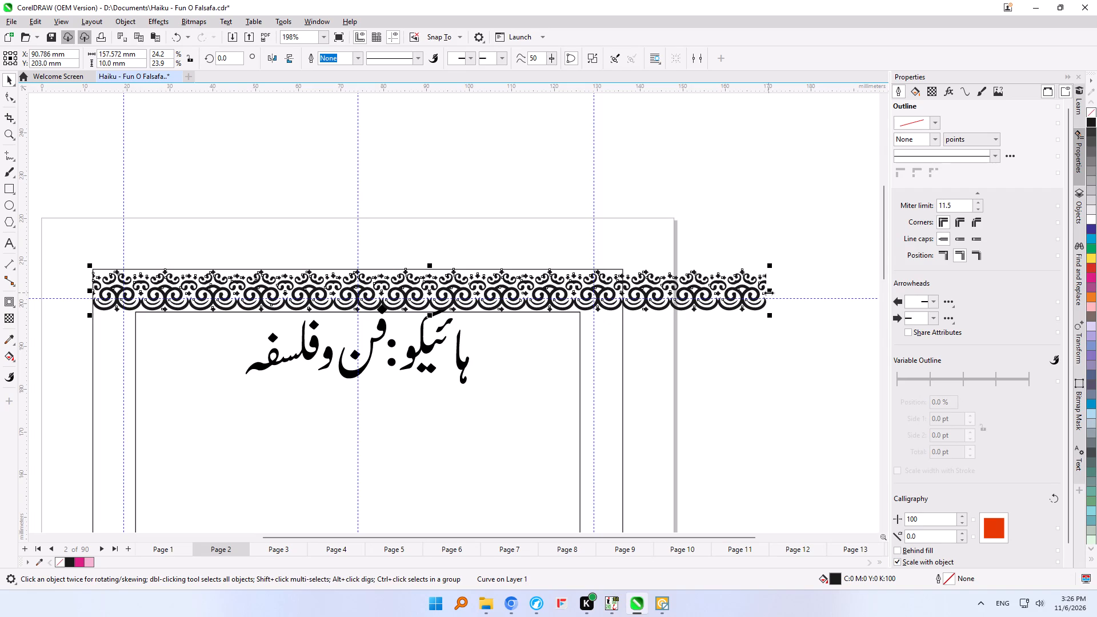
{"action": "left_click", "coordinate": [768, 293]}
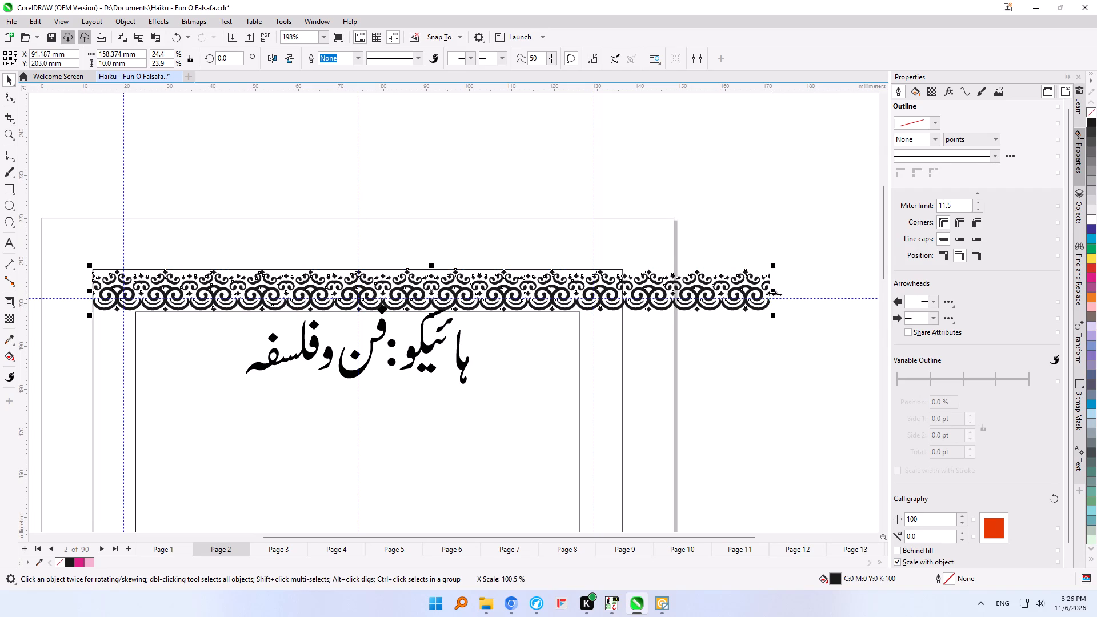
{"action": "left_click", "coordinate": [772, 293]}
Reduce the border strip's width through 158.36, 158.3 and 158.2 mm to a final 158 mm.
{"action": "left_click", "coordinate": [115, 57]}
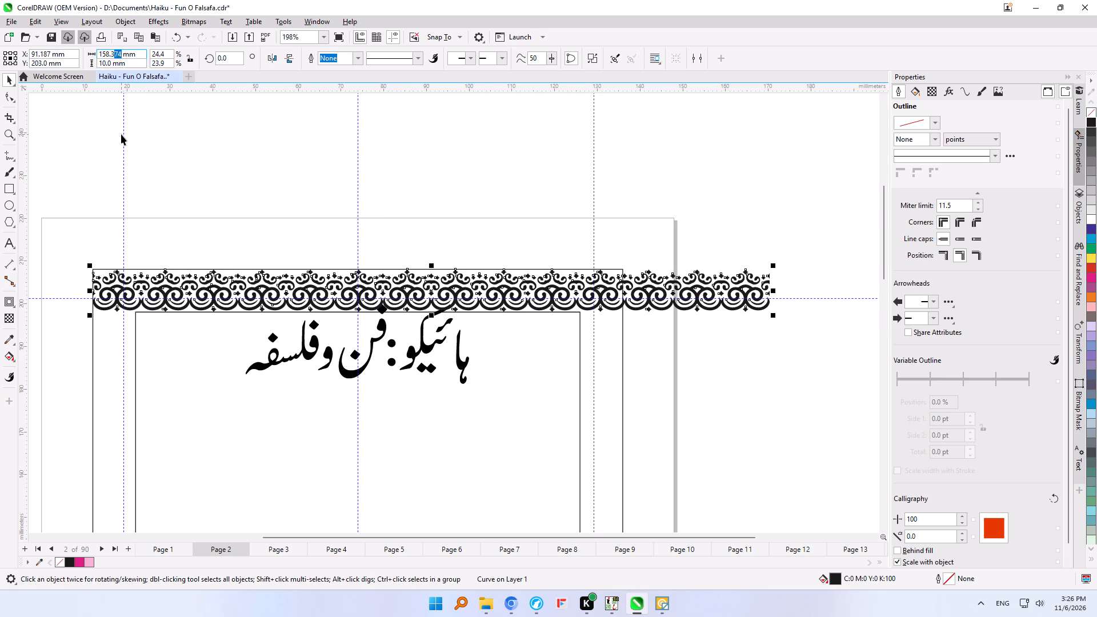
{"action": "key", "text": "6"}
{"action": "key", "text": "Return"}
{"action": "left_click", "coordinate": [114, 55]}
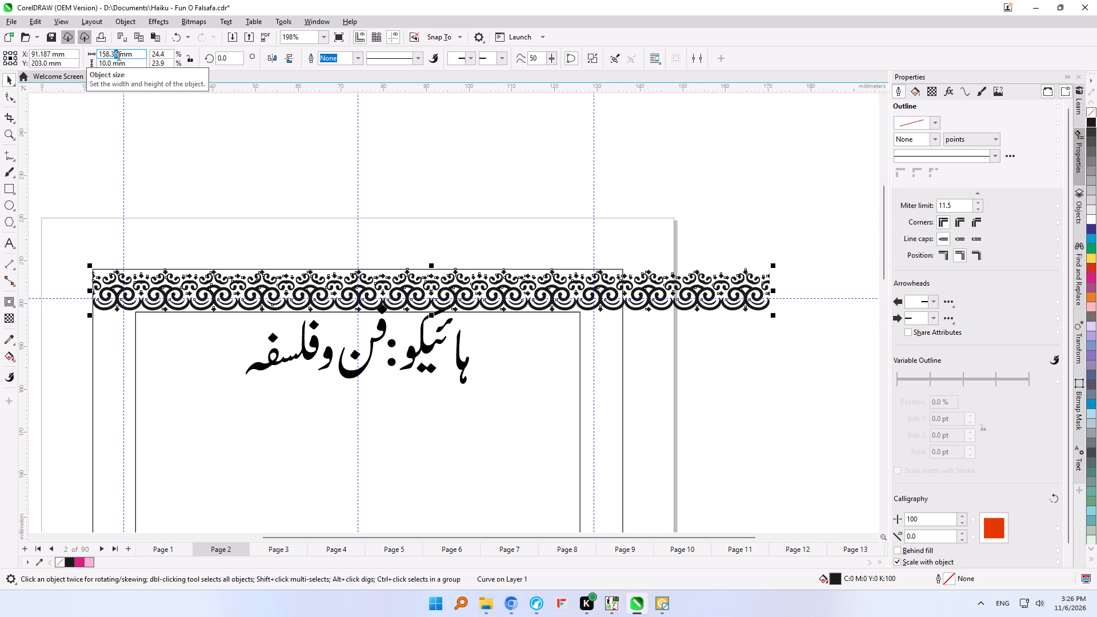
{"action": "key", "text": "0"}
{"action": "key", "text": "Return"}
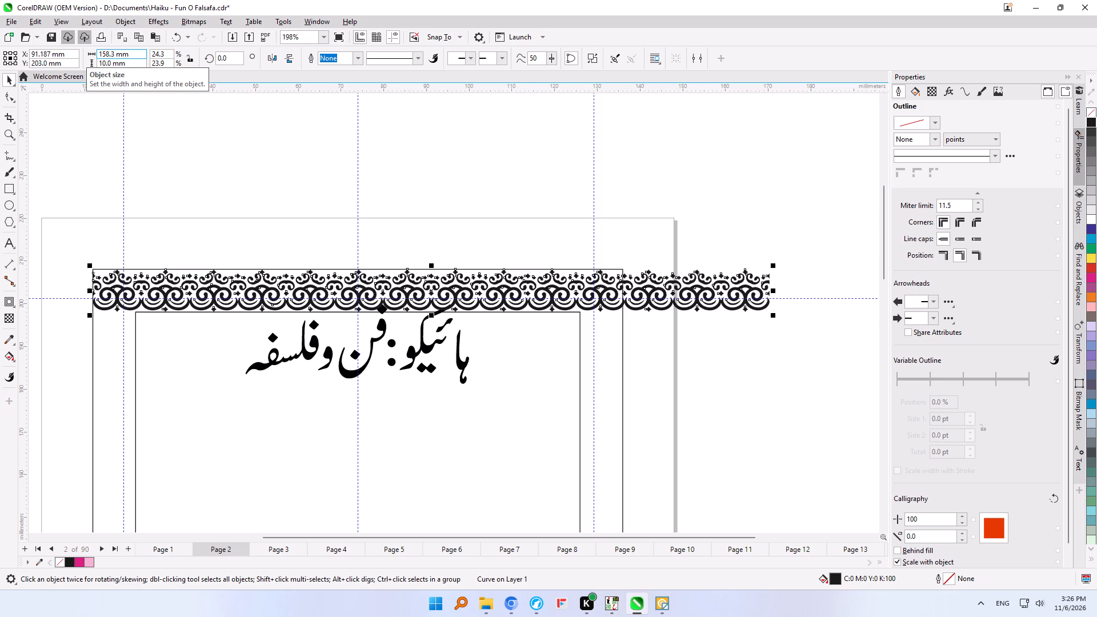
{"action": "left_click", "coordinate": [110, 54]}
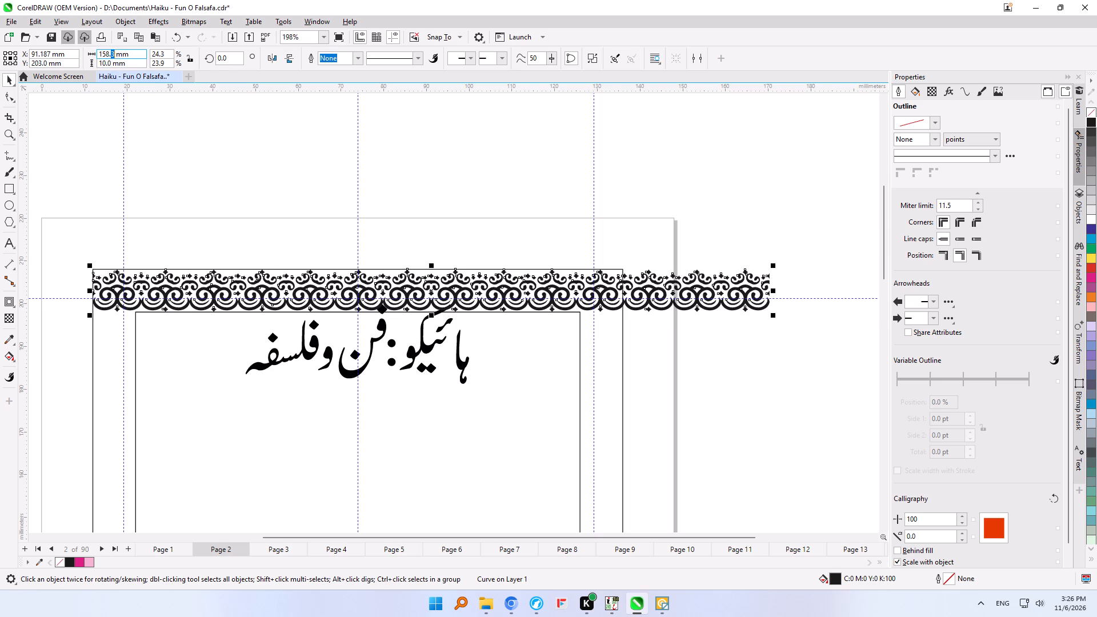
{"action": "key", "text": "2"}
{"action": "key", "text": "Return"}
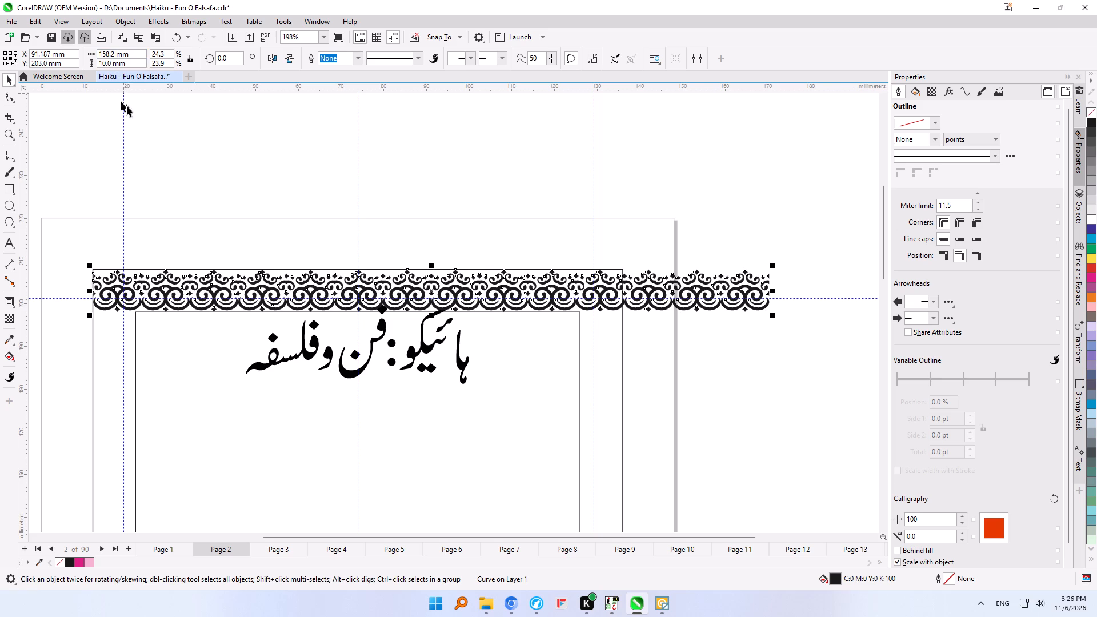
{"action": "left_click", "coordinate": [111, 54]}
{"action": "key", "text": "0"}
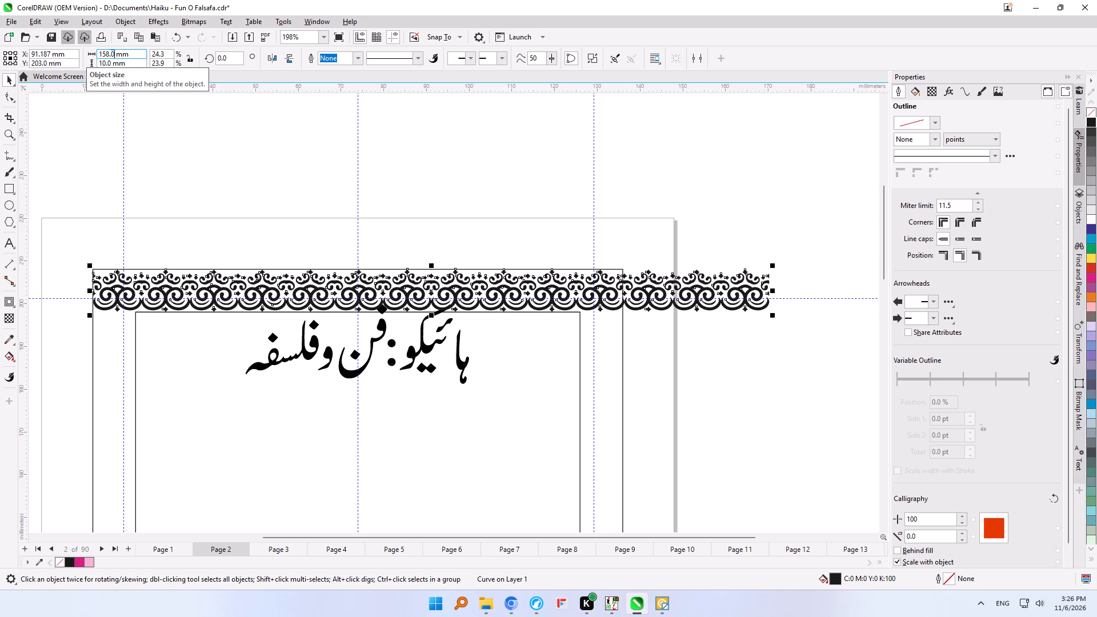
{"action": "key", "text": "Return"}
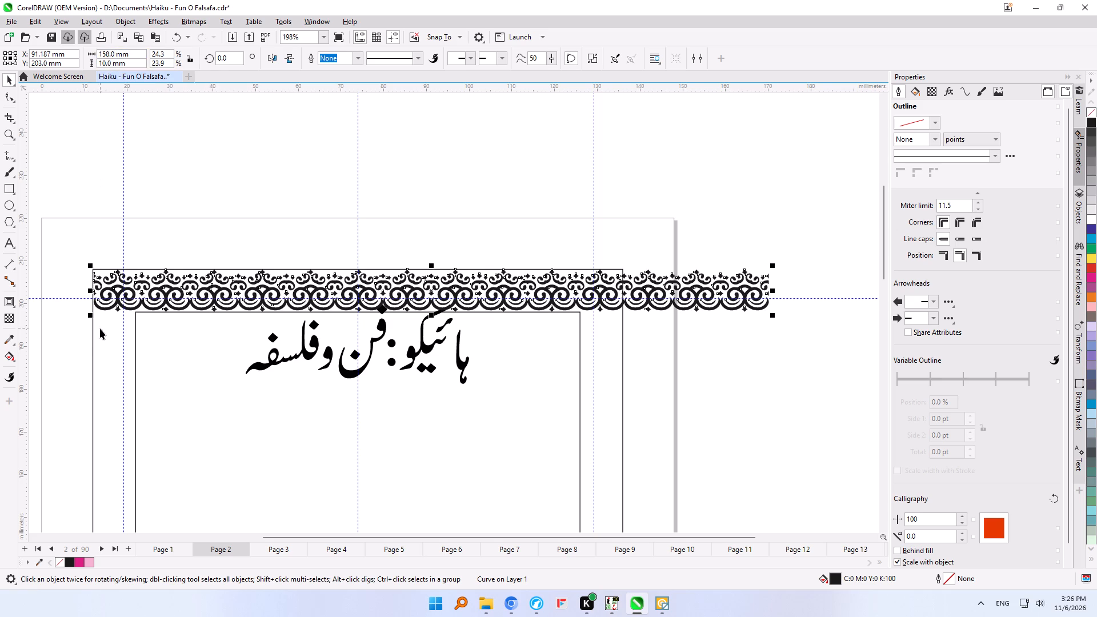
Align the border strip's left edge to the outer frame rectangle.
{"action": "left_click", "coordinate": [93, 334], "text": "shift"}
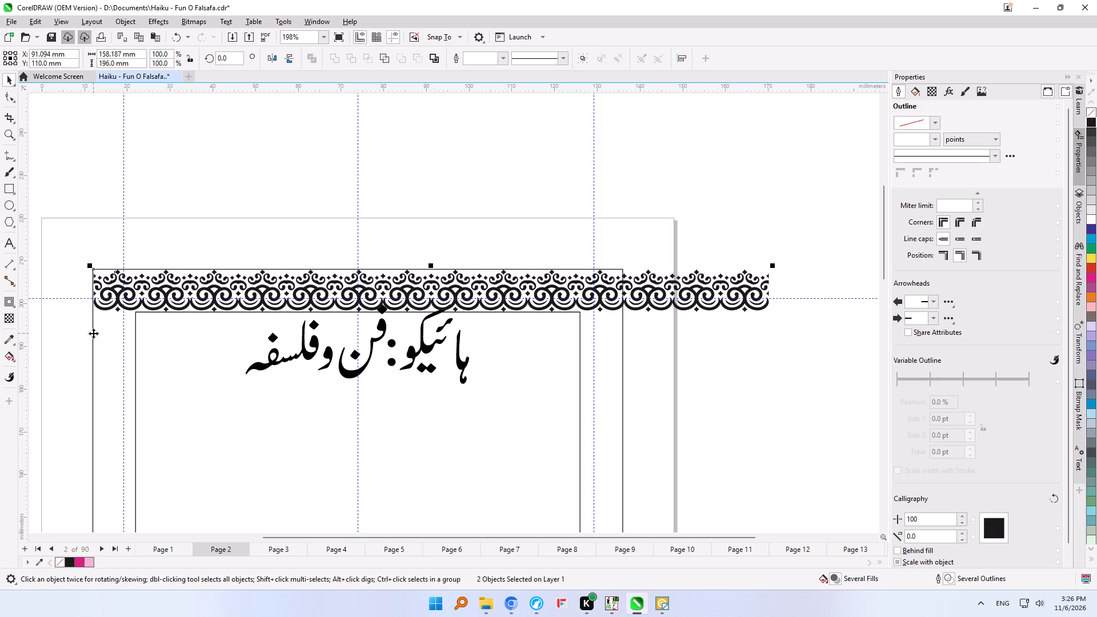
{"action": "key", "text": "l"}
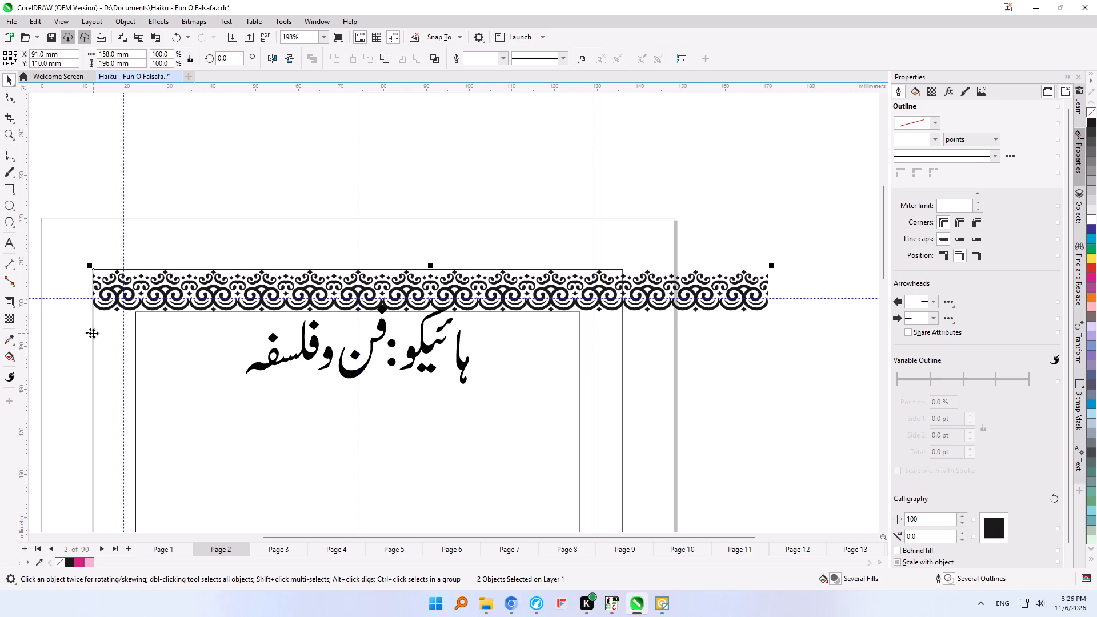
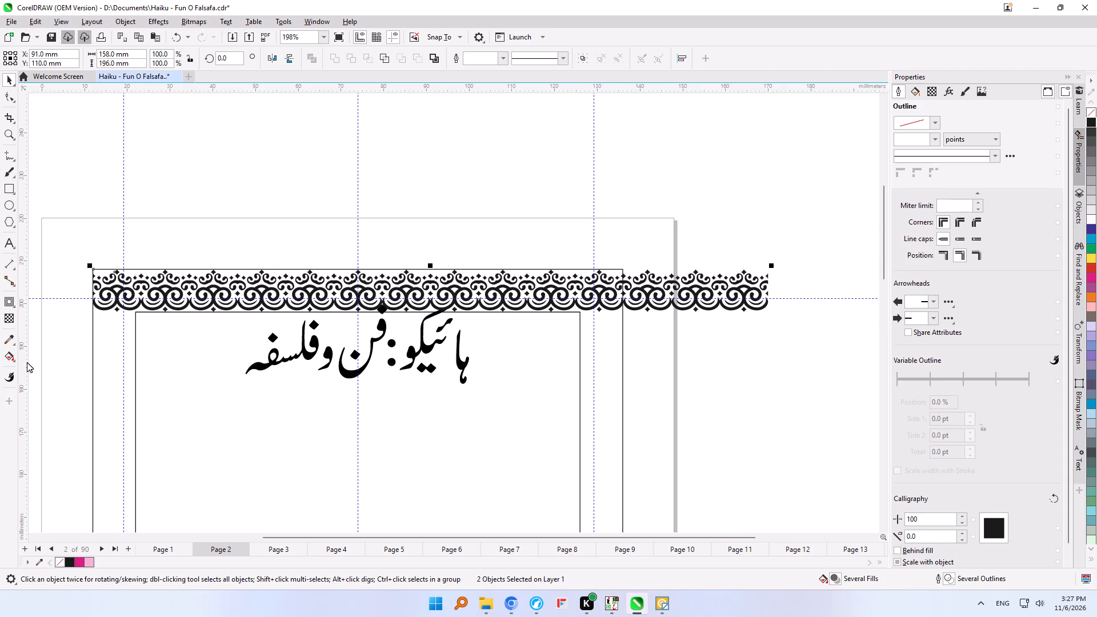
Draw a rectangle above the frame and set its size to 62 × 10 mm.
{"action": "left_click", "coordinate": [82, 338]}
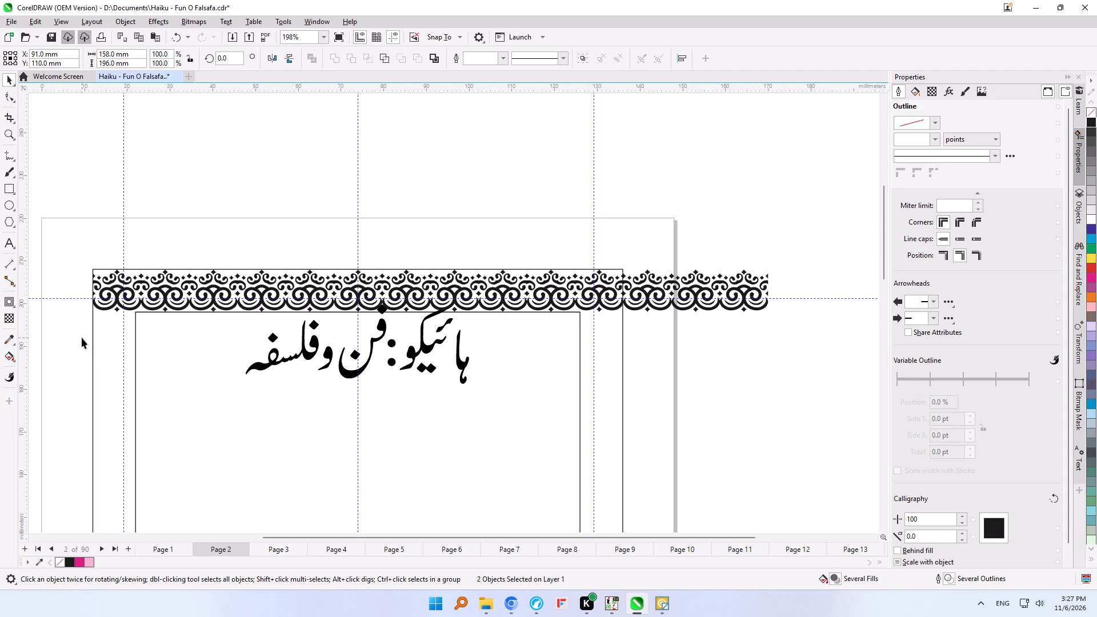
{"action": "left_click", "coordinate": [93, 335]}
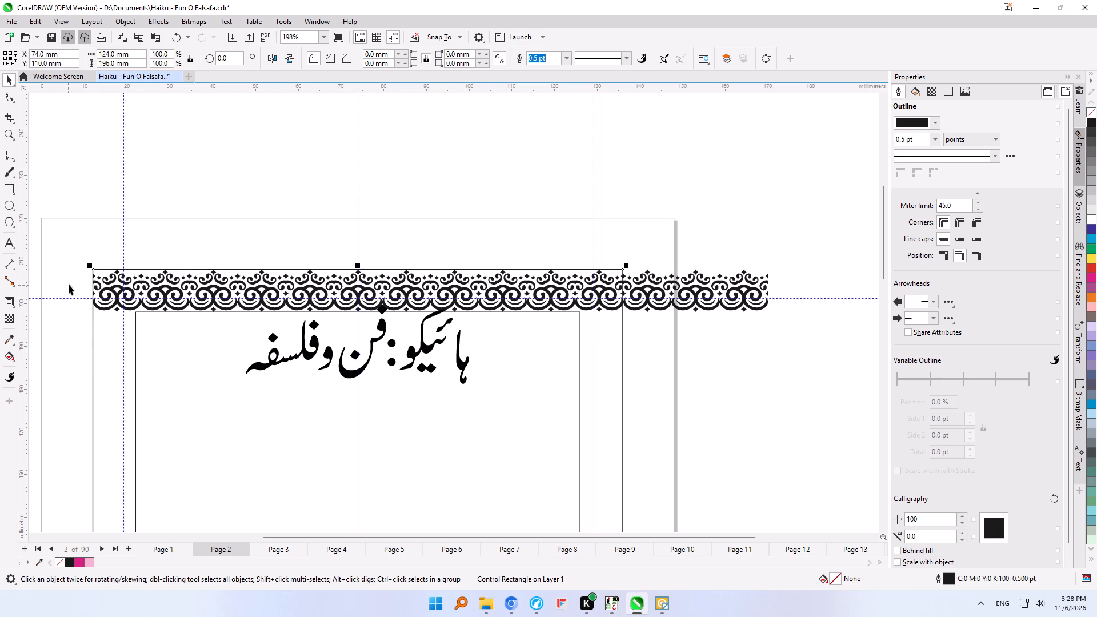
{"action": "left_click", "coordinate": [84, 181]}
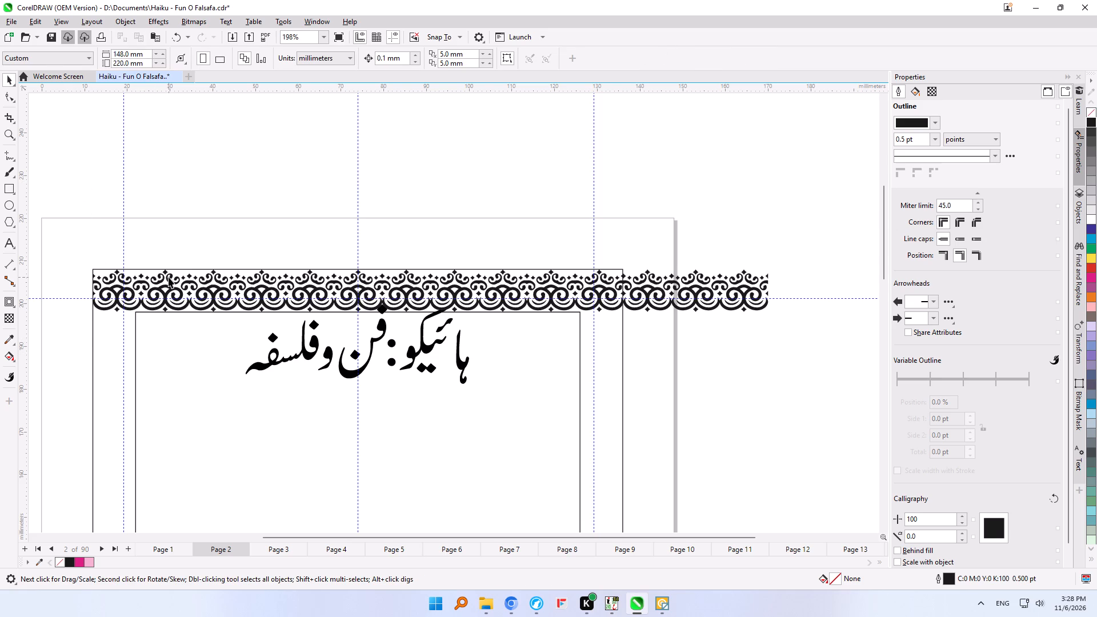
{"action": "left_click", "coordinate": [169, 277]}
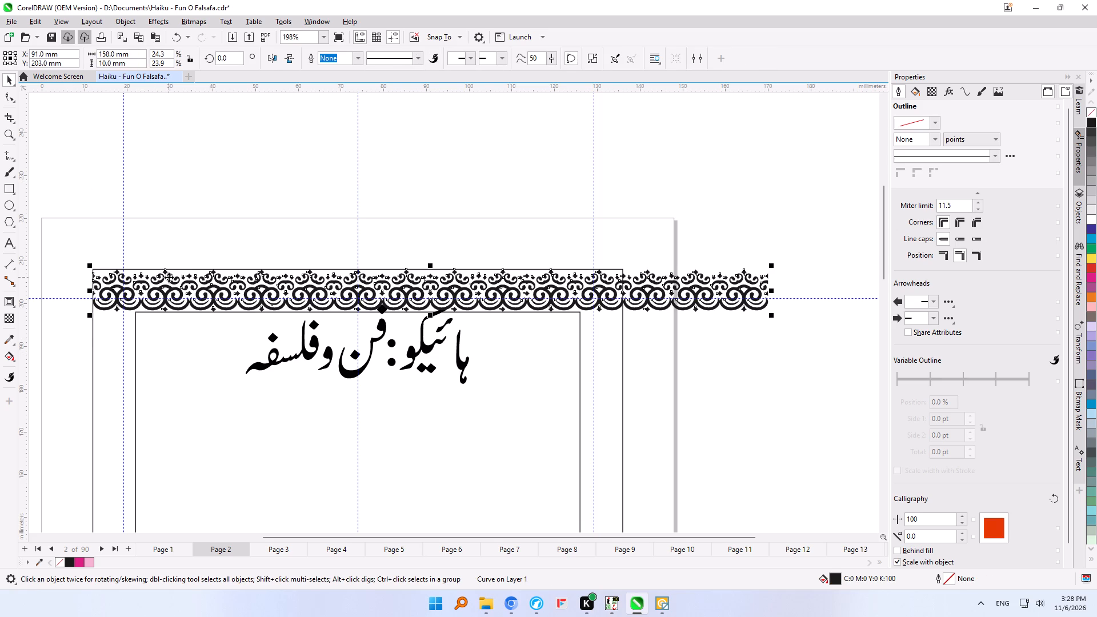
{"action": "left_click", "coordinate": [10, 190]}
{"action": "left_click_drag", "start_coordinate": [87, 187], "coordinate": [92, 187]}
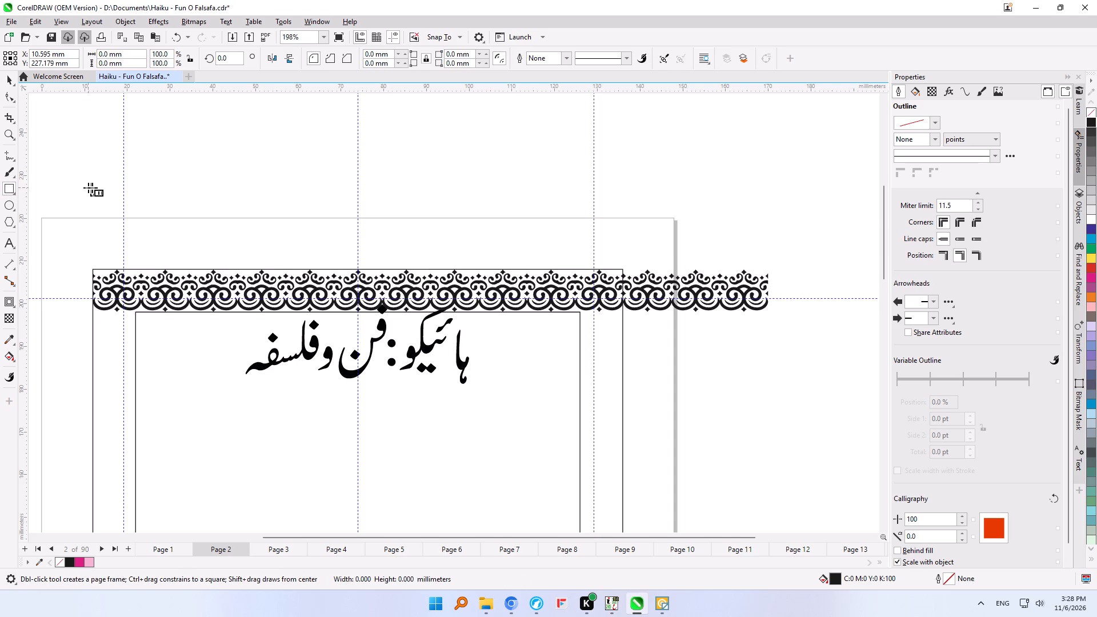
{"action": "left_click_drag", "start_coordinate": [92, 187], "coordinate": [335, 221]}
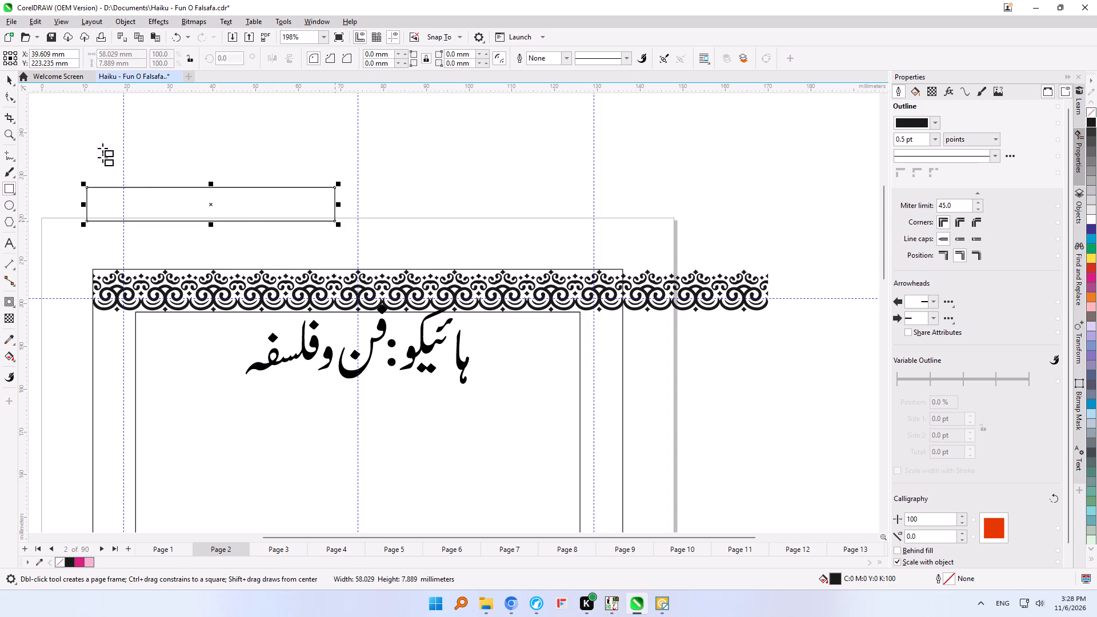
{"action": "double_click", "coordinate": [112, 53]}
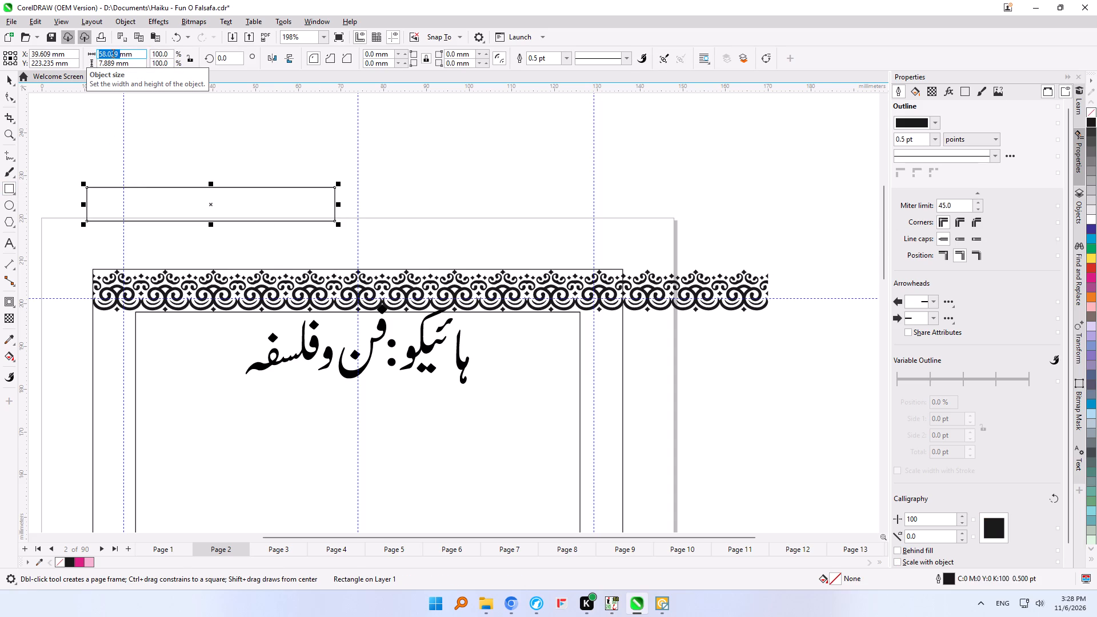
{"action": "type", "text": "62"}
{"action": "key", "text": "Return"}
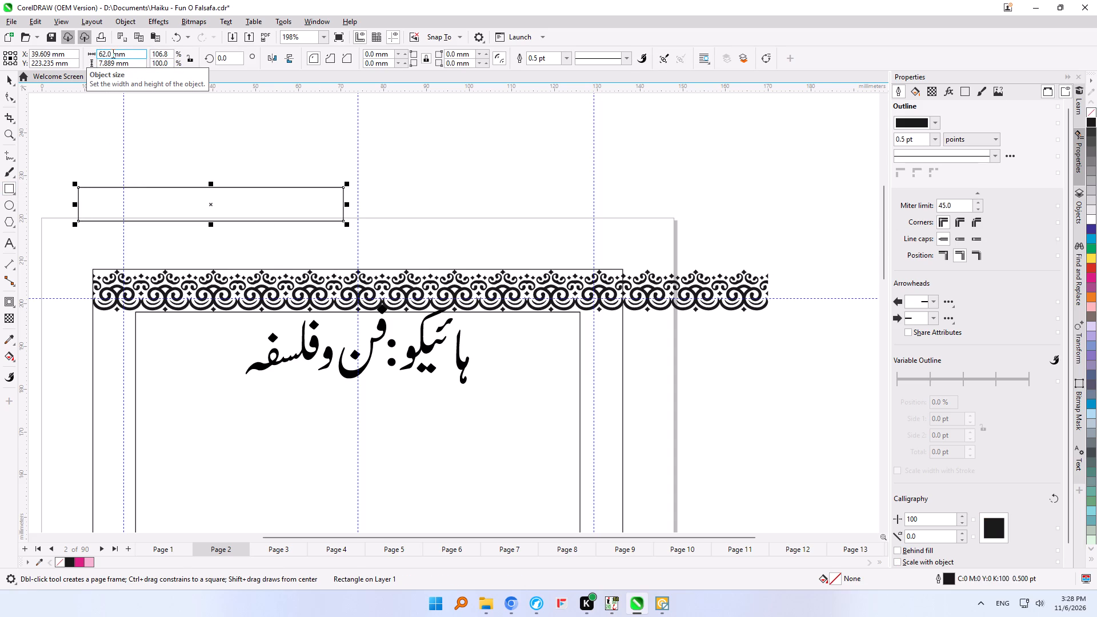
{"action": "double_click", "coordinate": [102, 63]}
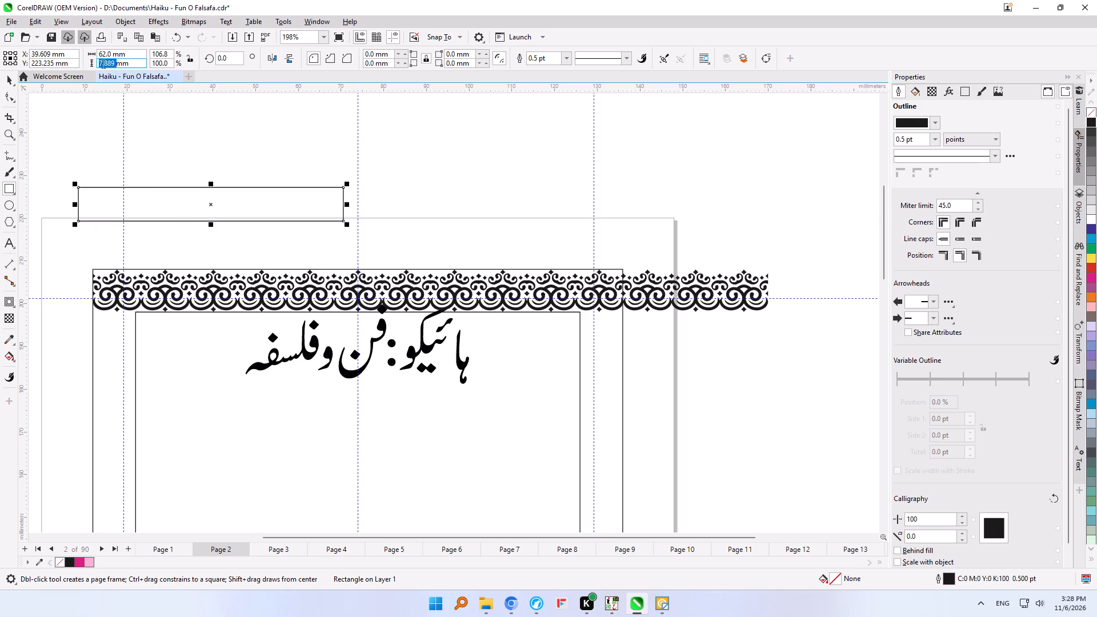
{"action": "type", "text": "10"}
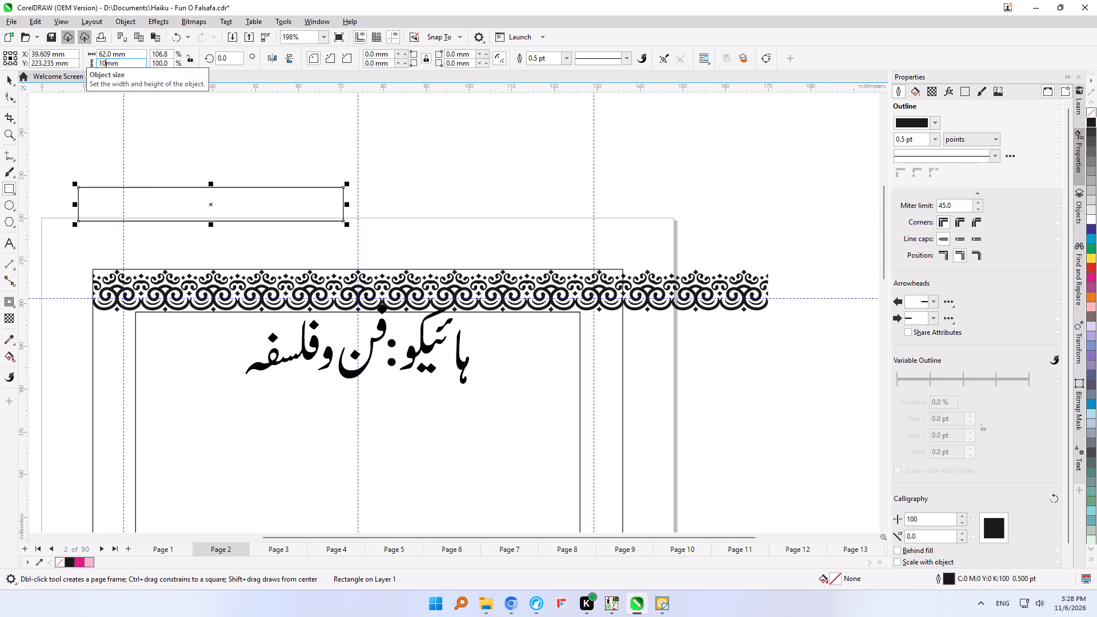
{"action": "key", "text": "Return"}
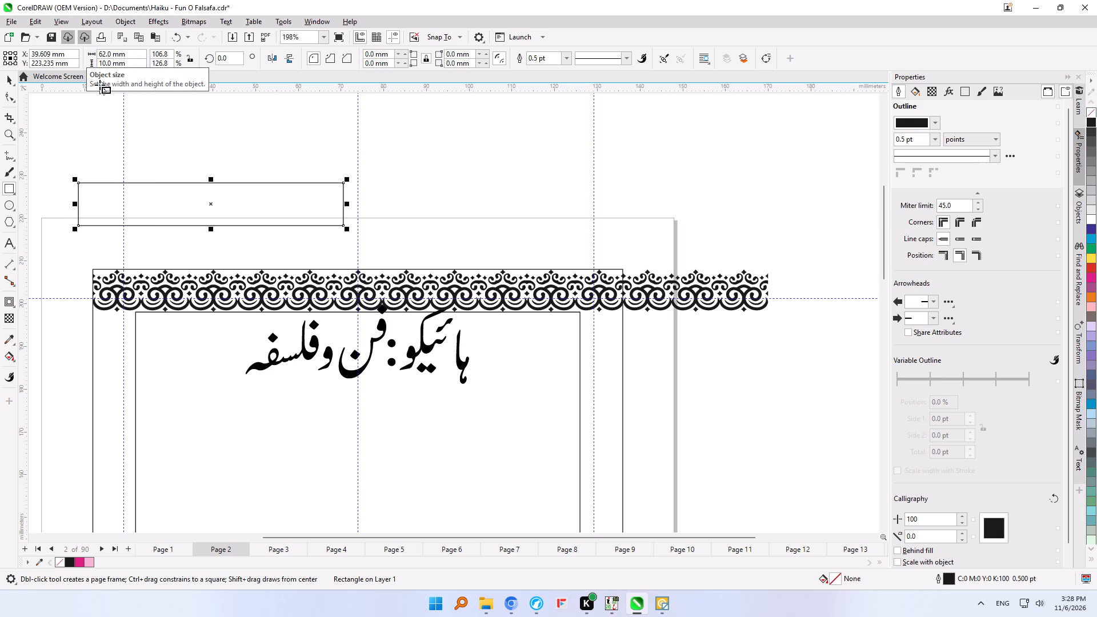
{"action": "left_click", "coordinate": [5, 78]}
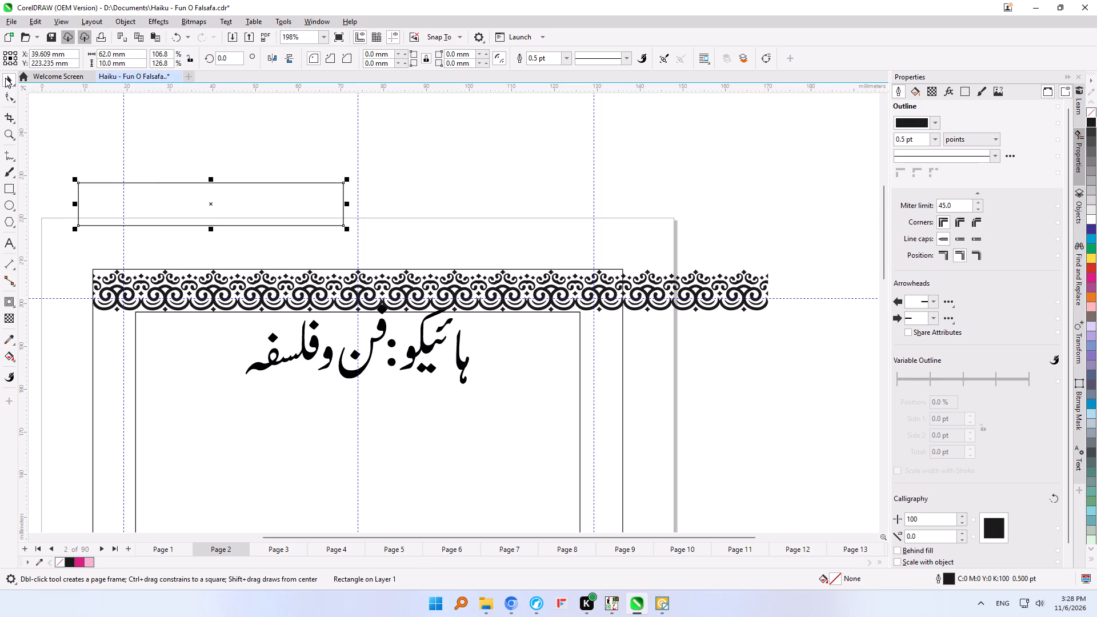
Align the border strip to the 62 × 10 mm rectangle's horizontal centre line and left edge, and intersect the two.
{"action": "left_click", "coordinate": [189, 278]}
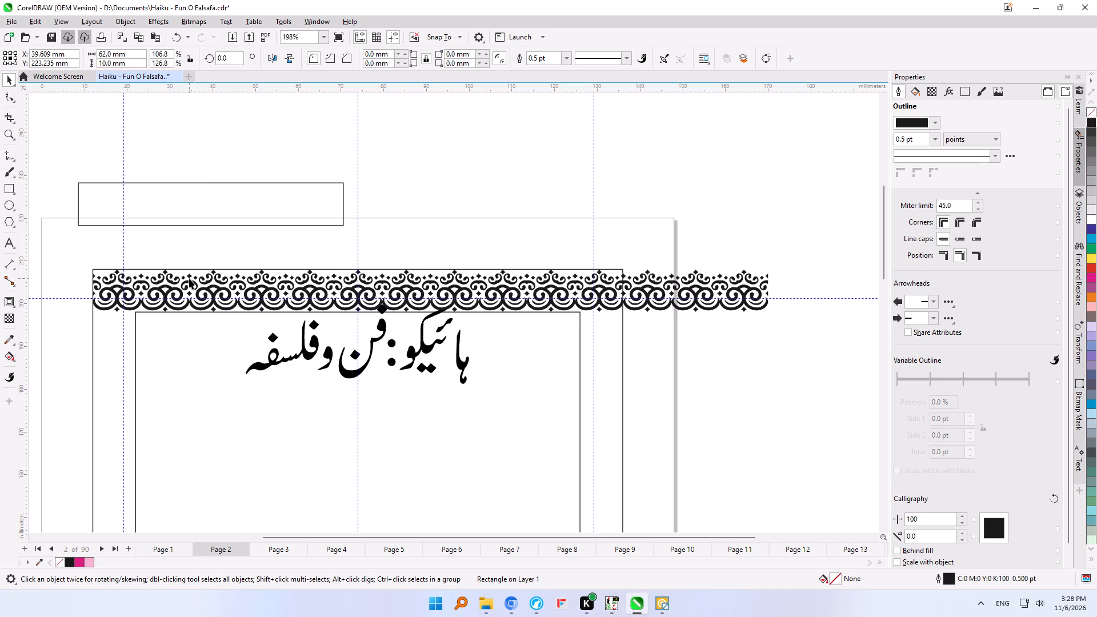
{"action": "left_click", "coordinate": [174, 225], "text": "shift"}
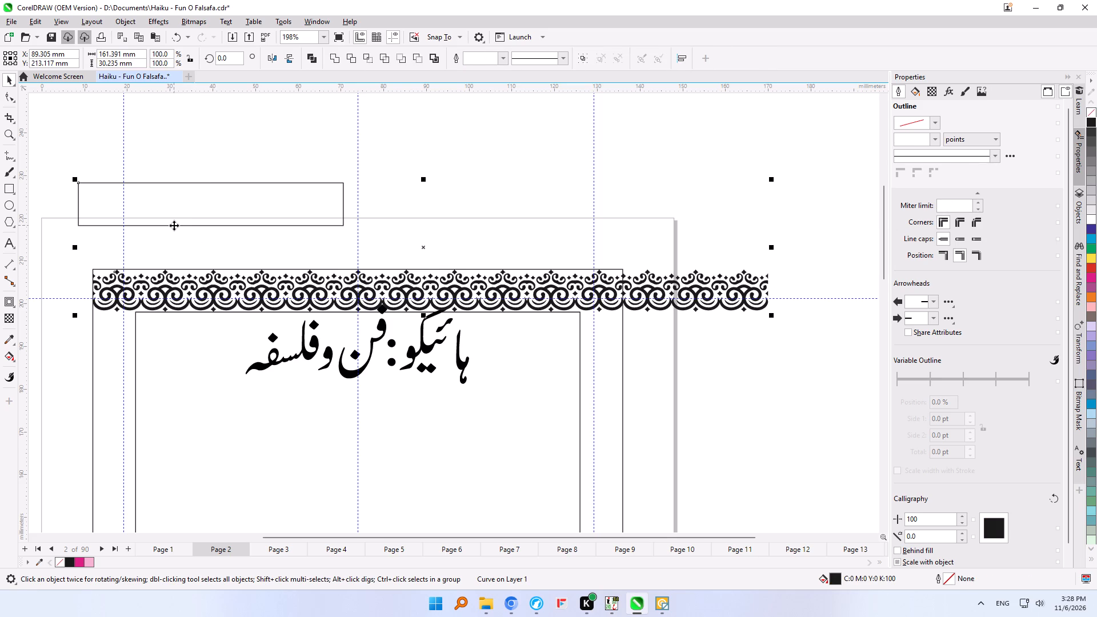
{"action": "key", "text": "e"}
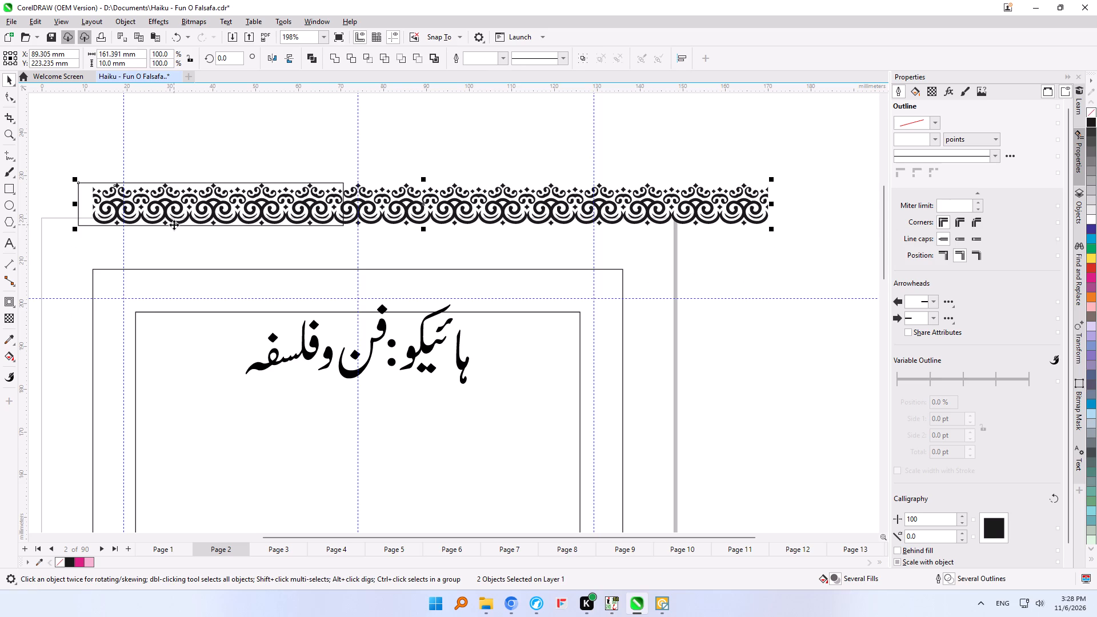
{"action": "key", "text": "l"}
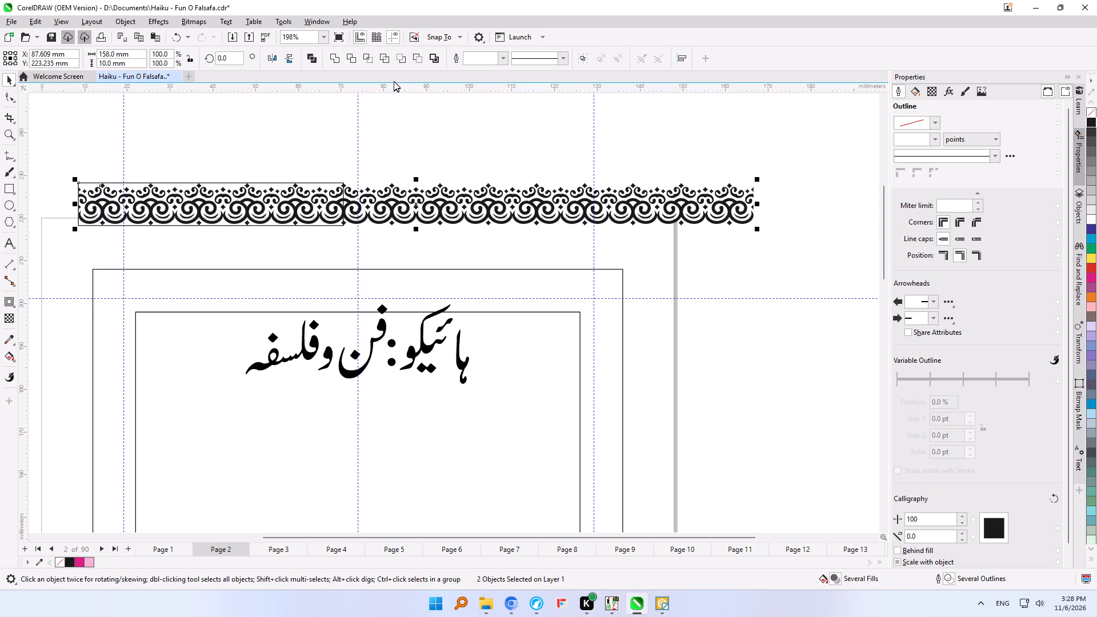
{"action": "left_click", "coordinate": [368, 61]}
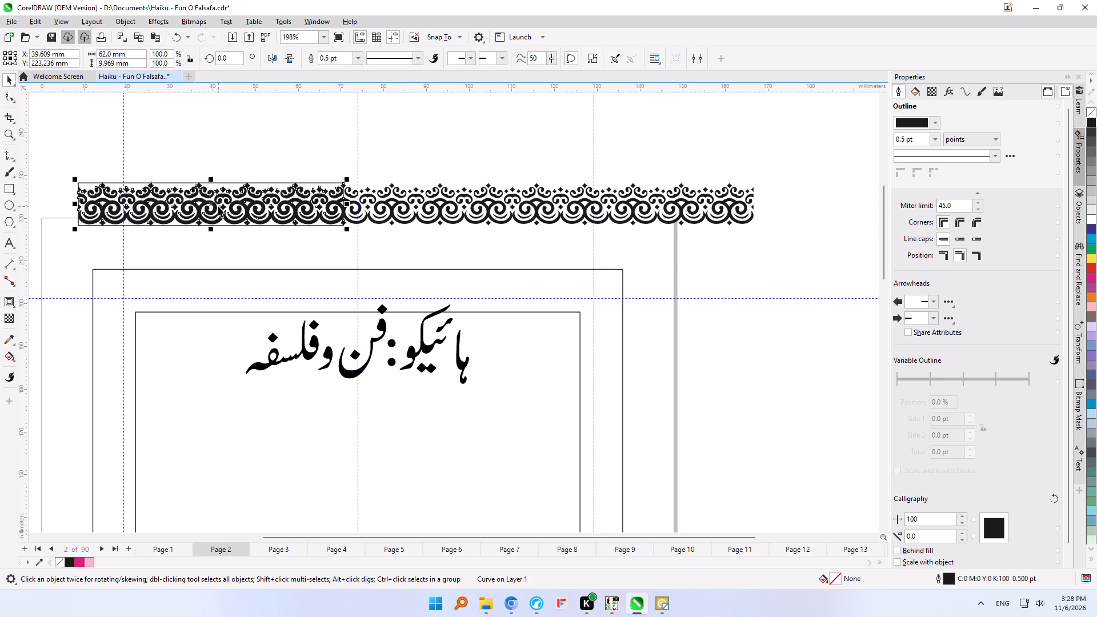
Move the intersected strip piece above the full border strip and give it a black fill with no outline.
{"action": "left_click_drag", "start_coordinate": [209, 205], "coordinate": [209, 145]}
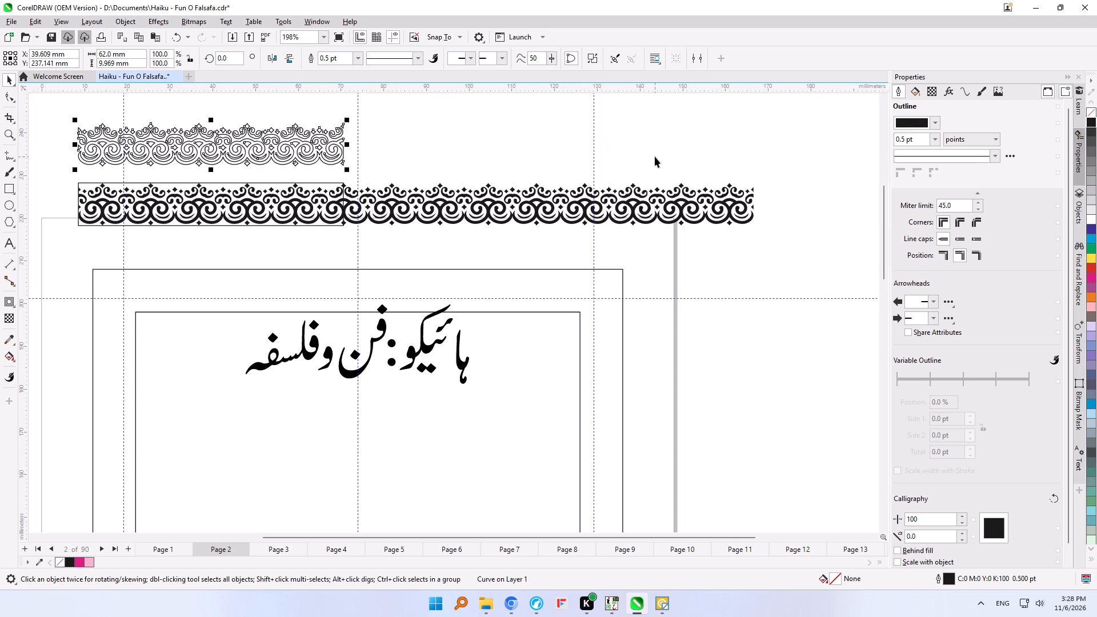
{"action": "left_click", "coordinate": [1090, 122]}
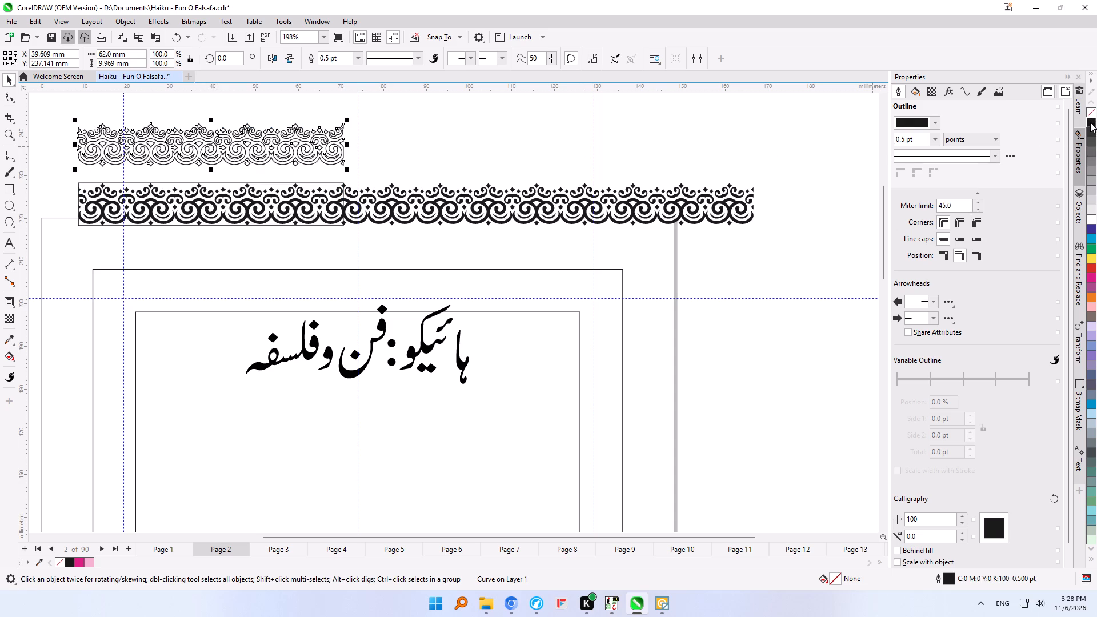
{"action": "right_click", "coordinate": [1090, 114]}
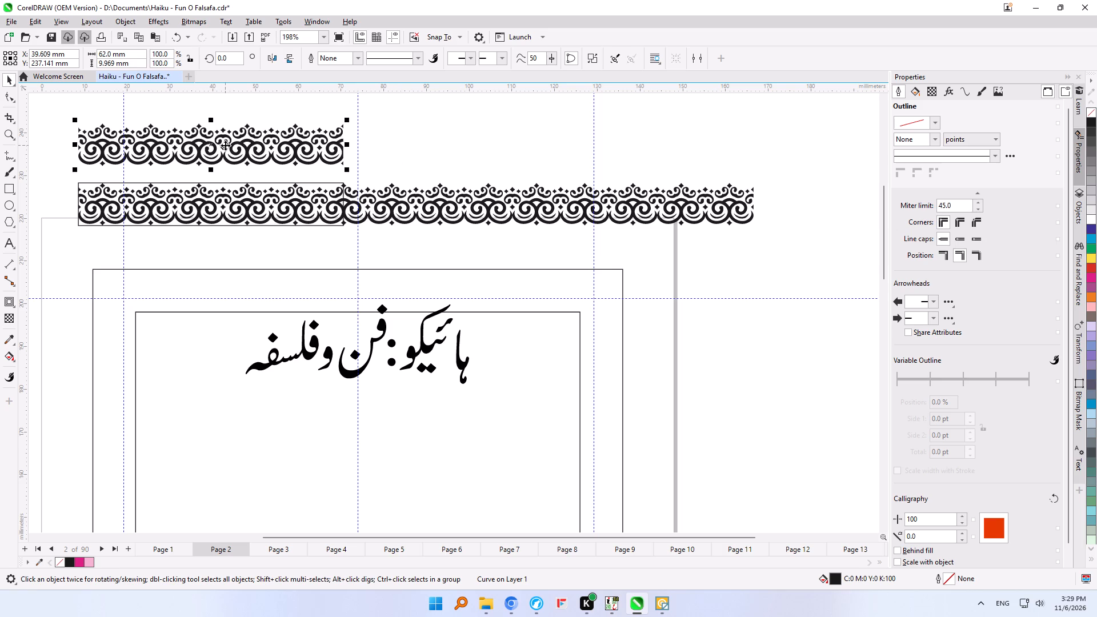
Move the 62 mm border piece down onto the frame and align it to the outer rectangle's top and left edges.
{"action": "left_click_drag", "start_coordinate": [225, 145], "coordinate": [222, 289]}
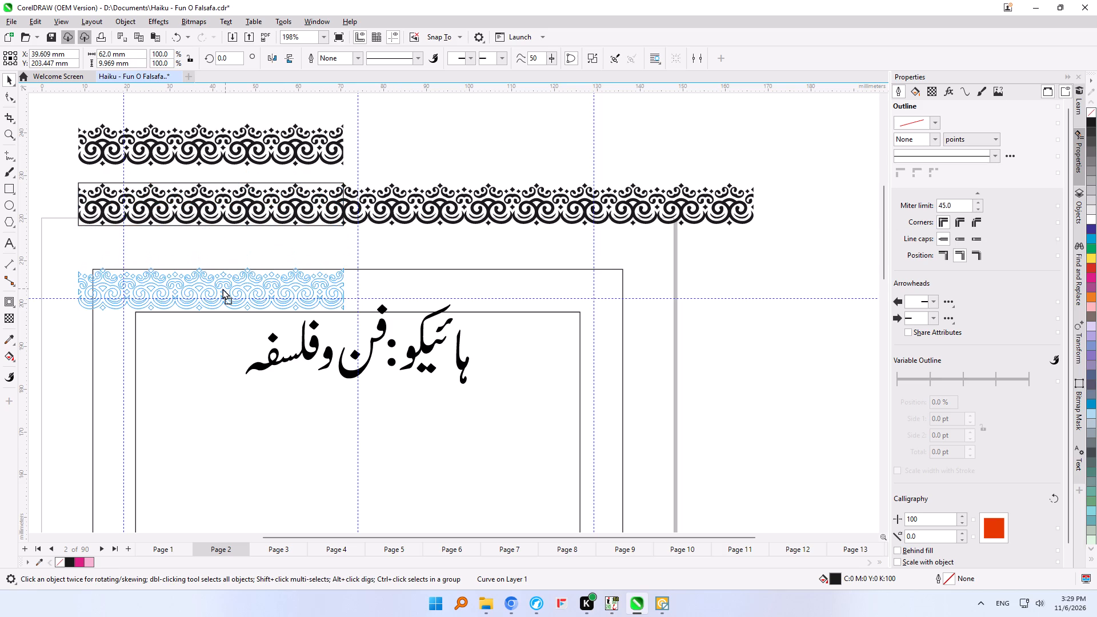
{"action": "left_click_drag", "start_coordinate": [222, 289], "coordinate": [222, 290]}
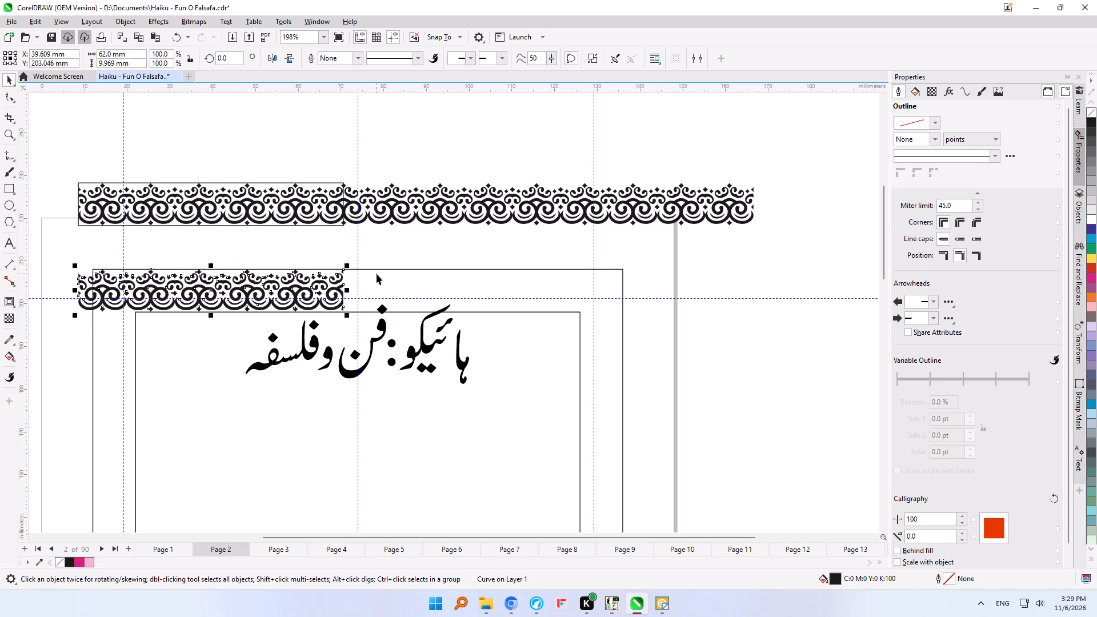
{"action": "left_click", "coordinate": [377, 271], "text": "shift"}
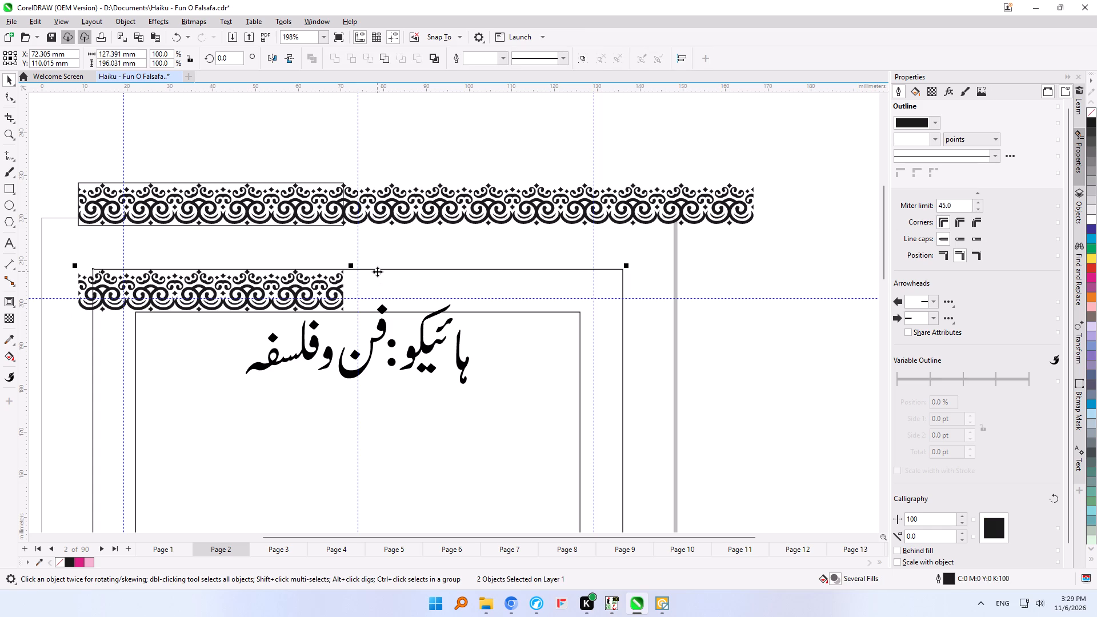
{"action": "key", "text": "t"}
{"action": "key", "text": "l"}
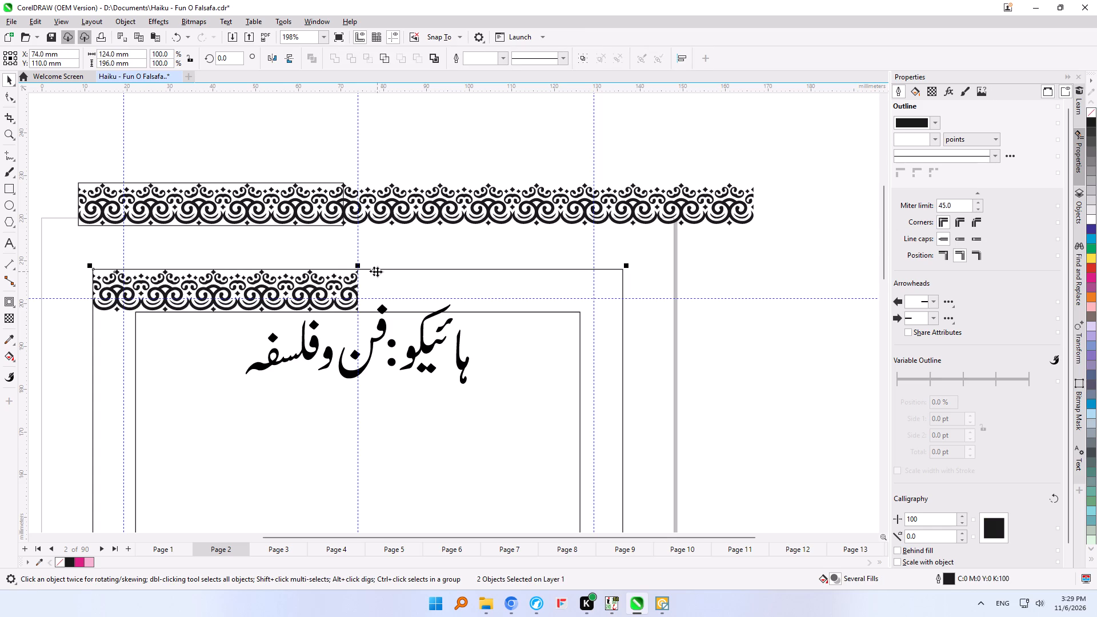
{"action": "left_click", "coordinate": [378, 259]}
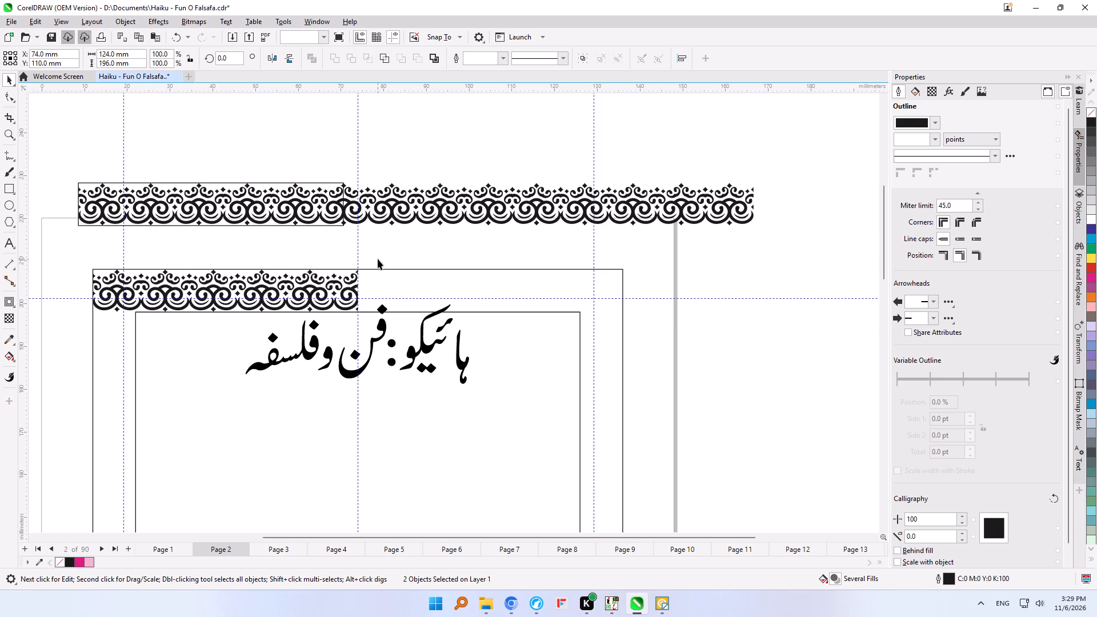
Rotate the full 158 mm border strip by 90 degrees.
{"action": "left_click", "coordinate": [384, 221]}
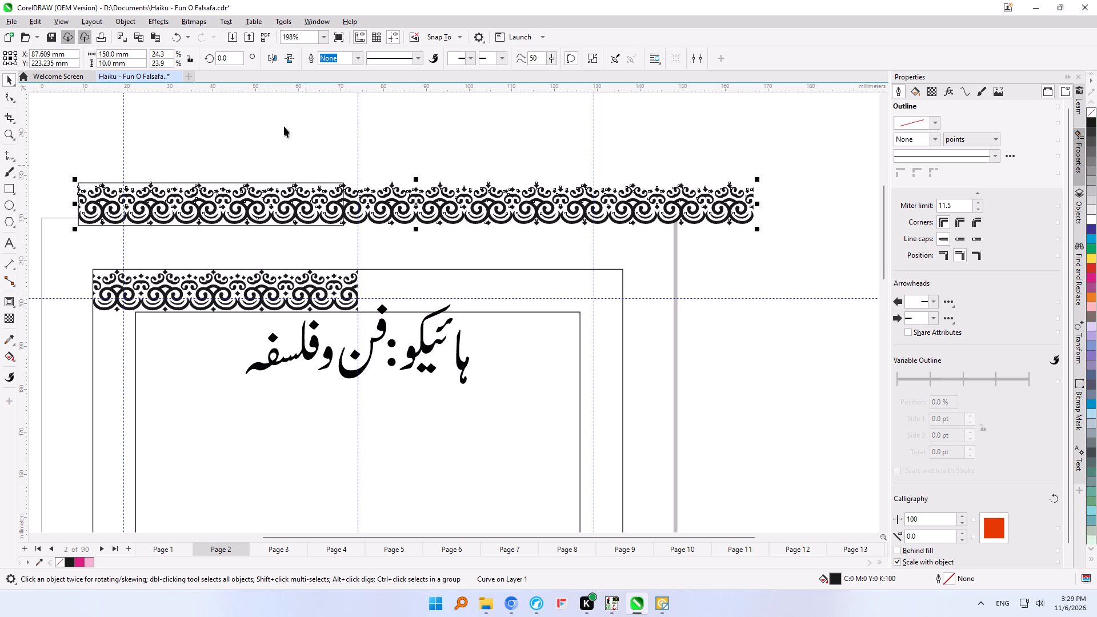
{"action": "double_click", "coordinate": [230, 58]}
{"action": "type", "text": "90"}
{"action": "key", "text": "Return"}
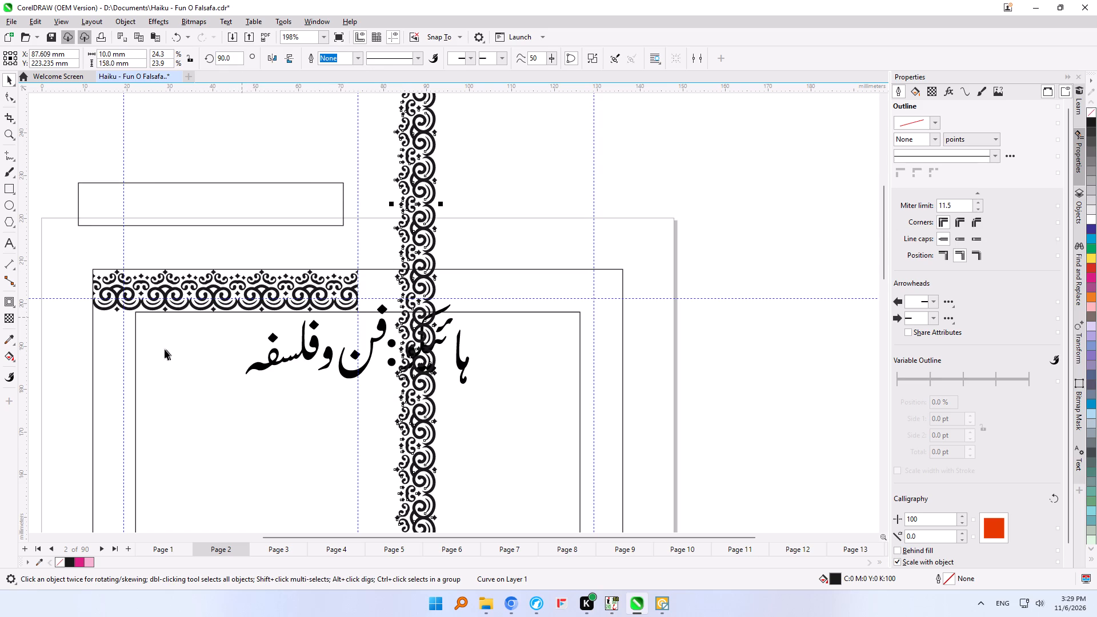
Align the rotated border strip to the outer frame rectangle's top and left edges.
{"action": "left_click", "coordinate": [102, 349], "text": "shift"}
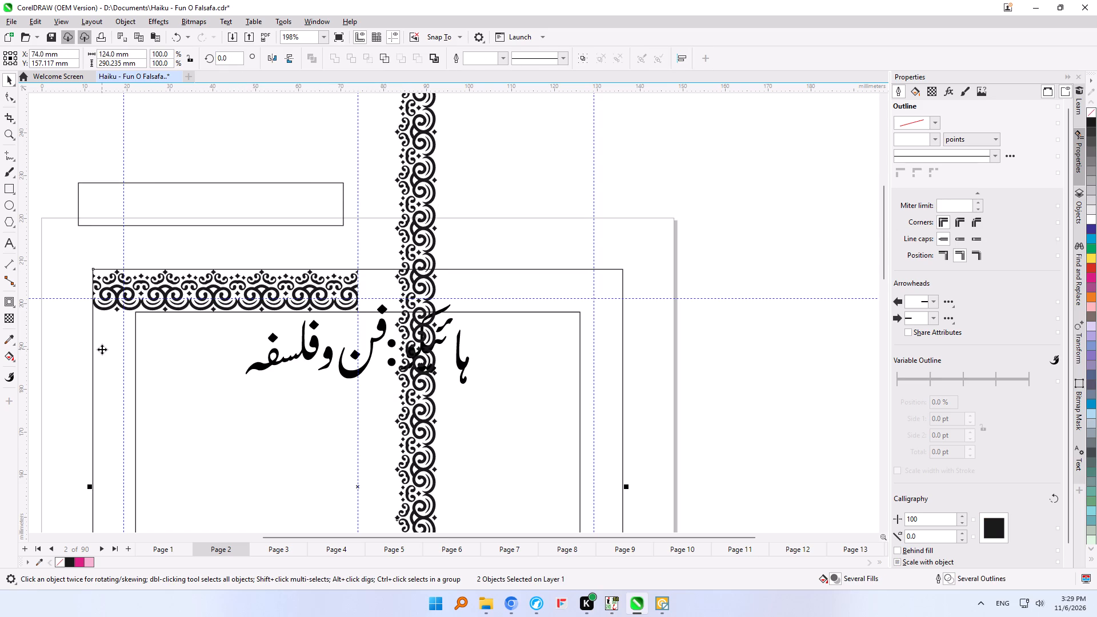
{"action": "key", "text": "t"}
{"action": "key", "text": "l"}
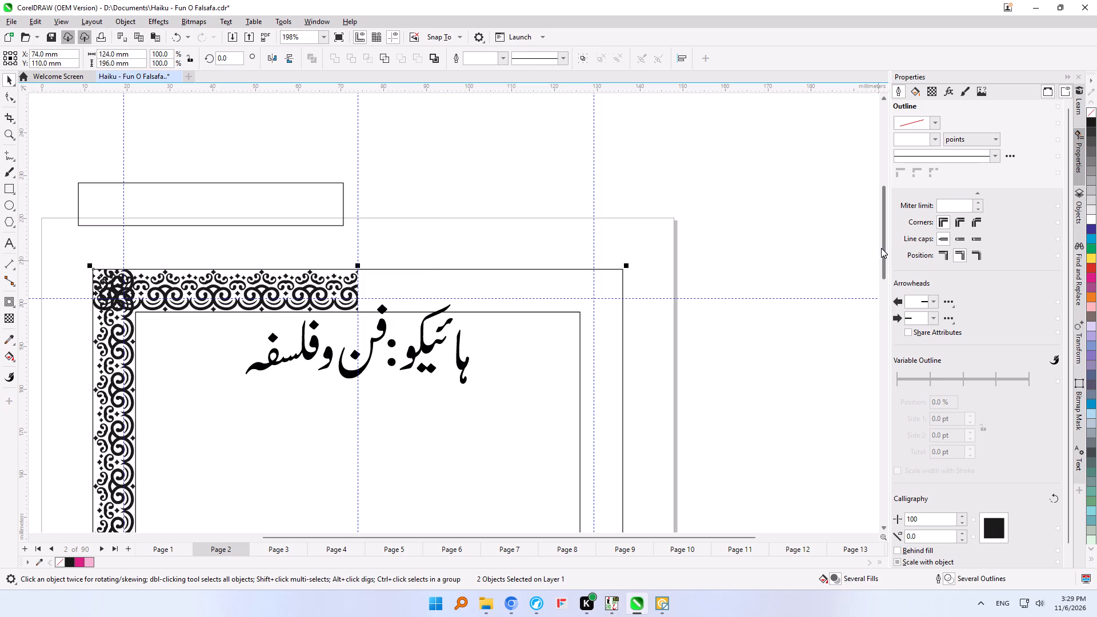
Shorten the vertical border strip from its lower end to about 156.6 mm, keeping its 10 mm width.
{"action": "left_click_drag", "start_coordinate": [881, 248], "coordinate": [880, 324]}
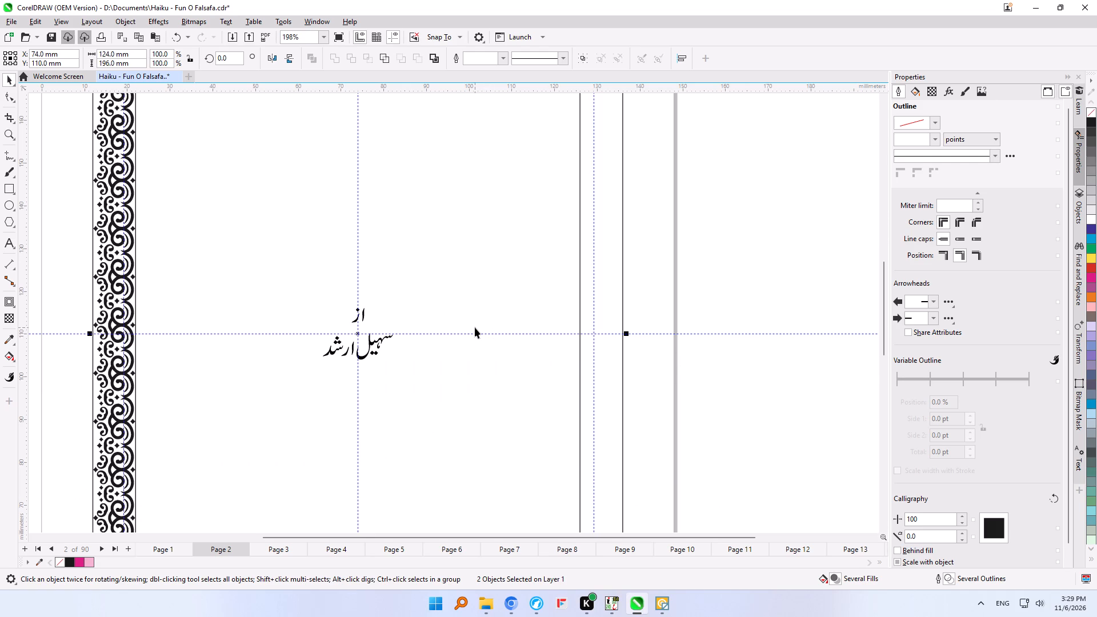
{"action": "left_click", "coordinate": [696, 261]}
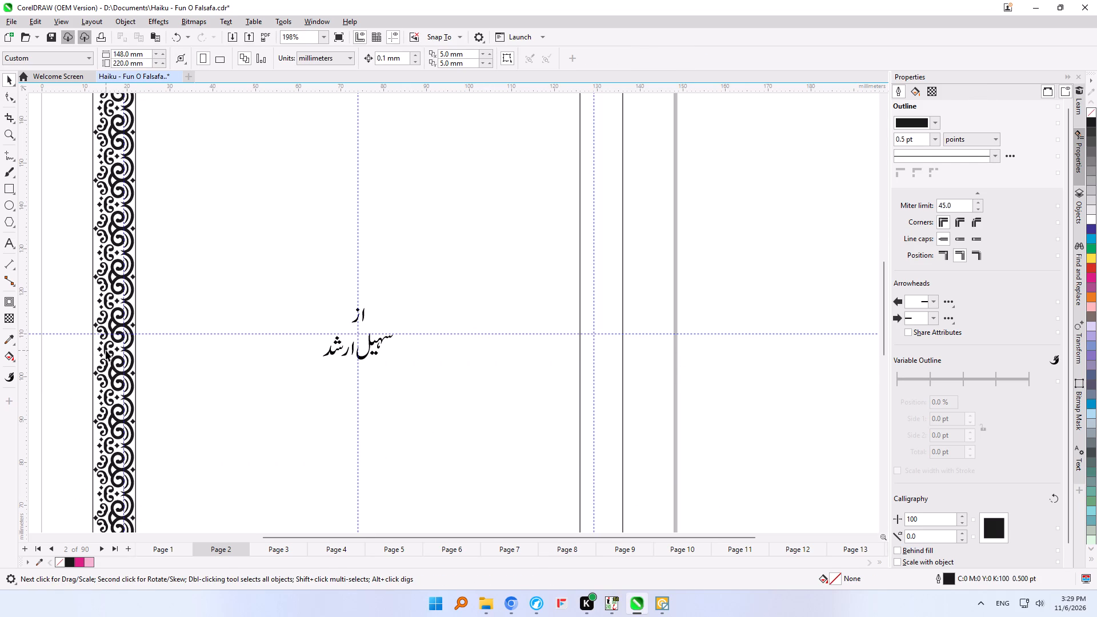
{"action": "left_click", "coordinate": [106, 350]}
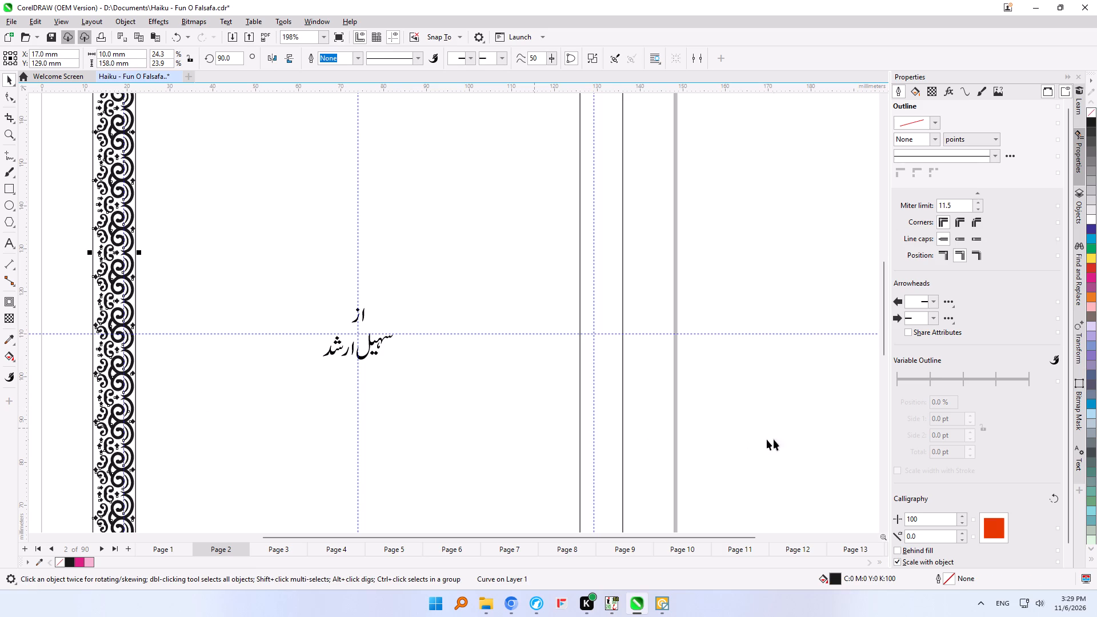
{"action": "left_click_drag", "start_coordinate": [881, 327], "coordinate": [879, 363]}
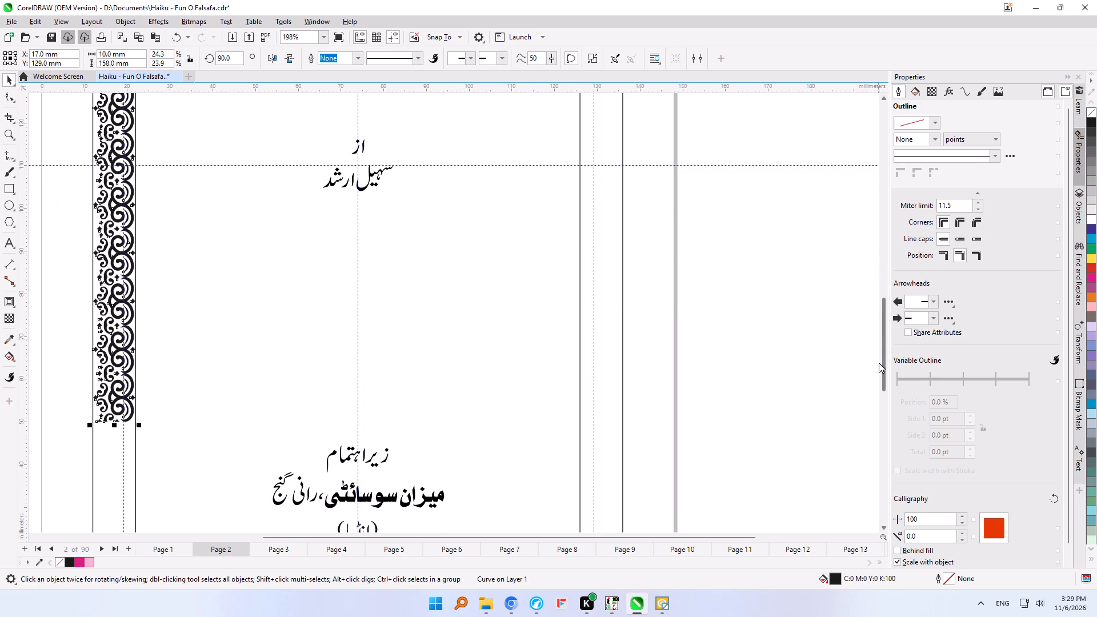
{"action": "left_click_drag", "start_coordinate": [116, 426], "coordinate": [116, 420]}
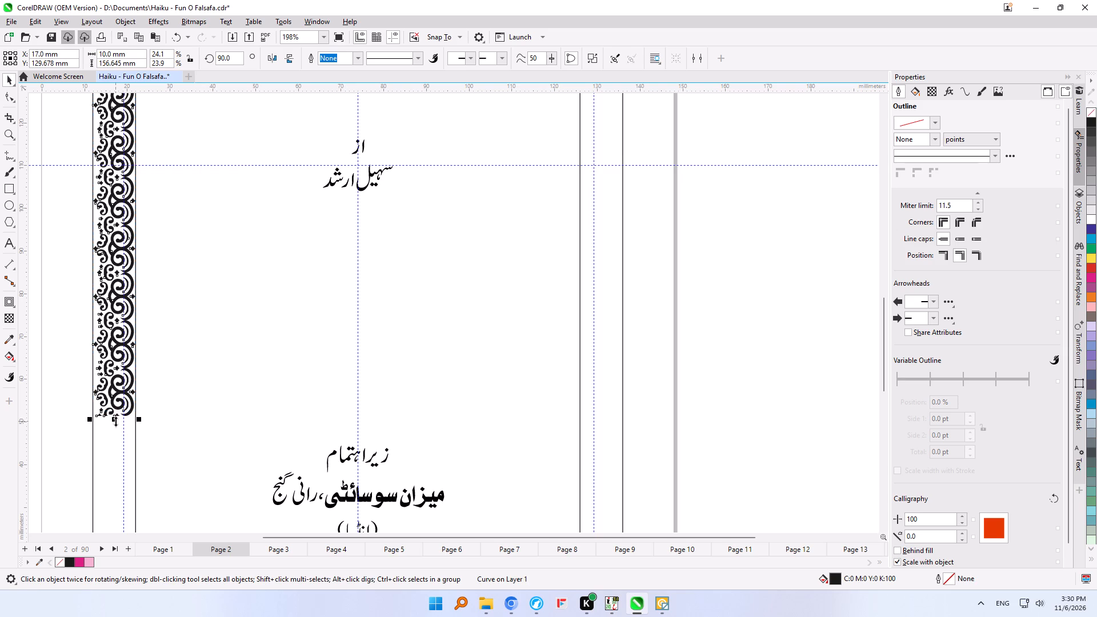
Shorten the vertical border strip further from its lower end to about 152.2 mm, keeping its 10 mm width.
{"action": "left_click_drag", "start_coordinate": [115, 421], "coordinate": [111, 406]}
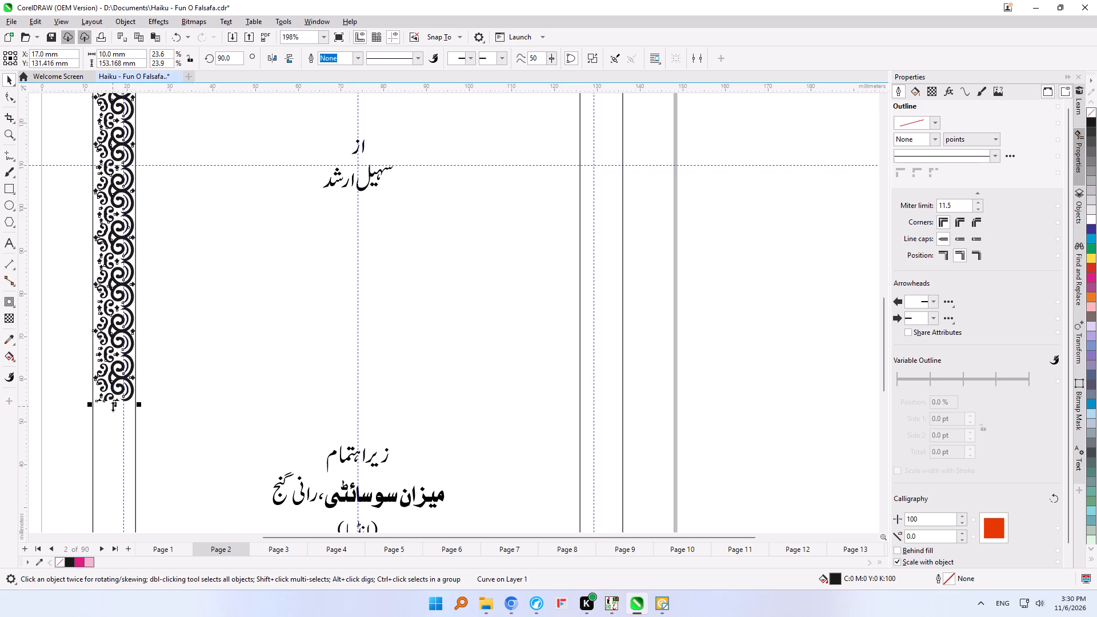
{"action": "left_click", "coordinate": [113, 406]}
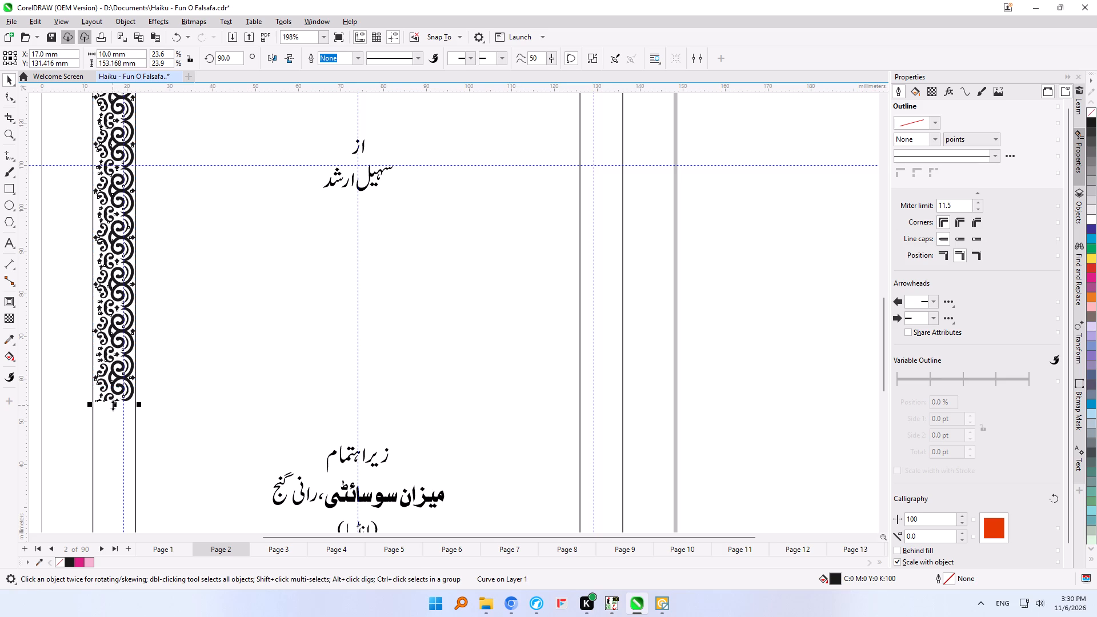
{"action": "left_click", "coordinate": [114, 406]}
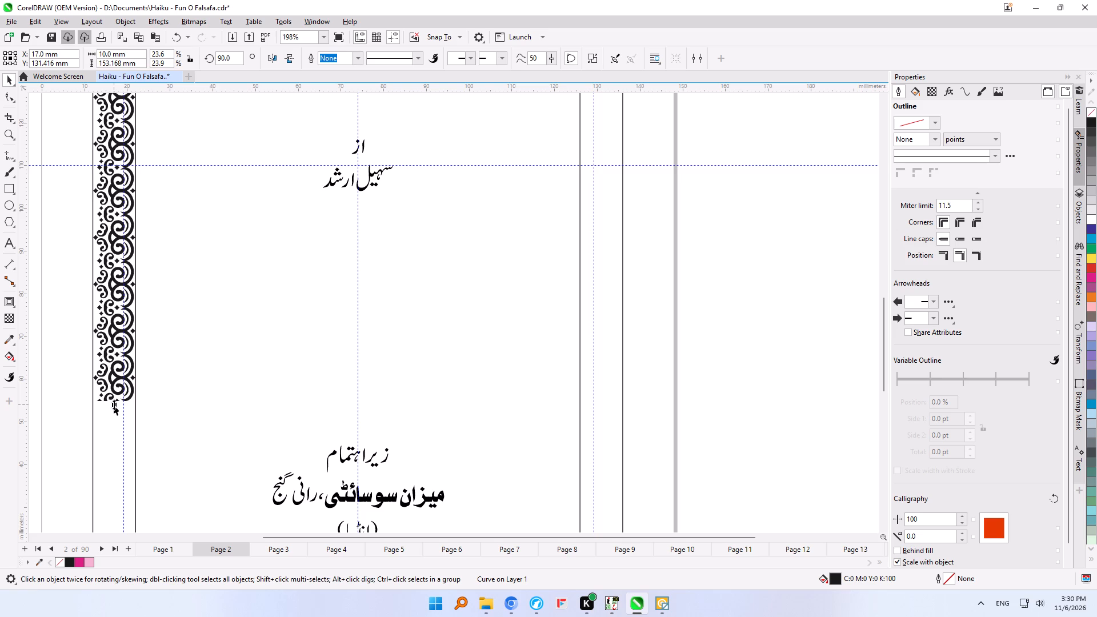
{"action": "left_click", "coordinate": [114, 404]}
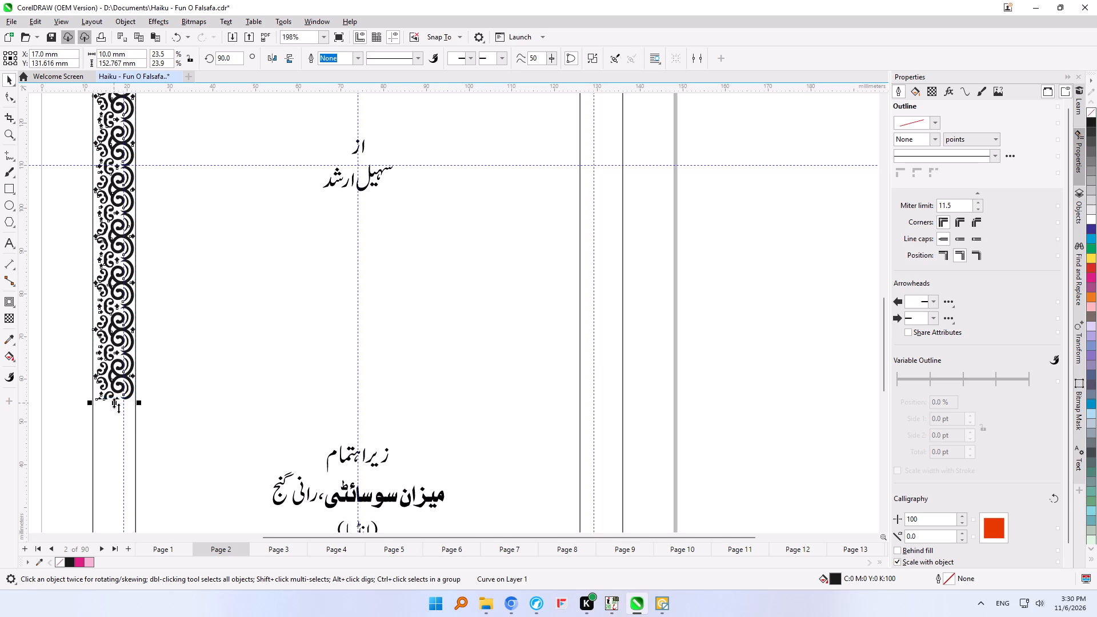
{"action": "left_click", "coordinate": [114, 403]}
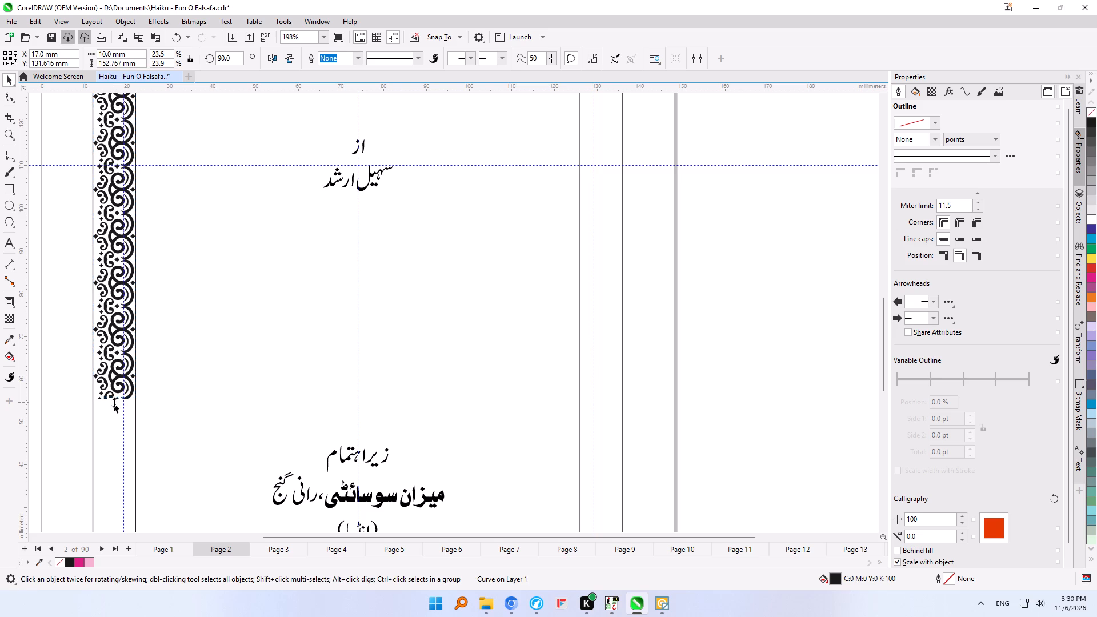
{"action": "left_click", "coordinate": [114, 402]}
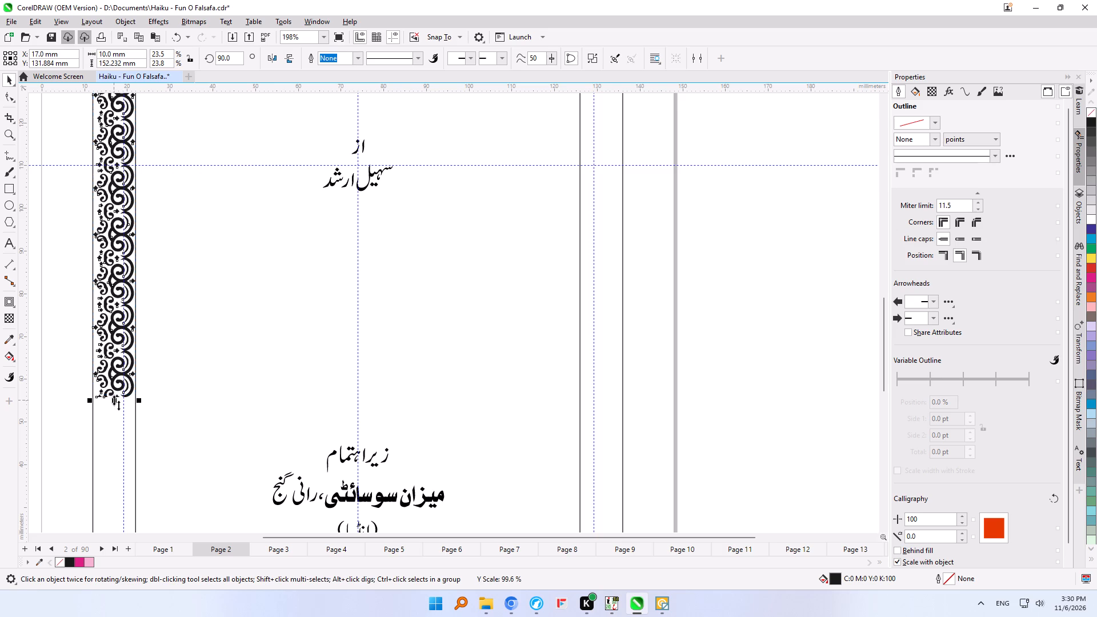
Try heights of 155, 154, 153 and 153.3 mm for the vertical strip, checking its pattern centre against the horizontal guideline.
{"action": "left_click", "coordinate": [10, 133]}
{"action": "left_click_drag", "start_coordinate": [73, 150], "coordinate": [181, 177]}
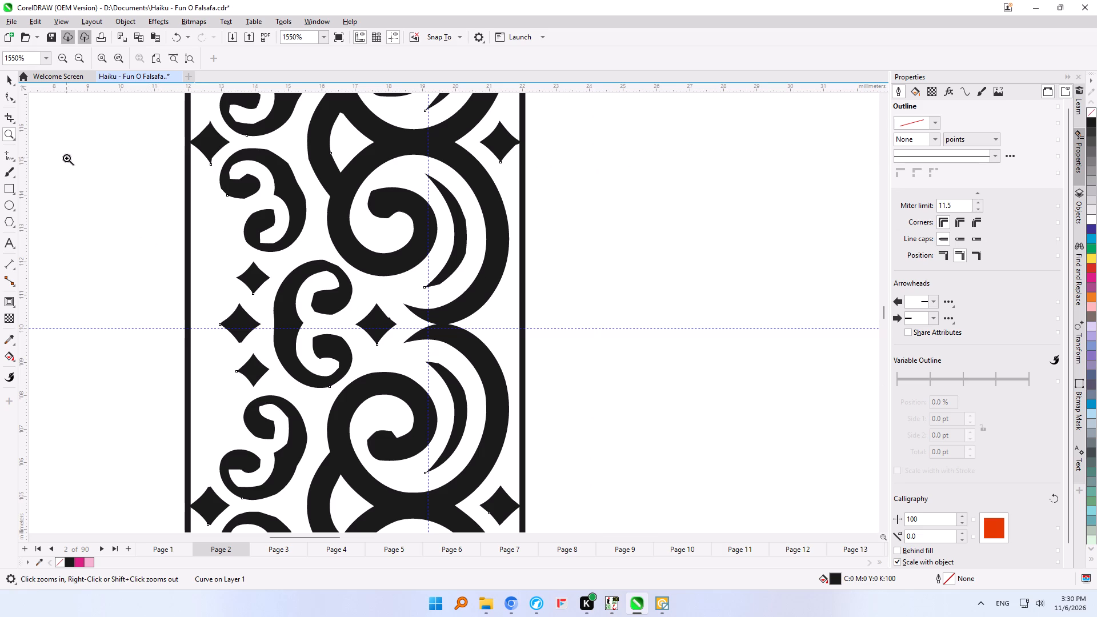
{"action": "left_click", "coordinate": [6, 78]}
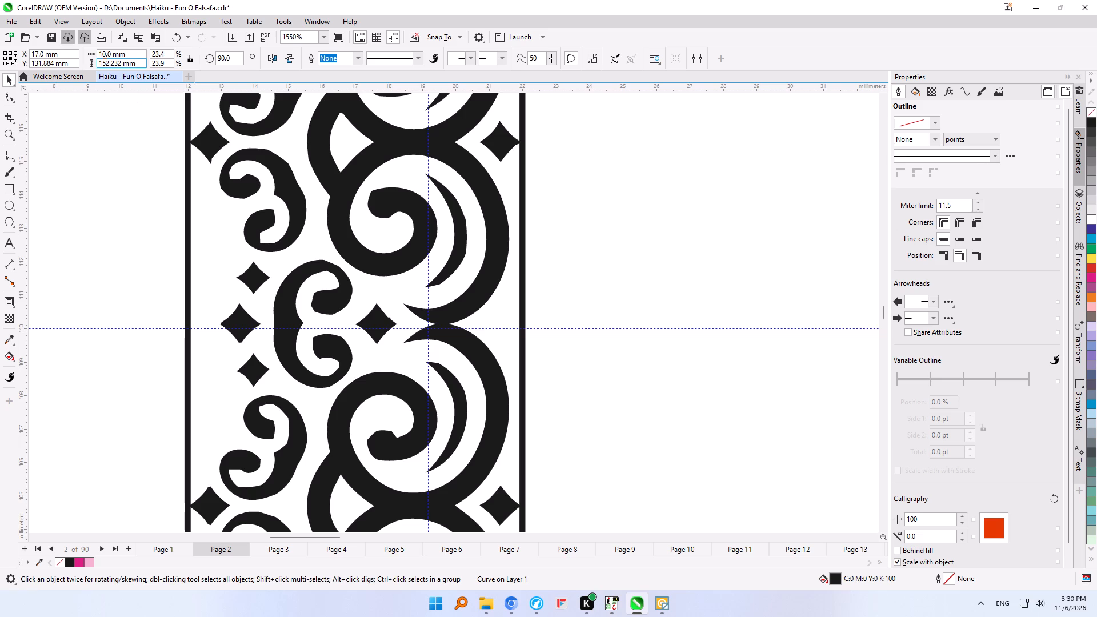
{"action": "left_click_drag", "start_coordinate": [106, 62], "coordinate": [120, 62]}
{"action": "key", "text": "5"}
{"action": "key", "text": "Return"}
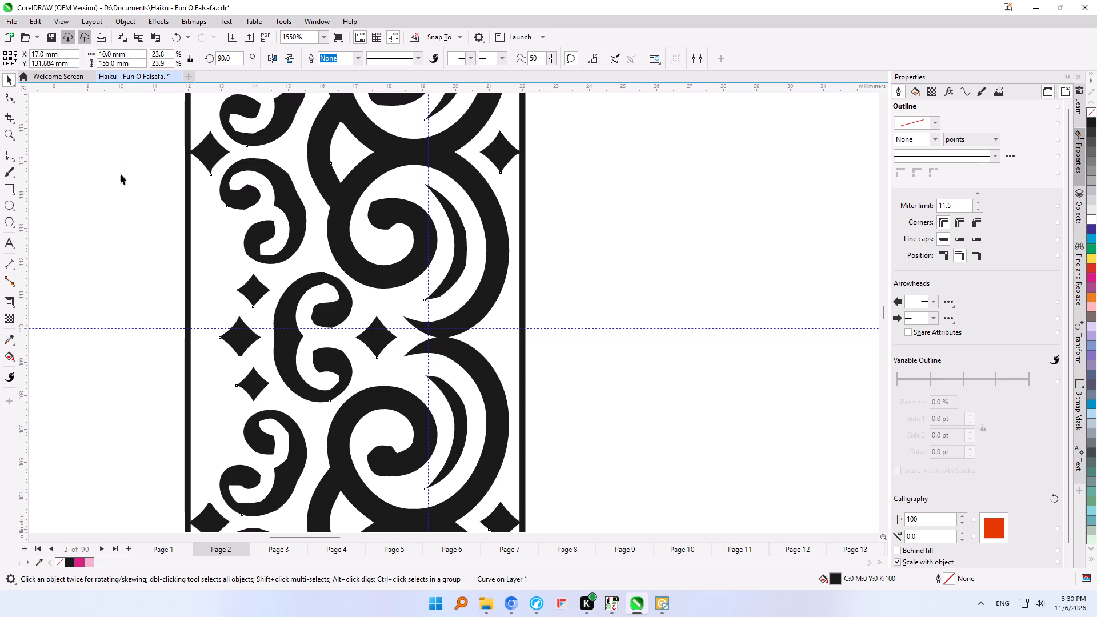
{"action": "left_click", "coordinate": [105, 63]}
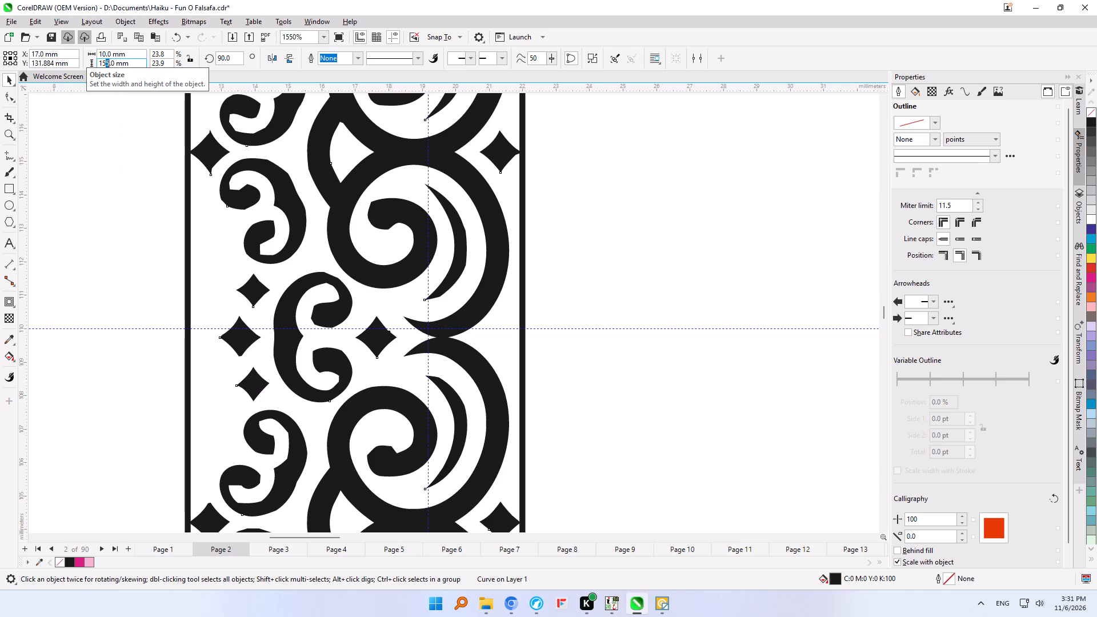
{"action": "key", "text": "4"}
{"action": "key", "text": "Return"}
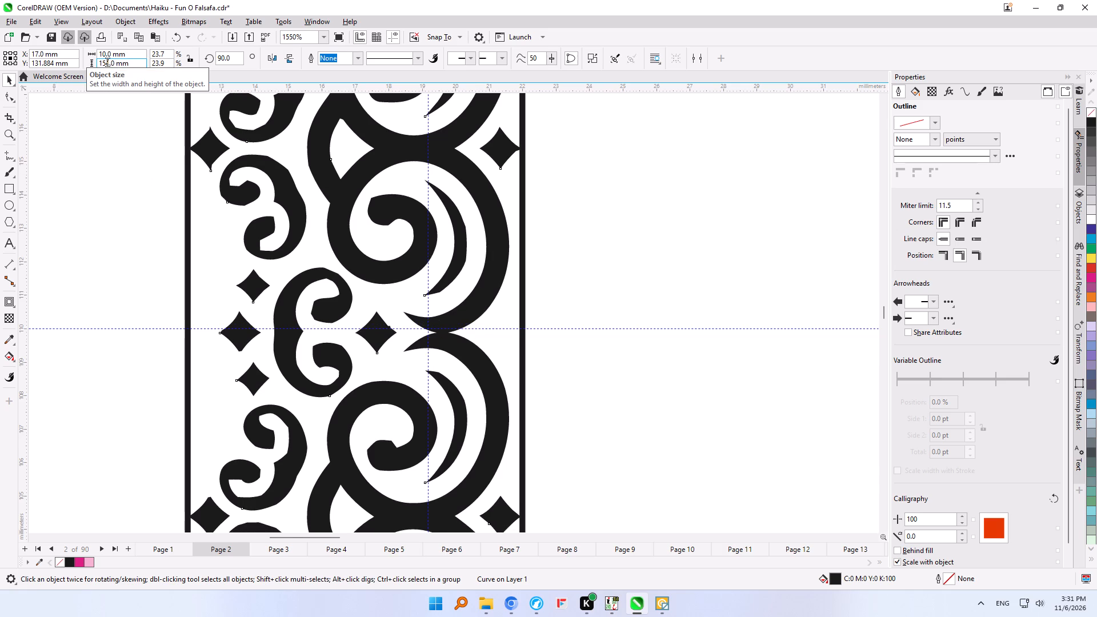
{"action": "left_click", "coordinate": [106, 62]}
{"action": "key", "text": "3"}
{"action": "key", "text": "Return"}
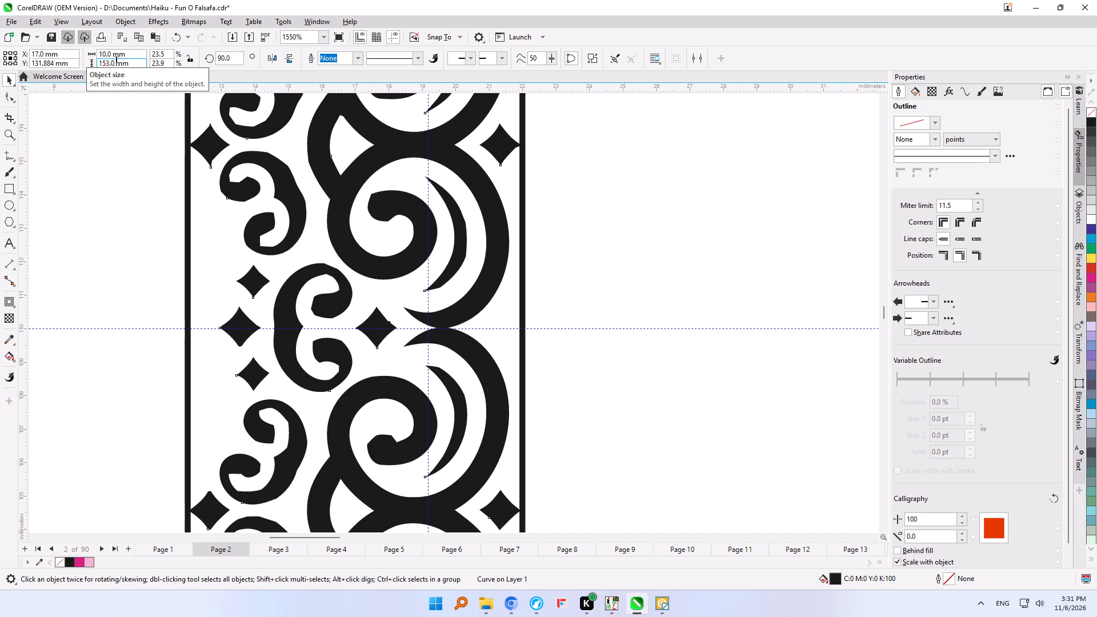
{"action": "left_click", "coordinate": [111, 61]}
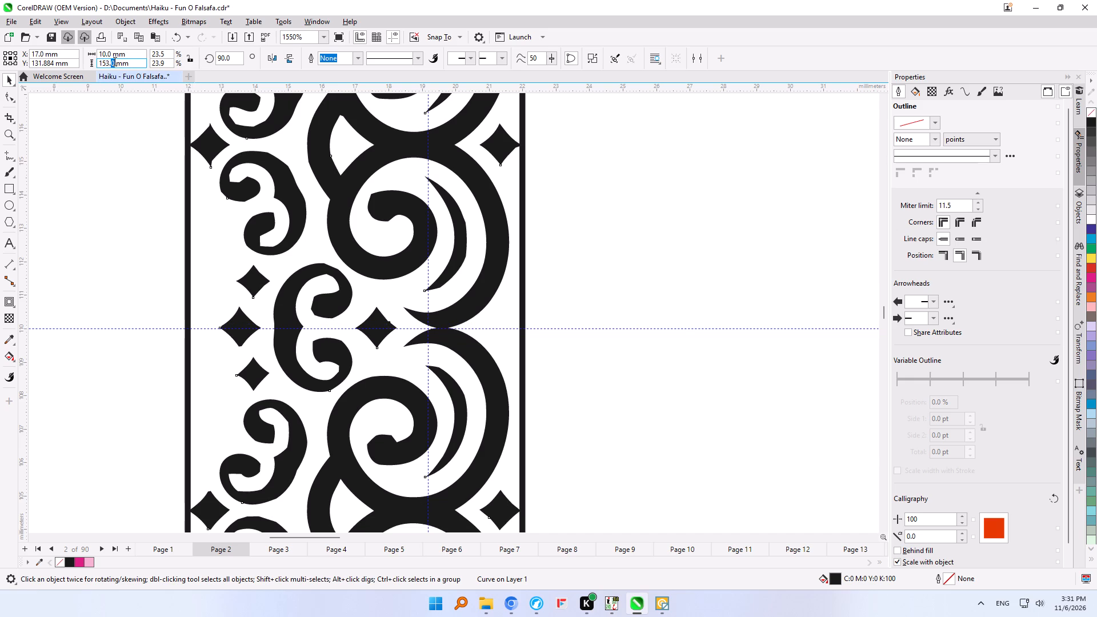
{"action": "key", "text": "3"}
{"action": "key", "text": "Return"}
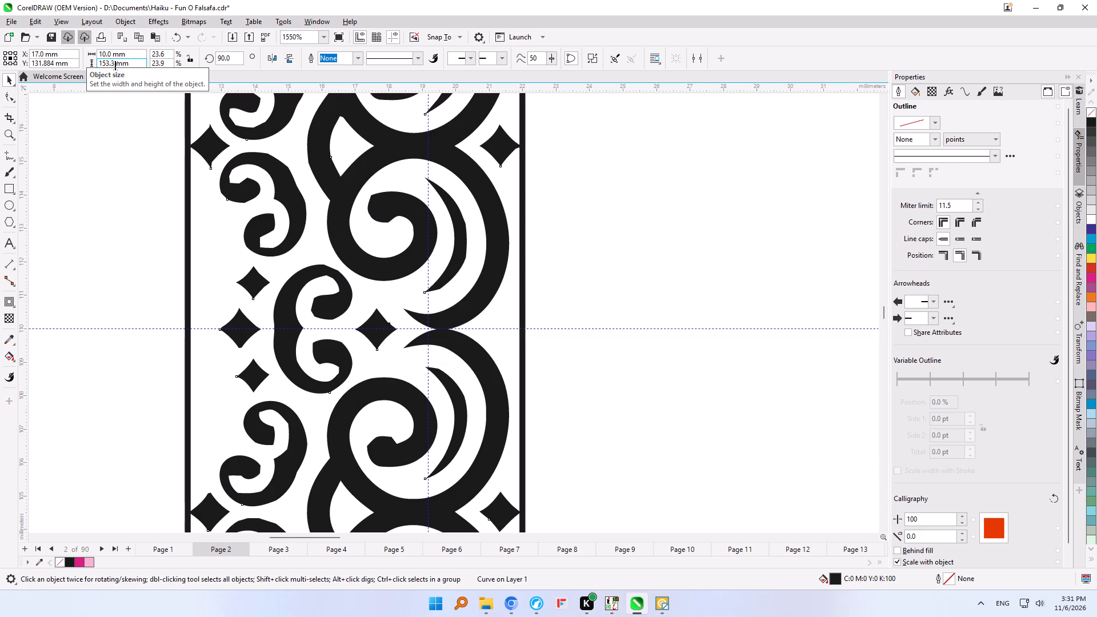
Set the vertical border strip's height to 153.2 mm.
{"action": "left_click", "coordinate": [111, 65]}
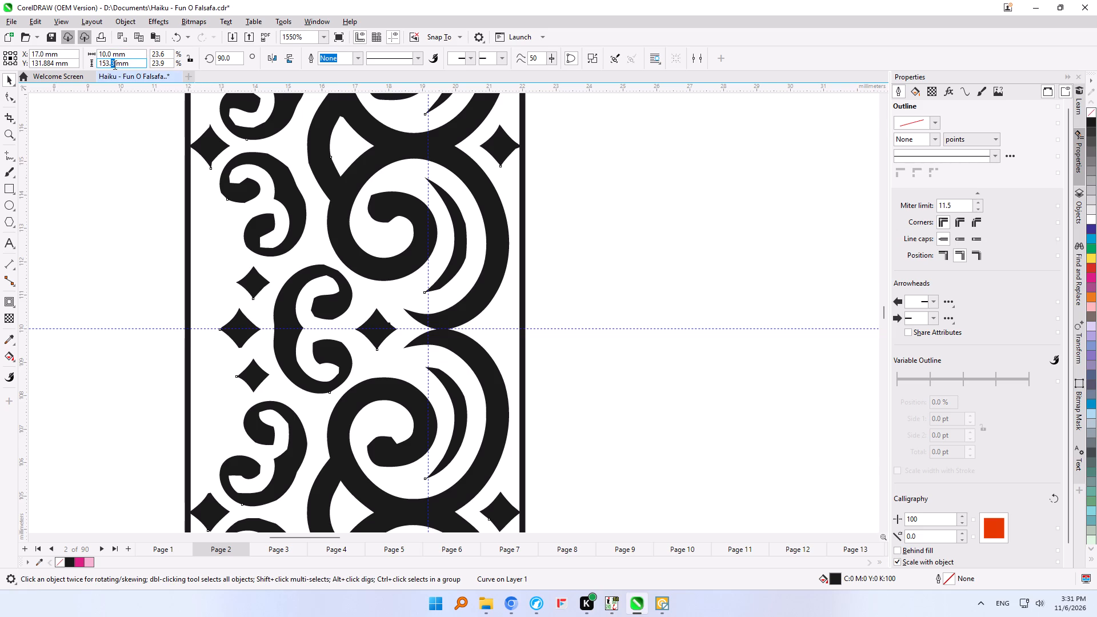
{"action": "key", "text": "2"}
{"action": "key", "text": "Return"}
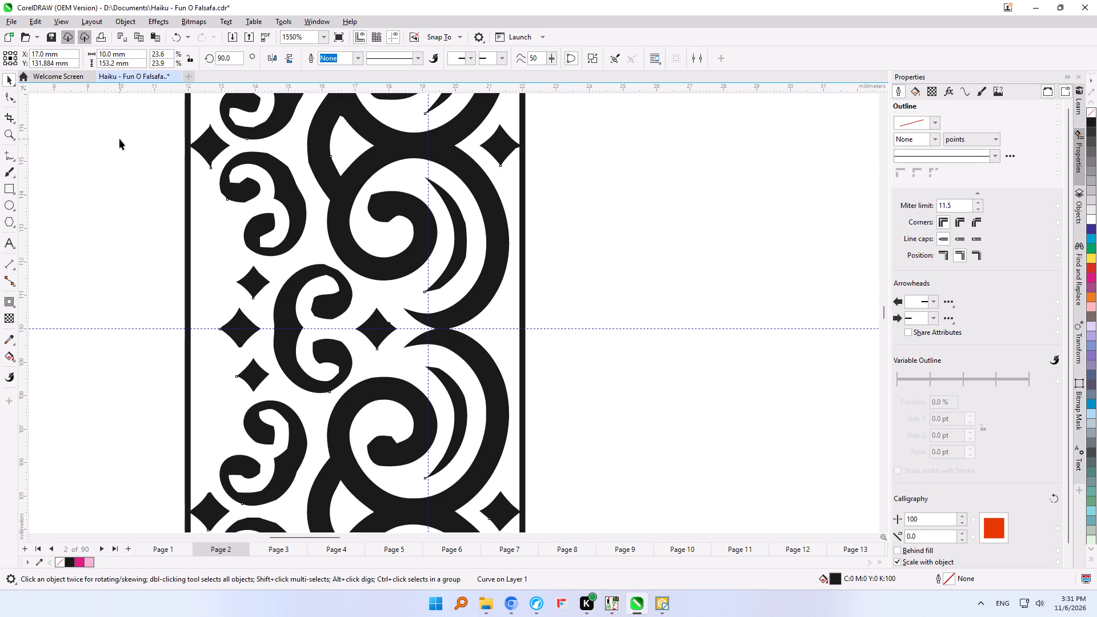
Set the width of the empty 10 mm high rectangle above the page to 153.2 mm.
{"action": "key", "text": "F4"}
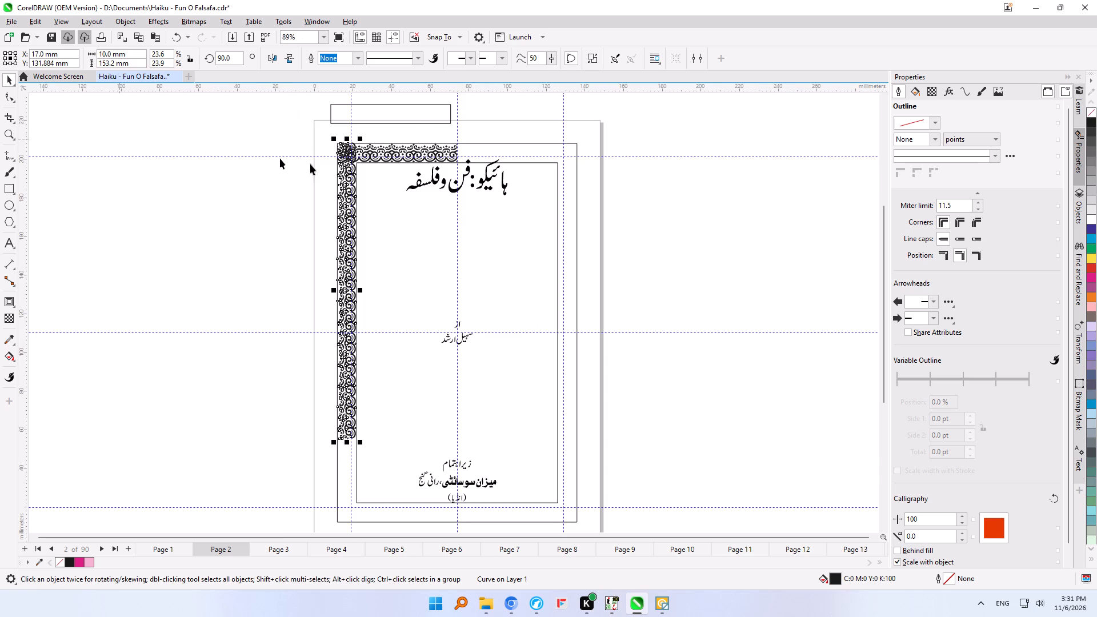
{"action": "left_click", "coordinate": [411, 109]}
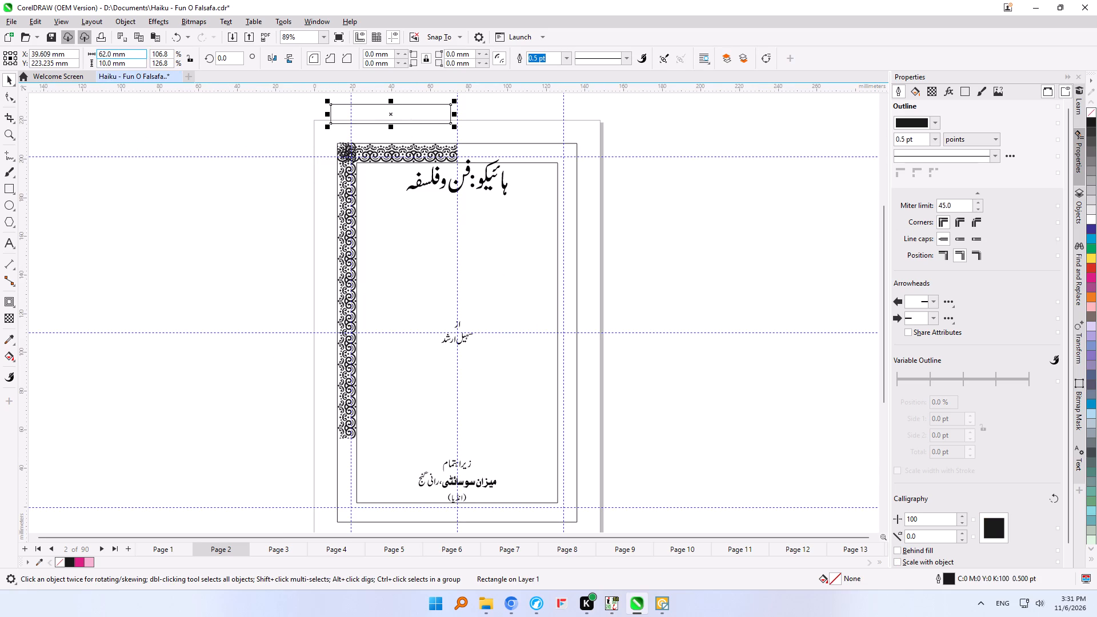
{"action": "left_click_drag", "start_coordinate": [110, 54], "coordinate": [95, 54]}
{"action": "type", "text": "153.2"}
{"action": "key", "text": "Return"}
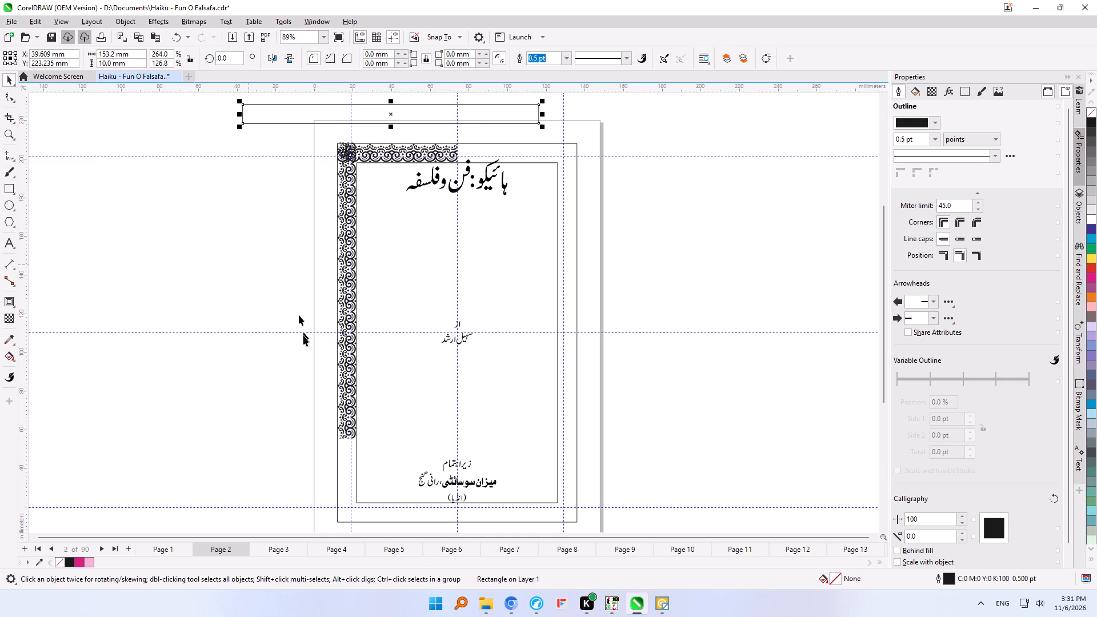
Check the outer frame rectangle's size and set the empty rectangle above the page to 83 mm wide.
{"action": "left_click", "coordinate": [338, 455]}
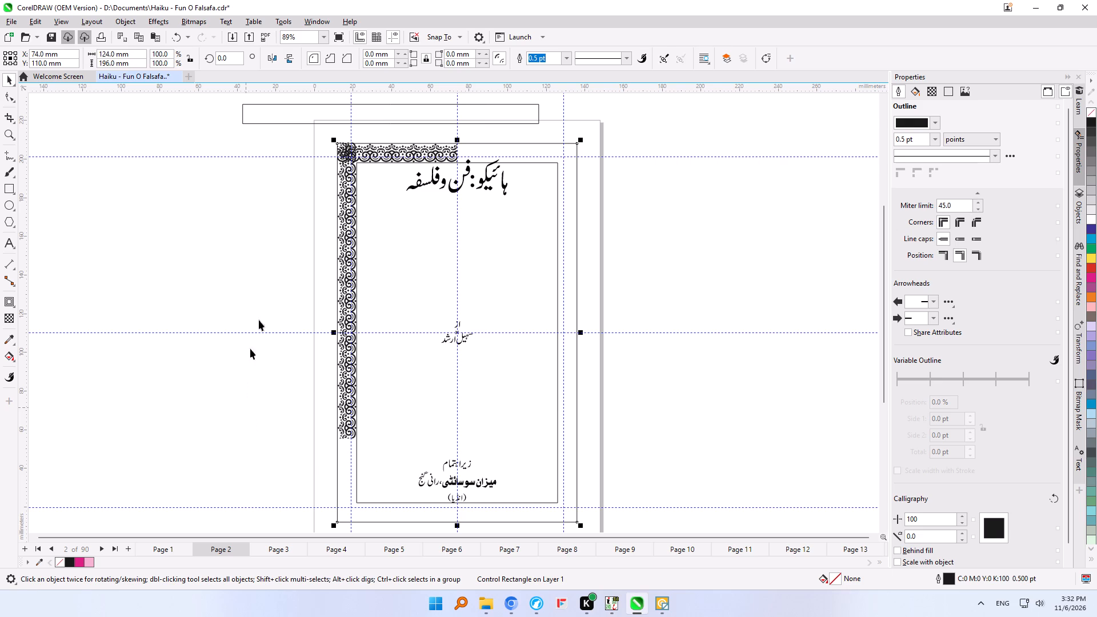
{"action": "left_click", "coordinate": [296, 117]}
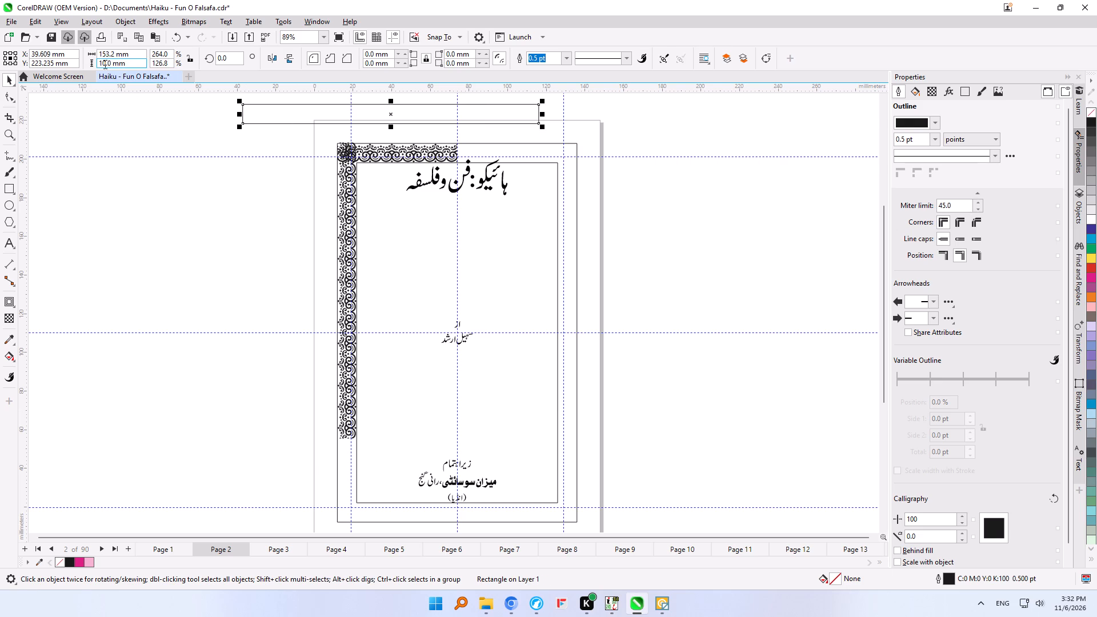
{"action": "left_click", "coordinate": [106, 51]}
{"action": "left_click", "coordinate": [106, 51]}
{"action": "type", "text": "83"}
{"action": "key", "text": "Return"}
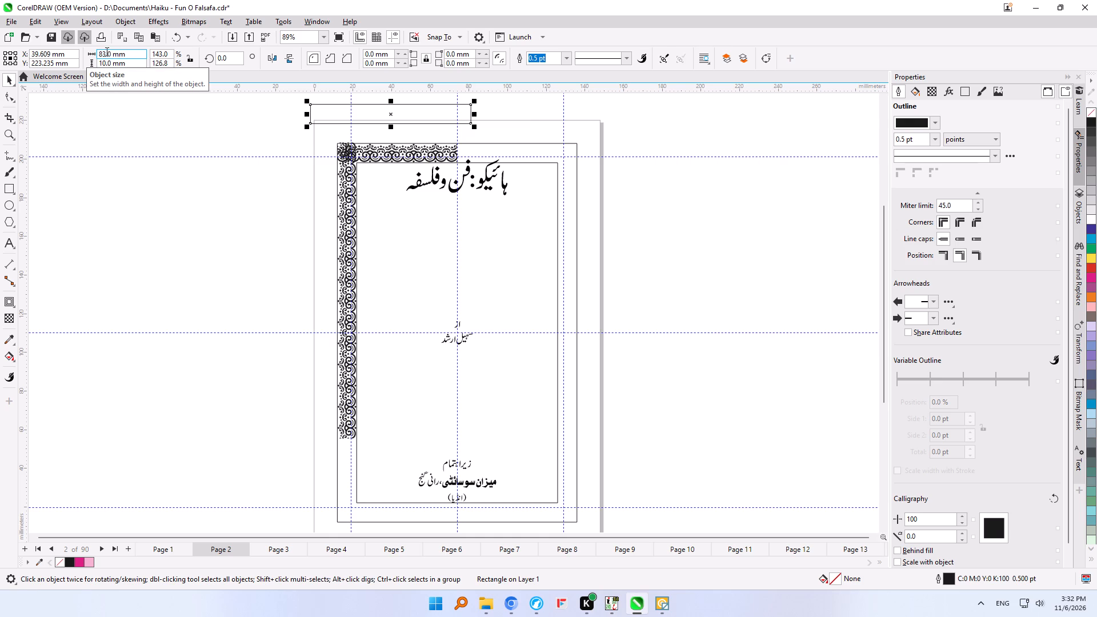
Recheck the vertical strip and outer frame sizes, and set the empty rectangle above the page to 88 mm wide.
{"action": "left_click", "coordinate": [343, 237]}
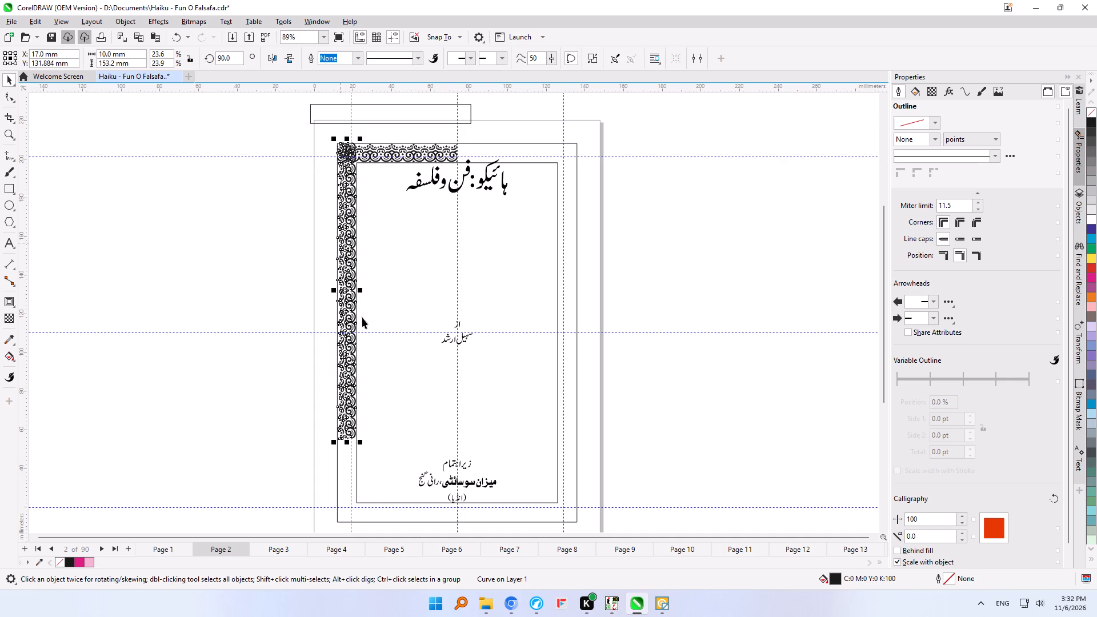
{"action": "left_click", "coordinate": [337, 468]}
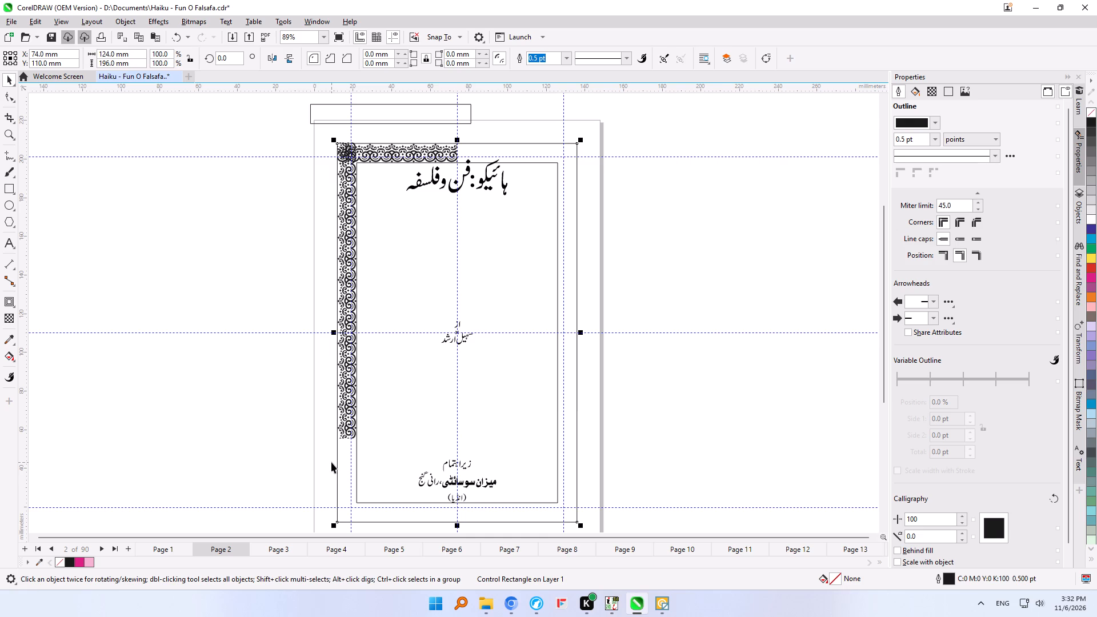
{"action": "left_click", "coordinate": [314, 118]}
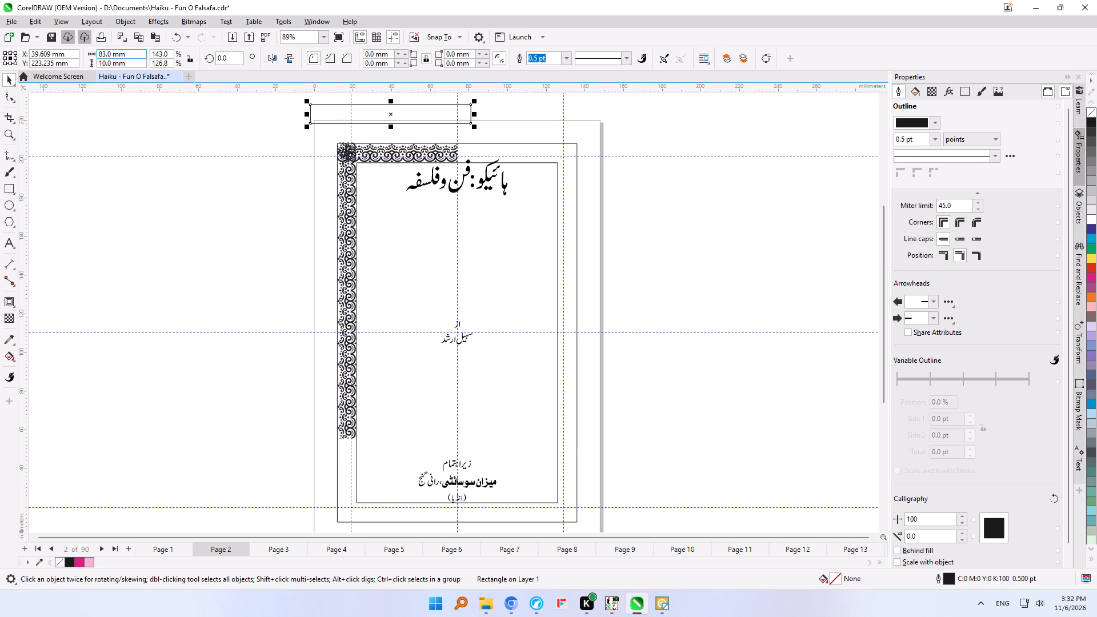
{"action": "double_click", "coordinate": [105, 57]}
{"action": "type", "text": "88"}
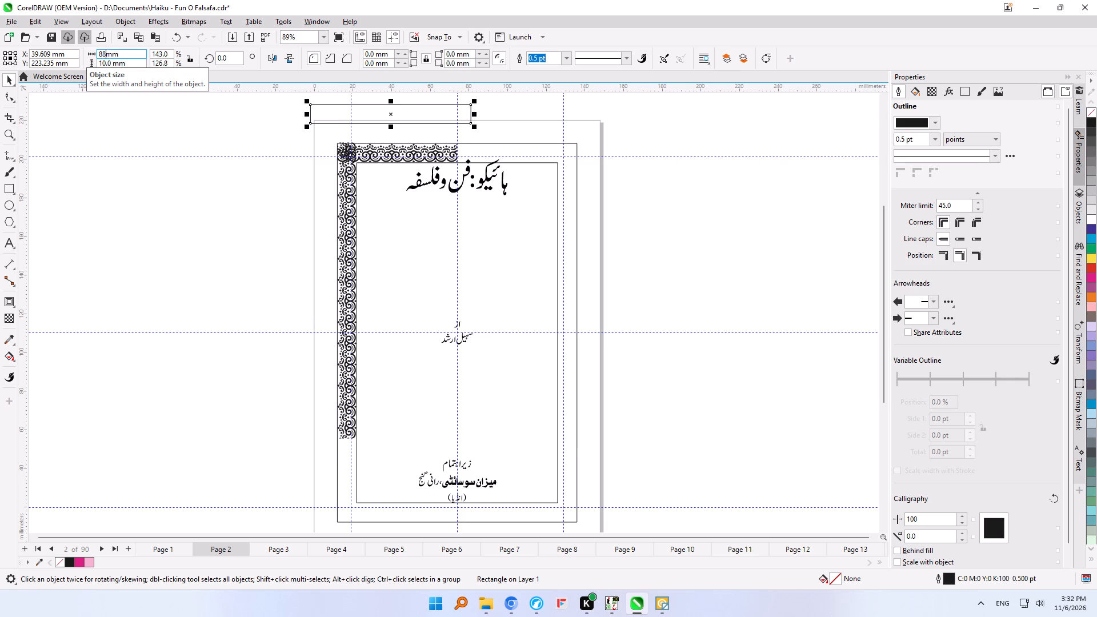
{"action": "key", "text": "Return"}
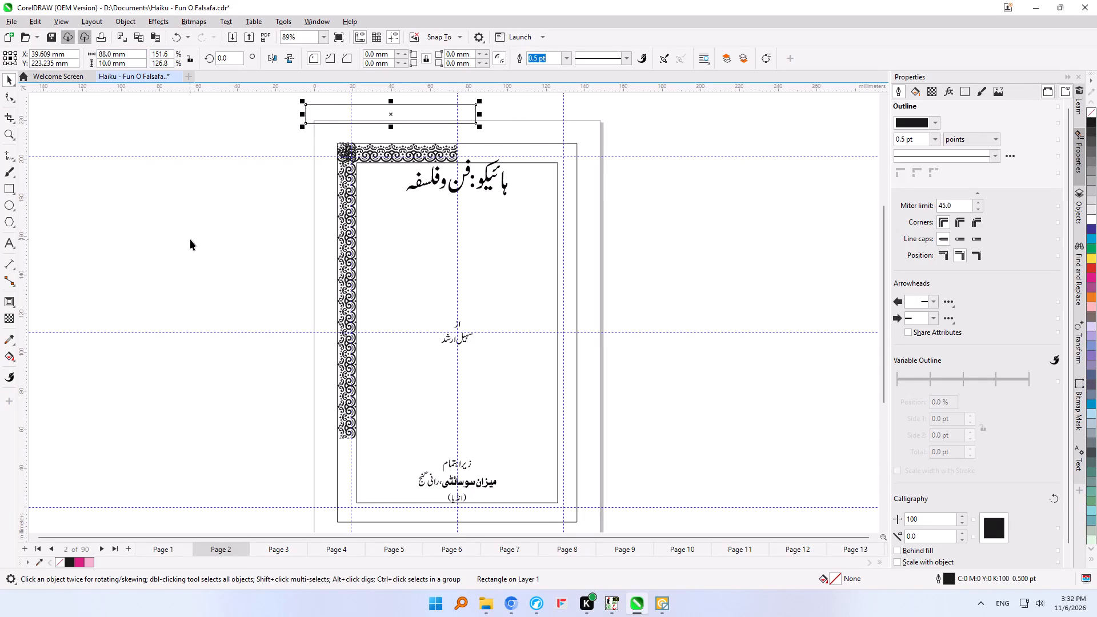
{"action": "left_click", "coordinate": [558, 270]}
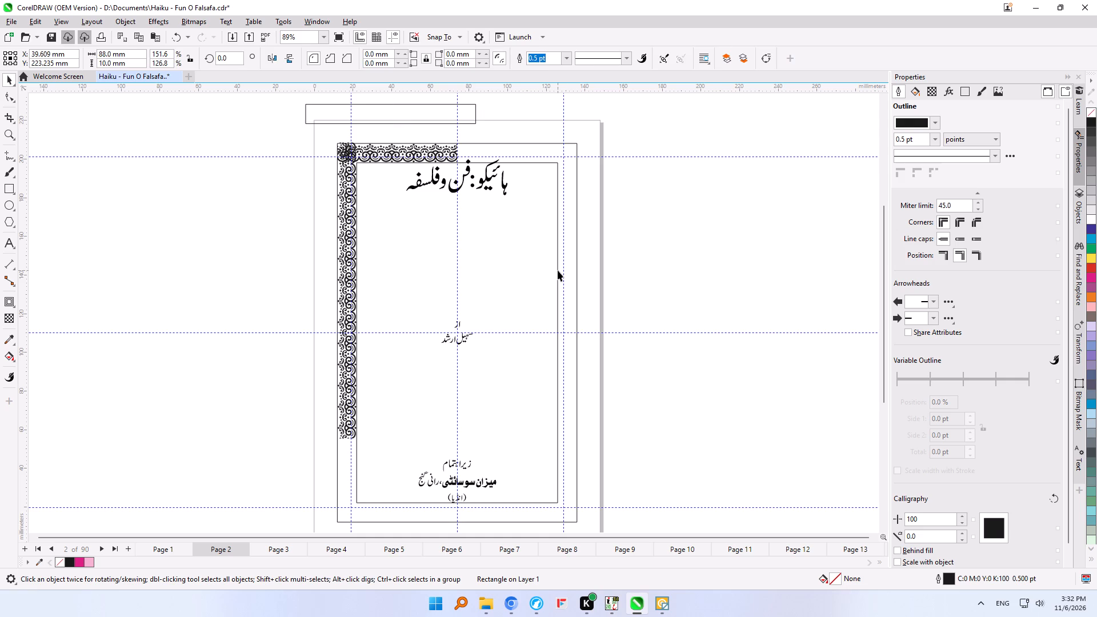
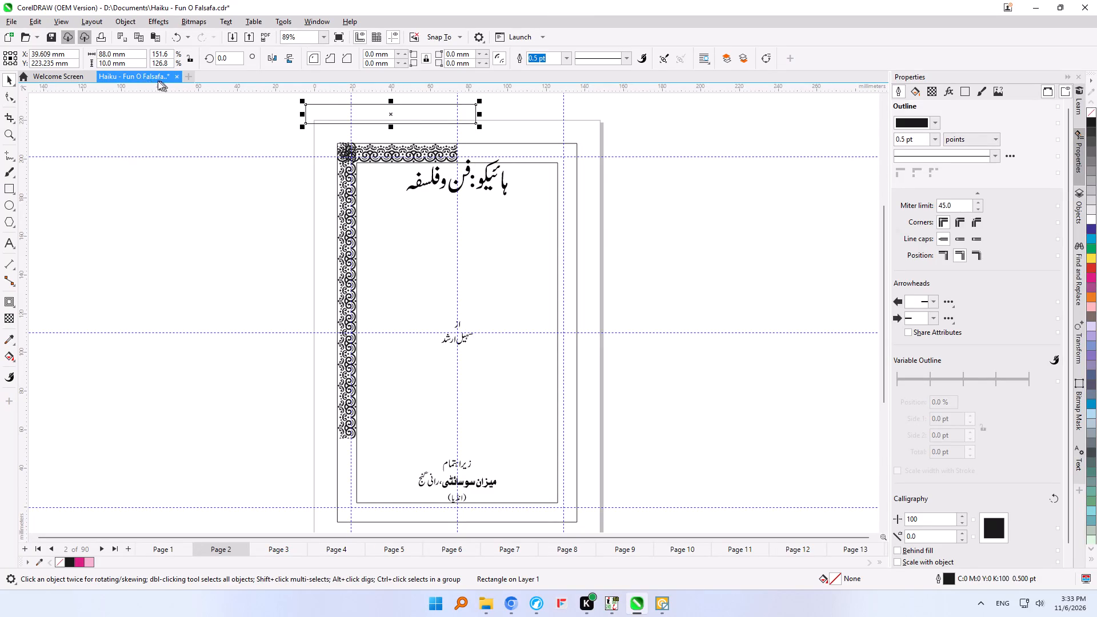
Set the width of the empty rectangle above the page to 98 mm.
{"action": "left_click", "coordinate": [101, 57]}
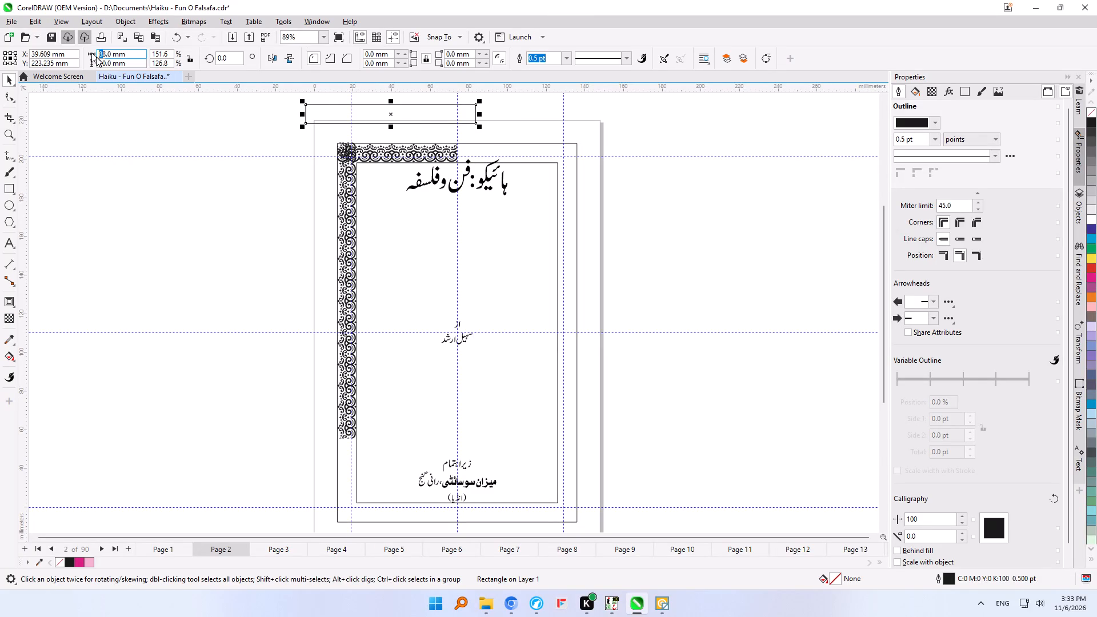
{"action": "key", "text": "9"}
{"action": "key", "text": "Return"}
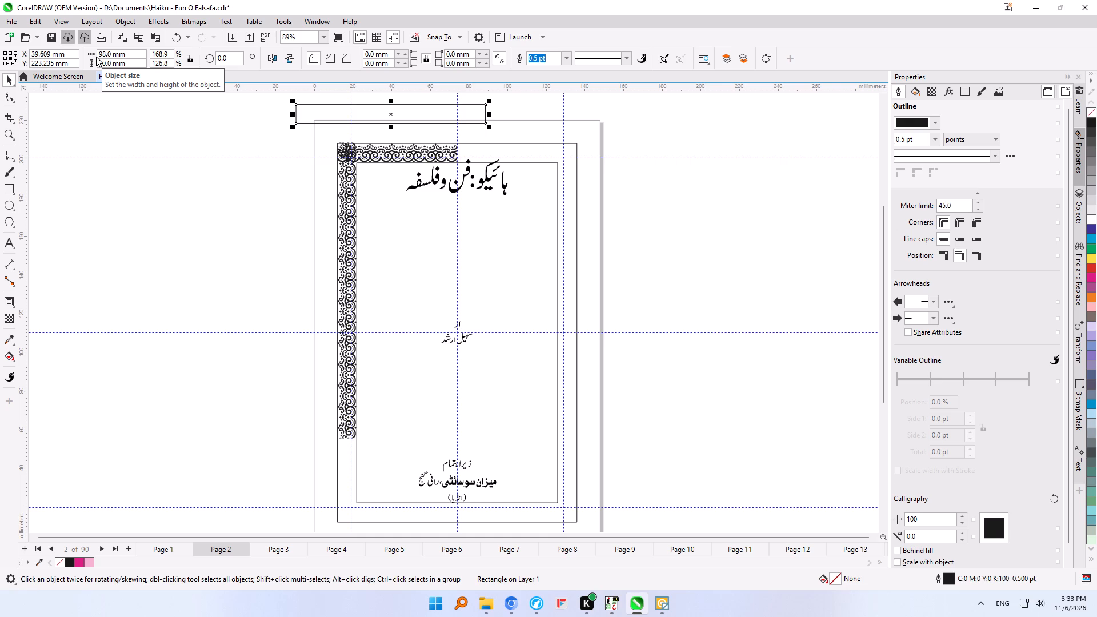
{"action": "left_click", "coordinate": [208, 126]}
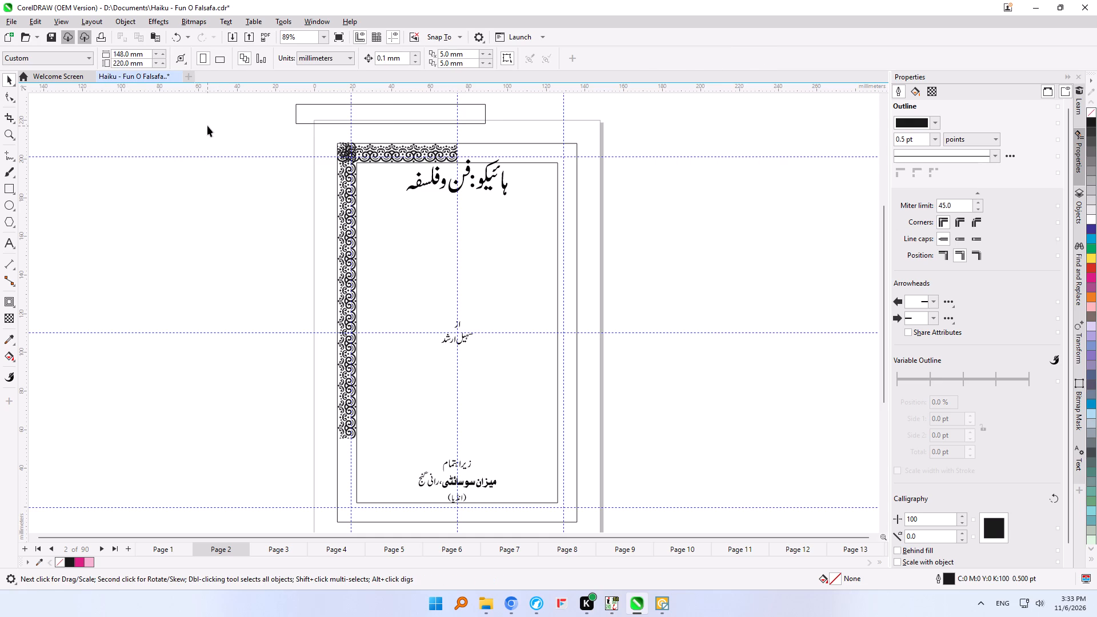
Move the vertical ornament strip off the page's left side and set its rotation to 0 degrees.
{"action": "left_click", "coordinate": [349, 382]}
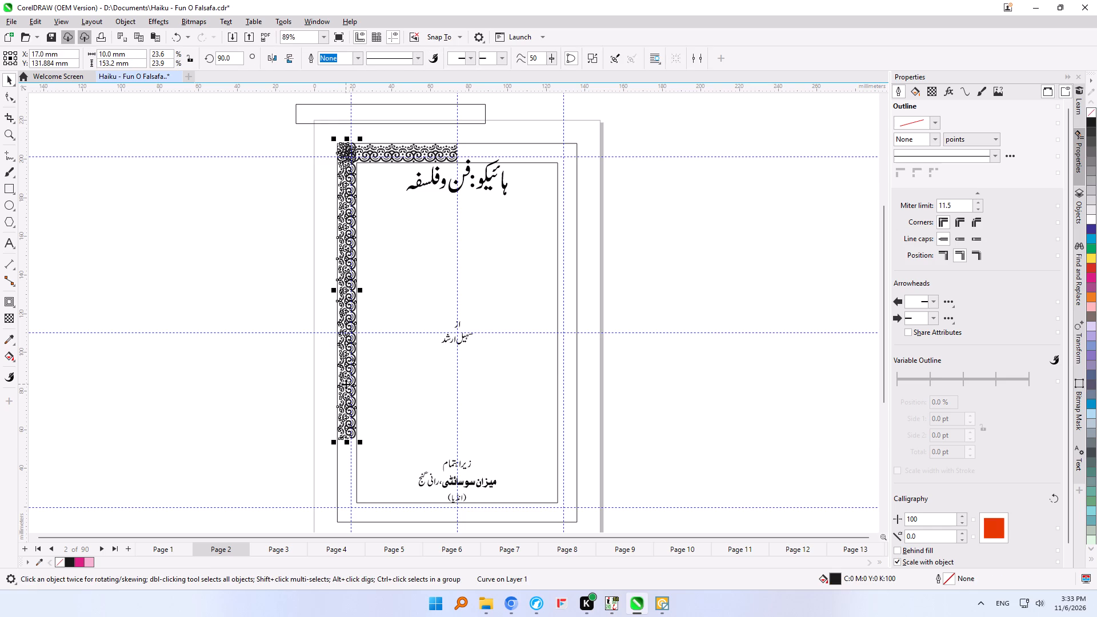
{"action": "left_click_drag", "start_coordinate": [346, 384], "coordinate": [239, 353]}
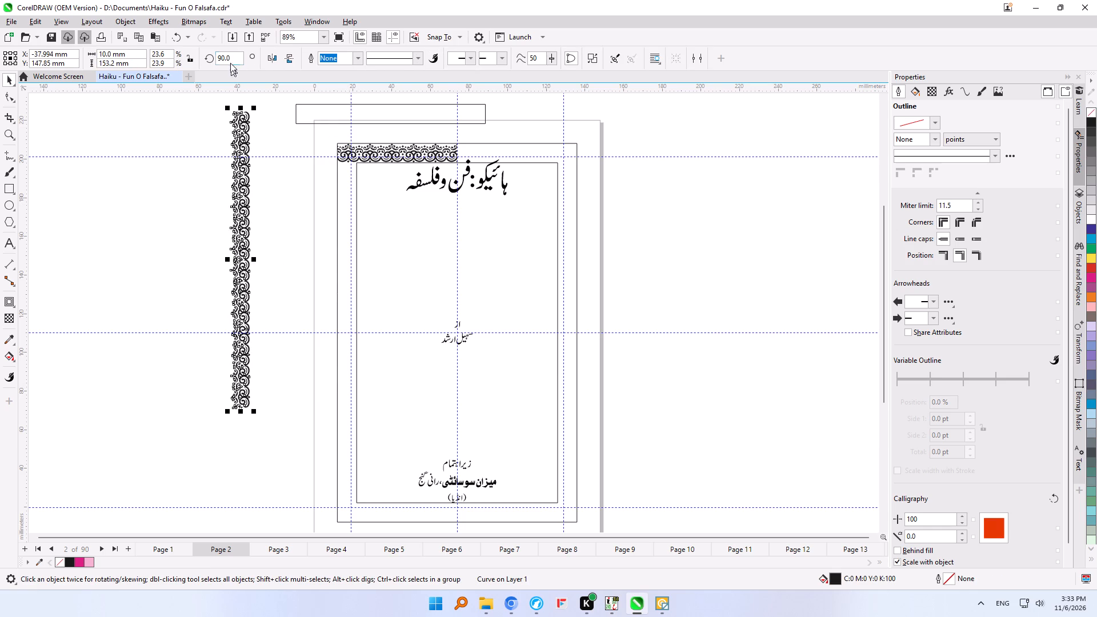
{"action": "left_click_drag", "start_coordinate": [230, 62], "coordinate": [193, 71]}
{"action": "key", "text": "0"}
{"action": "key", "text": "Return"}
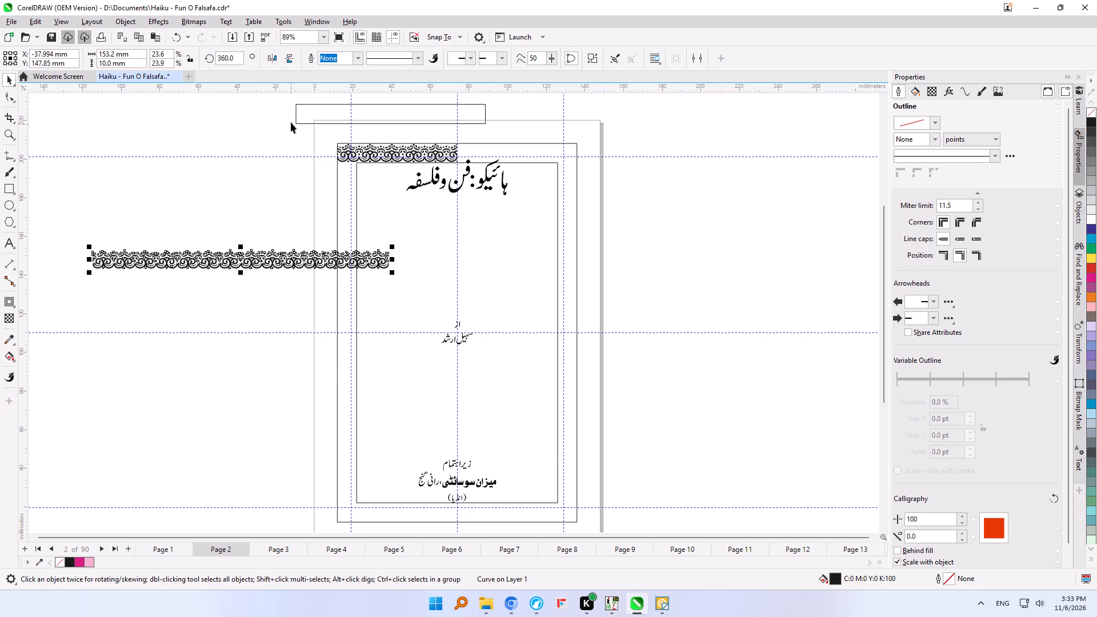
Align the horizontal ornament strip with the top and left edges of the empty rectangle above the page.
{"action": "left_click", "coordinate": [301, 114], "text": "shift"}
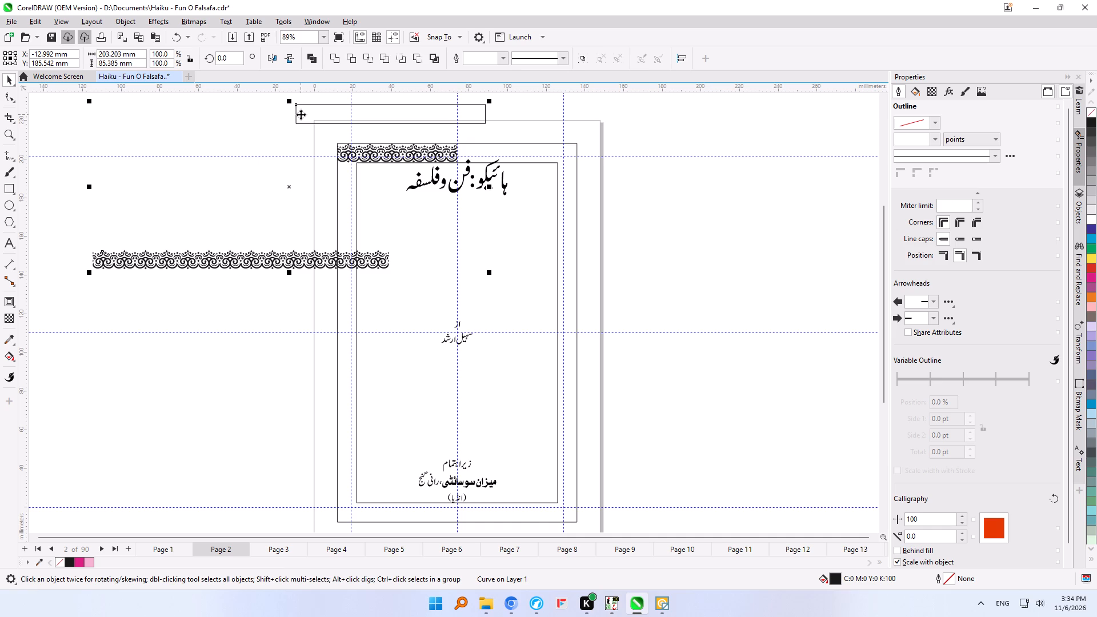
{"action": "key", "text": "t"}
{"action": "key", "text": "r"}
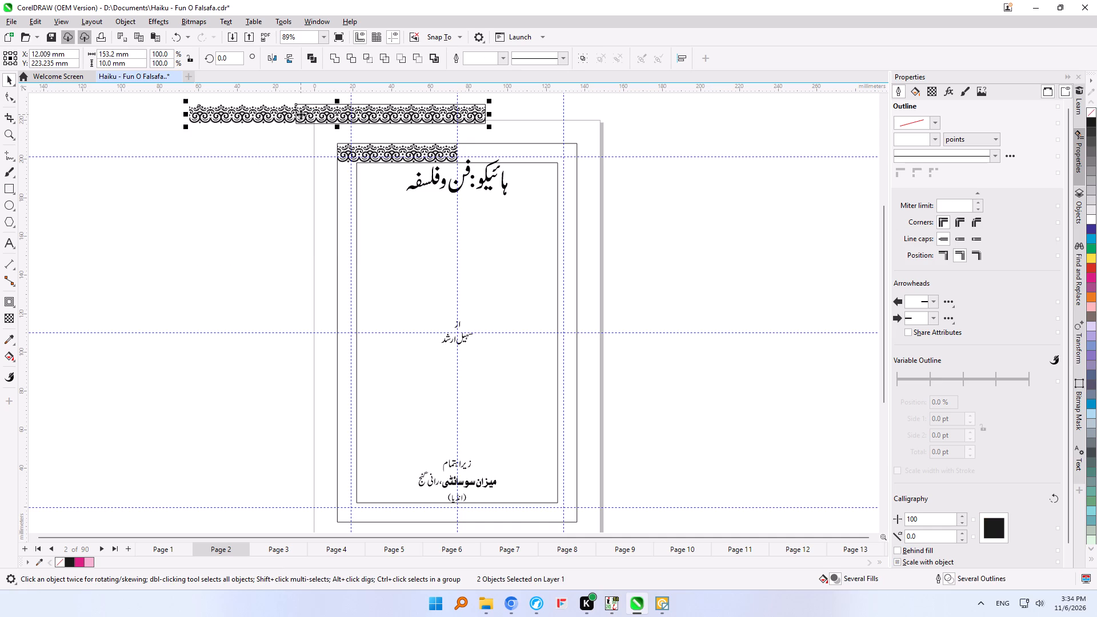
{"action": "left_click", "coordinate": [13, 130]}
{"action": "left_click_drag", "start_coordinate": [282, 95], "coordinate": [314, 141]}
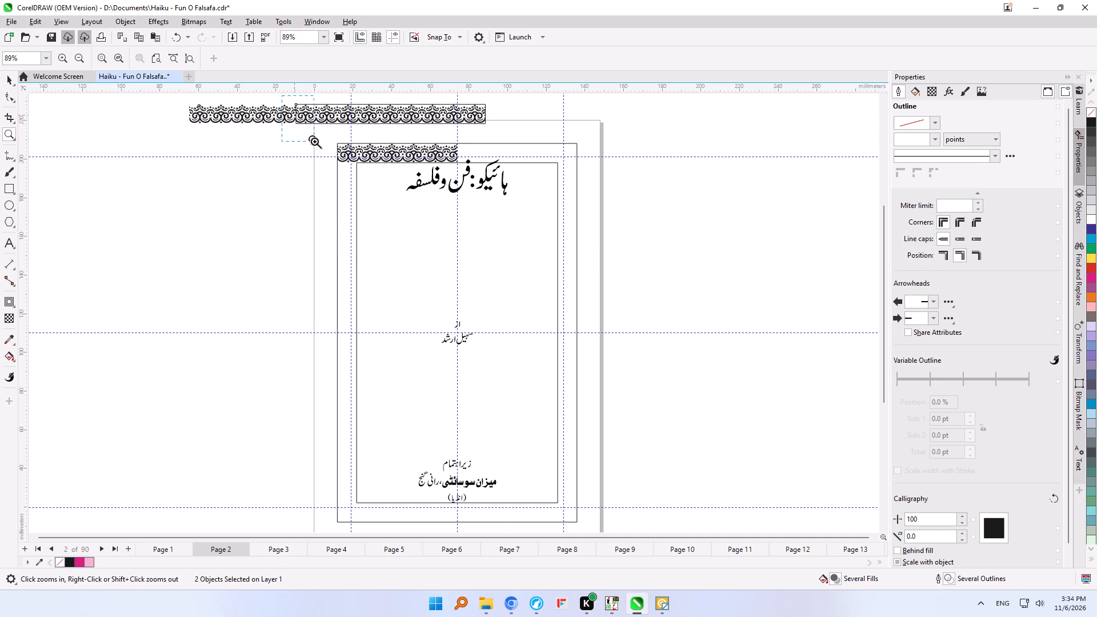
{"action": "left_click_drag", "start_coordinate": [314, 141], "coordinate": [315, 142]}
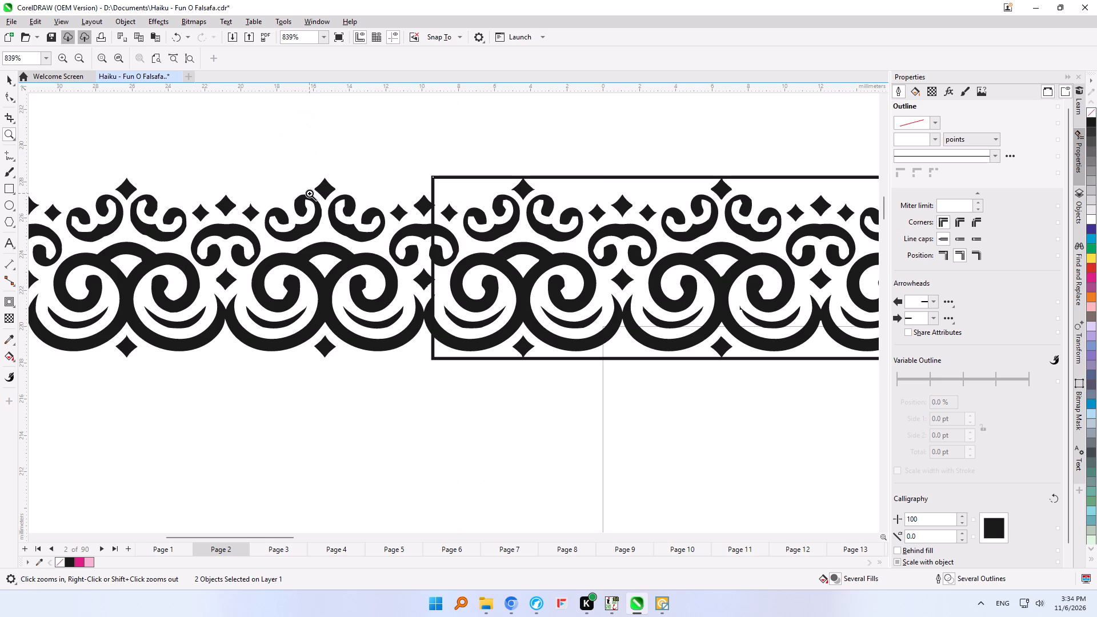
{"action": "right_click", "coordinate": [309, 193]}
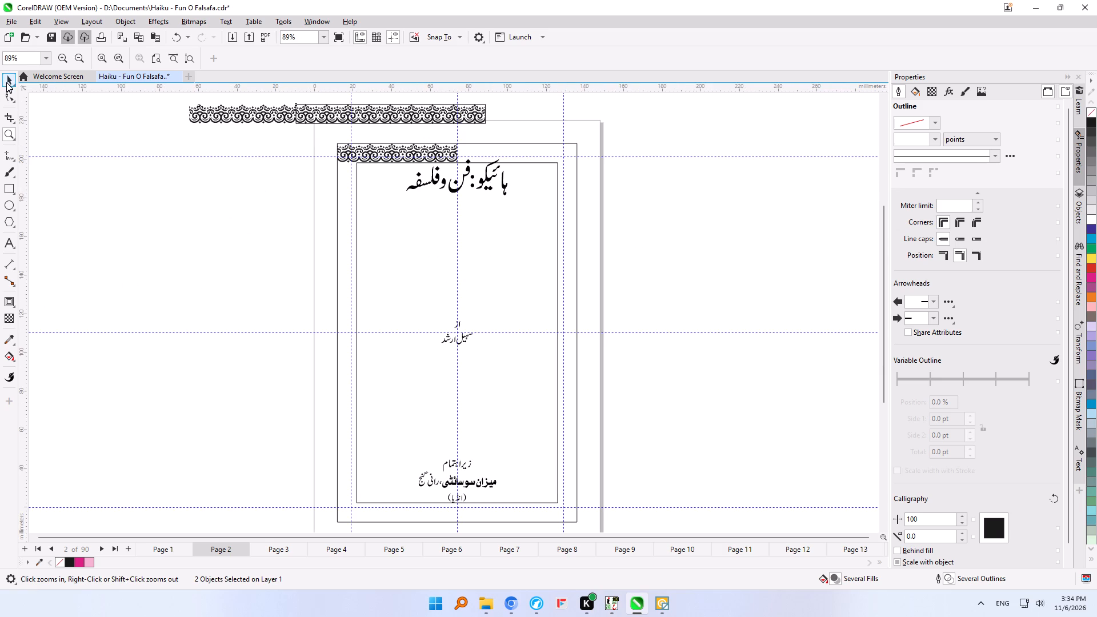
{"action": "left_click", "coordinate": [7, 82]}
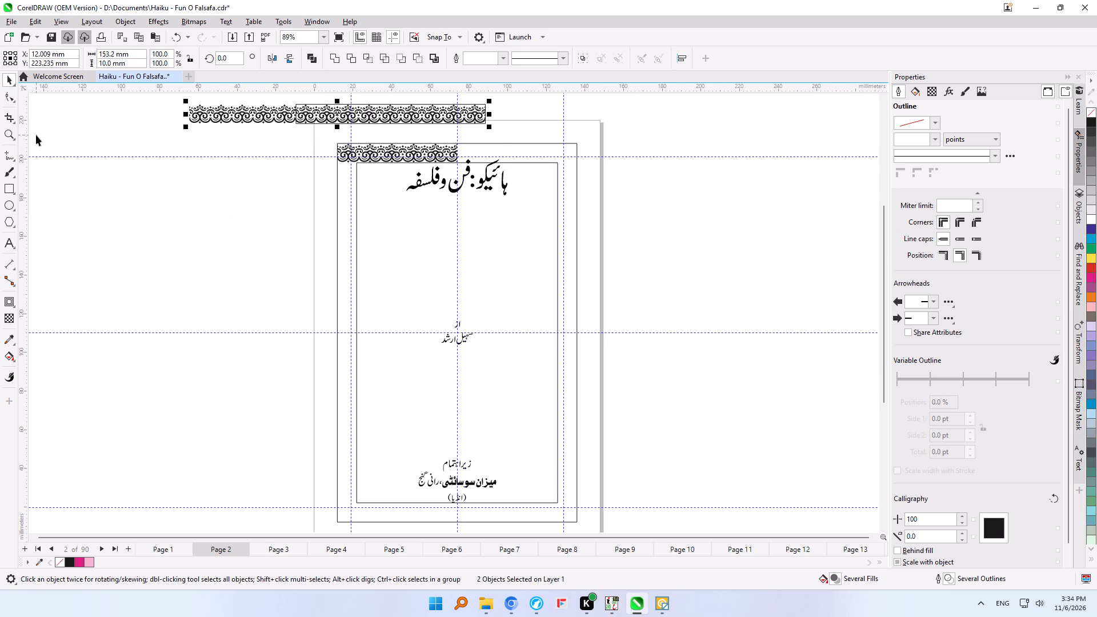
{"action": "key", "text": "l"}
Narrow the ornament strip to about 152.4 mm from its right end, adjusting where the pattern meets the rectangle's right edge.
{"action": "left_click", "coordinate": [13, 135]}
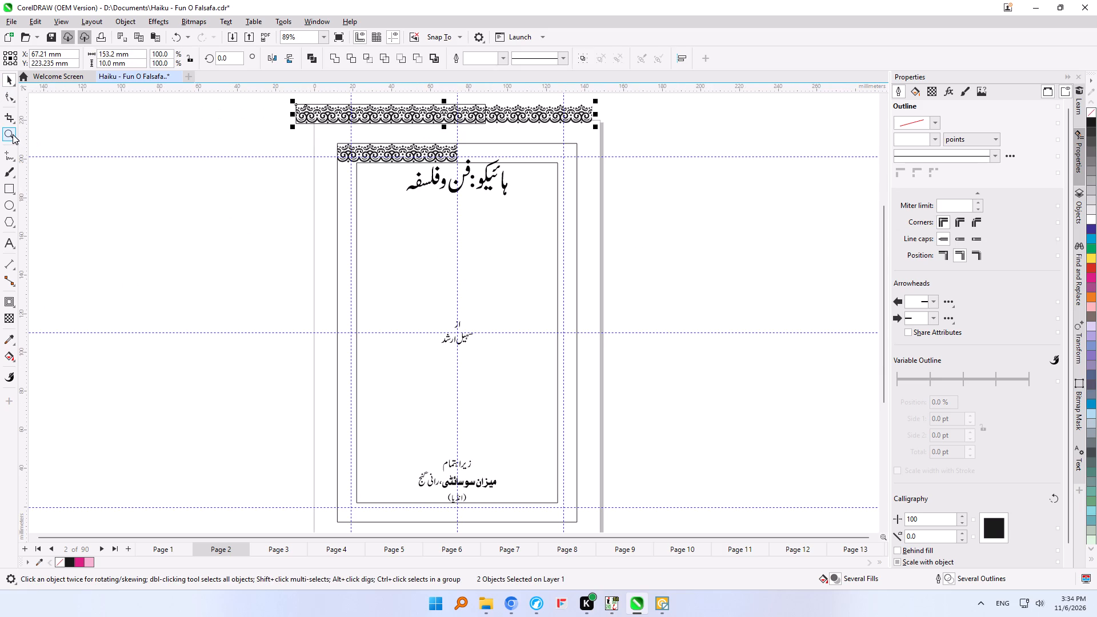
{"action": "left_click_drag", "start_coordinate": [474, 101], "coordinate": [498, 135]}
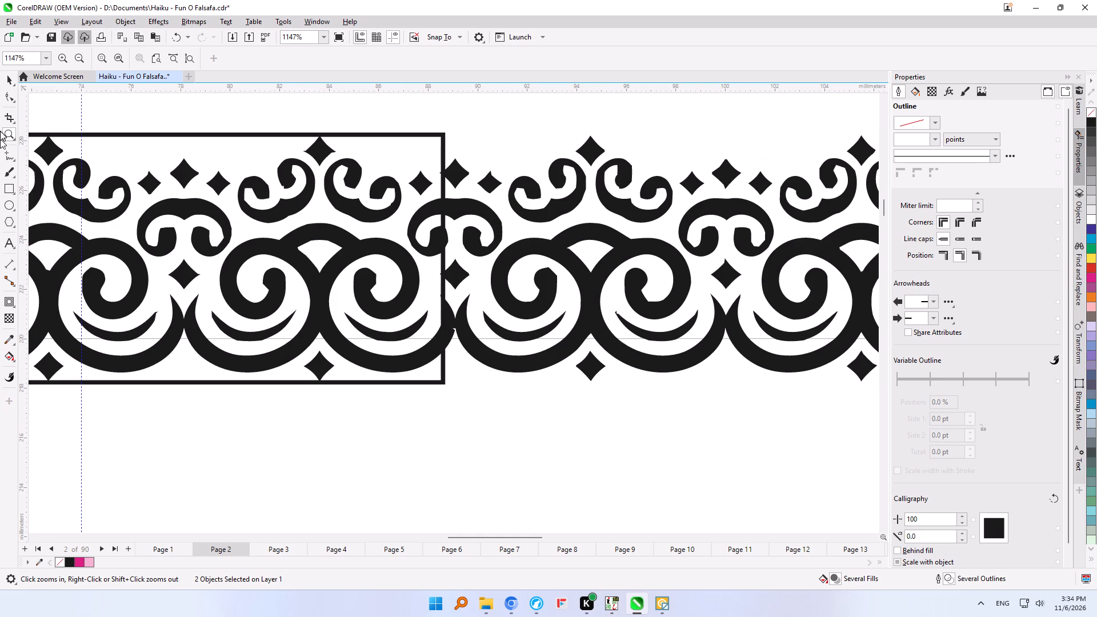
{"action": "left_click", "coordinate": [7, 78]}
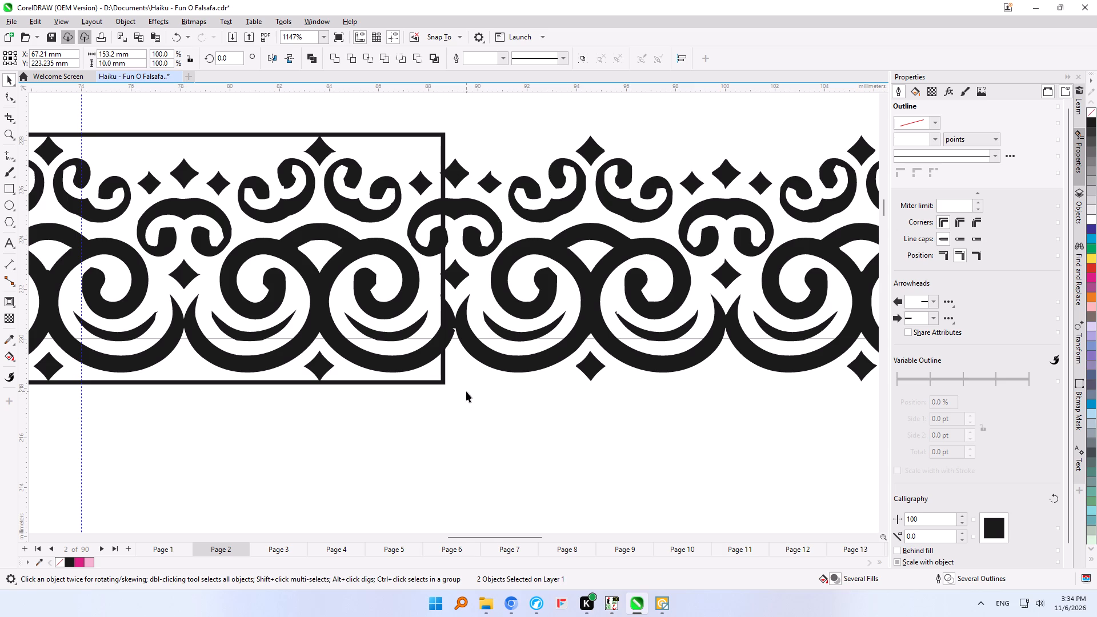
{"action": "key", "text": "shift+F2"}
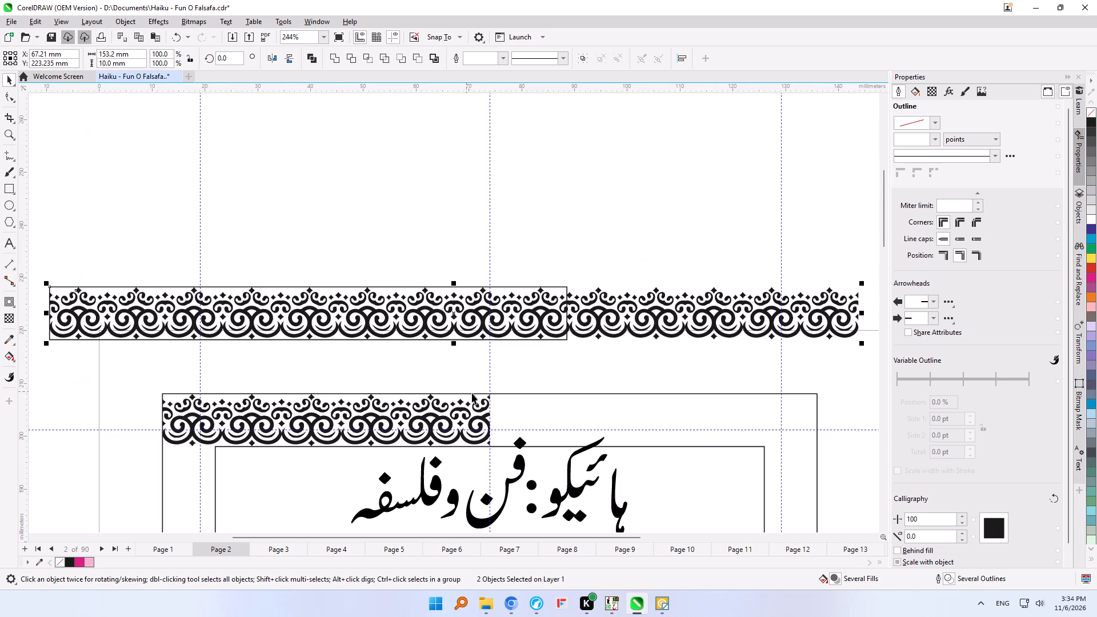
{"action": "left_click", "coordinate": [786, 360]}
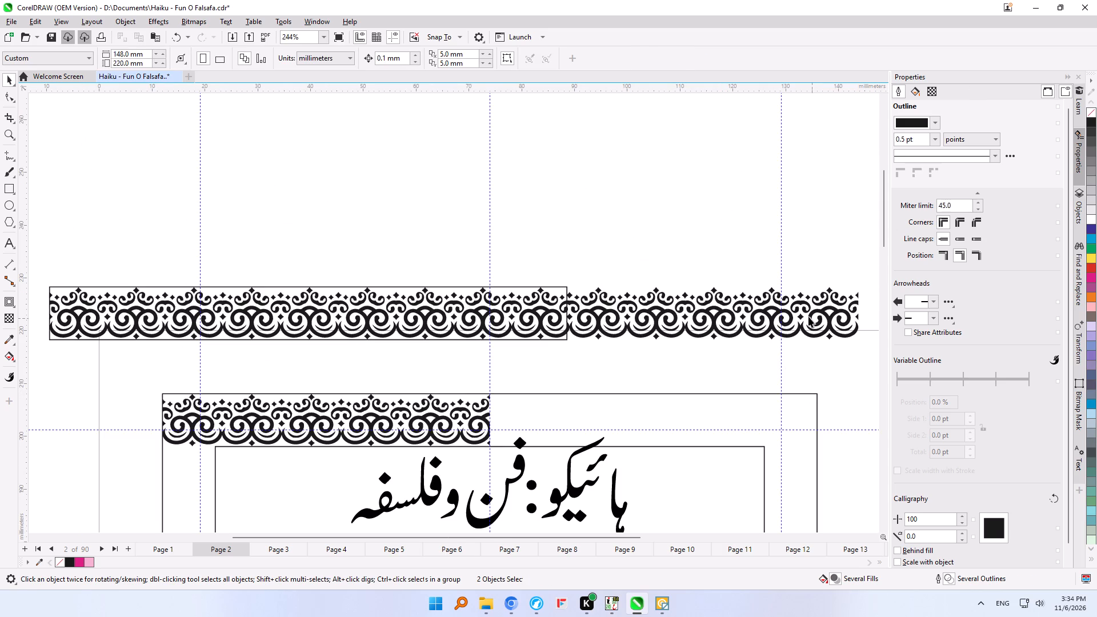
{"action": "left_click", "coordinate": [808, 316]}
{"action": "left_click", "coordinate": [863, 316]}
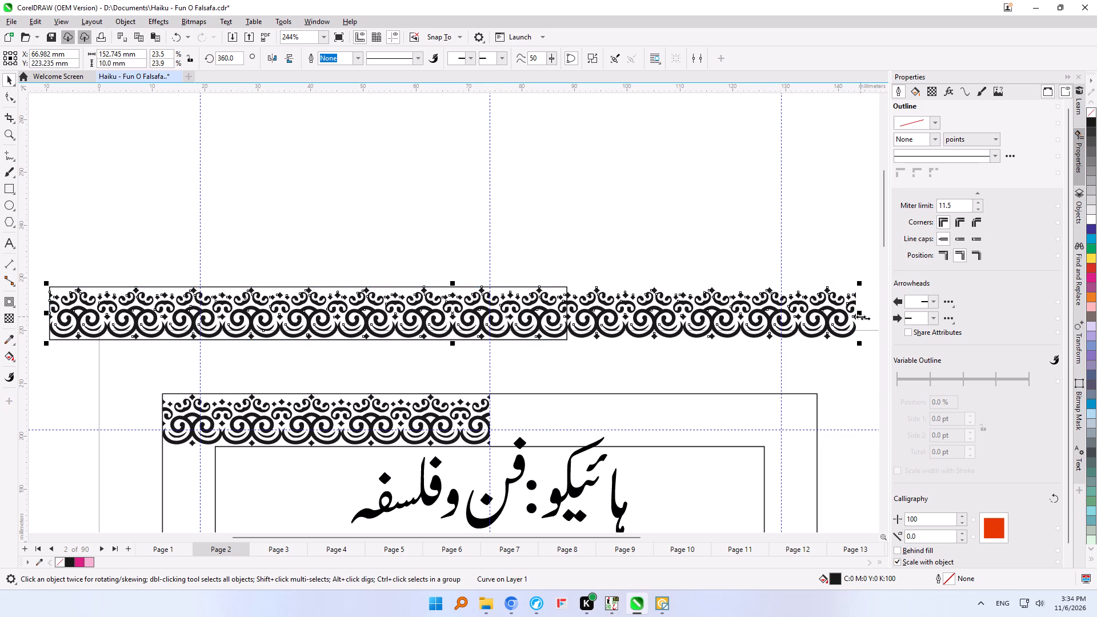
{"action": "left_click", "coordinate": [860, 316]}
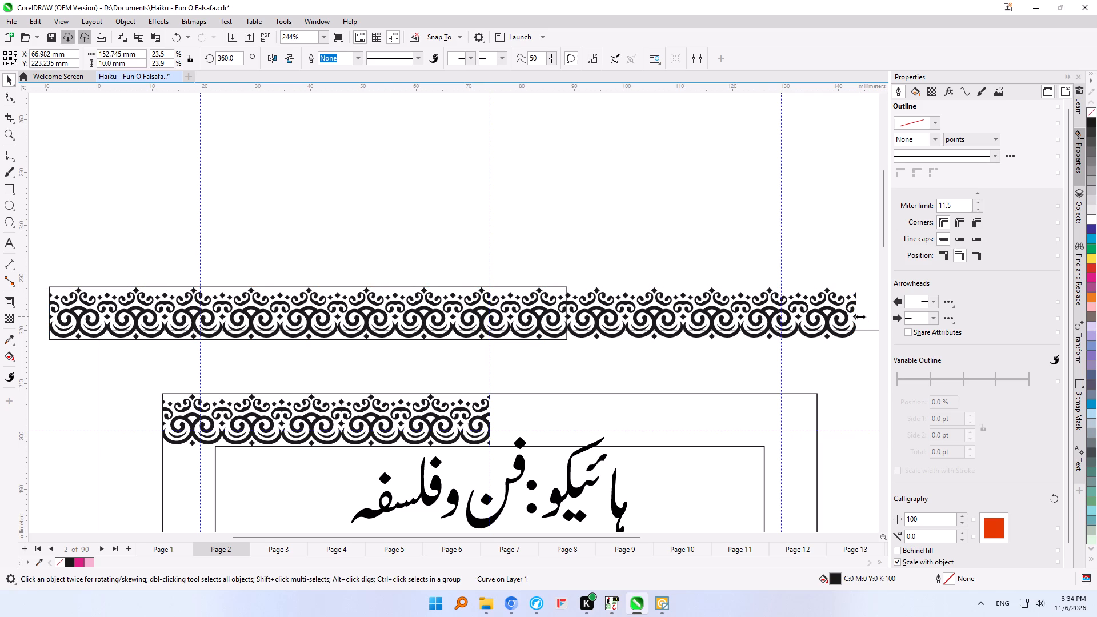
{"action": "left_click", "coordinate": [860, 316]}
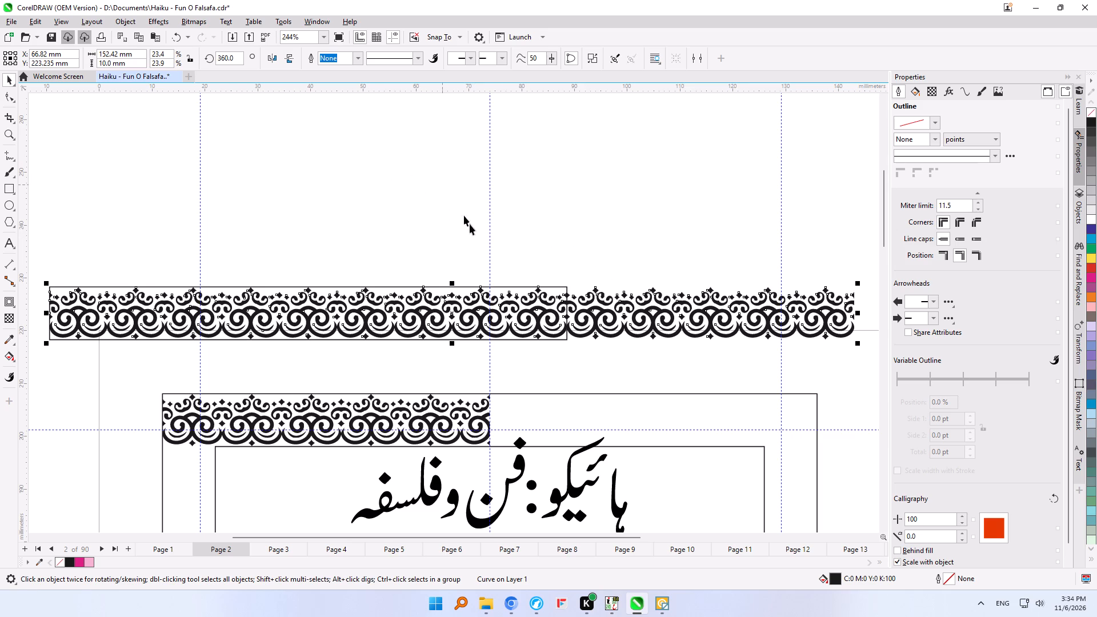
Intersect the ornament strip with the rectangle and move the resulting piece just above them.
{"action": "left_click", "coordinate": [506, 288], "text": "shift"}
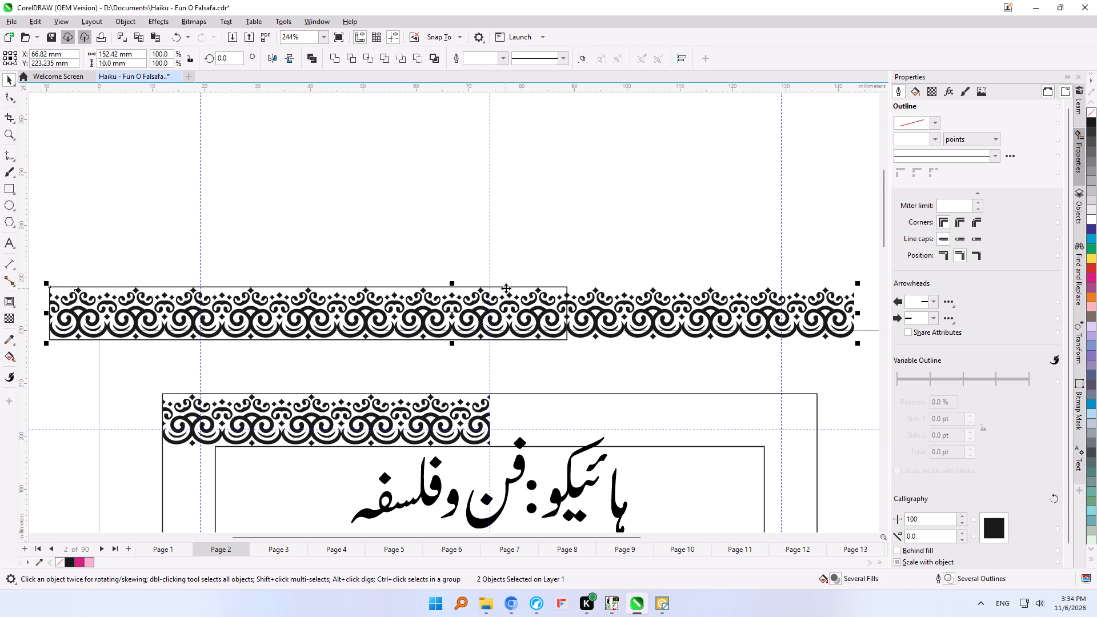
{"action": "left_click", "coordinate": [373, 62]}
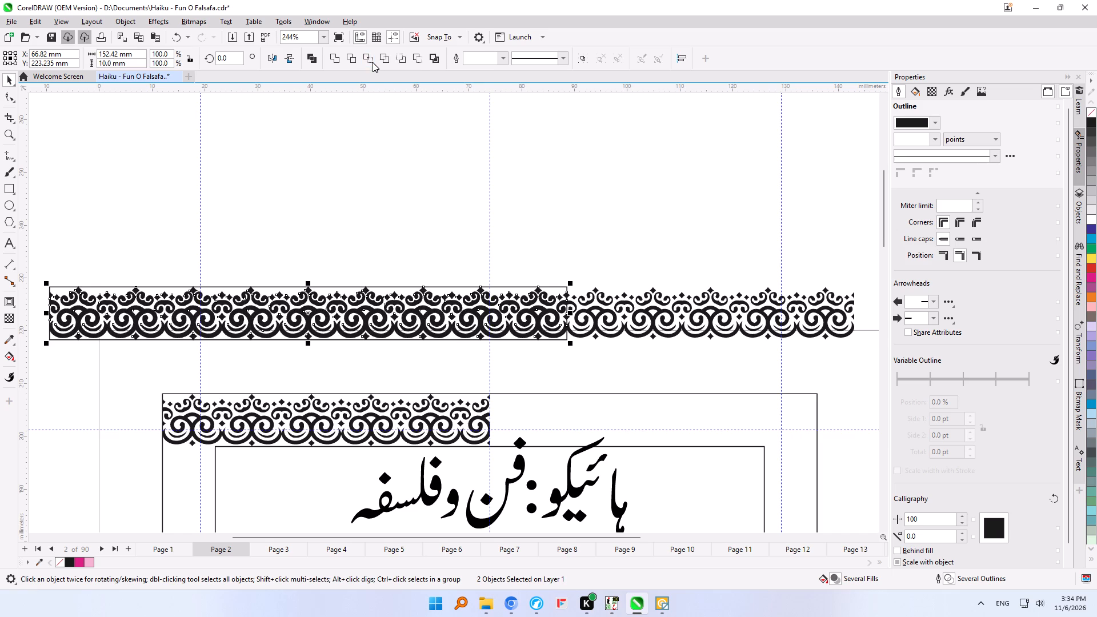
{"action": "left_click_drag", "start_coordinate": [307, 316], "coordinate": [307, 238]}
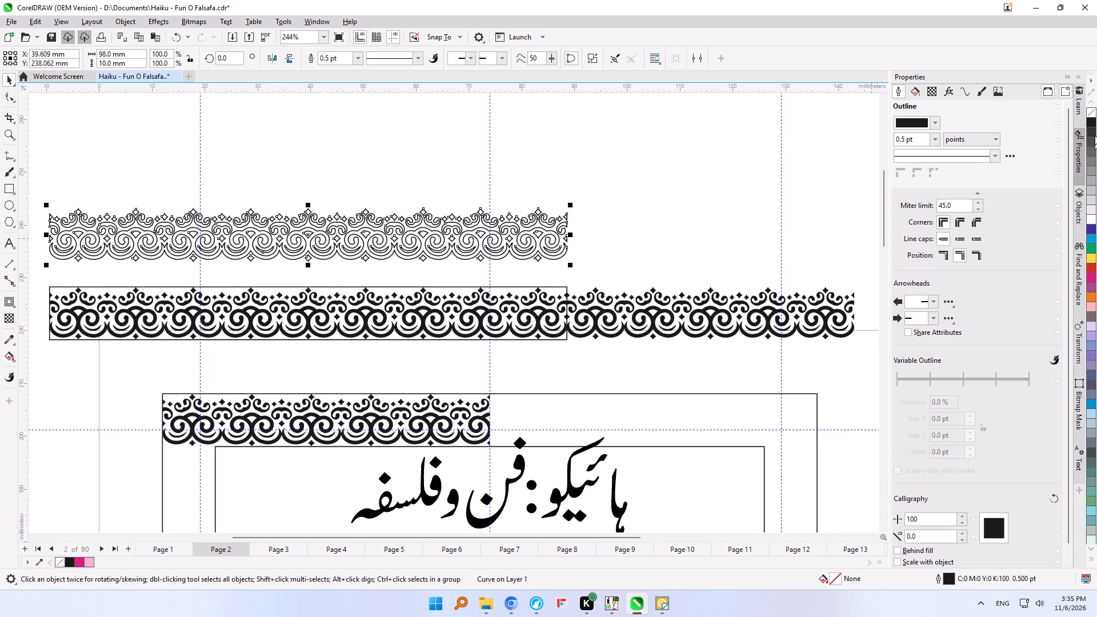
Give the intersected ornament piece a black fill and no outline.
{"action": "left_click", "coordinate": [1090, 122]}
{"action": "right_click", "coordinate": [1090, 113]}
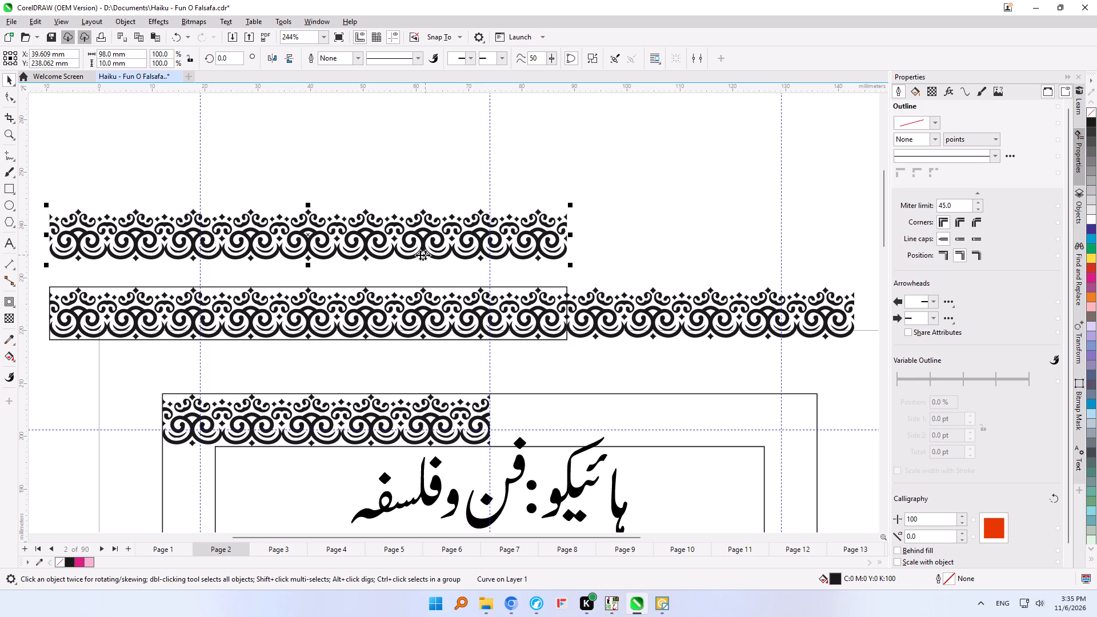
Rotate the intersected piece 90 degrees and align it to the top-left corner of the outer page frame.
{"action": "left_click_drag", "start_coordinate": [237, 59], "coordinate": [212, 66]}
{"action": "left_click_drag", "start_coordinate": [212, 66], "coordinate": [203, 70]}
{"action": "type", "text": "90"}
{"action": "key", "text": "Return"}
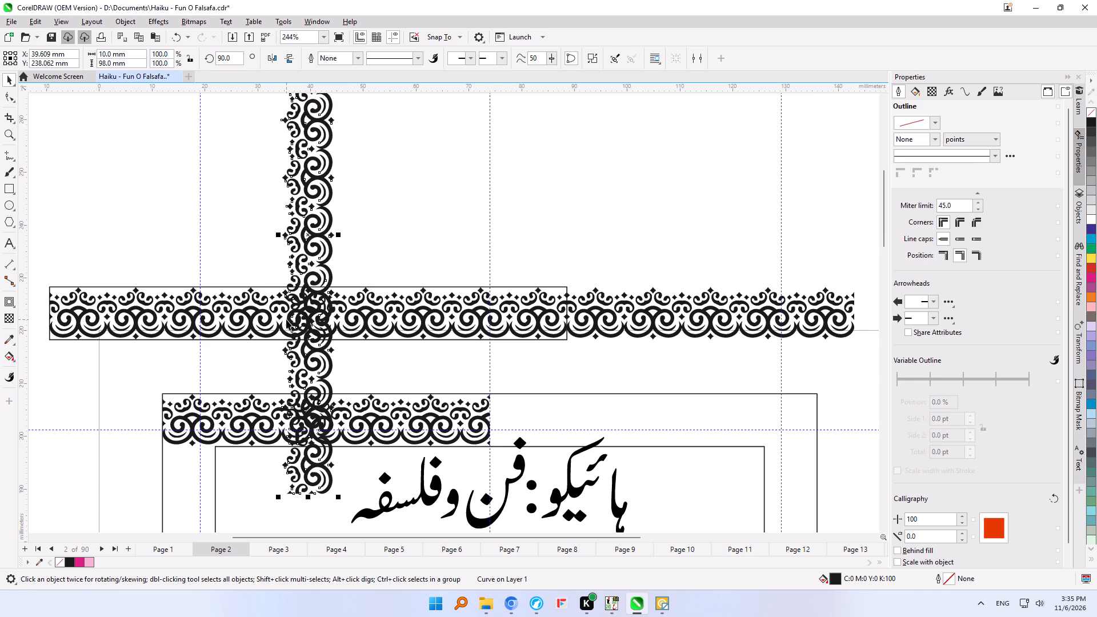
{"action": "left_click", "coordinate": [211, 397], "text": "shift"}
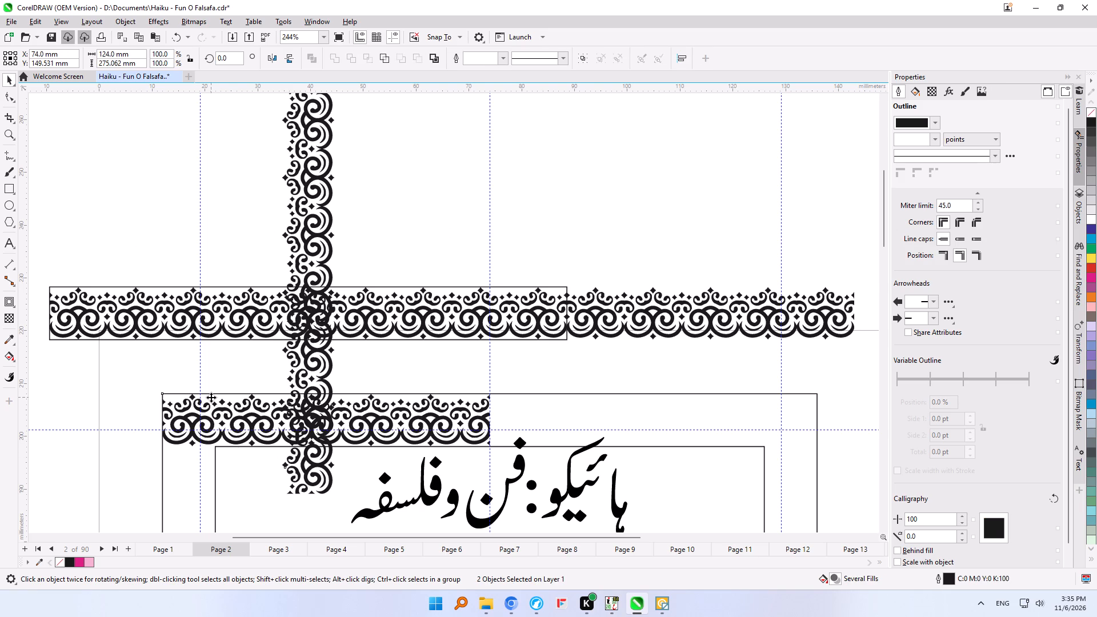
{"action": "type", "text": "tl"}
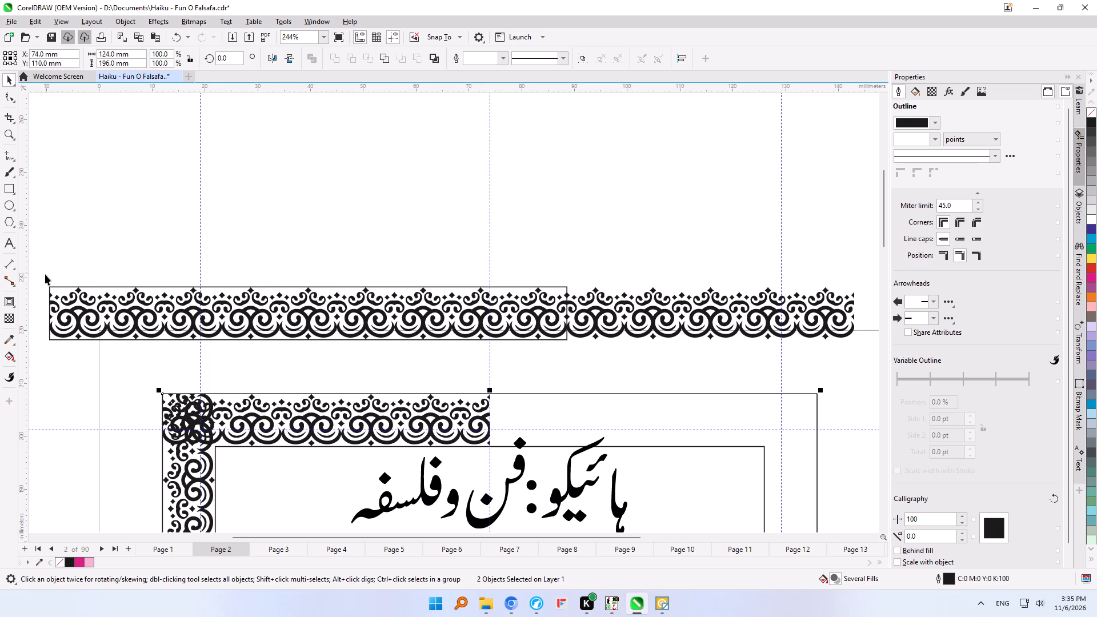
Draw a square to the left of the page, set its size to 10 mm, and place it near the top margin level.
{"action": "key", "text": "F4"}
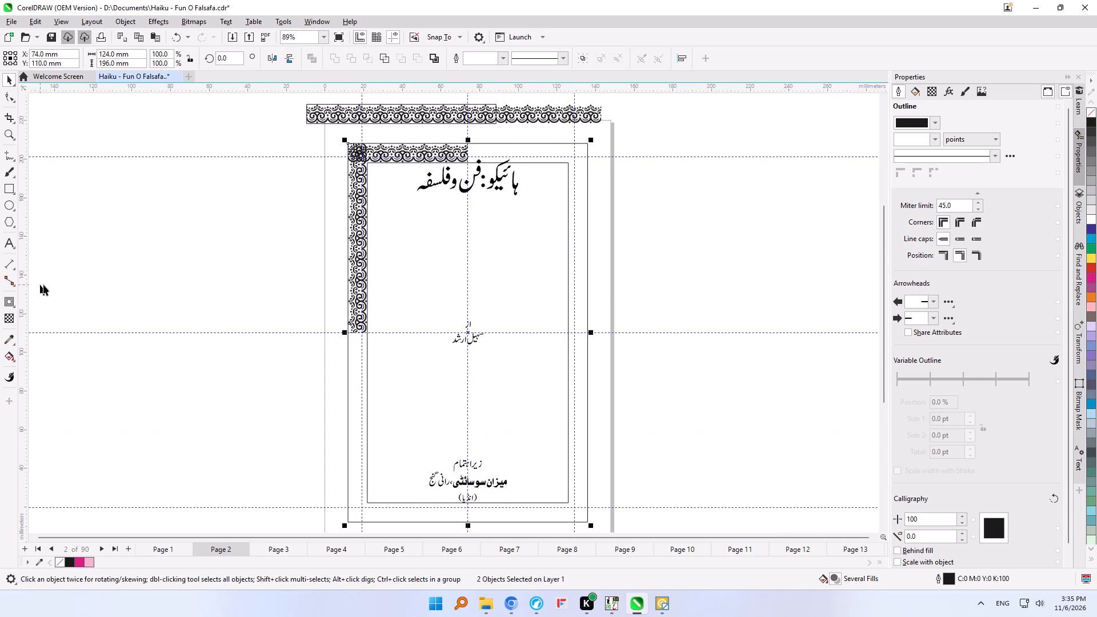
{"action": "left_click", "coordinate": [190, 257]}
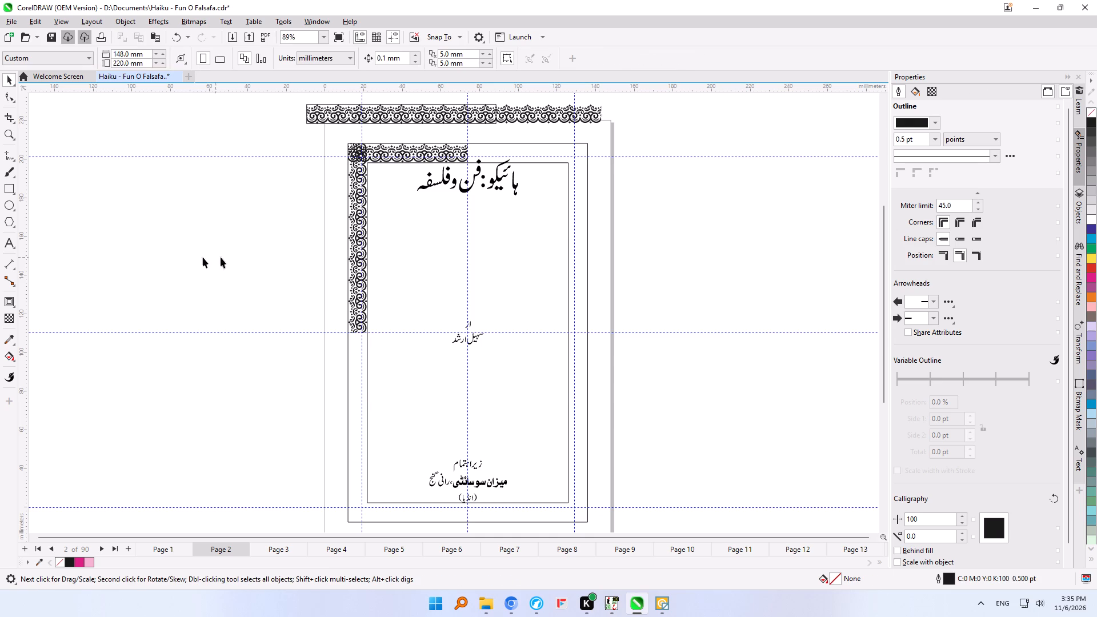
{"action": "left_click", "coordinate": [349, 378]}
{"action": "left_click", "coordinate": [367, 378]}
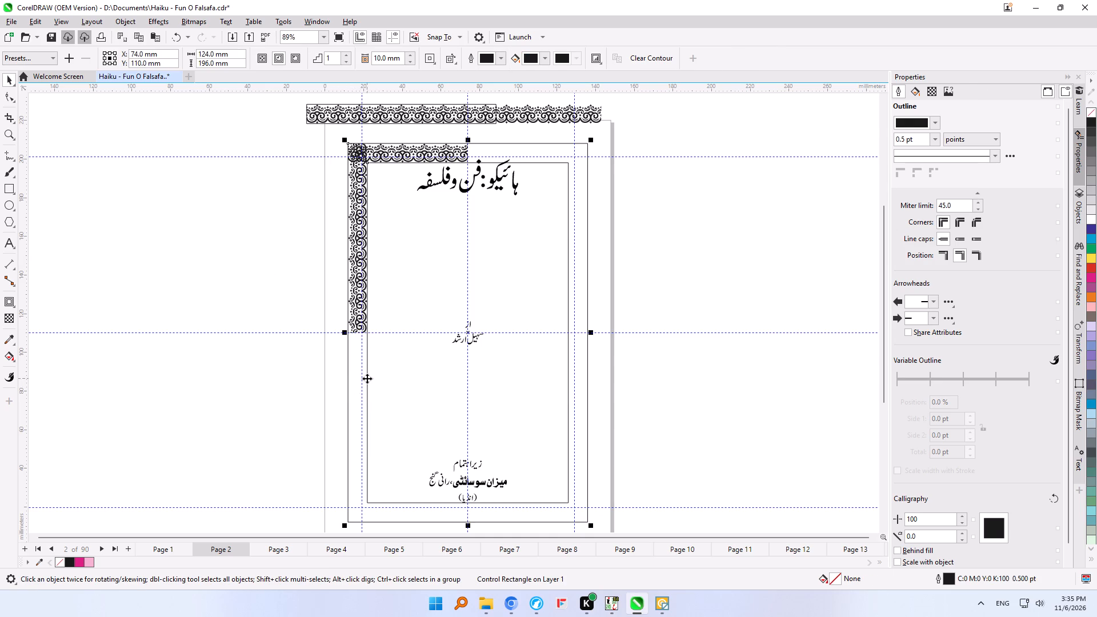
{"action": "left_click", "coordinate": [14, 191]}
{"action": "left_click_drag", "start_coordinate": [168, 197], "coordinate": [182, 221], "text": "ctrl"}
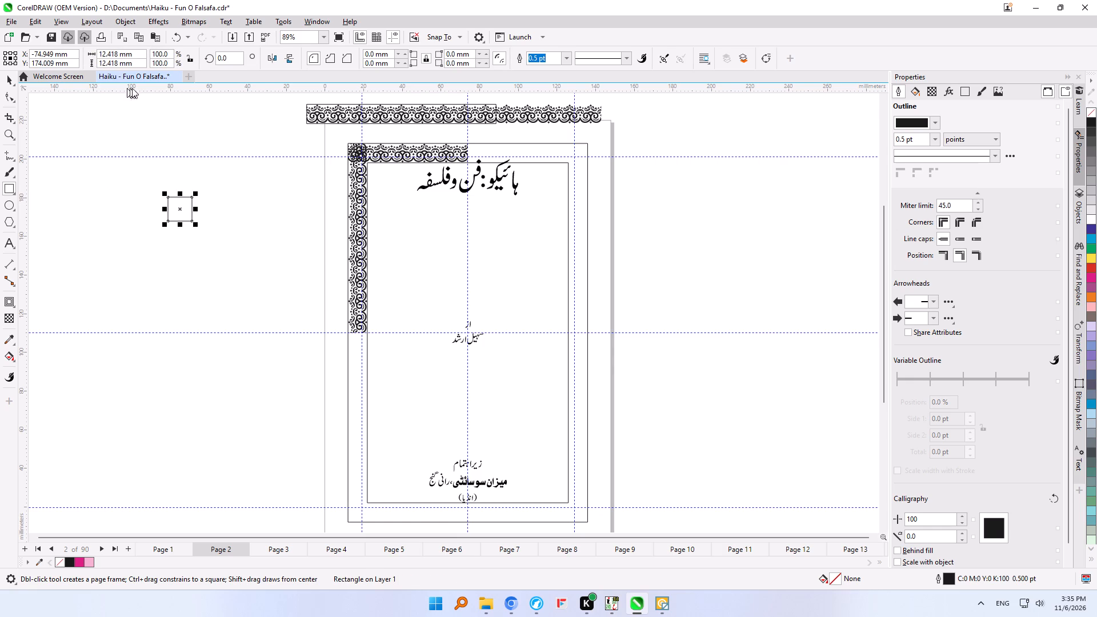
{"action": "left_click", "coordinate": [188, 57]}
{"action": "double_click", "coordinate": [117, 54]}
{"action": "type", "text": "10"}
{"action": "key", "text": "Return"}
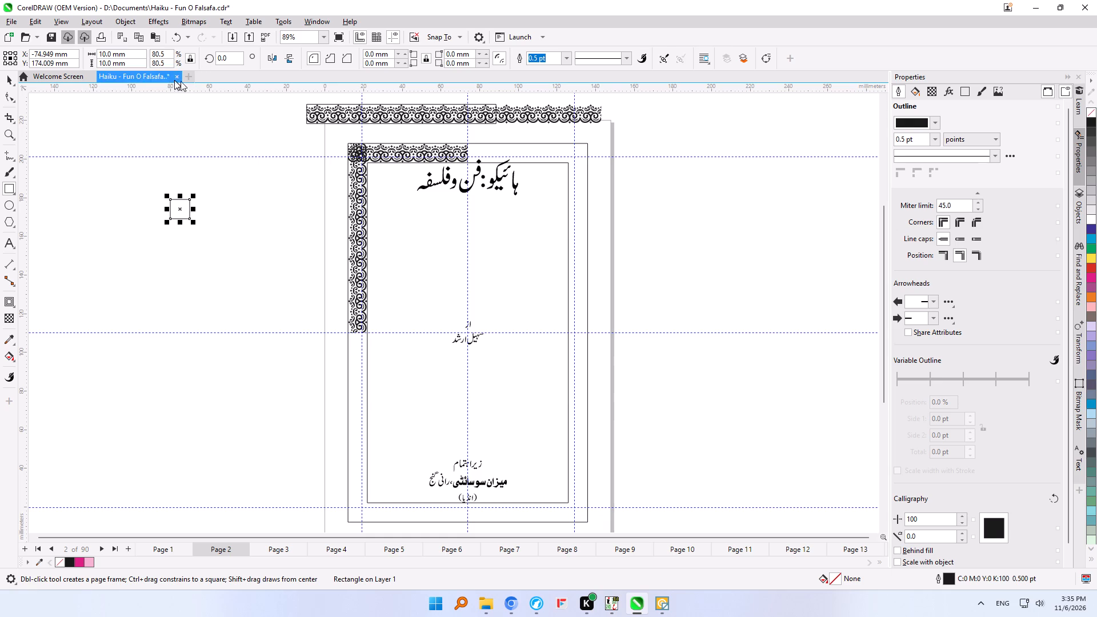
{"action": "left_click", "coordinate": [191, 58]}
{"action": "left_click", "coordinate": [12, 81]}
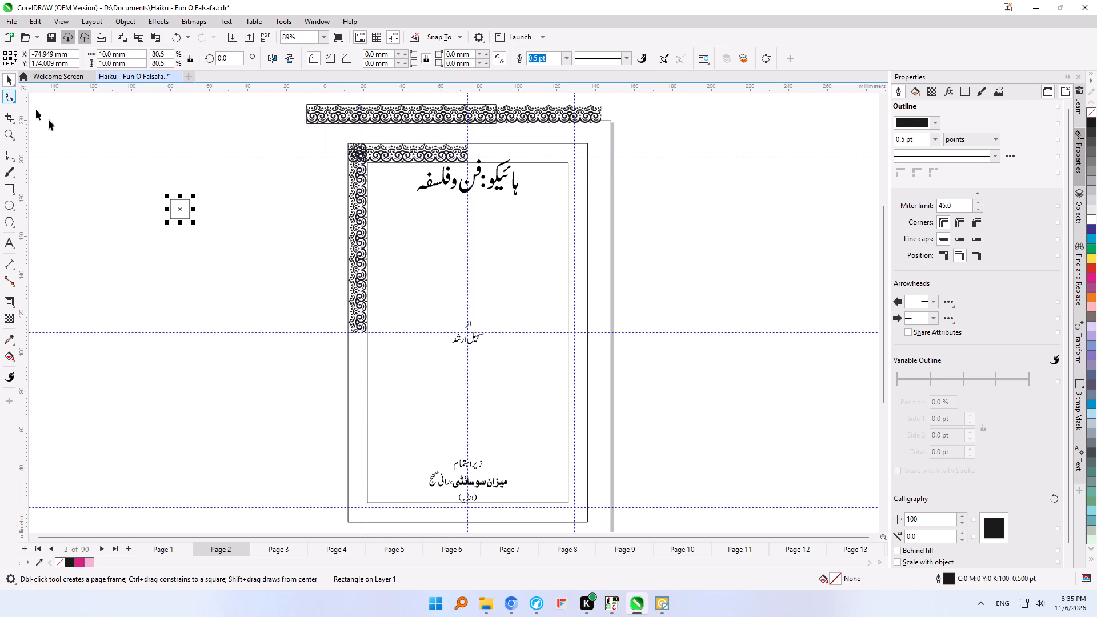
{"action": "left_click_drag", "start_coordinate": [180, 210], "coordinate": [211, 129]}
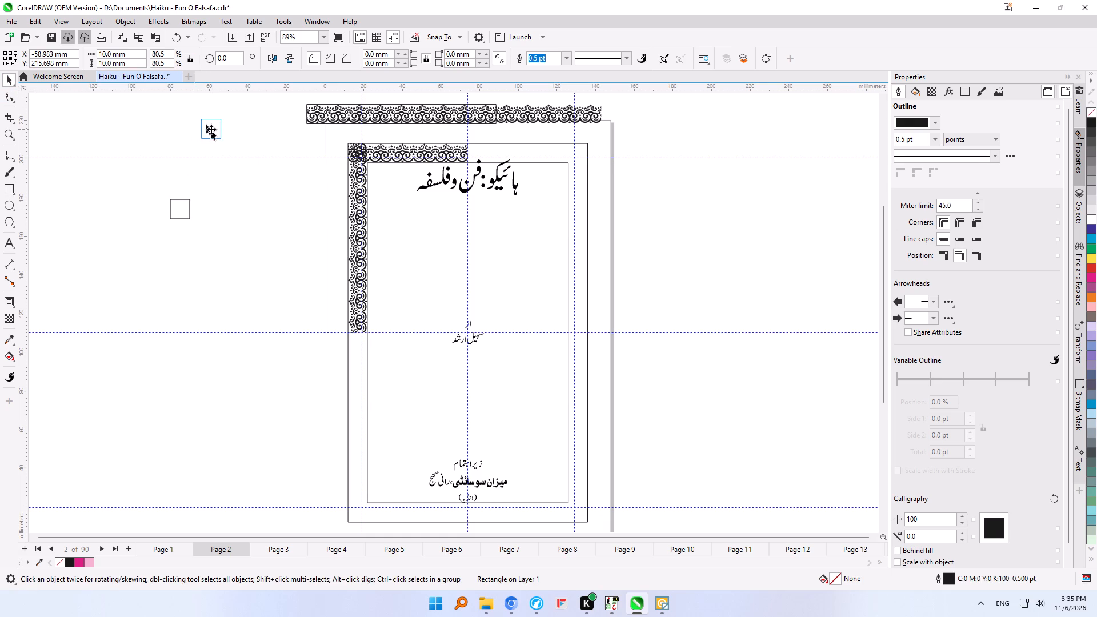
Convert the square to curves and delete its top-left node to make a right triangle.
{"action": "key", "text": "ctrl+q"}
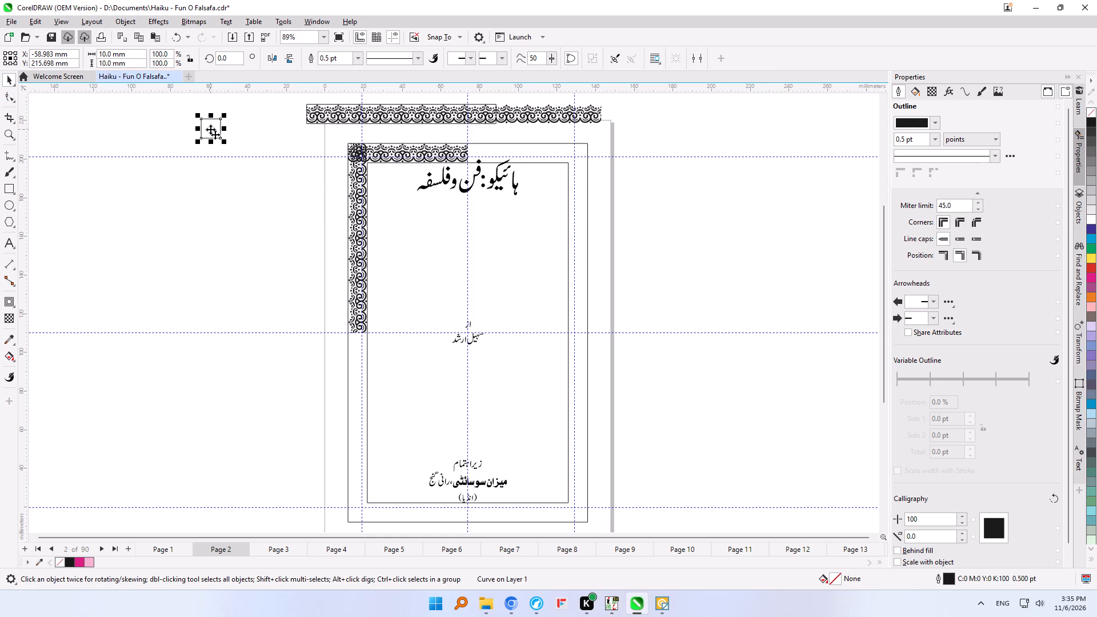
{"action": "left_click", "coordinate": [9, 97]}
{"action": "left_click_drag", "start_coordinate": [175, 106], "coordinate": [212, 126]}
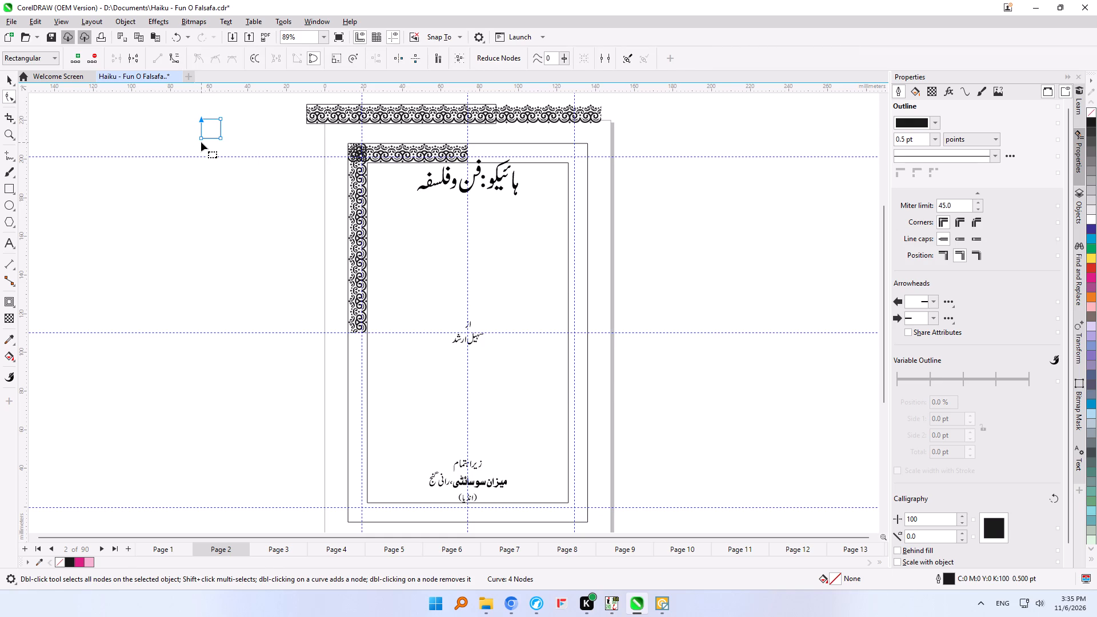
{"action": "key", "text": "Delete"}
{"action": "left_click", "coordinate": [11, 80]}
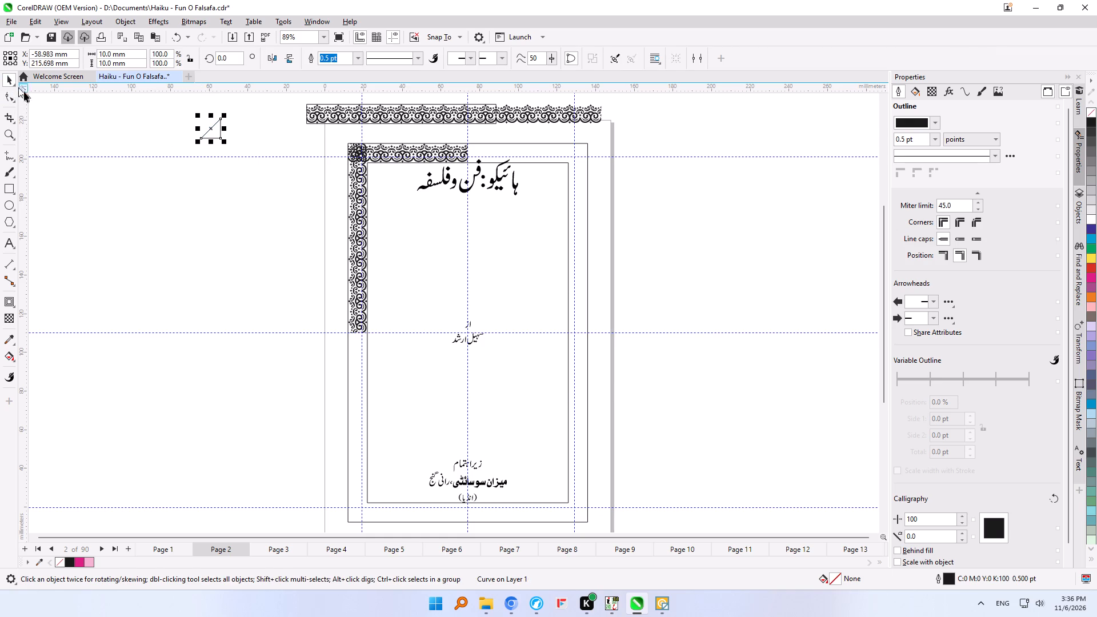
Move the vertical ornament strip about 23 mm left, outside the page frame.
{"action": "left_click", "coordinate": [354, 203]}
{"action": "left_click_drag", "start_coordinate": [356, 203], "coordinate": [311, 203]}
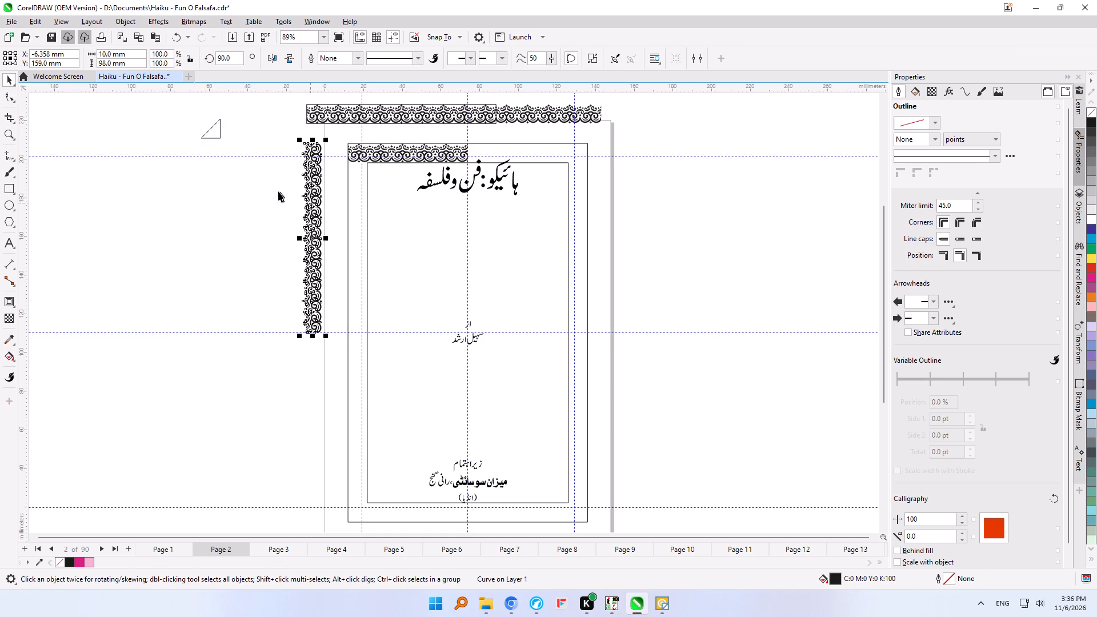
Align the triangle to the top-left corner of the outer page frame.
{"action": "left_click", "coordinate": [219, 134]}
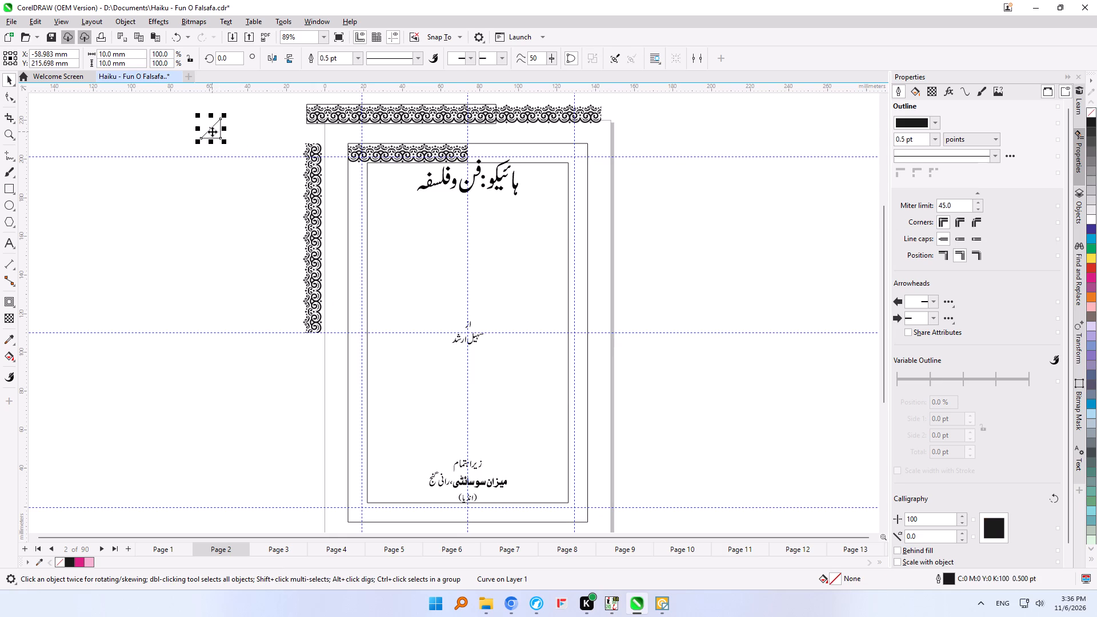
{"action": "left_click", "coordinate": [212, 131]}
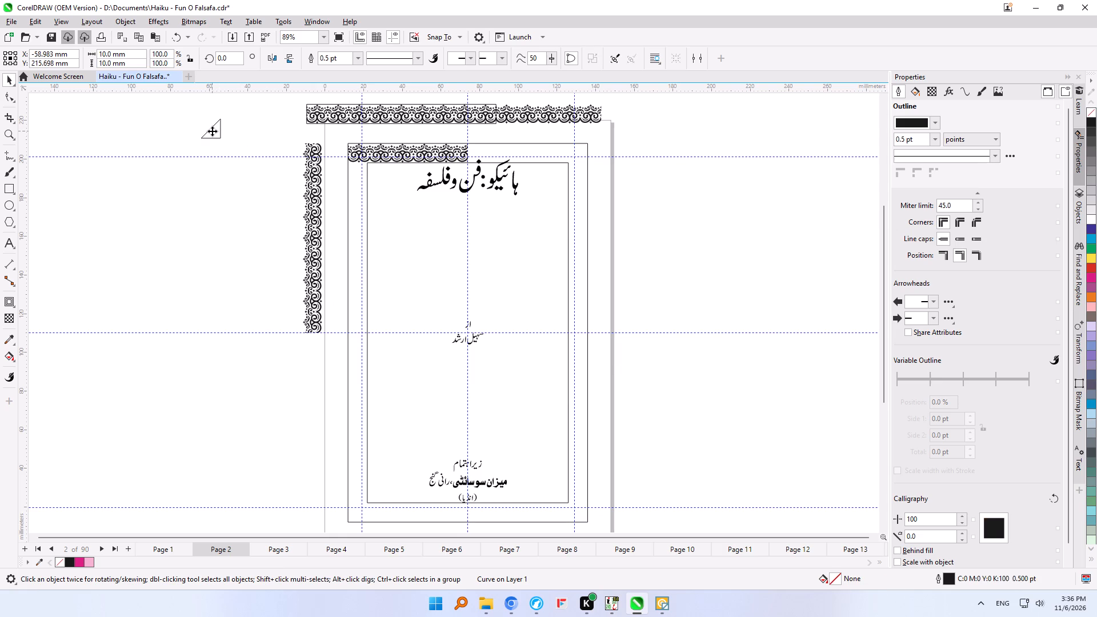
{"action": "left_click", "coordinate": [212, 131]}
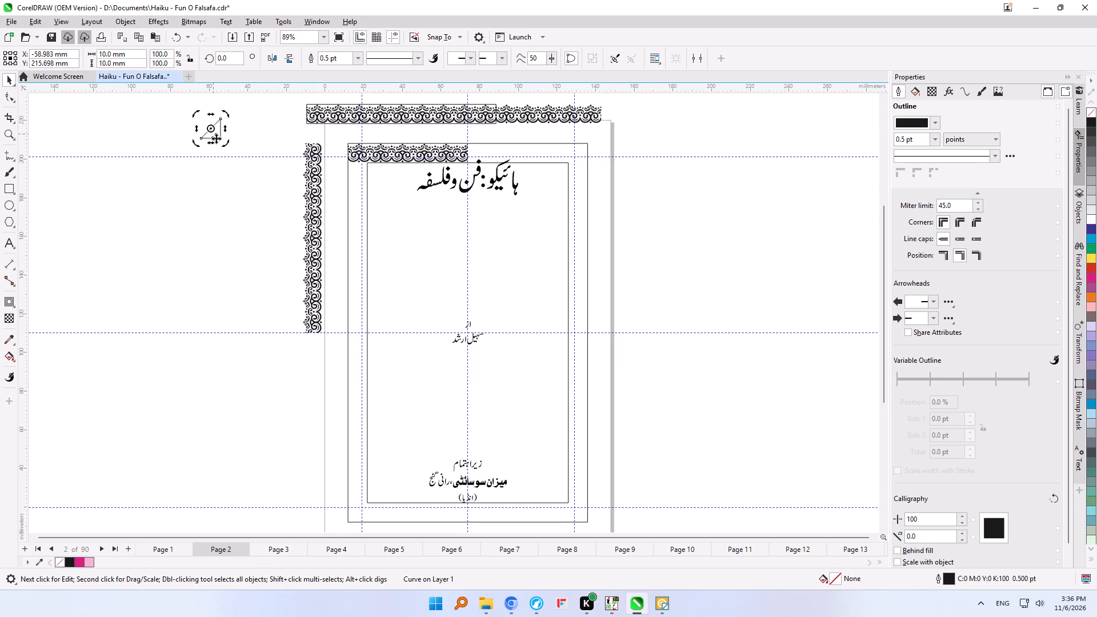
{"action": "left_click", "coordinate": [217, 138]}
{"action": "left_click", "coordinate": [353, 179], "text": "shift"}
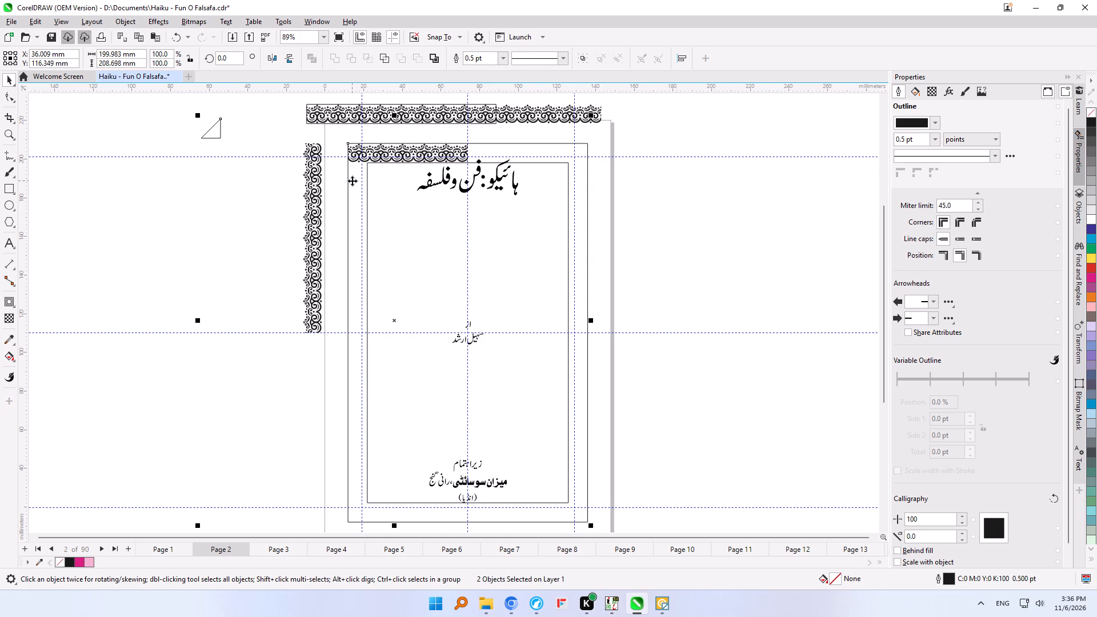
{"action": "type", "text": "tl"}
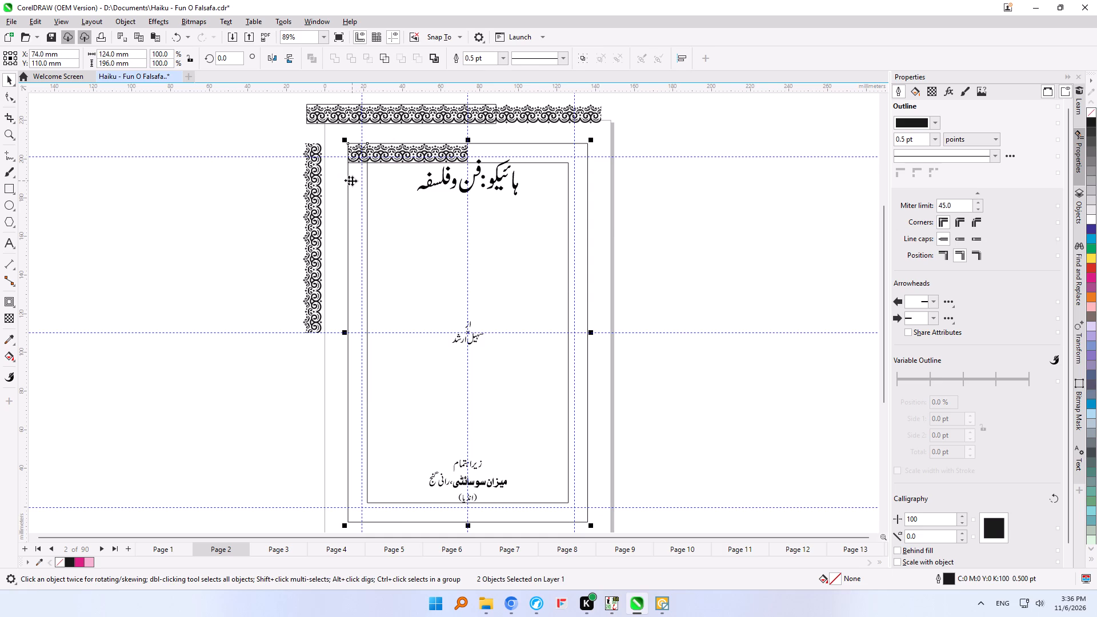
Mirror the triangle horizontally so its diagonal runs from the outer frame's top-left corner to the inner frame's corner.
{"action": "left_click", "coordinate": [331, 136]}
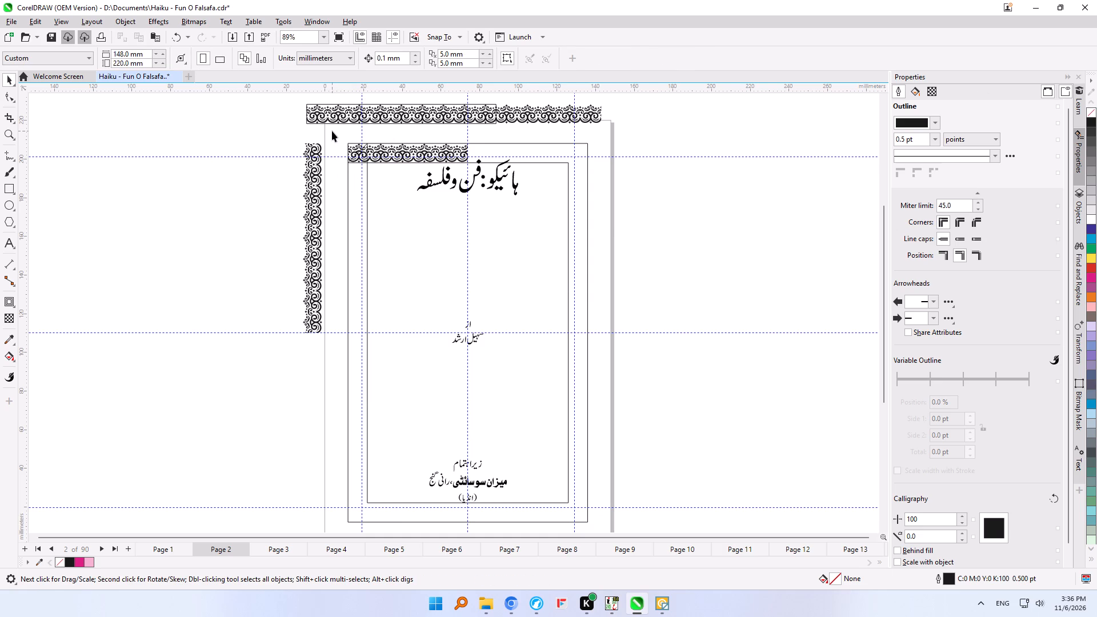
{"action": "left_click_drag", "start_coordinate": [332, 131], "coordinate": [379, 169]}
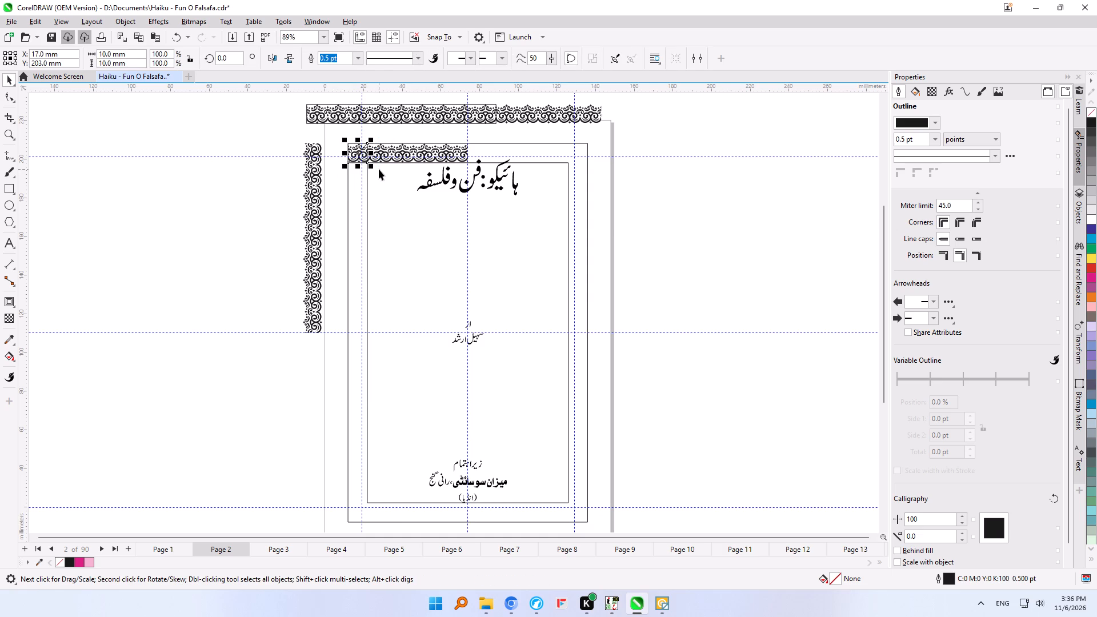
{"action": "left_click", "coordinate": [274, 60]}
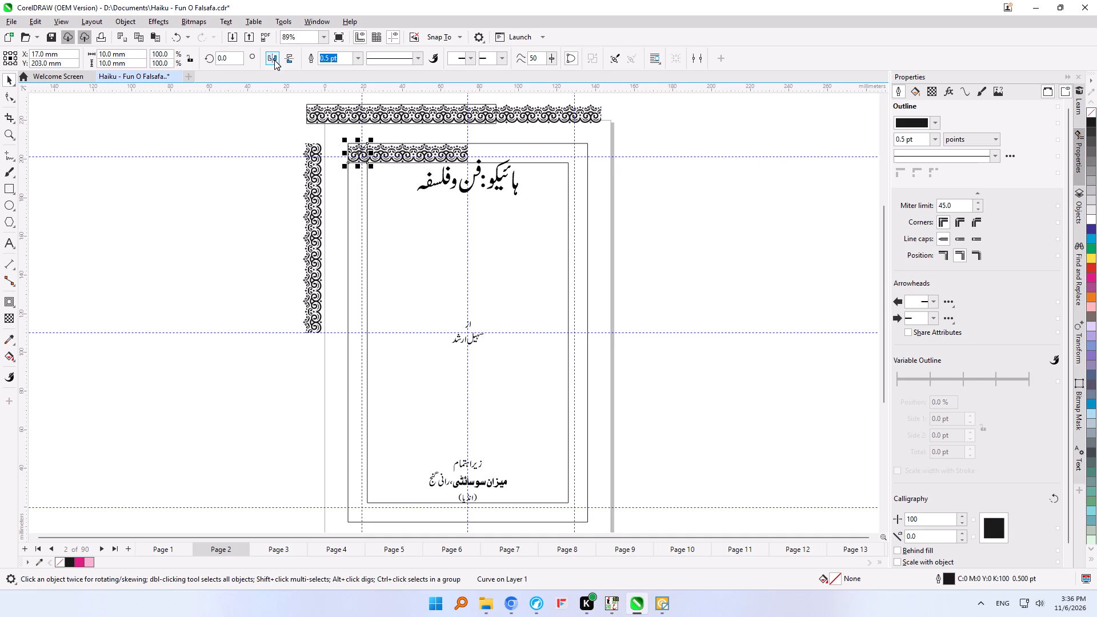
{"action": "left_click", "coordinate": [286, 59]}
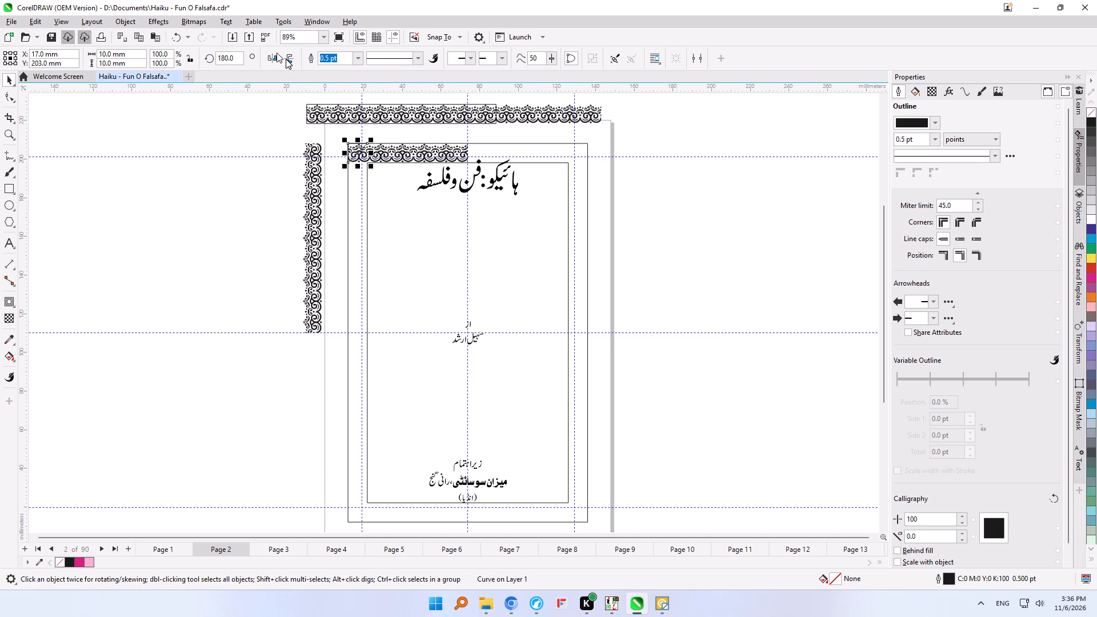
{"action": "left_click", "coordinate": [288, 58]}
Examine closely how both ends of the triangle's diagonal meet the outer and inner frame corners.
{"action": "left_click", "coordinate": [10, 131]}
{"action": "left_click_drag", "start_coordinate": [326, 129], "coordinate": [457, 177]}
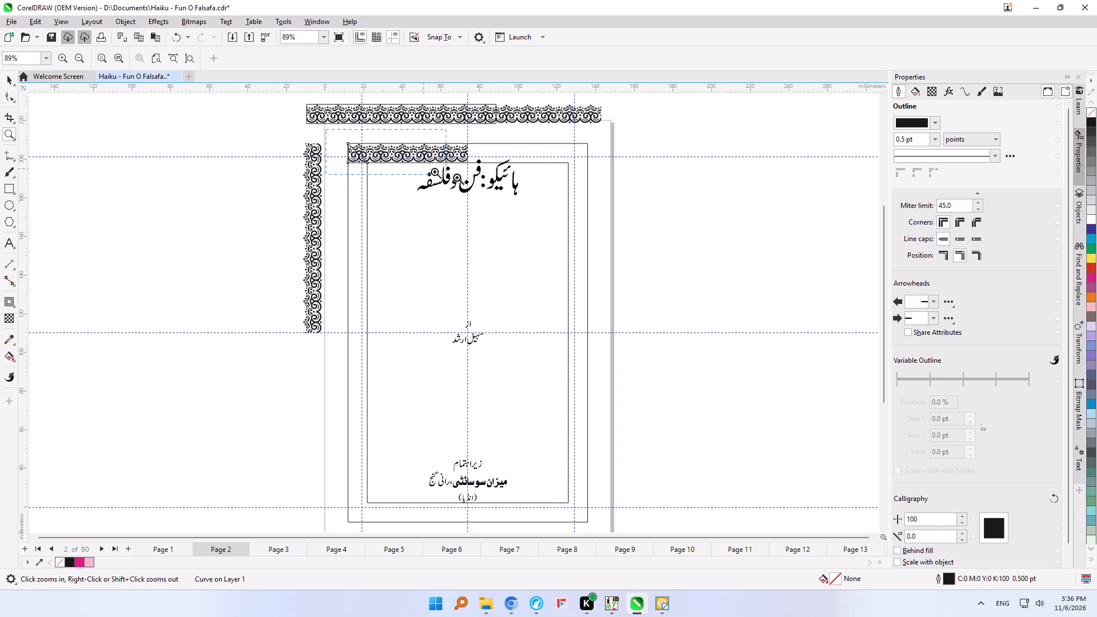
{"action": "left_click_drag", "start_coordinate": [457, 177], "coordinate": [542, 190]}
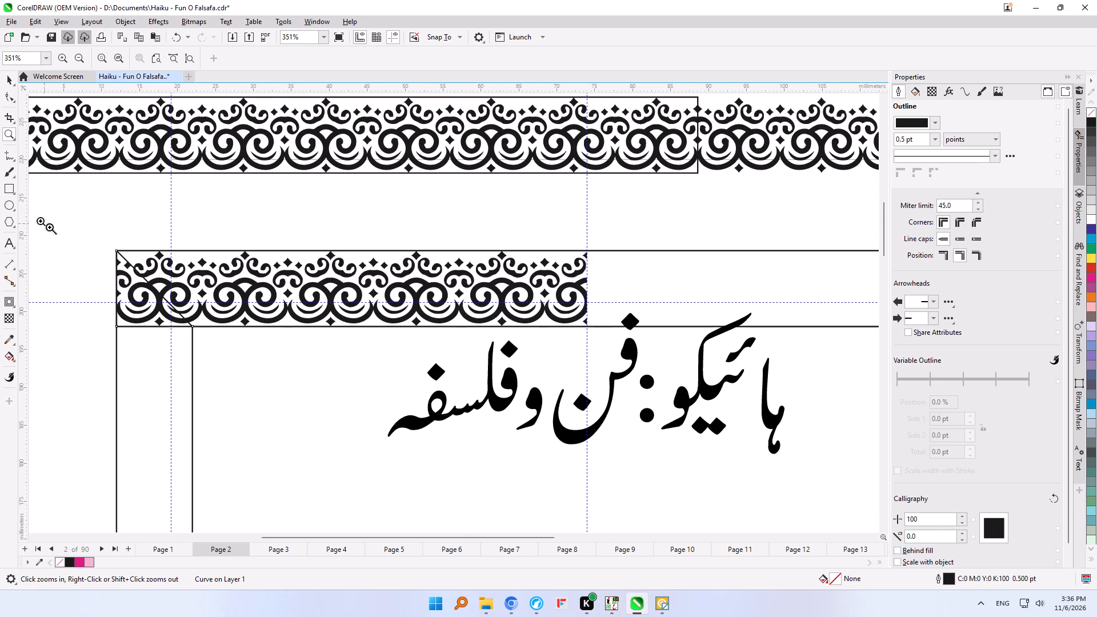
{"action": "left_click_drag", "start_coordinate": [104, 240], "coordinate": [149, 269]}
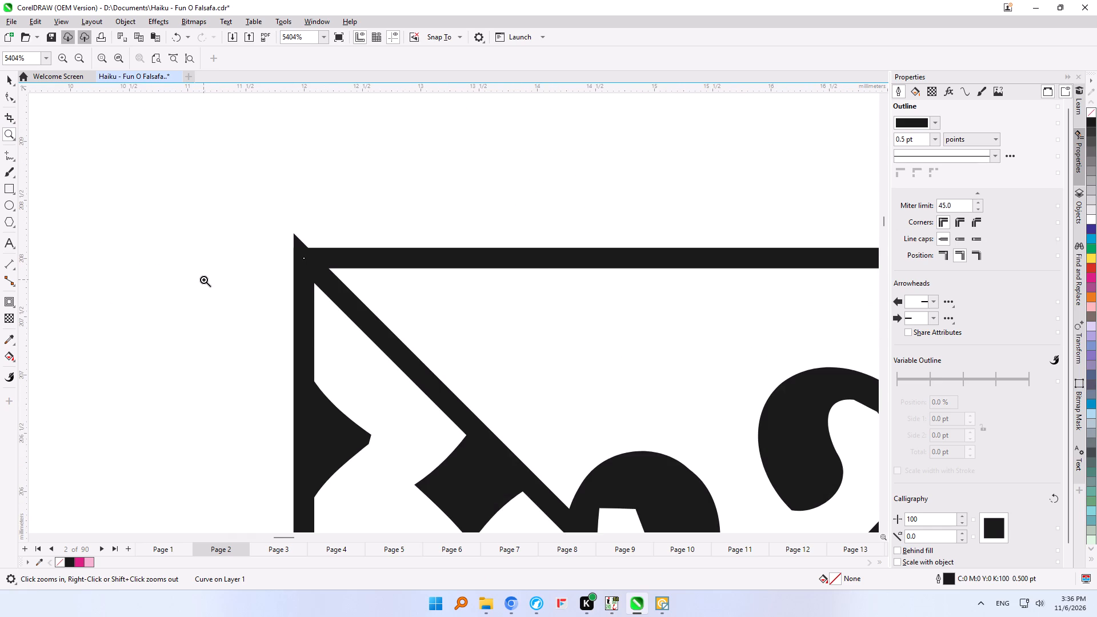
{"action": "right_click", "coordinate": [204, 279]}
{"action": "left_click_drag", "start_coordinate": [179, 316], "coordinate": [219, 342]}
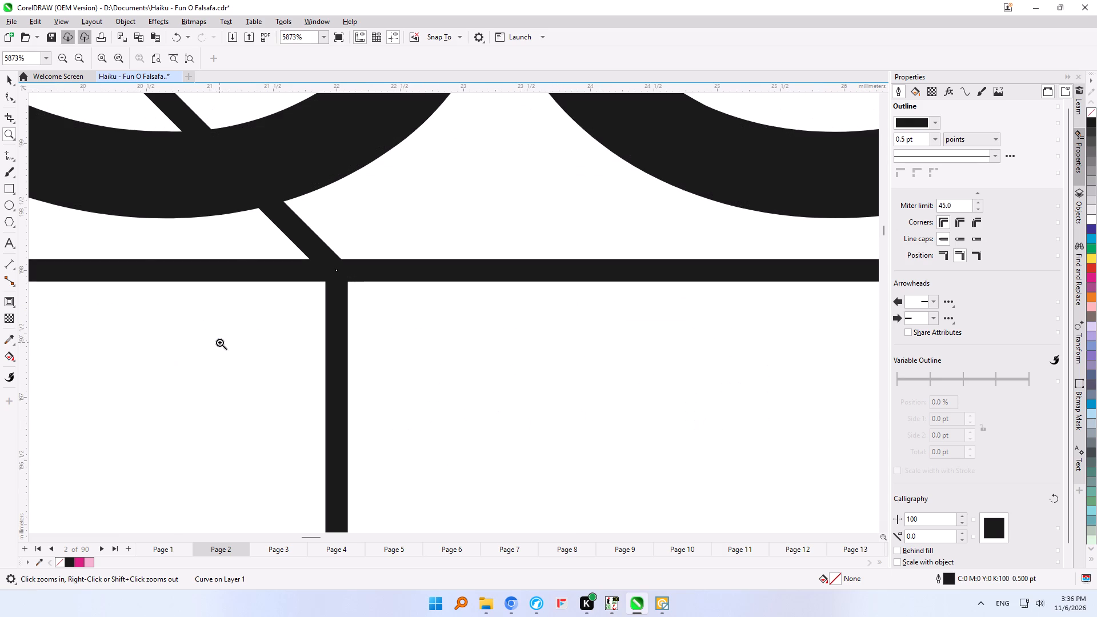
{"action": "right_click", "coordinate": [213, 327]}
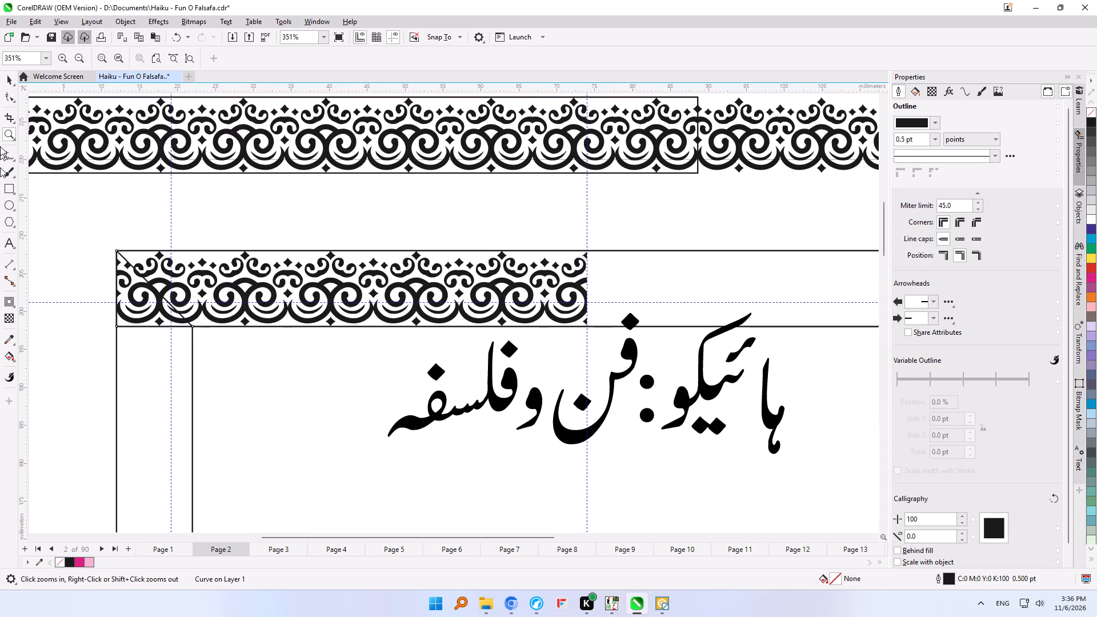
Trim the left end of the horizontal ornament strip diagonally with the triangle using Simplify.
{"action": "left_click", "coordinate": [12, 80]}
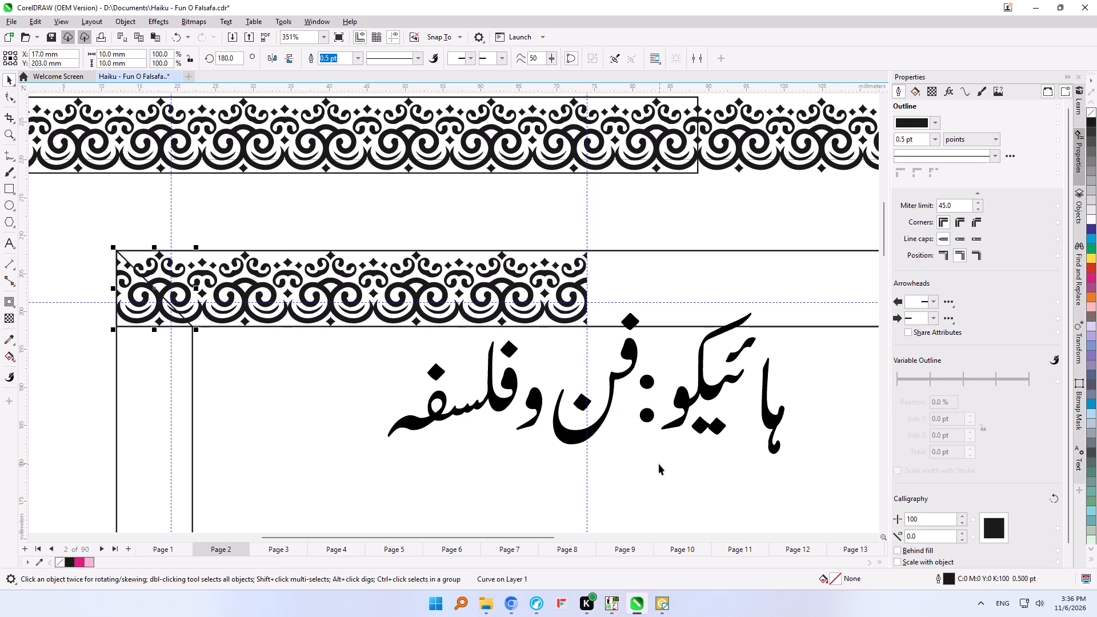
{"action": "left_click", "coordinate": [571, 285], "text": "shift"}
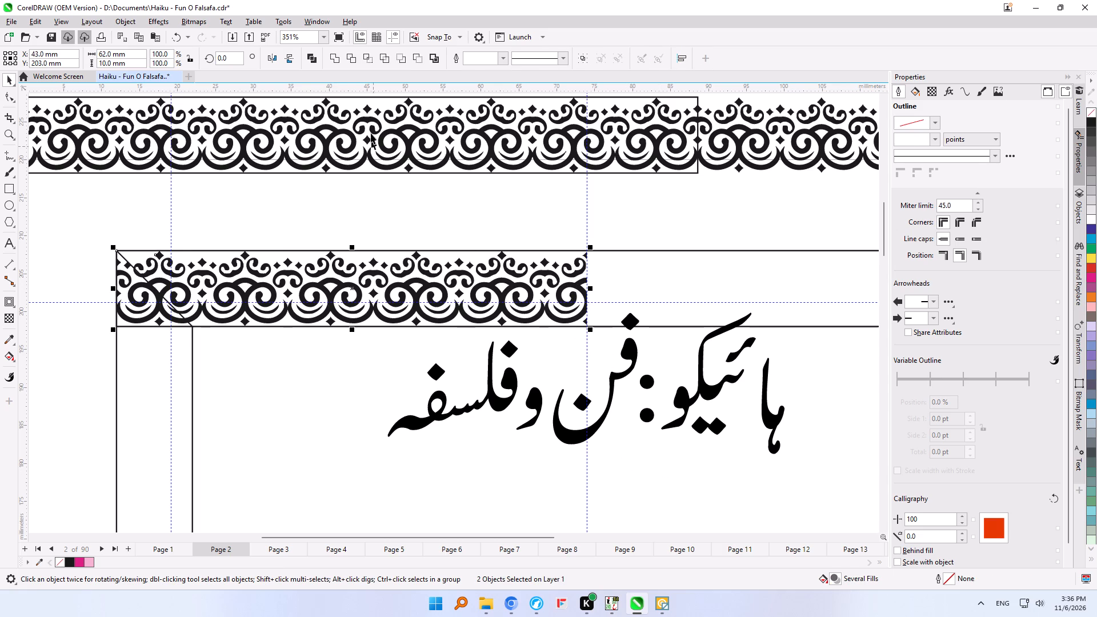
{"action": "left_click", "coordinate": [382, 61]}
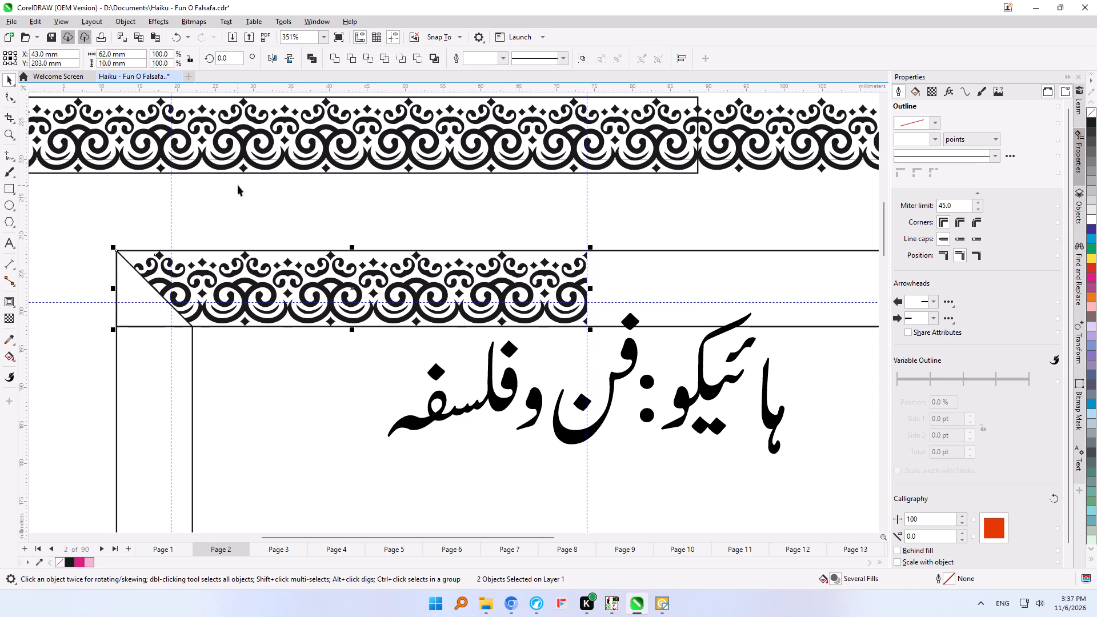
{"action": "left_click", "coordinate": [214, 214]}
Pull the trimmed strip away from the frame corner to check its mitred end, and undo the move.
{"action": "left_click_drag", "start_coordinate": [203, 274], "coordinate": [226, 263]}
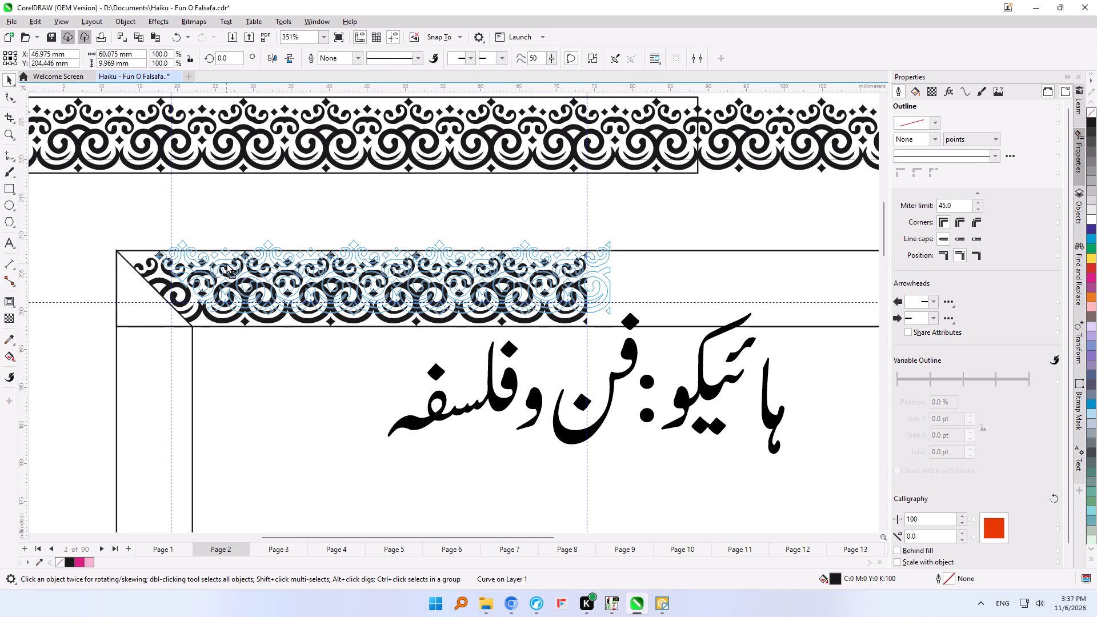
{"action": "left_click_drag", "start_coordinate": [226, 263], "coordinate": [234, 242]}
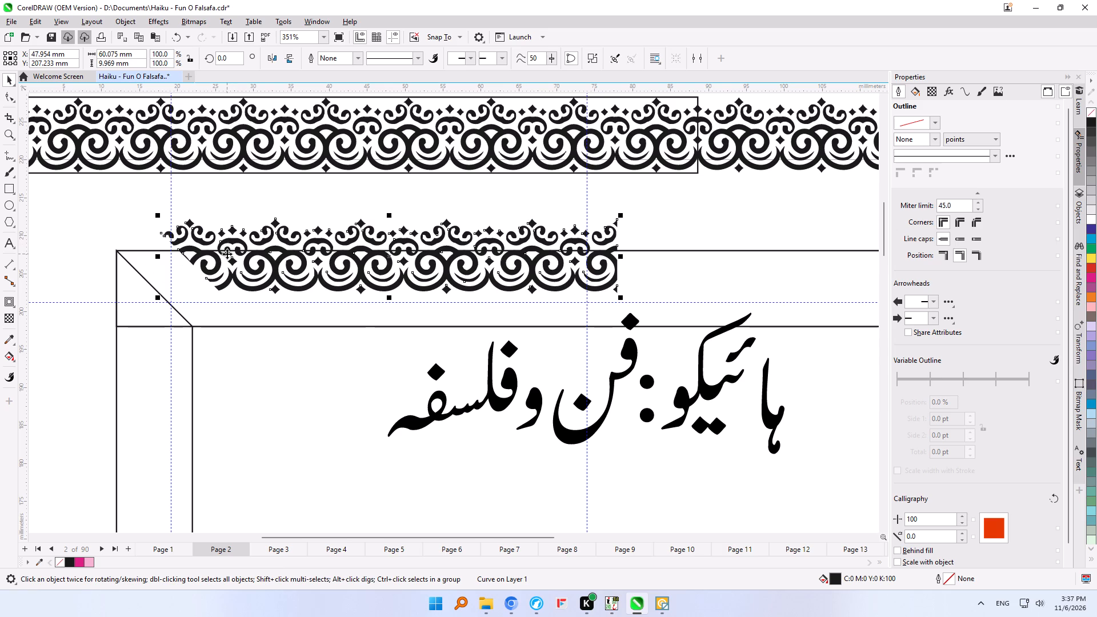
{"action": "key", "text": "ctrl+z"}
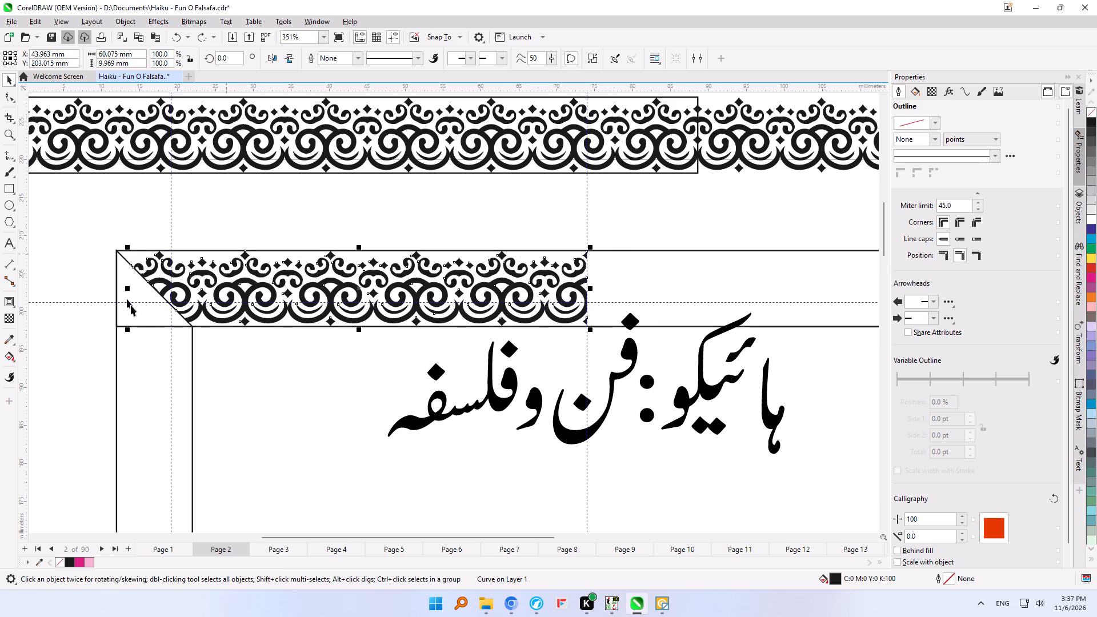
Flip the corner triangle vertically and horizontally so it lies over the horizontal strip's side of the corner diagonal.
{"action": "left_click", "coordinate": [148, 324]}
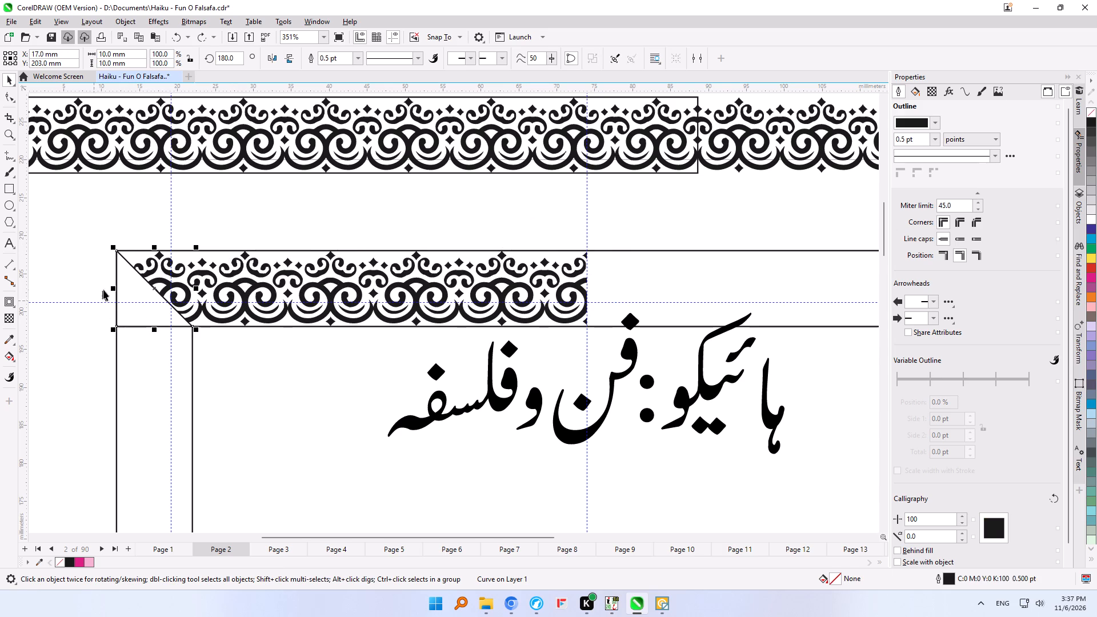
{"action": "left_click", "coordinate": [290, 59]}
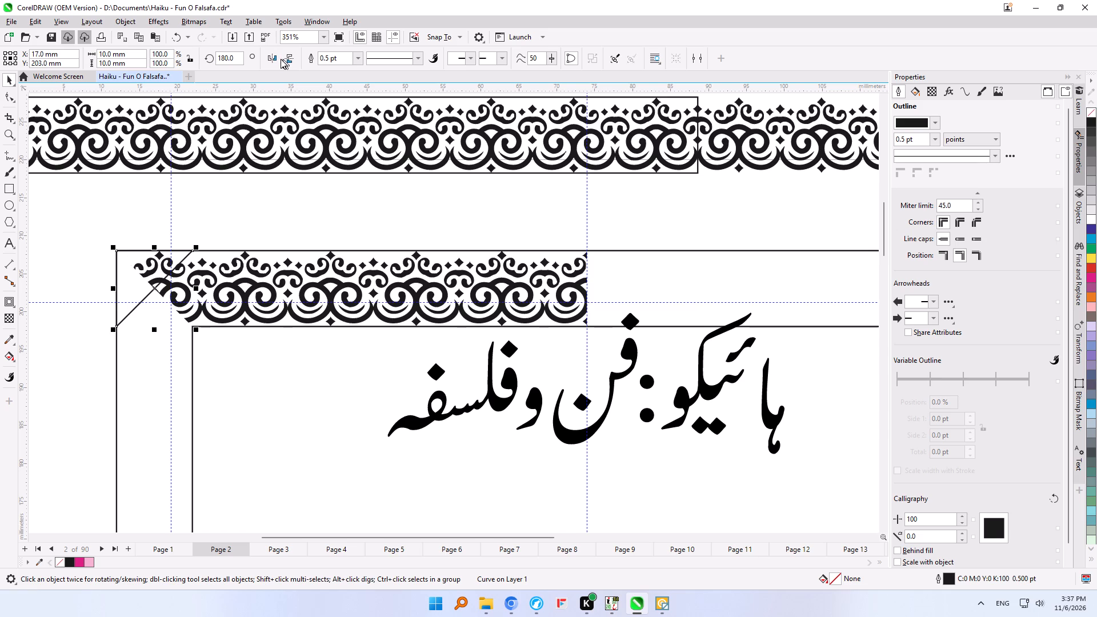
{"action": "left_click", "coordinate": [274, 59]}
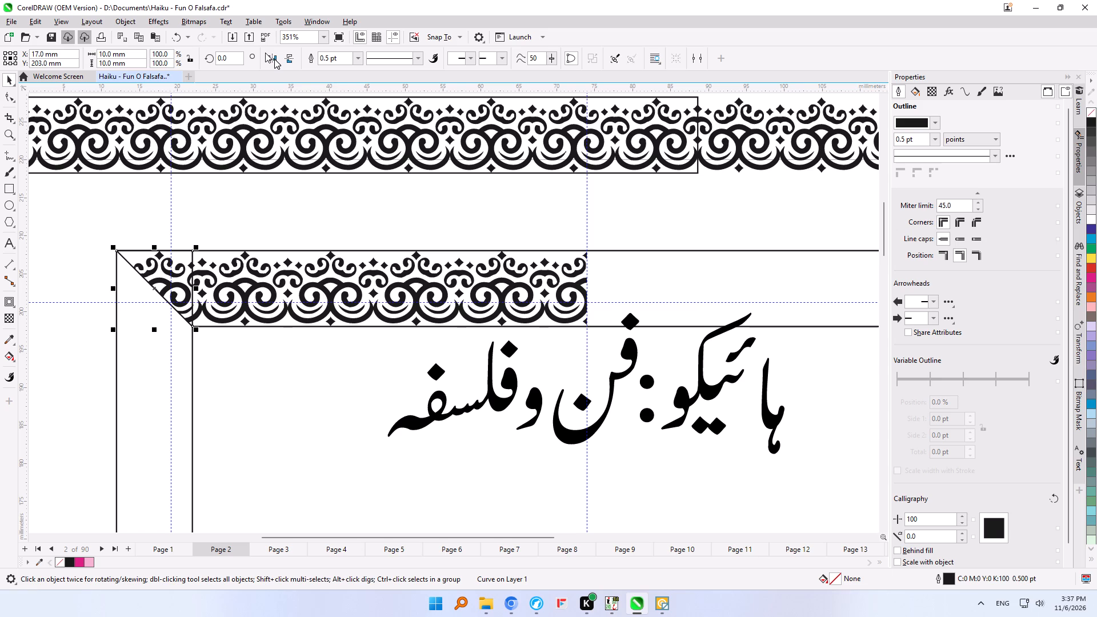
Align the vertical ornament strip to the top and left edges of the outer frame.
{"action": "key", "text": "F6"}
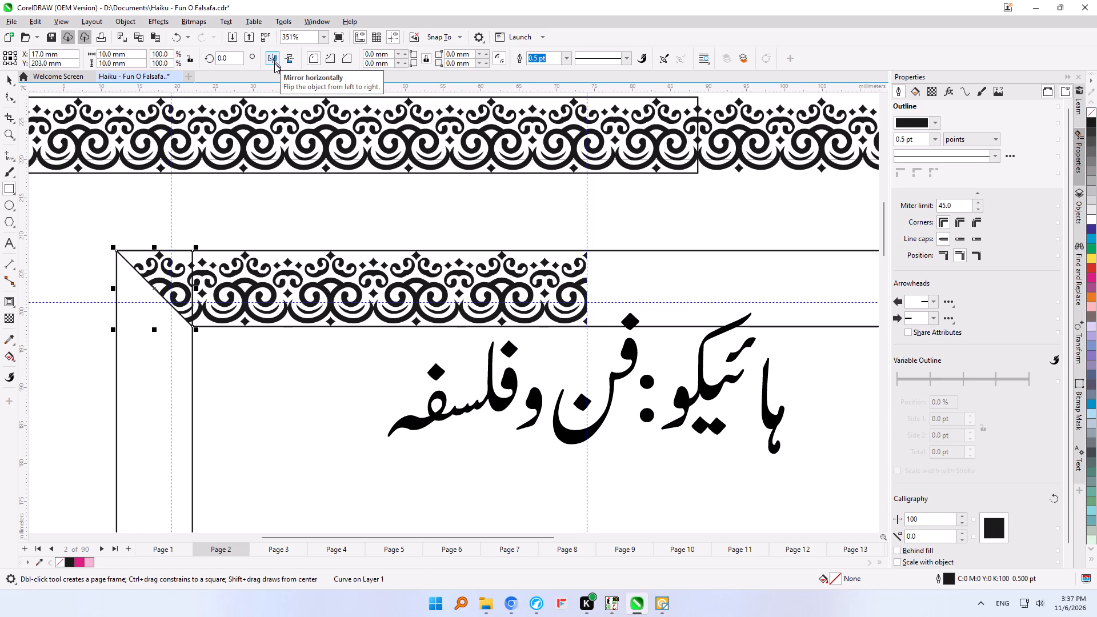
{"action": "key", "text": "F4"}
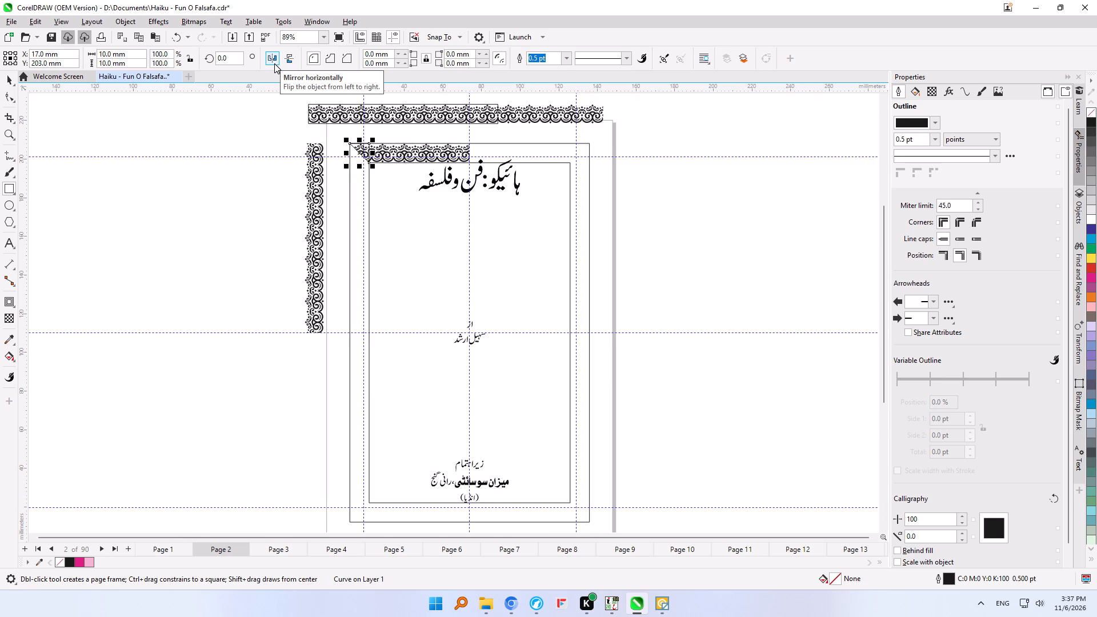
{"action": "left_click", "coordinate": [4, 78]}
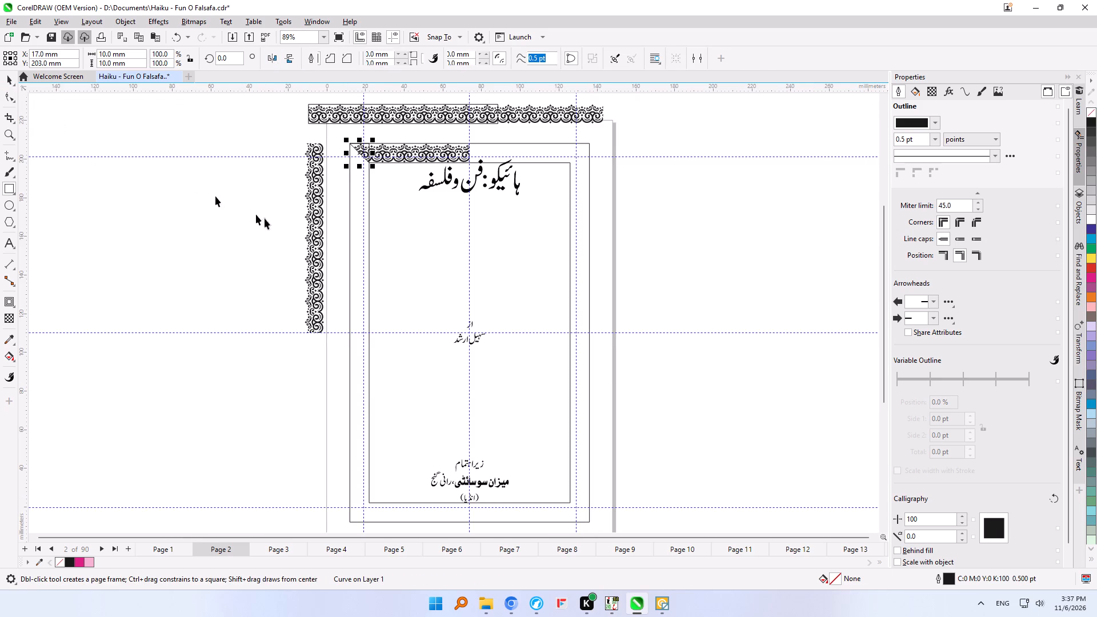
{"action": "left_click", "coordinate": [315, 235]}
{"action": "left_click", "coordinate": [352, 241], "text": "shift"}
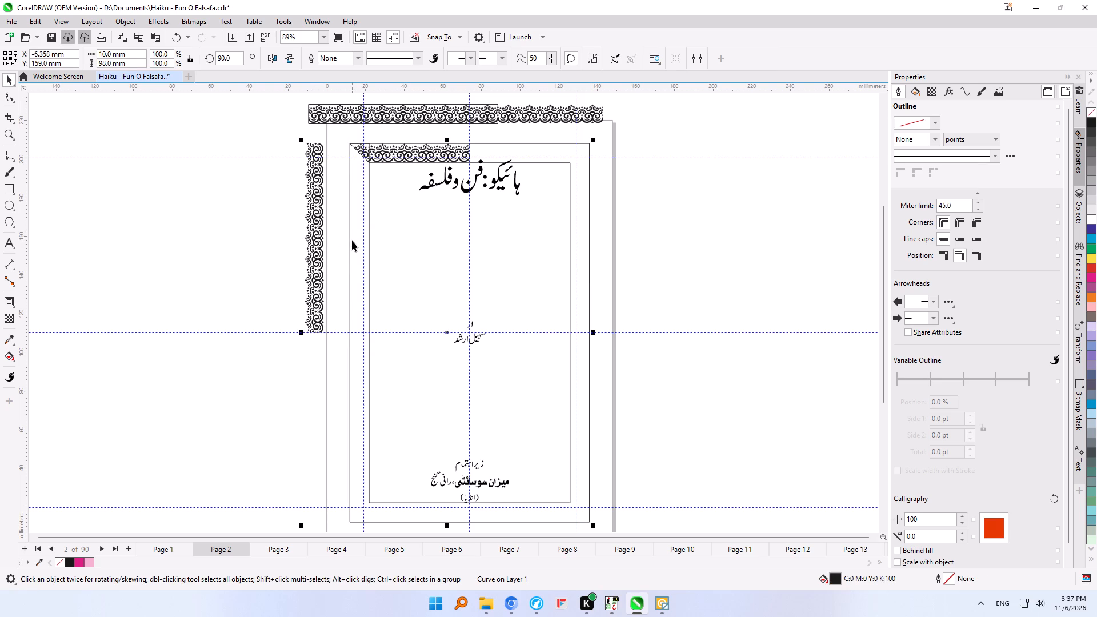
{"action": "type", "text": "tr"}
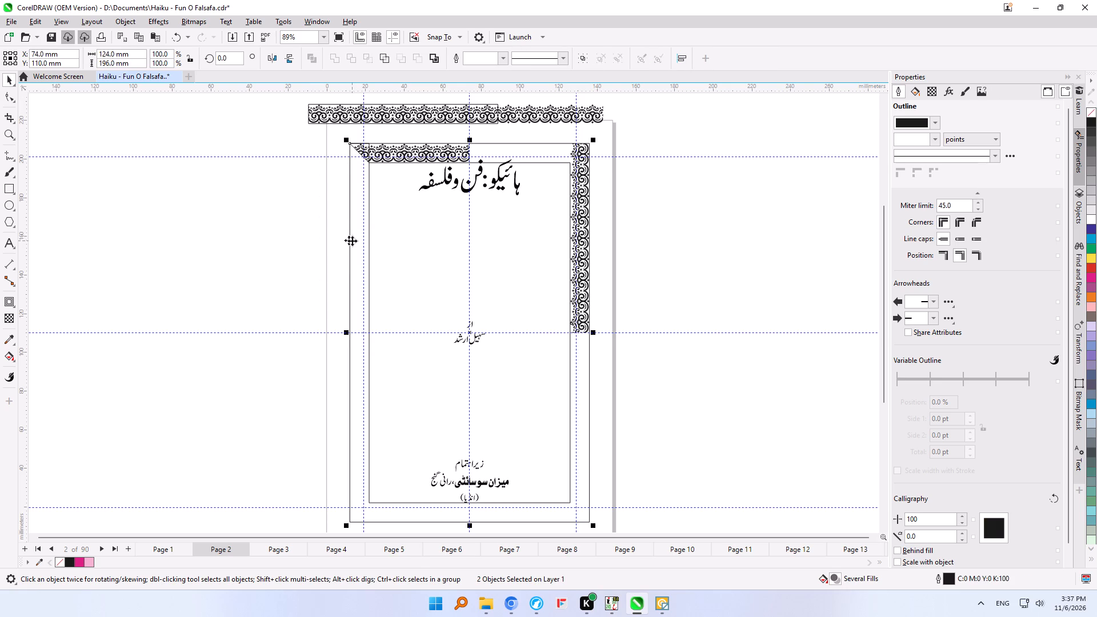
{"action": "key", "text": "l"}
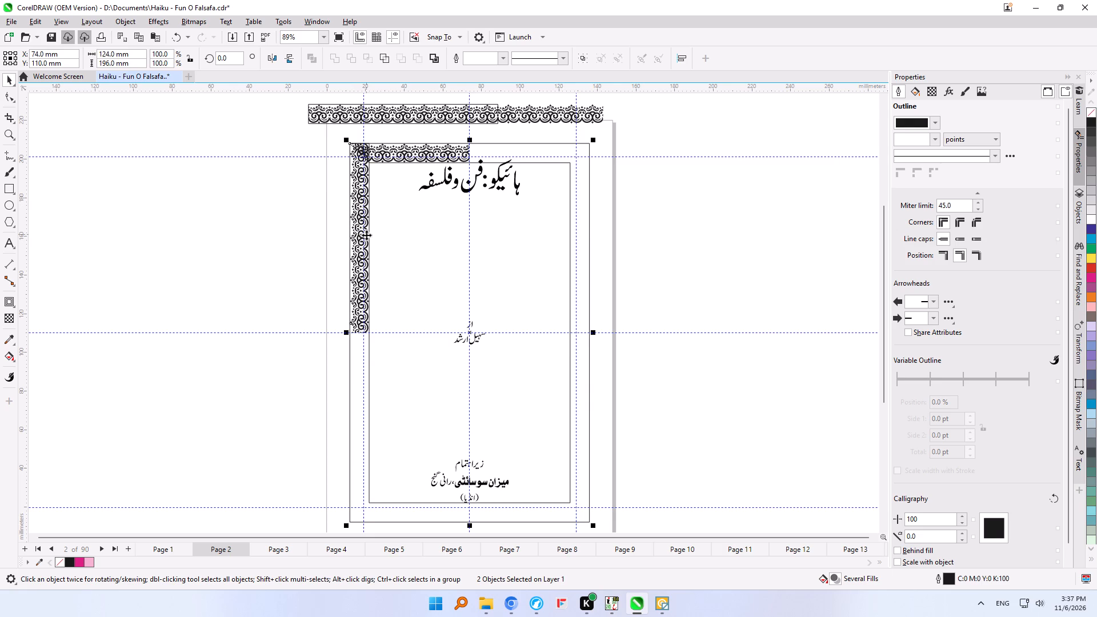
Trim the vertical strip's top end diagonally with the triangle using Simplify, and move the triangle off the page.
{"action": "left_click", "coordinate": [260, 210]}
{"action": "left_click", "coordinate": [358, 230]}
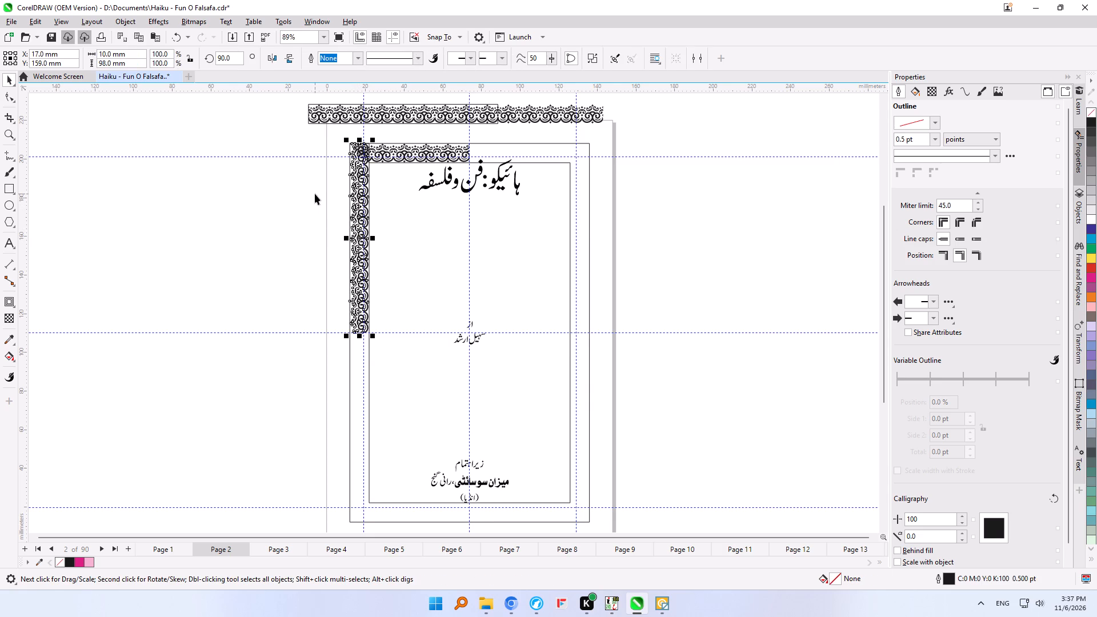
{"action": "left_click_drag", "start_coordinate": [333, 134], "coordinate": [385, 174], "text": "shift"}
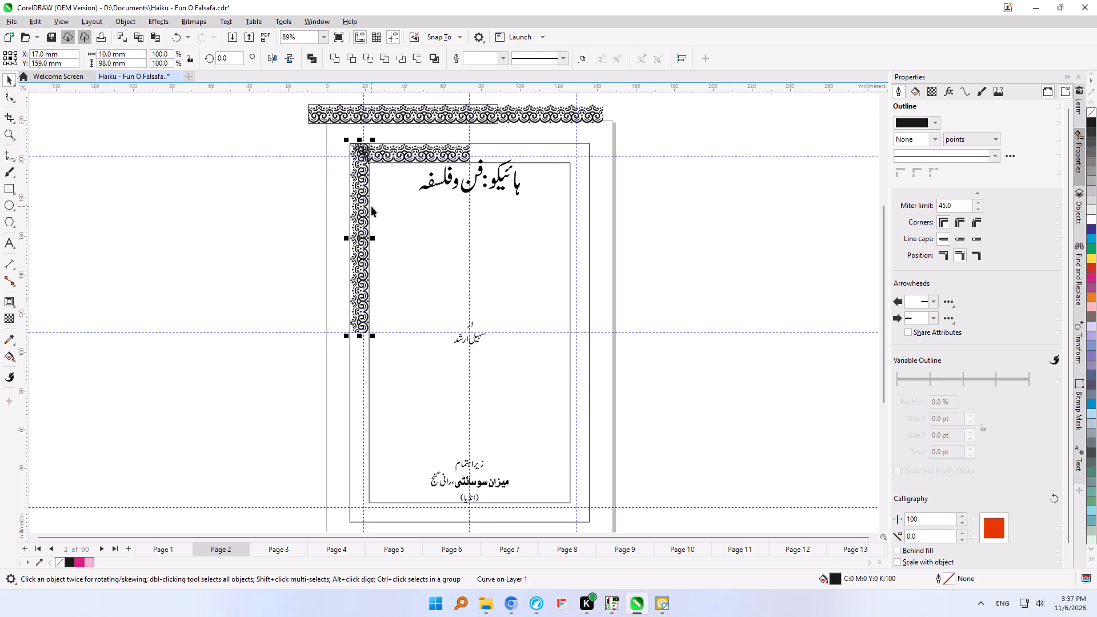
{"action": "left_click", "coordinate": [383, 59]}
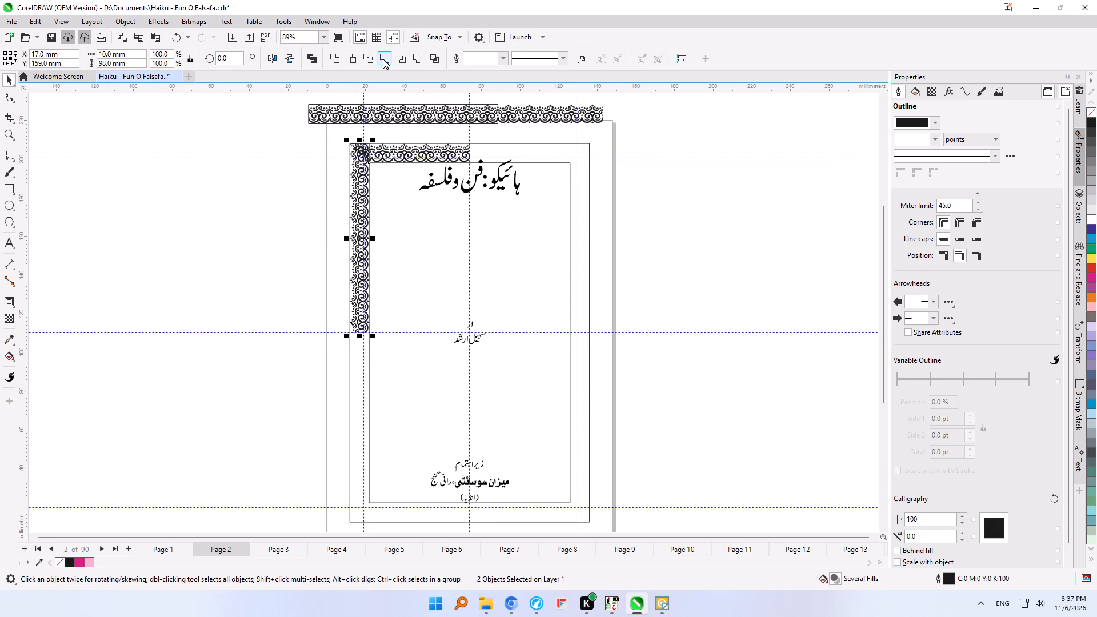
{"action": "left_click", "coordinate": [257, 138]}
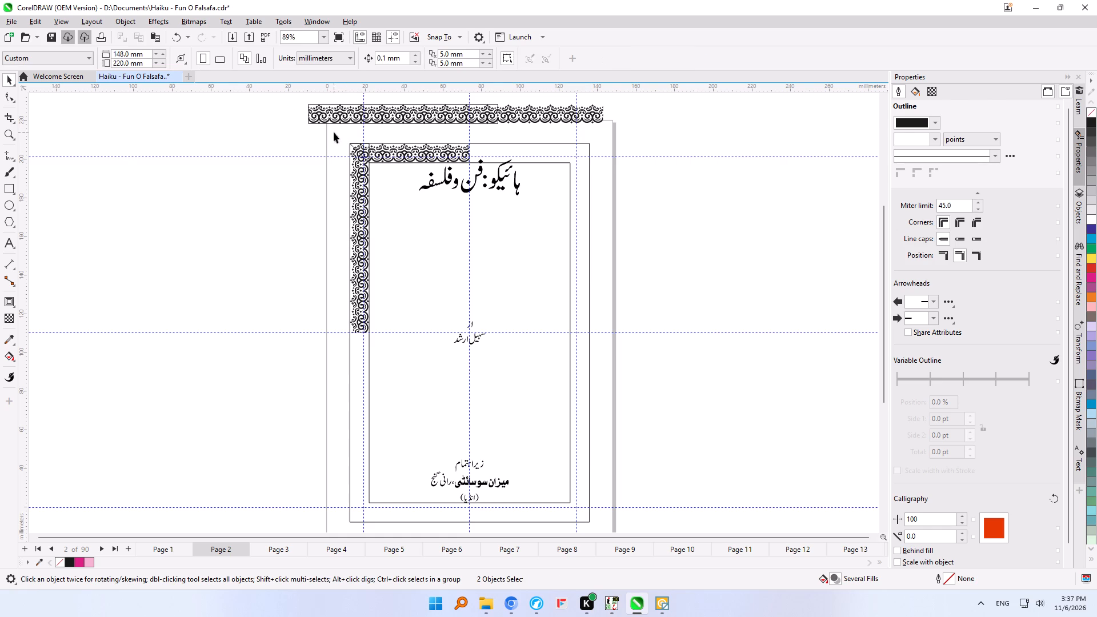
{"action": "left_click_drag", "start_coordinate": [311, 130], "coordinate": [404, 182]}
{"action": "left_click_drag", "start_coordinate": [361, 153], "coordinate": [273, 153]}
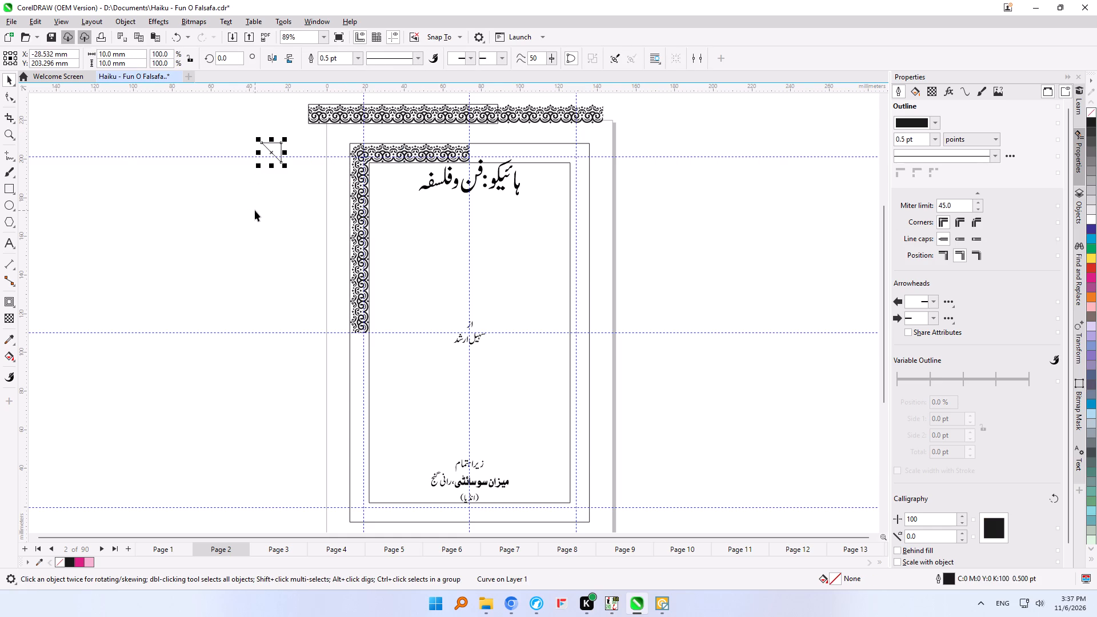
Mirror a copy of the horizontal and vertical strips across the vertical centre line onto the frame's right half.
{"action": "left_click", "coordinate": [397, 150]}
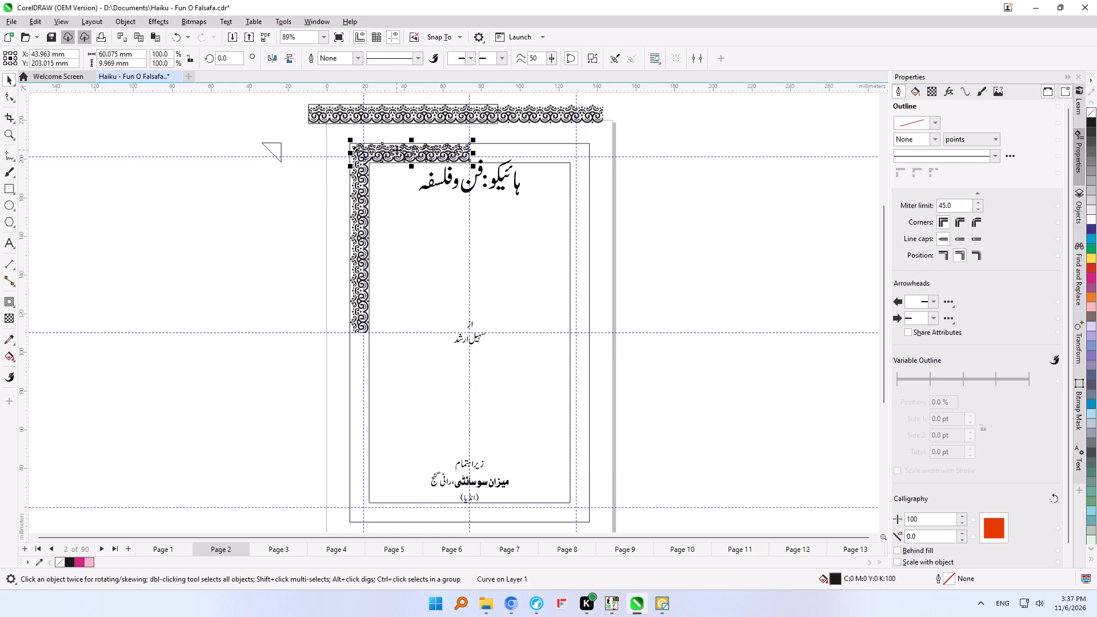
{"action": "left_click", "coordinate": [354, 179], "text": "shift"}
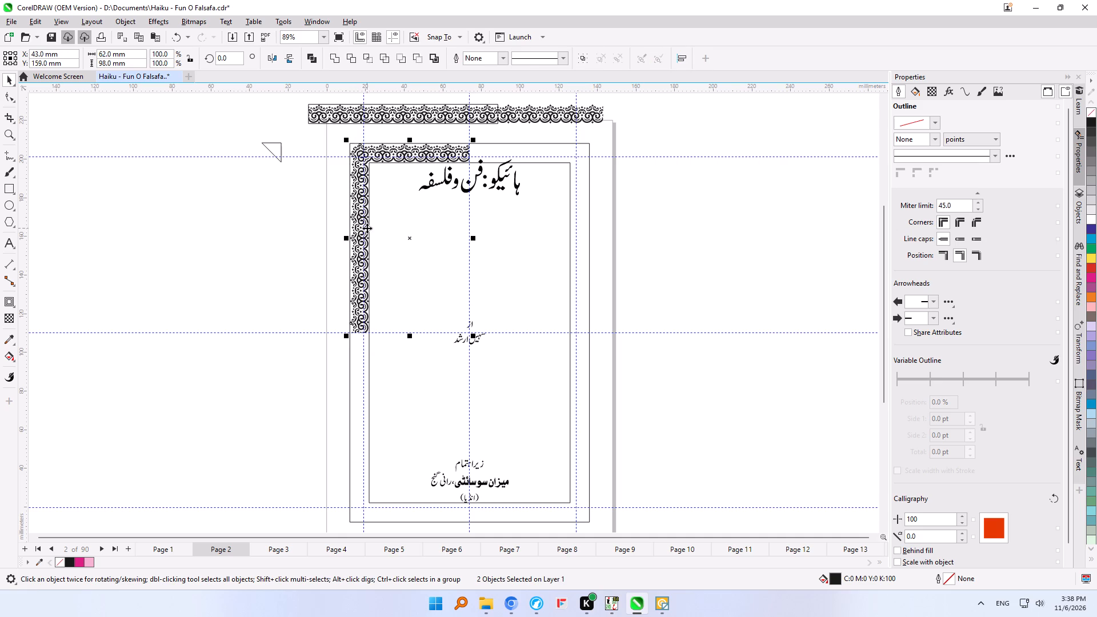
{"action": "left_click_drag", "start_coordinate": [342, 240], "coordinate": [406, 240]}
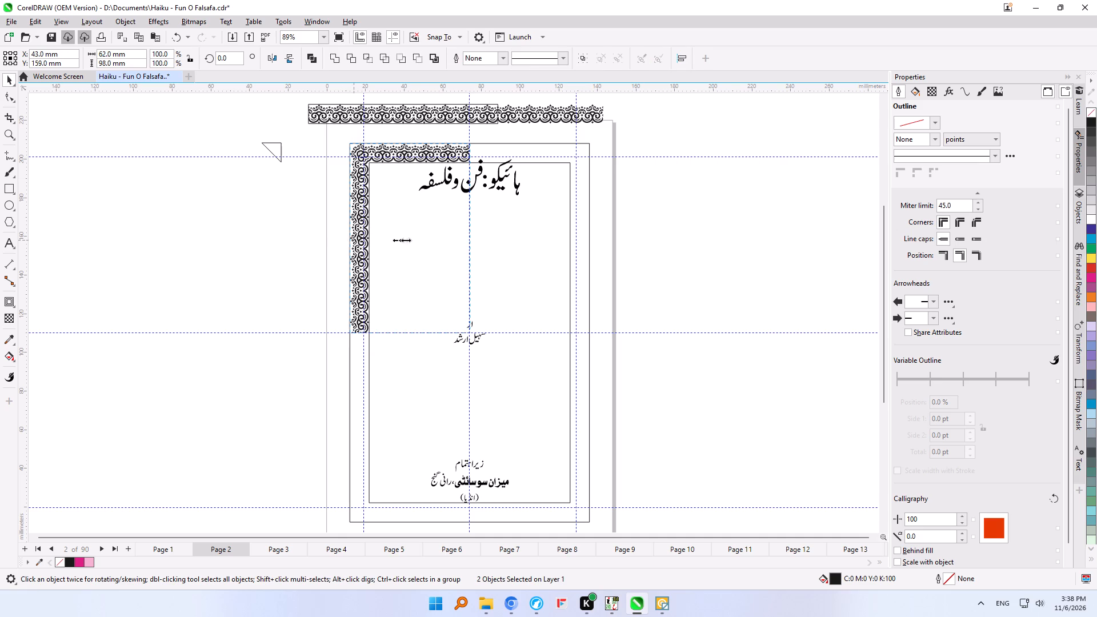
{"action": "left_click_drag", "start_coordinate": [406, 240], "coordinate": [516, 238]}
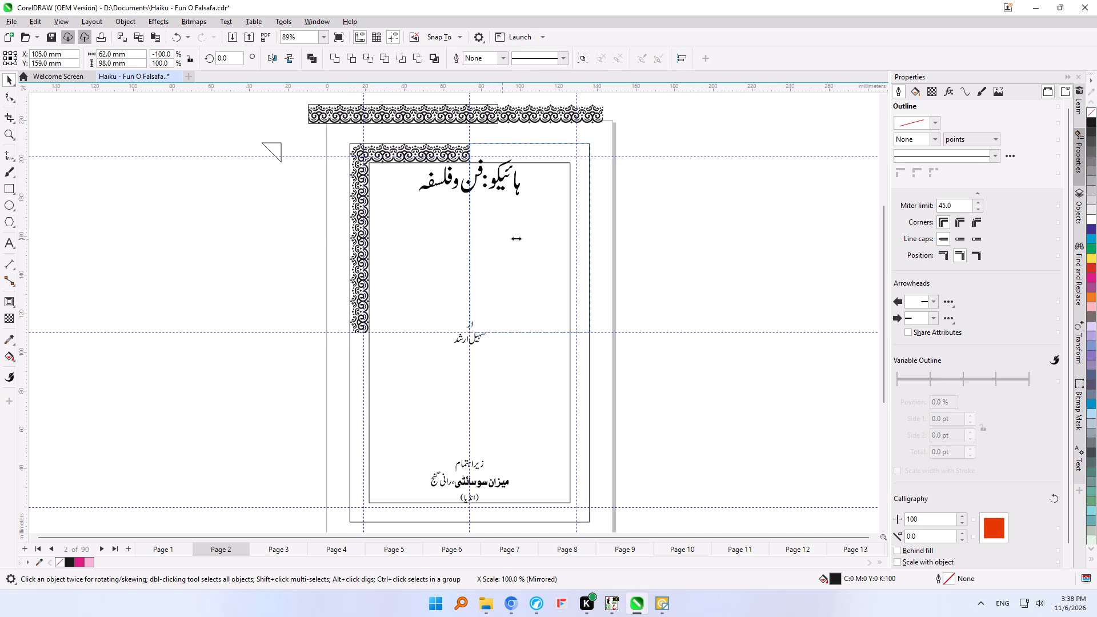
{"action": "left_click_drag", "start_coordinate": [516, 238], "coordinate": [521, 238]}
{"action": "right_click", "coordinate": [521, 238], "text": "ctrl"}
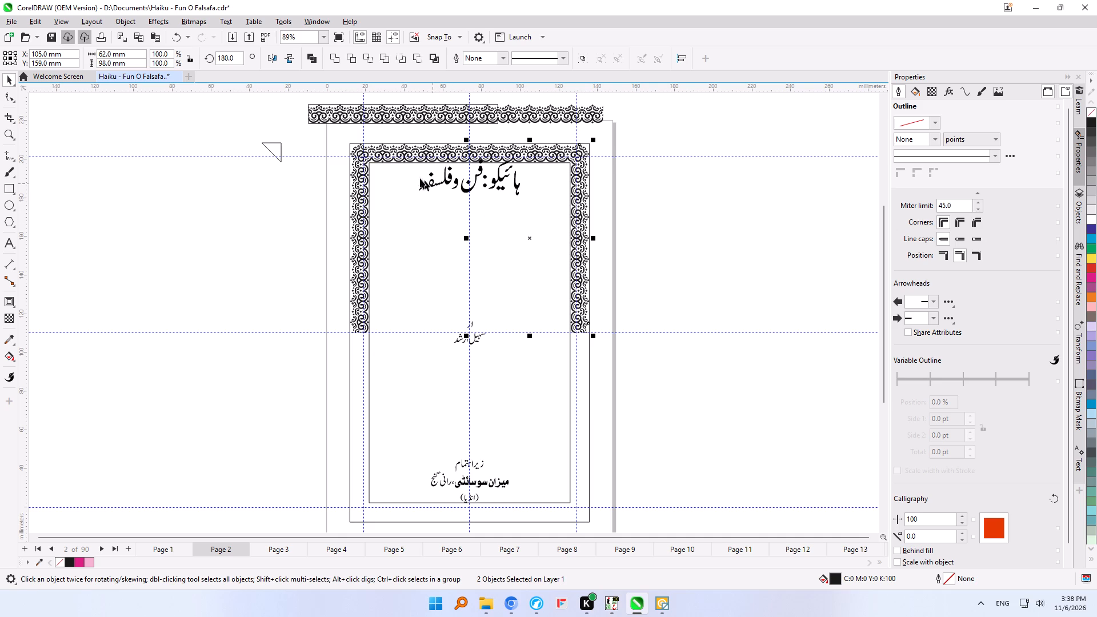
Mirror a copy of all upper border strips downward to cover the frame's lower half.
{"action": "left_click_drag", "start_coordinate": [334, 132], "coordinate": [483, 331], "text": "shift"}
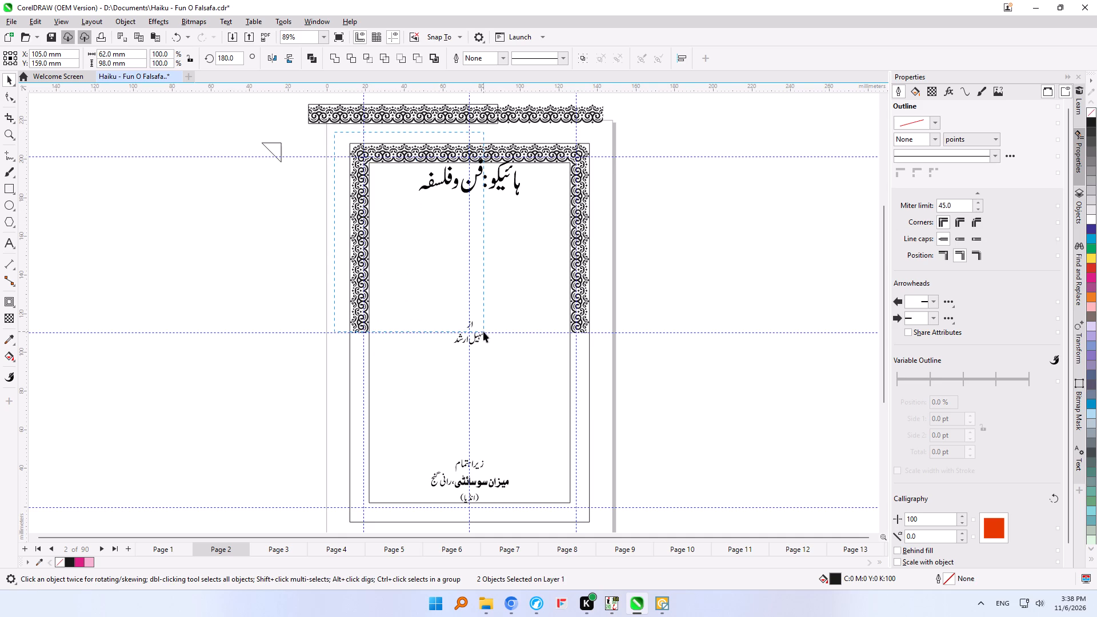
{"action": "left_click_drag", "start_coordinate": [483, 331], "coordinate": [475, 334], "text": "shift"}
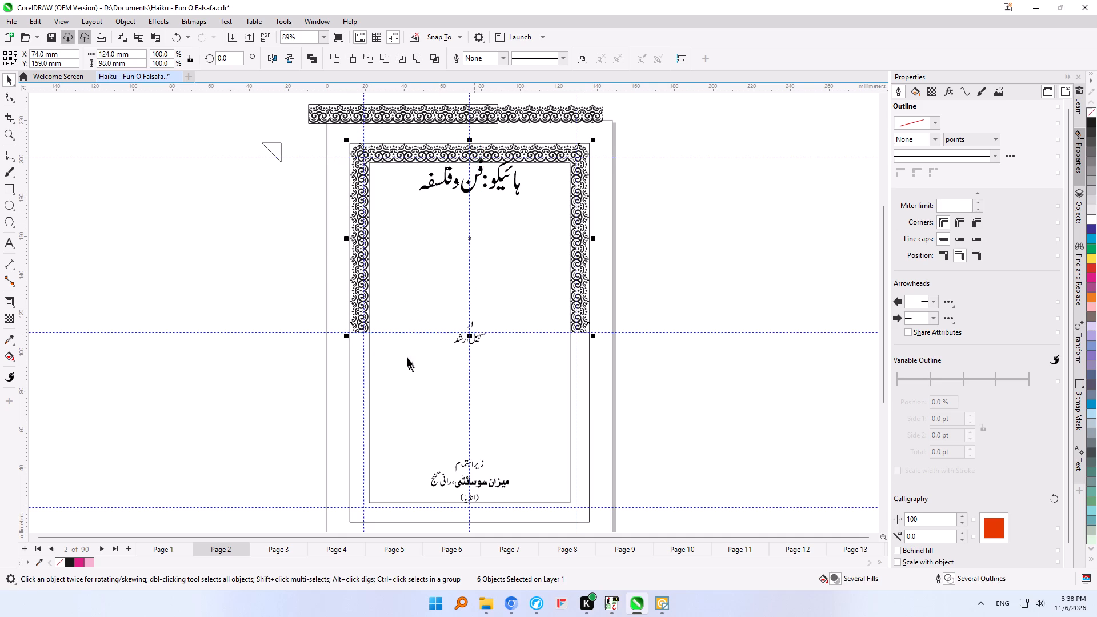
{"action": "left_click_drag", "start_coordinate": [471, 141], "coordinate": [471, 164]}
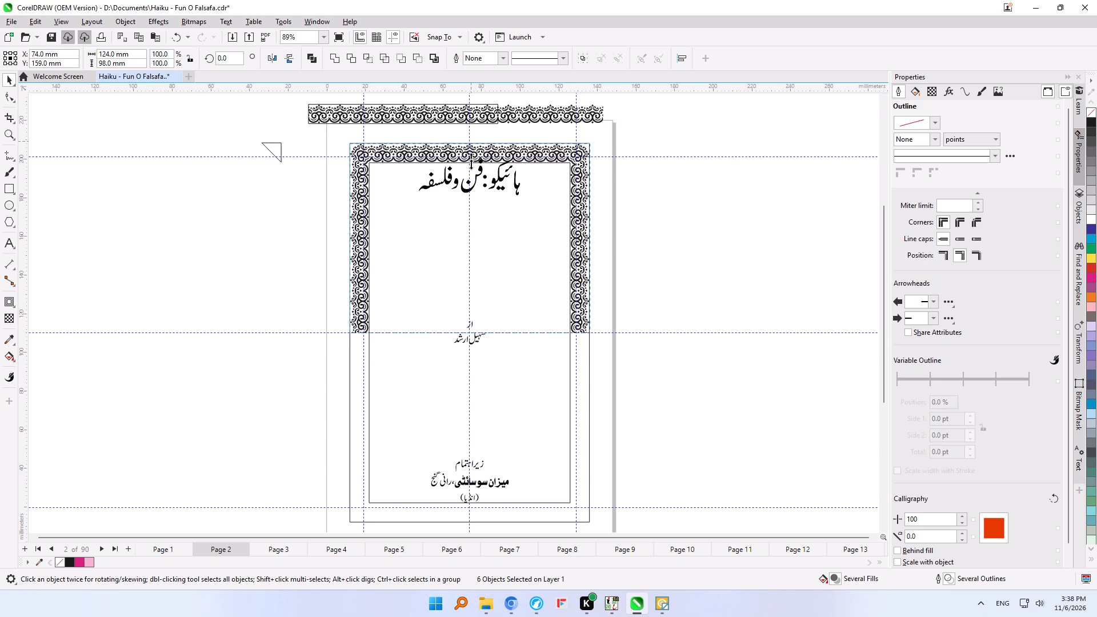
{"action": "left_click_drag", "start_coordinate": [471, 164], "coordinate": [471, 394]}
{"action": "right_click", "coordinate": [471, 394], "text": "ctrl"}
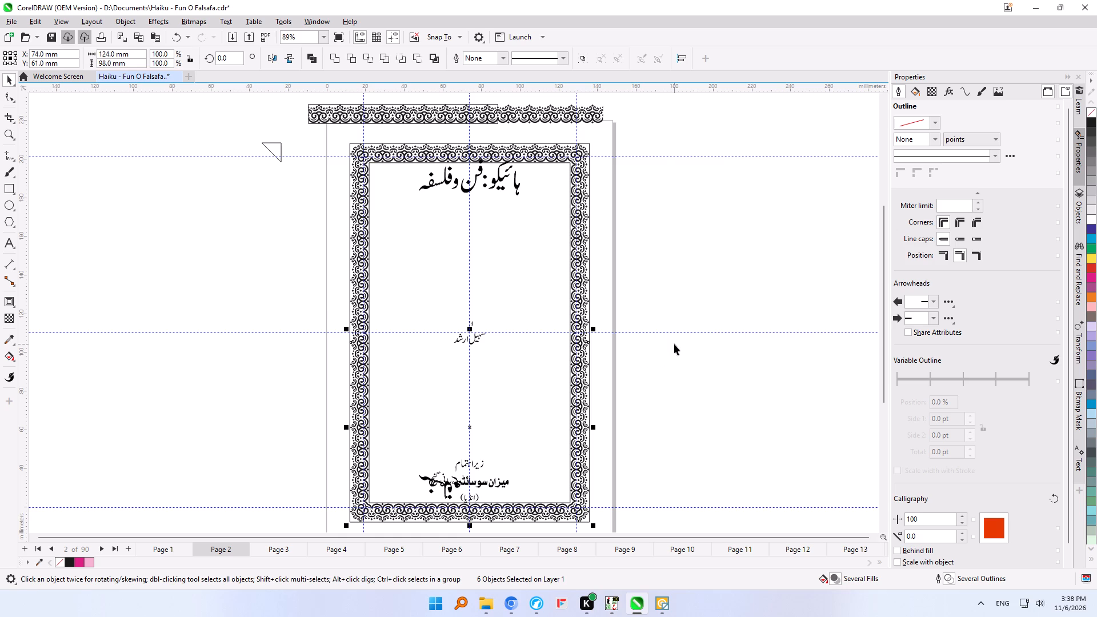
Delete the stray flipped pieces of the title lettering overlapping the publisher text at the page bottom.
{"action": "left_click", "coordinate": [674, 344]}
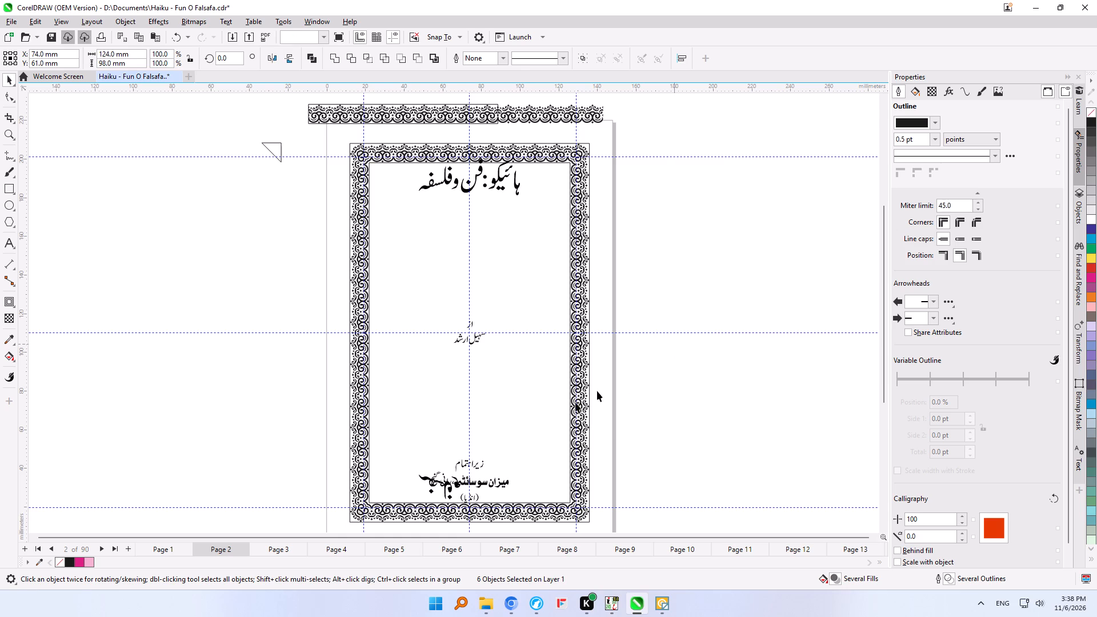
{"action": "left_click", "coordinate": [445, 493]}
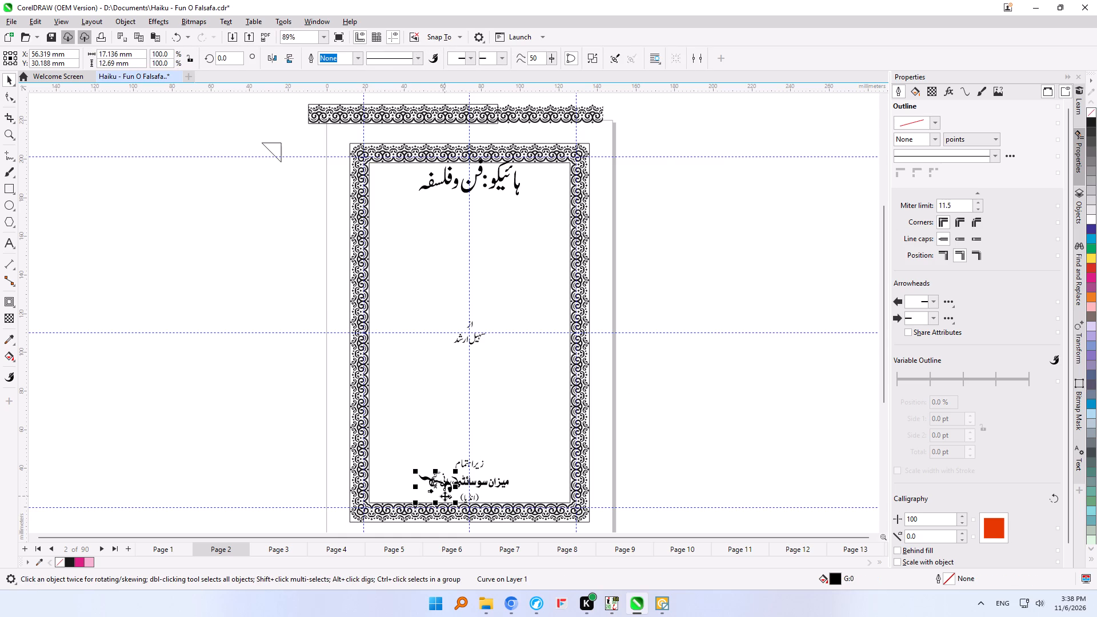
{"action": "key", "text": "Print"}
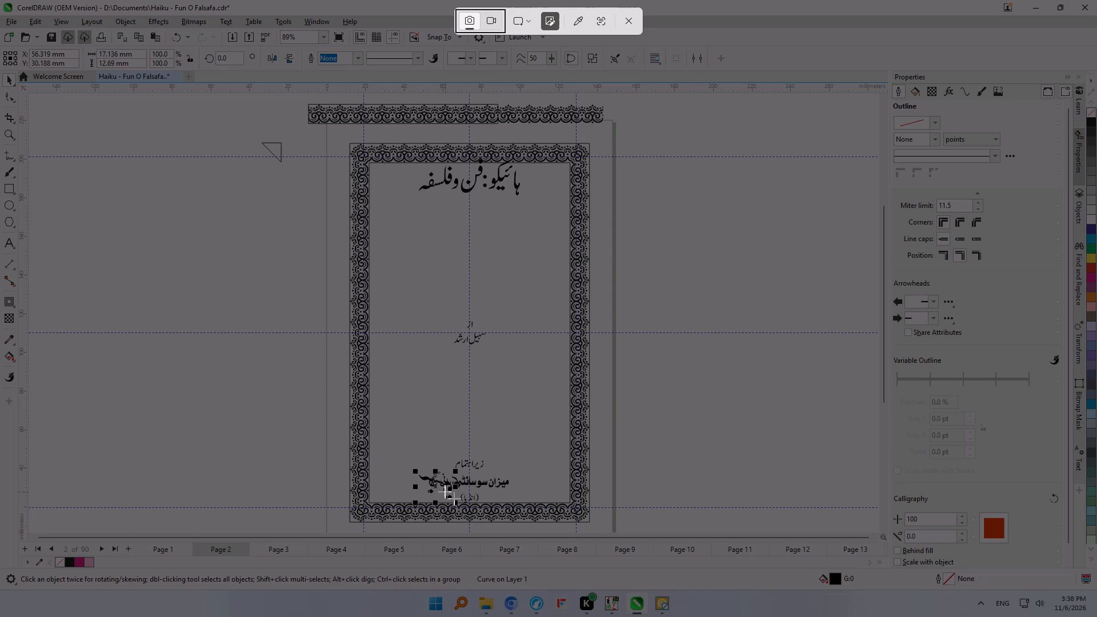
{"action": "key", "text": "Escape"}
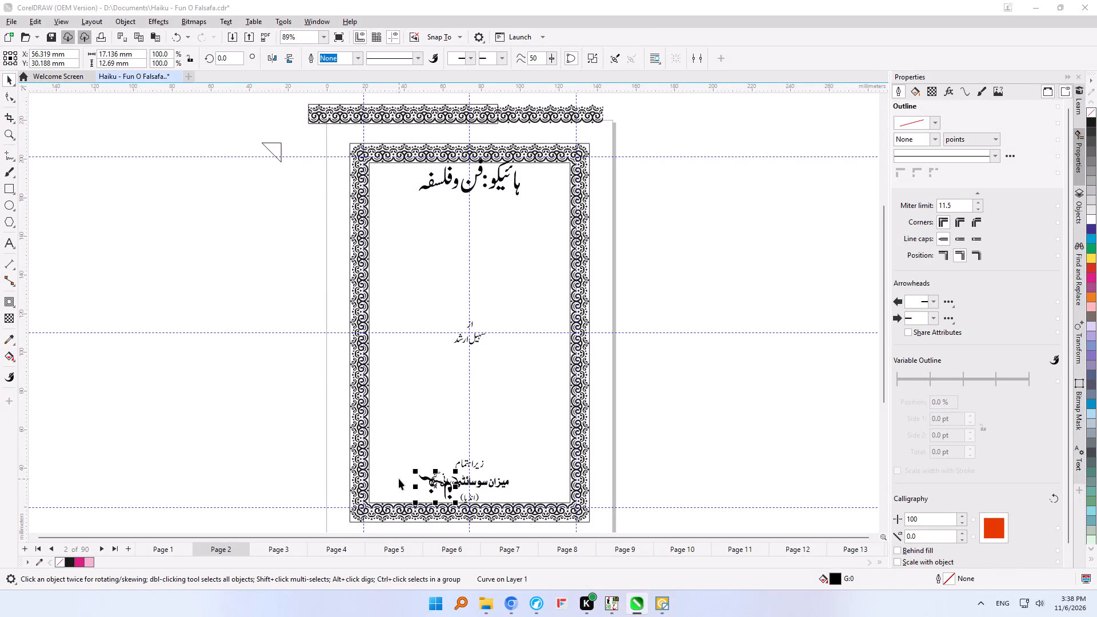
{"action": "key", "text": "Delete"}
{"action": "key", "text": "Delete"}
{"action": "key", "text": "Delete"}
{"action": "key", "text": "Delete"}
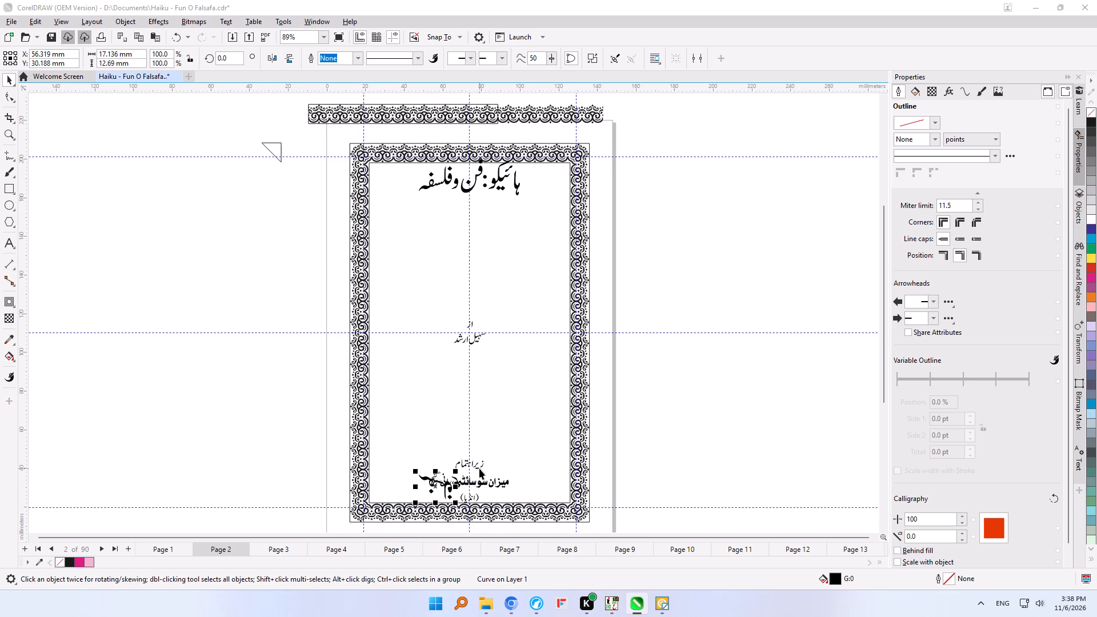
{"action": "key", "text": "Delete"}
{"action": "key", "text": "Delete"}
{"action": "left_click_drag", "start_coordinate": [437, 485], "coordinate": [425, 483]}
{"action": "key", "text": "Delete"}
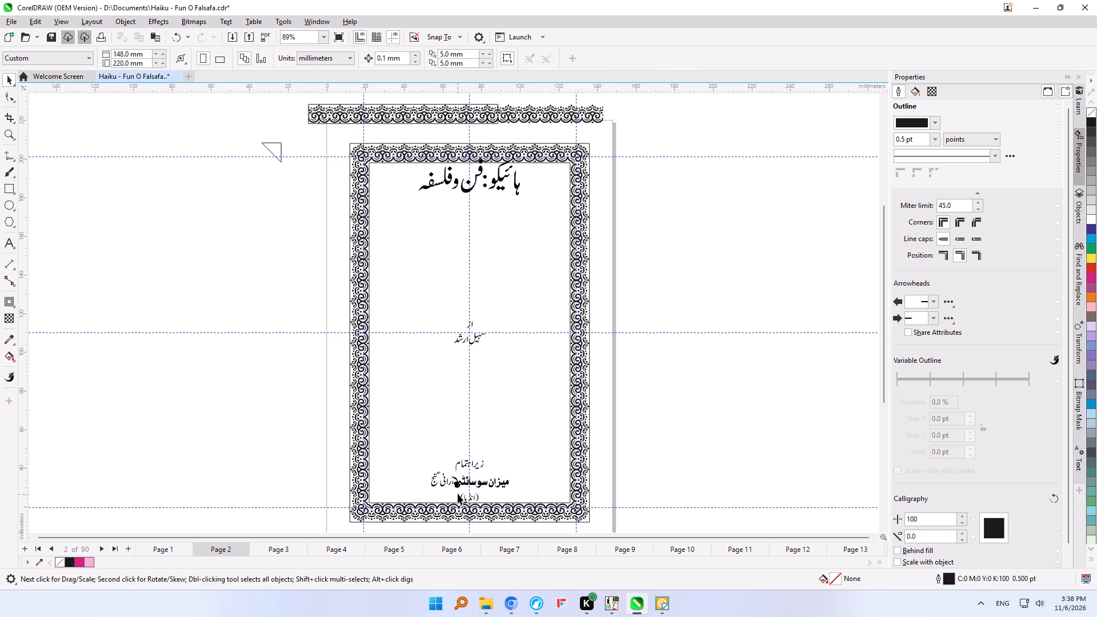
{"action": "left_click", "coordinate": [455, 478]}
{"action": "key", "text": "Delete"}
Group all the pieces of the title lettering at the top of the page.
{"action": "left_click", "coordinate": [441, 184]}
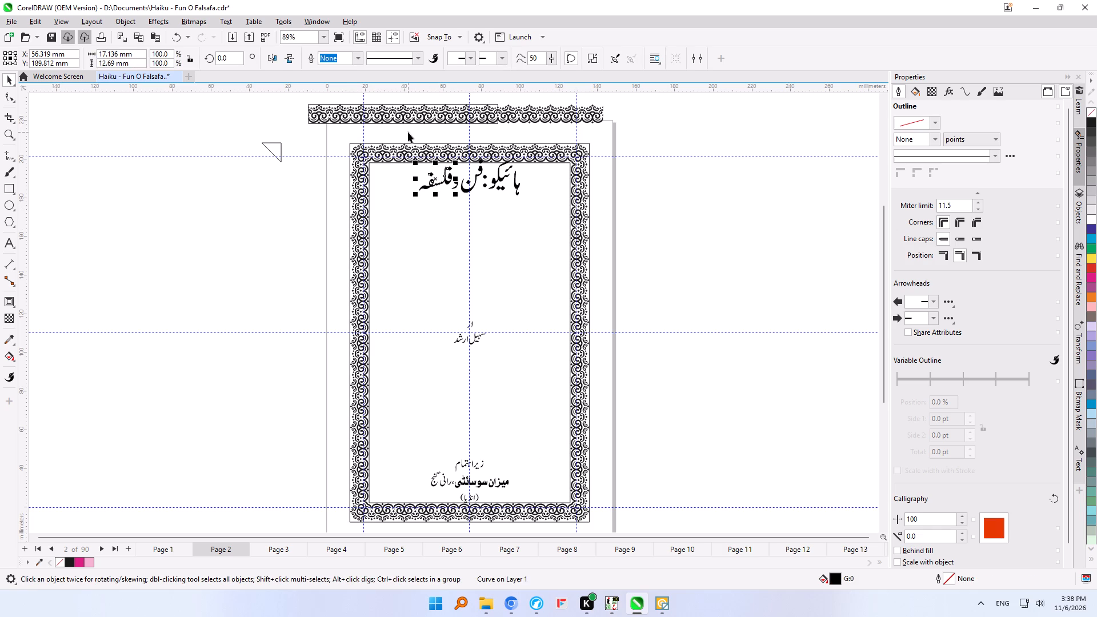
{"action": "left_click", "coordinate": [408, 132]}
{"action": "left_click_drag", "start_coordinate": [399, 130], "coordinate": [544, 204]}
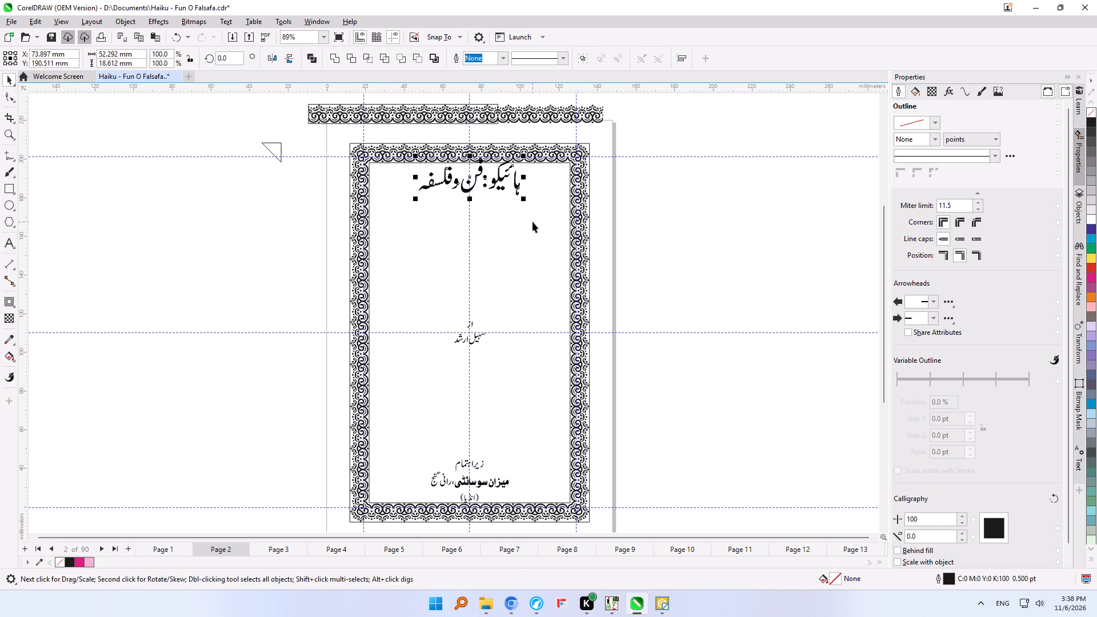
{"action": "key", "text": "ctrl+g"}
Centre the title lettering horizontally in the frame and move it straight down to a vertical position of about 180 mm.
{"action": "left_click", "coordinate": [526, 229], "text": "shift"}
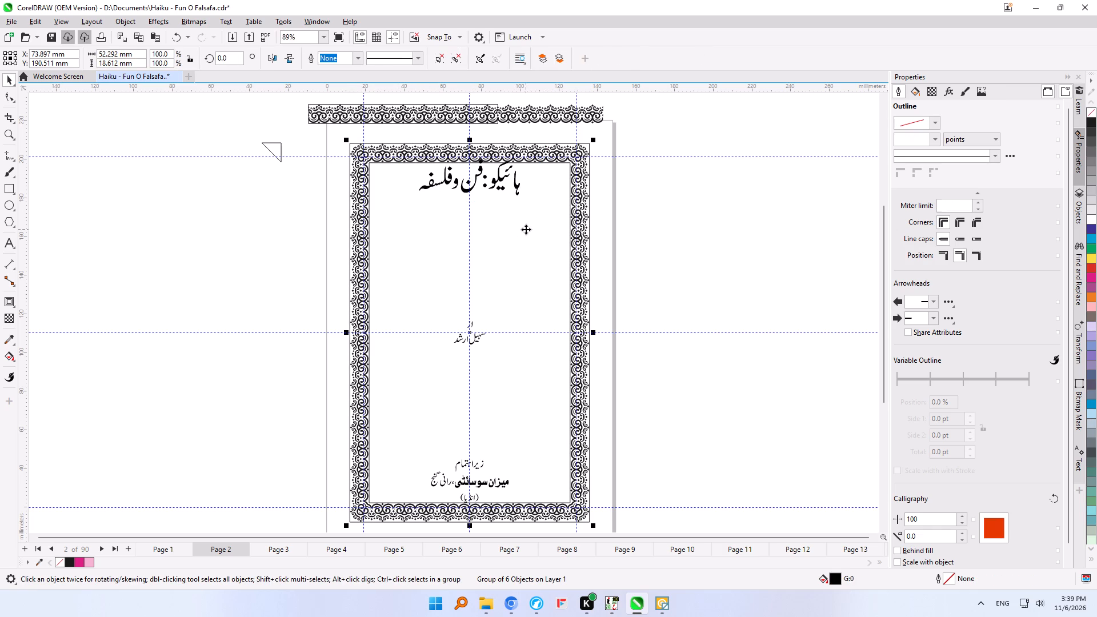
{"action": "key", "text": "c"}
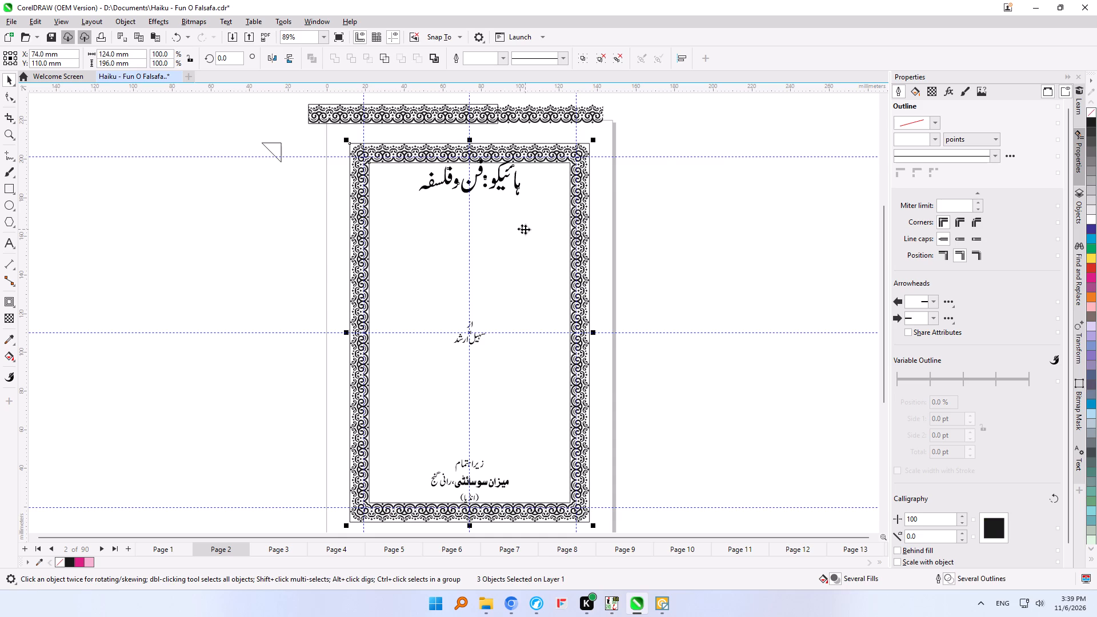
{"action": "left_click", "coordinate": [525, 229], "text": "shift"}
{"action": "left_click_drag", "start_coordinate": [469, 178], "coordinate": [469, 195]}
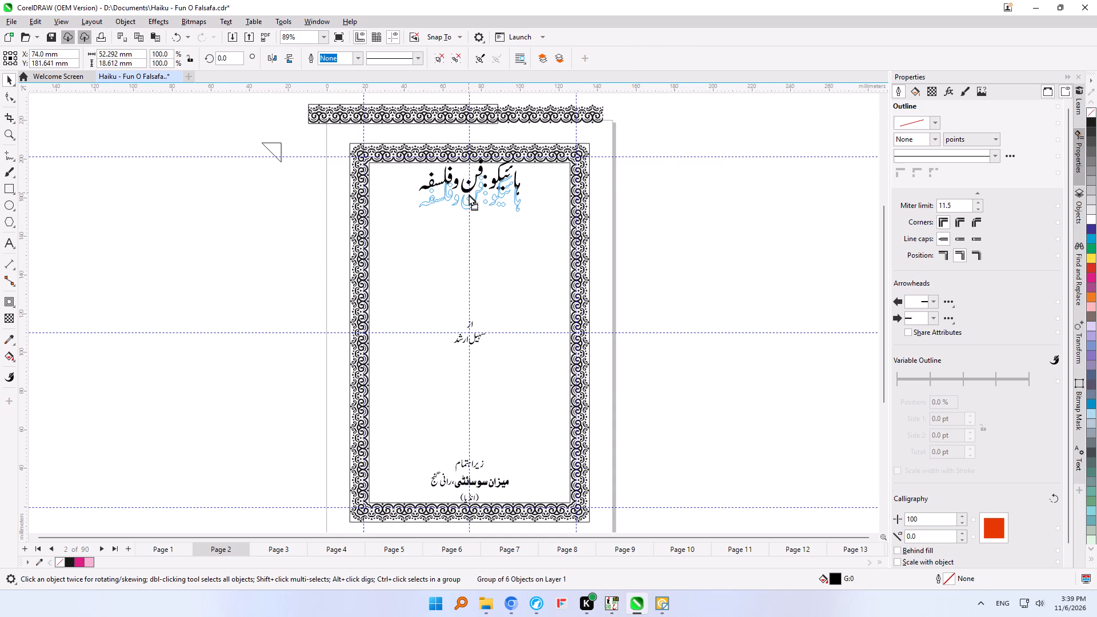
{"action": "left_click_drag", "start_coordinate": [469, 195], "coordinate": [469, 198]}
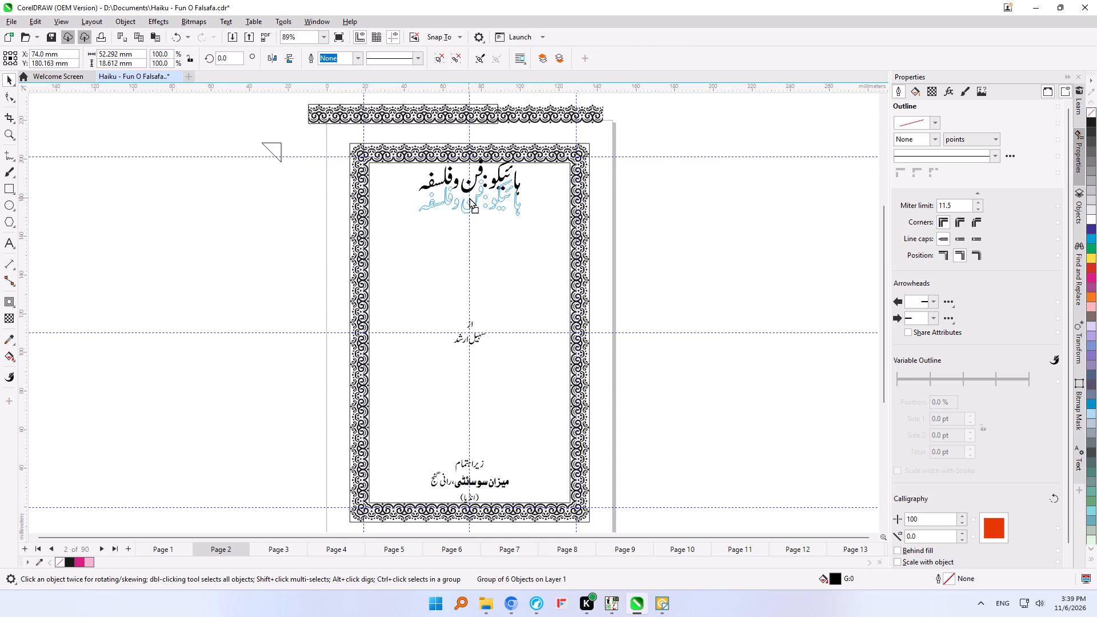
{"action": "left_click_drag", "start_coordinate": [469, 198], "coordinate": [470, 198]}
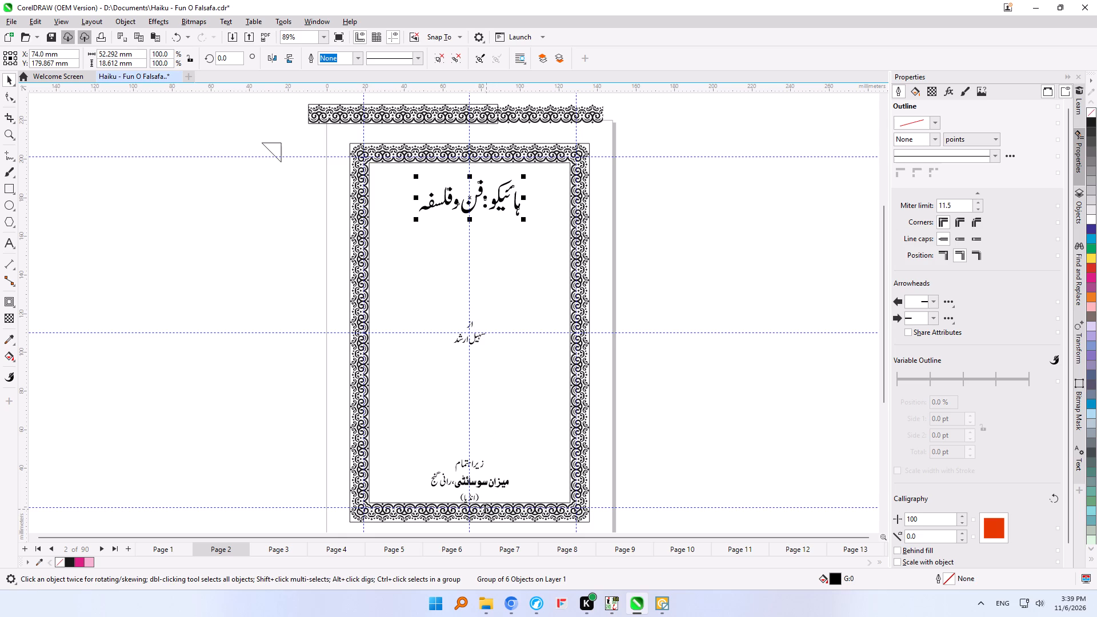
Move the three-line publisher text at the page bottom straight up to a vertical position of about 37 mm.
{"action": "left_click_drag", "start_coordinate": [327, 436], "coordinate": [555, 508]}
{"action": "left_click_drag", "start_coordinate": [469, 483], "coordinate": [469, 479]}
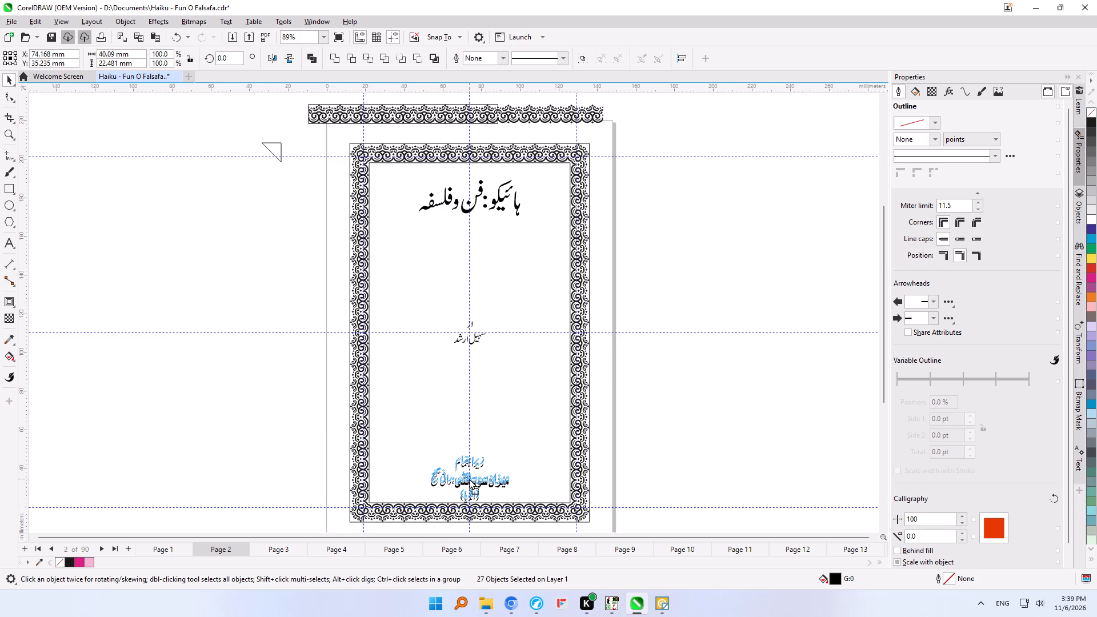
{"action": "left_click_drag", "start_coordinate": [469, 479], "coordinate": [469, 475]}
{"action": "left_click", "coordinate": [675, 452]}
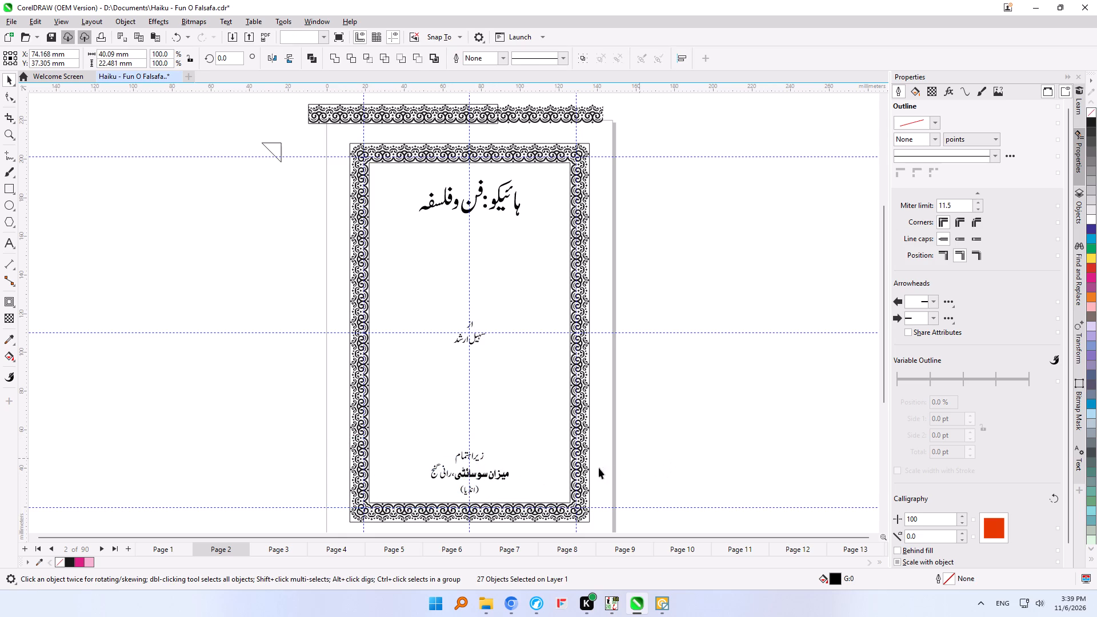
Delete the construction leftovers: the rectangle around the frame, the spare border strip with its rectangle above, and the triangle beside the page.
{"action": "left_click", "coordinate": [590, 458]}
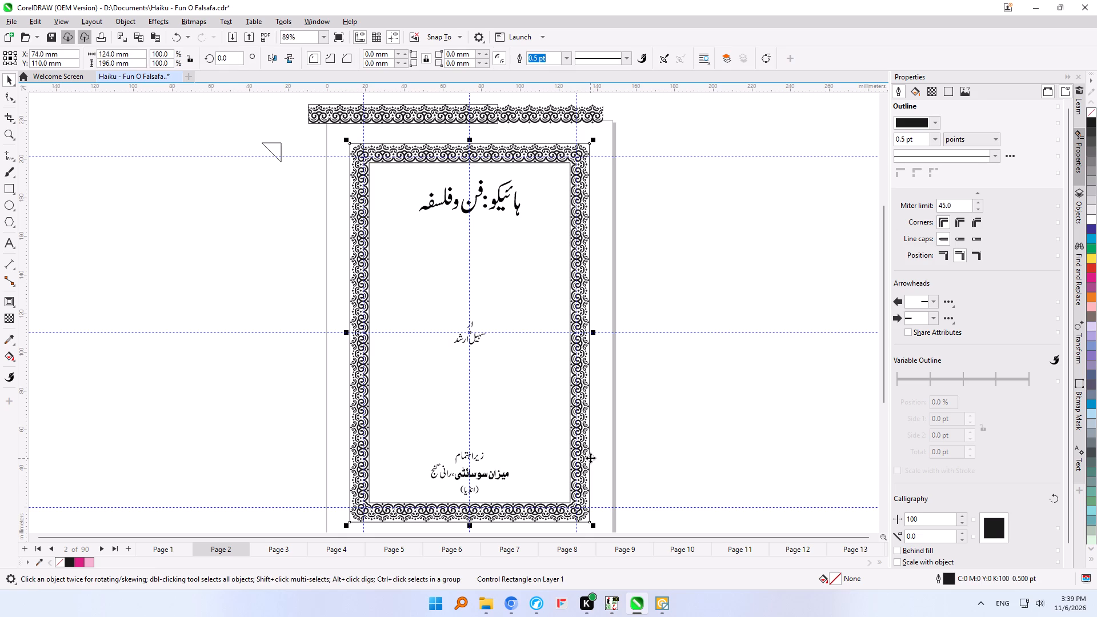
{"action": "key", "text": "Delete"}
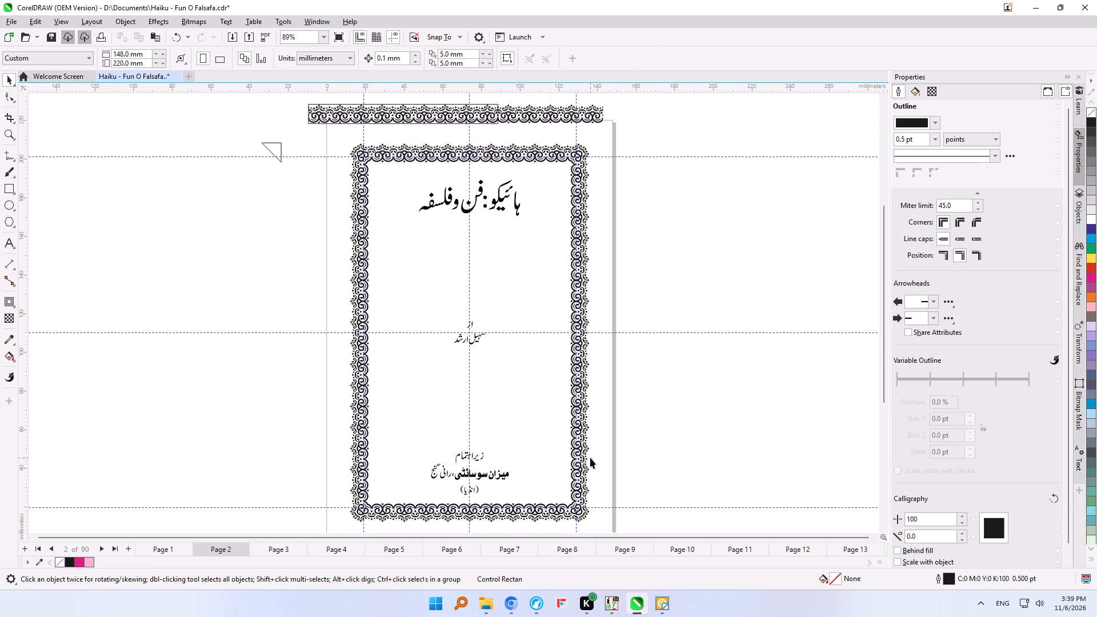
{"action": "left_click", "coordinate": [429, 118]}
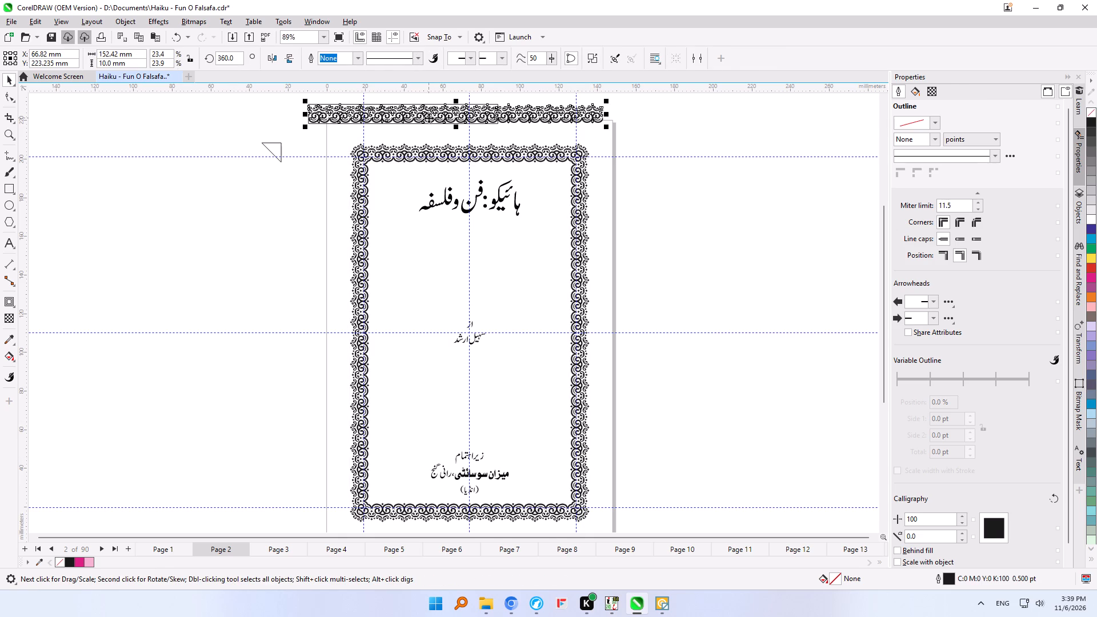
{"action": "key", "text": "Delete"}
{"action": "left_click", "coordinate": [277, 145]}
{"action": "key", "text": "Delete"}
{"action": "left_click", "coordinate": [319, 115]}
{"action": "key", "text": "Delete"}
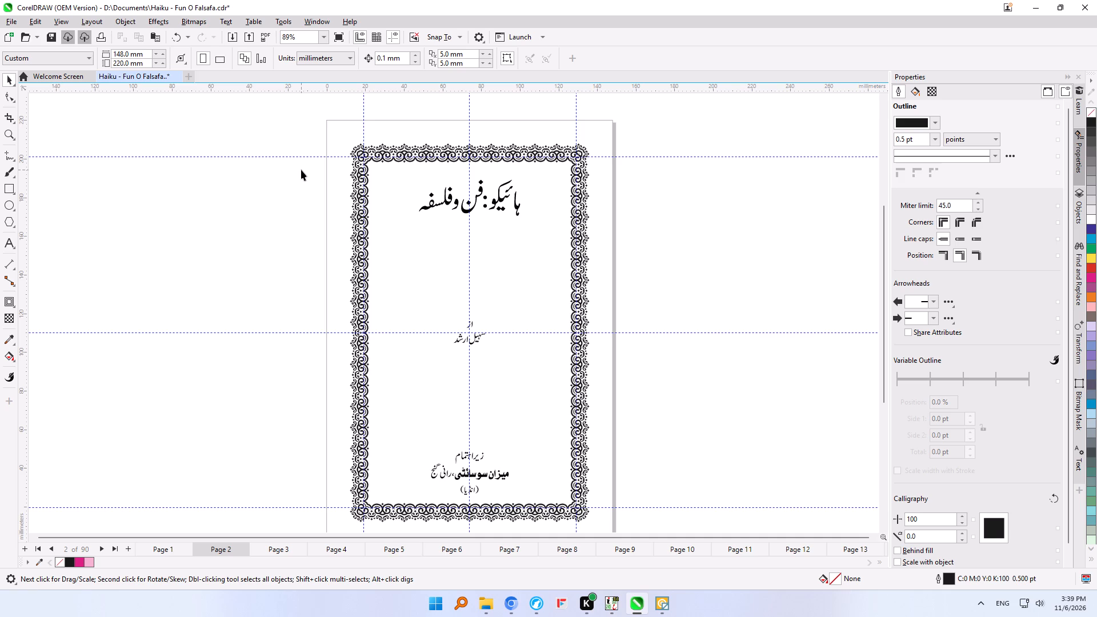
Group the title lettering, the author lines and the publisher text as three separate groups.
{"action": "key", "text": "ctrl+a"}
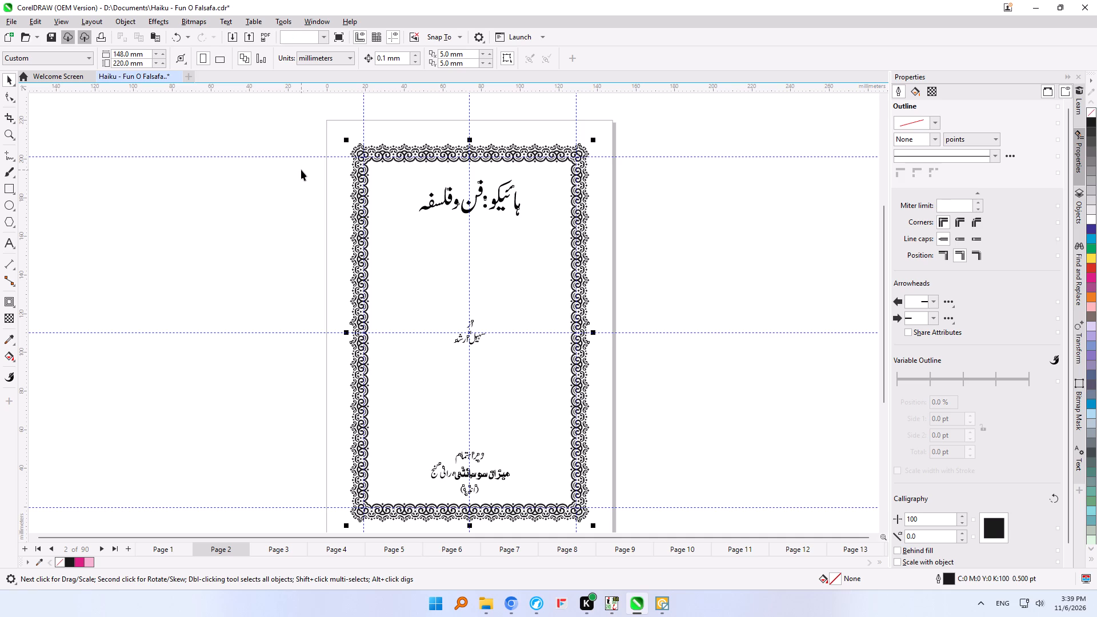
{"action": "left_click", "coordinate": [635, 177]}
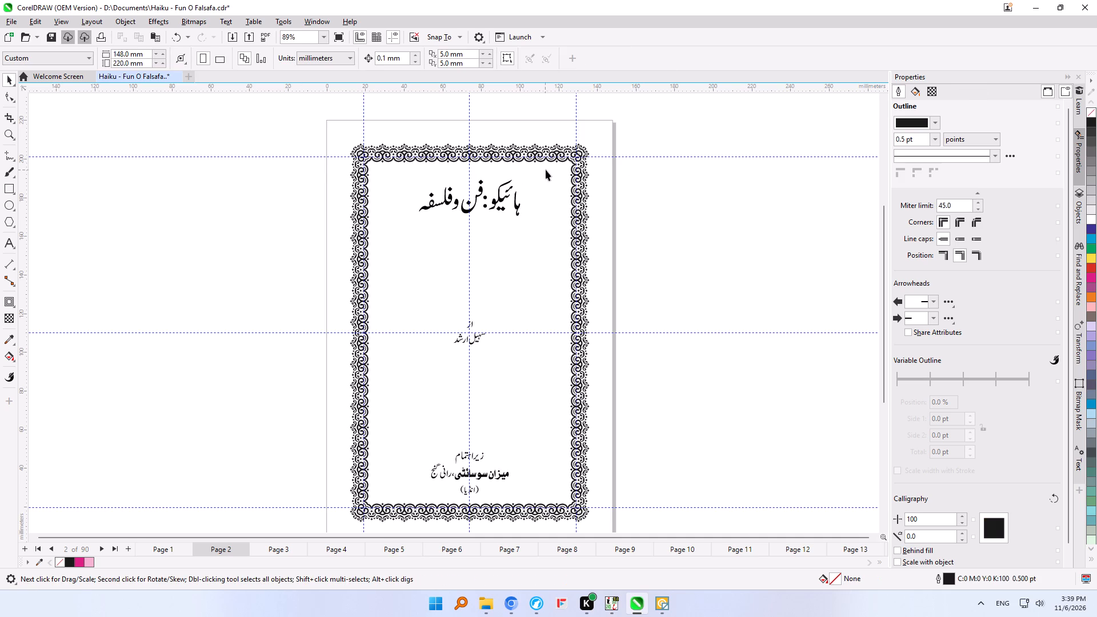
{"action": "left_click_drag", "start_coordinate": [549, 170], "coordinate": [403, 234]}
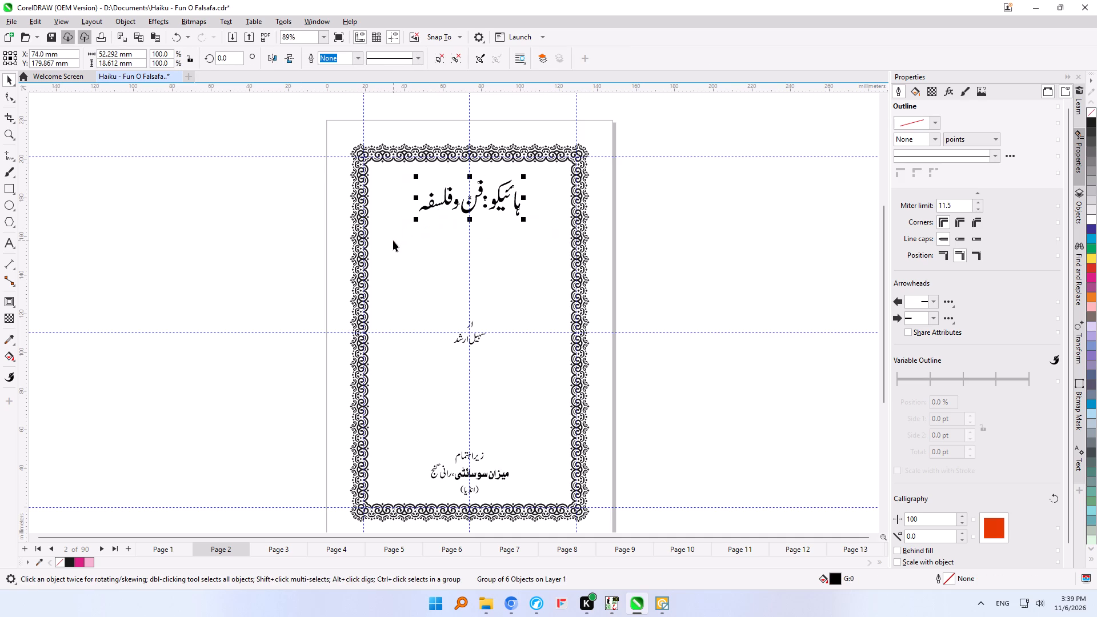
{"action": "key", "text": "ctrl+g"}
{"action": "left_click_drag", "start_coordinate": [423, 288], "coordinate": [509, 359]}
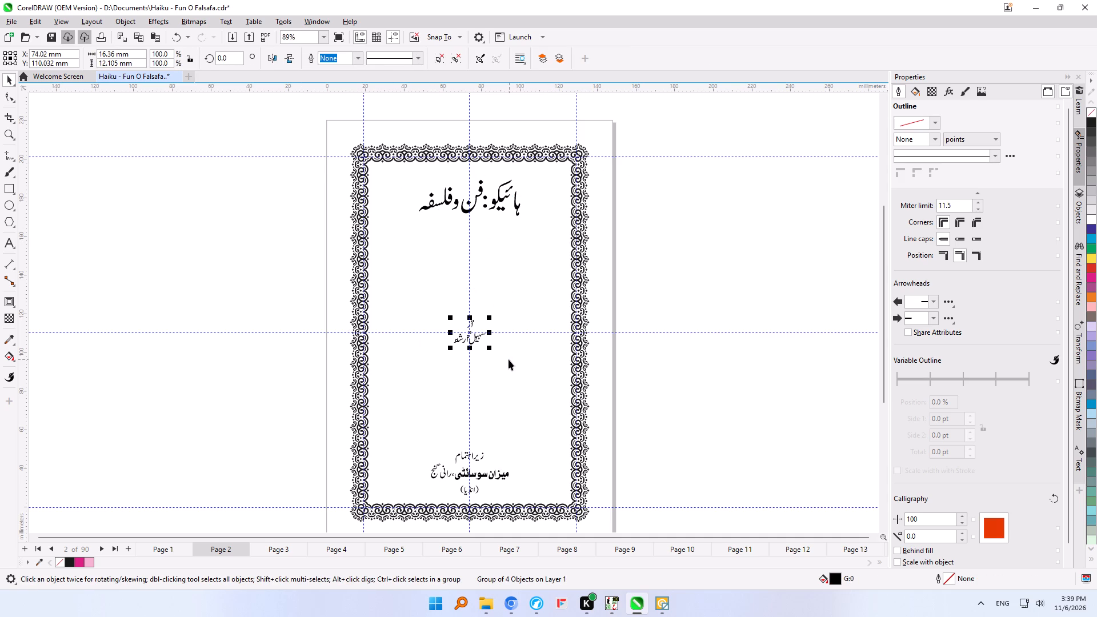
{"action": "key", "text": "ctrl+g"}
{"action": "left_click_drag", "start_coordinate": [409, 428], "coordinate": [441, 453]}
{"action": "left_click_drag", "start_coordinate": [441, 453], "coordinate": [520, 499]}
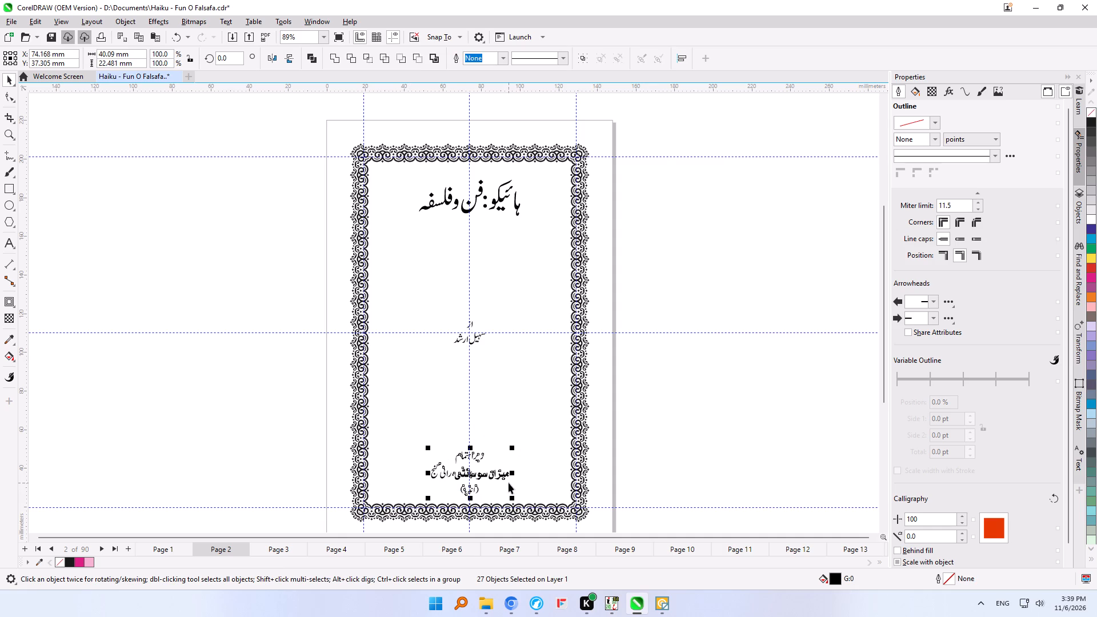
{"action": "key", "text": "ctrl+g"}
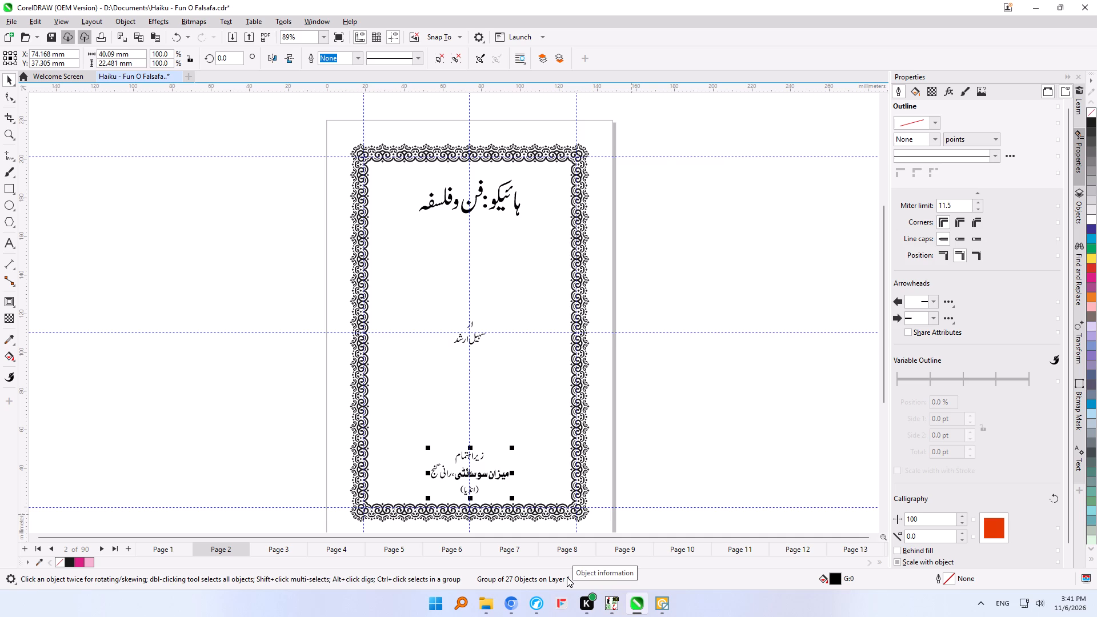
{"action": "key", "text": "ctrl+g"}
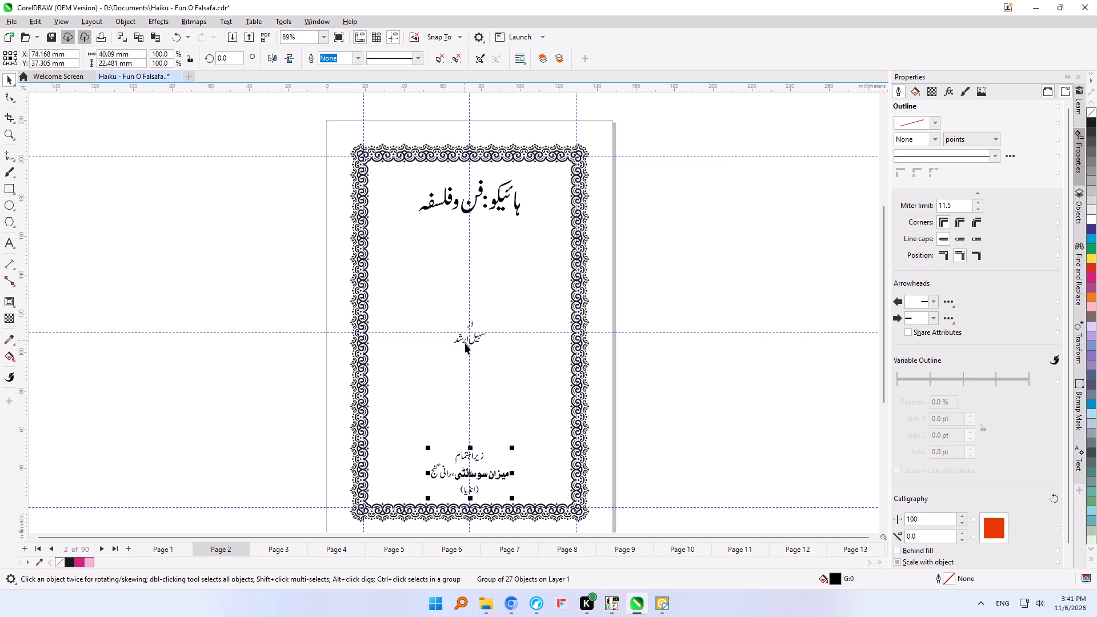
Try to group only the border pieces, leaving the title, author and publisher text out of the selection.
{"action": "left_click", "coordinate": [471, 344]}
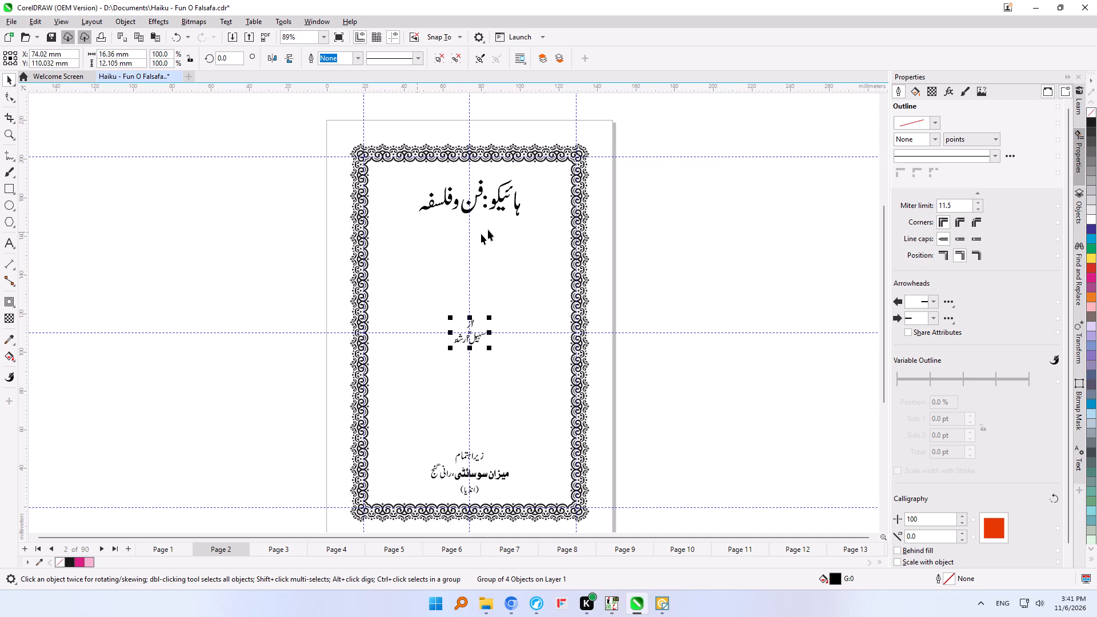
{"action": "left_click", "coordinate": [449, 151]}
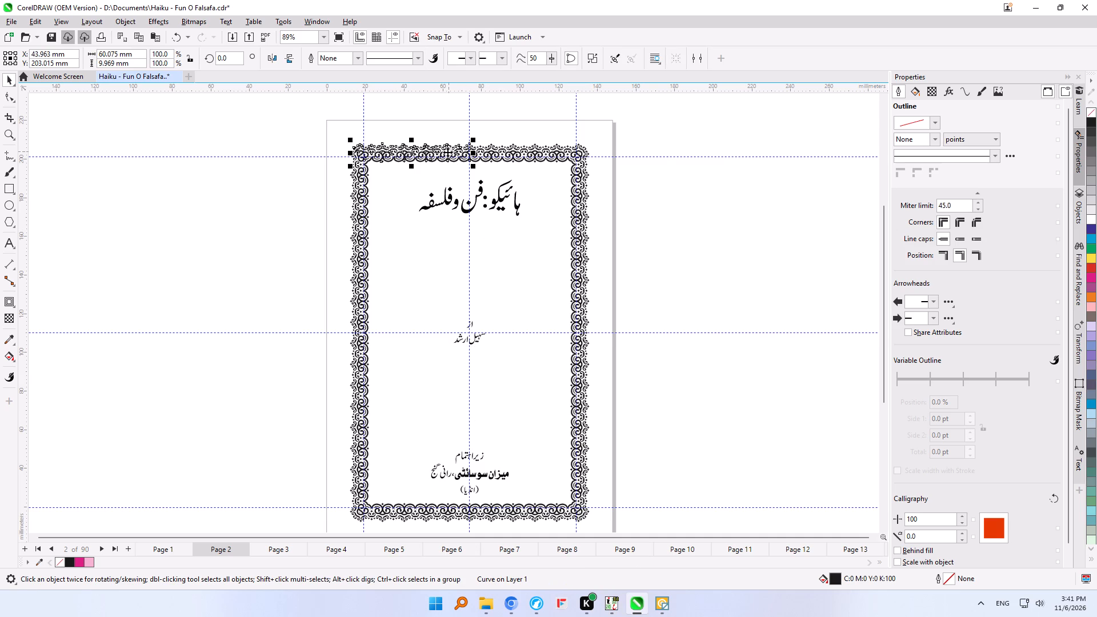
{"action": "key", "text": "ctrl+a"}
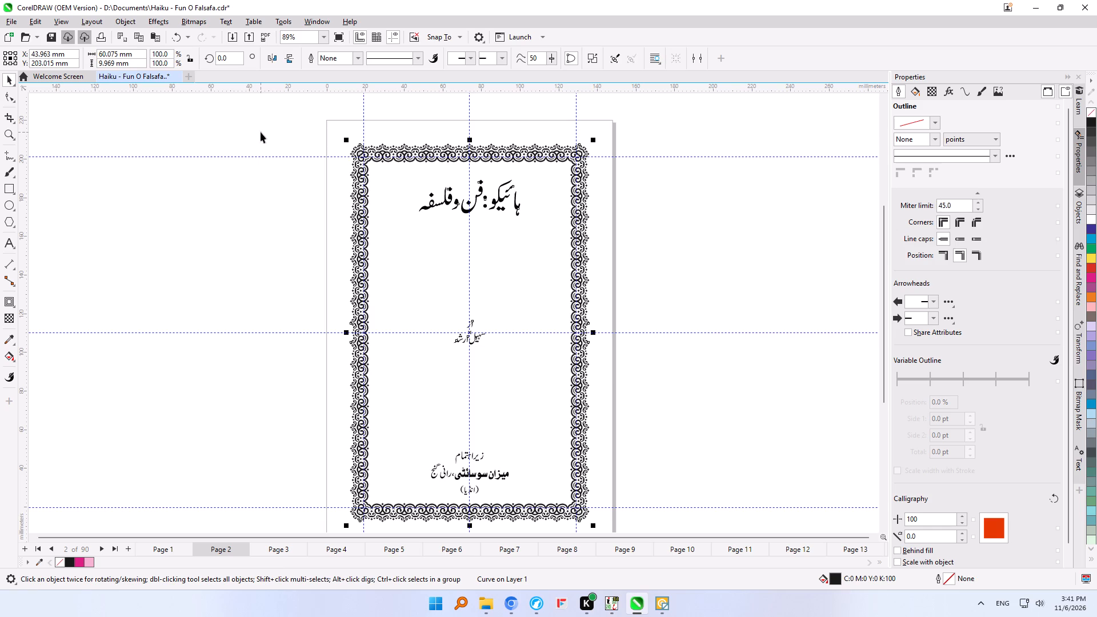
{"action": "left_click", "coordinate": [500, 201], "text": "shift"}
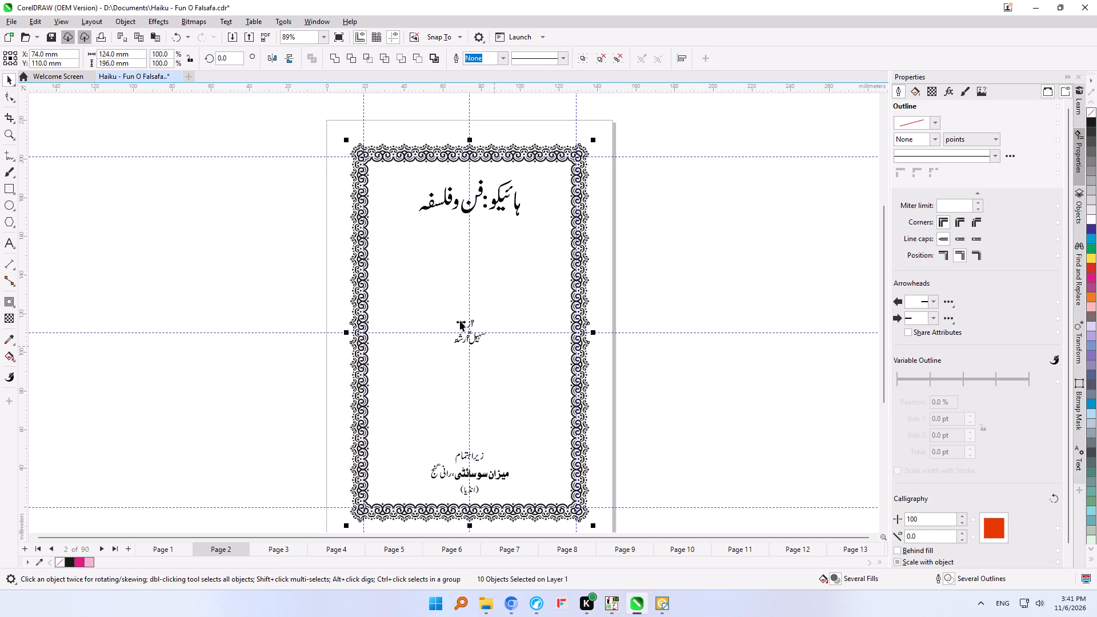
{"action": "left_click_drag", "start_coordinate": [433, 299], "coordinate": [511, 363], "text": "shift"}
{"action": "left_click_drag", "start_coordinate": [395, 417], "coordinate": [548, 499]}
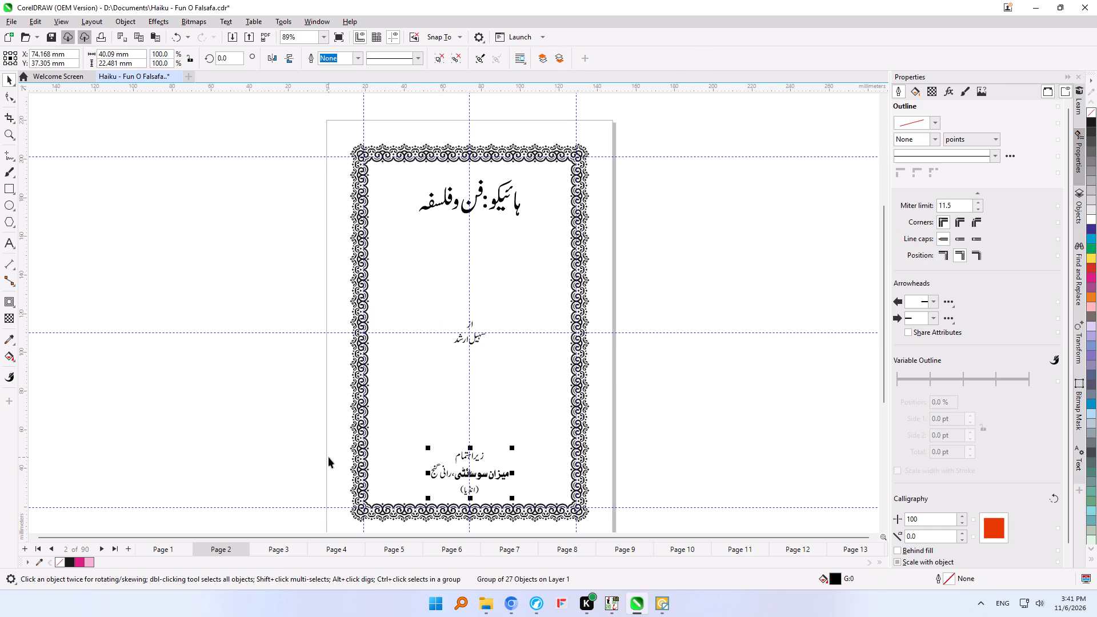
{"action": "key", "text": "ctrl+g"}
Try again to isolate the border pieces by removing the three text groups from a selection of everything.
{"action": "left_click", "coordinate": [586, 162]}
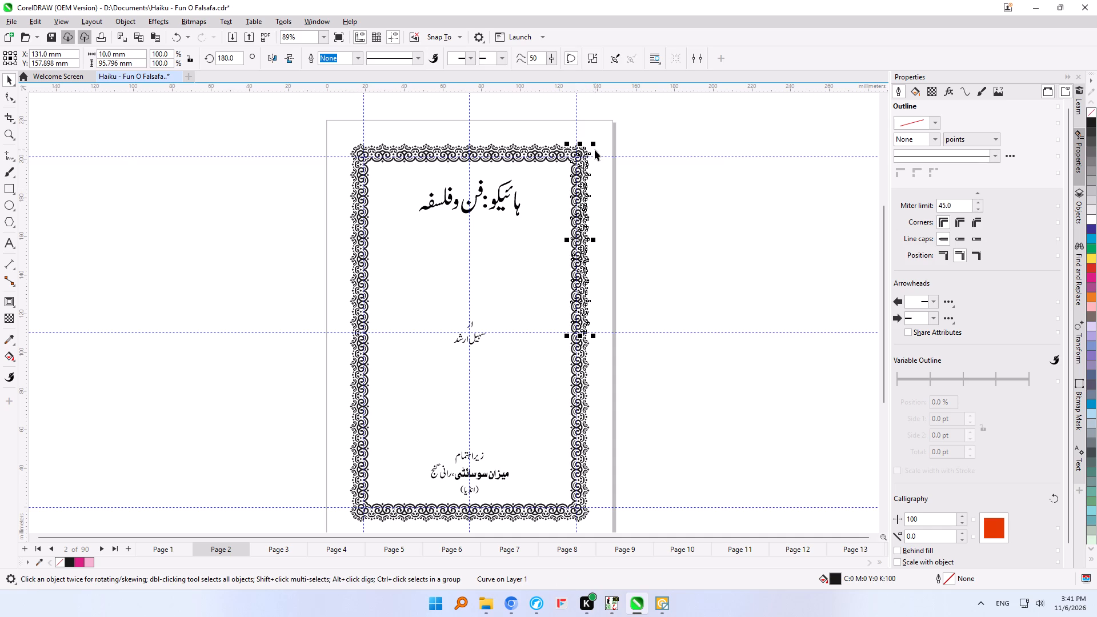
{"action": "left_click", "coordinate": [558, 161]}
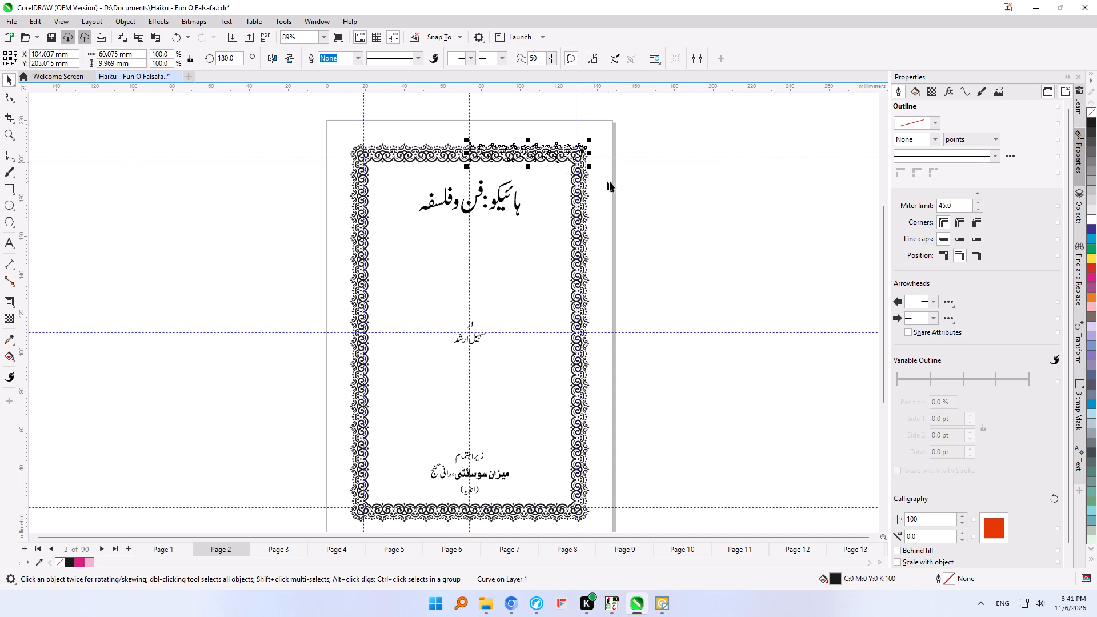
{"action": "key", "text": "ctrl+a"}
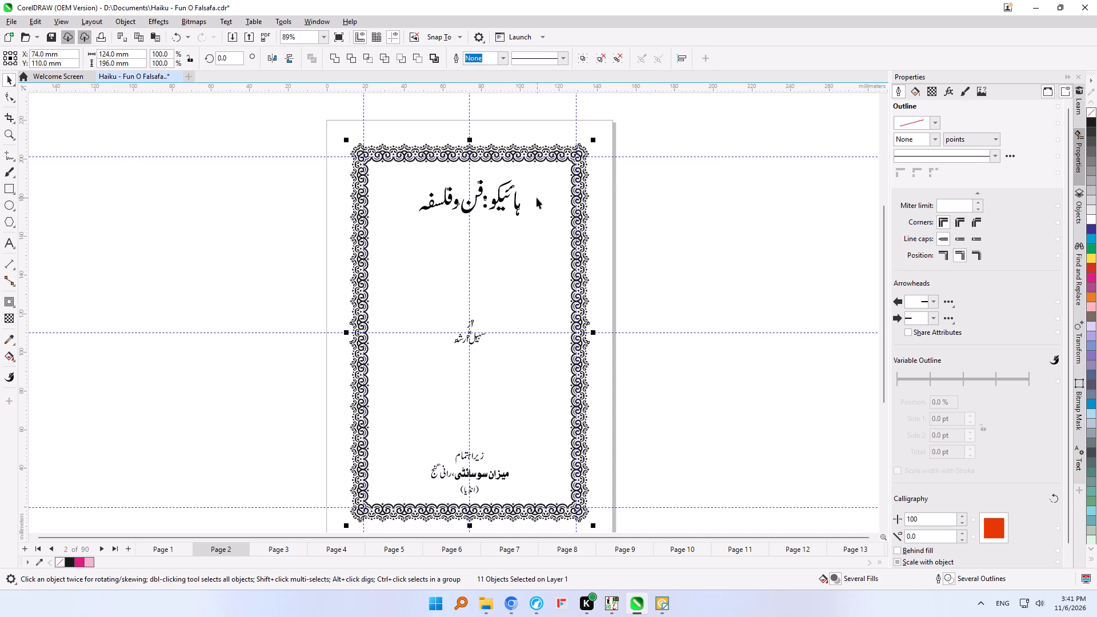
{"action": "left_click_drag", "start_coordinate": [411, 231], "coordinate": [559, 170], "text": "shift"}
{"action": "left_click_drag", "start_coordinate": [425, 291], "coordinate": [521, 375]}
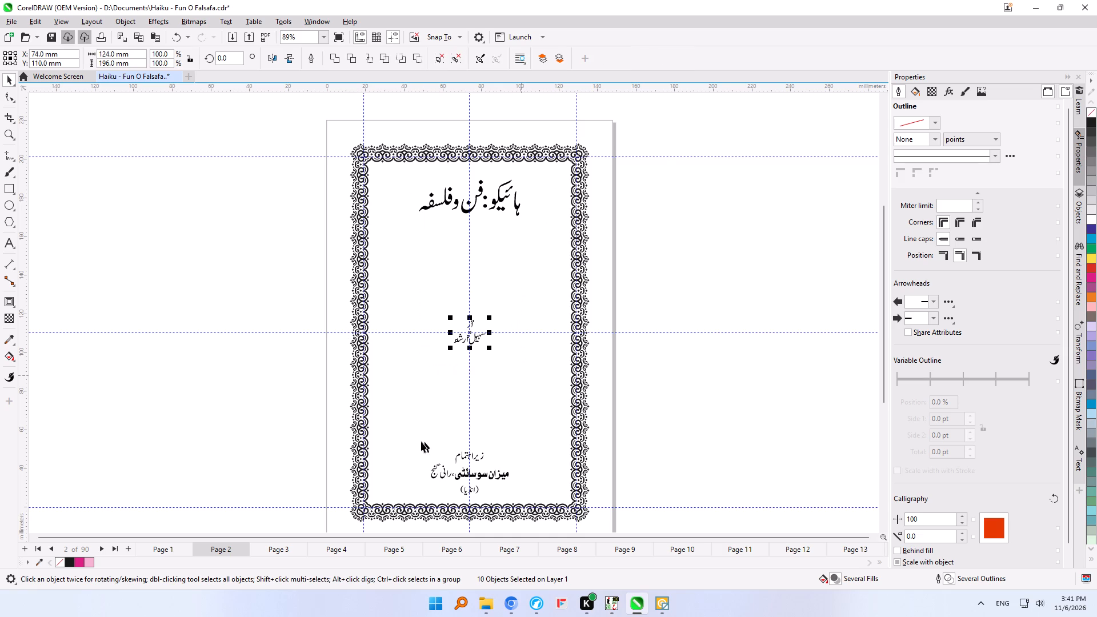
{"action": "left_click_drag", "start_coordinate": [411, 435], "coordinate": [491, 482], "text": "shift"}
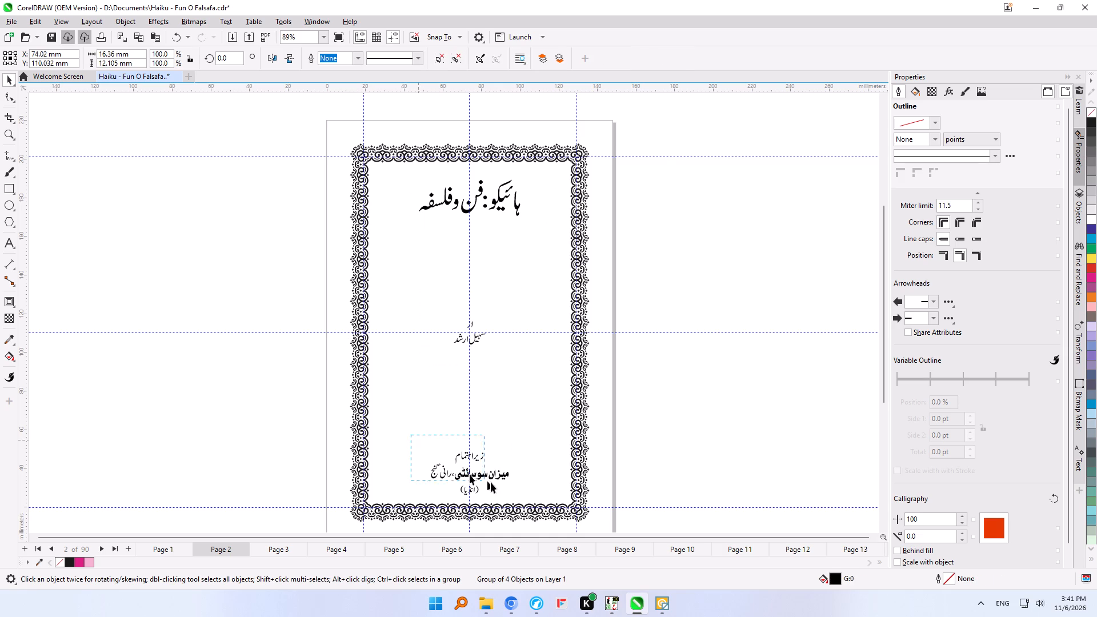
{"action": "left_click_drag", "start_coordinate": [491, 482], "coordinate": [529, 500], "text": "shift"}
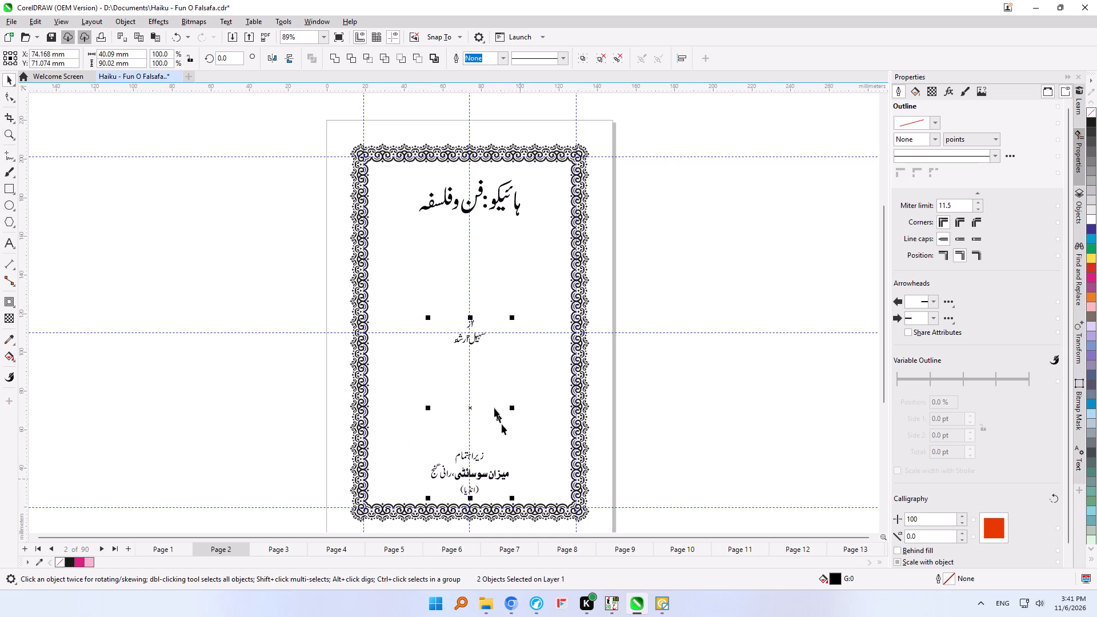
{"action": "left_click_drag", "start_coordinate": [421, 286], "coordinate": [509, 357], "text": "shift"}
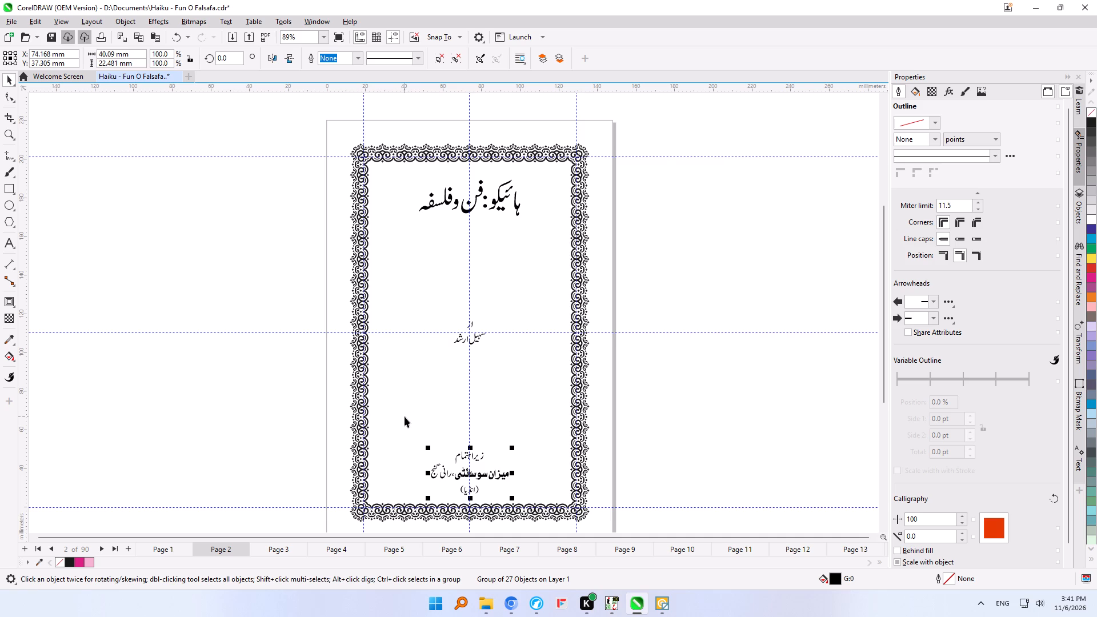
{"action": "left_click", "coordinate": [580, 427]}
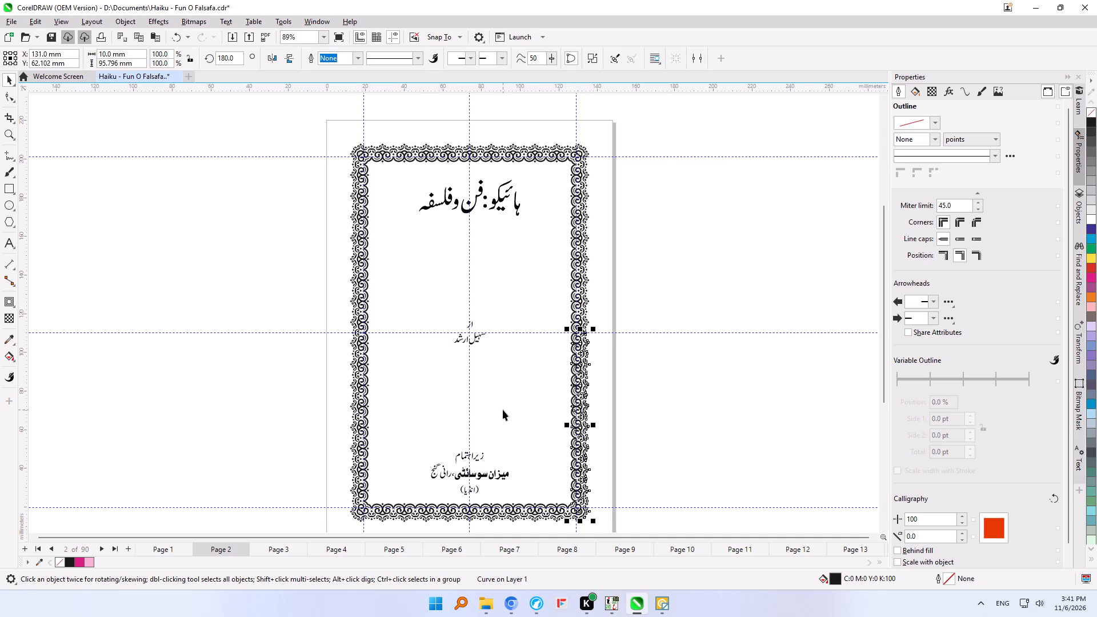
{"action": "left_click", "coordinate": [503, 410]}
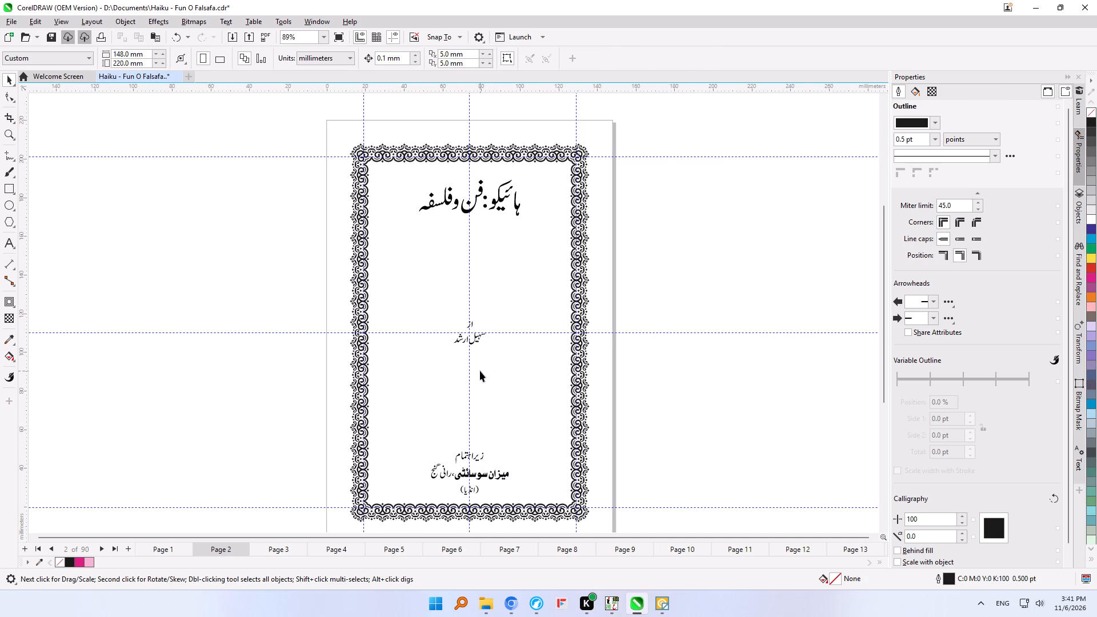
Group all the border pieces together, leaving the title, author and publisher text groups out of the selection.
{"action": "key", "text": "ctrl+a"}
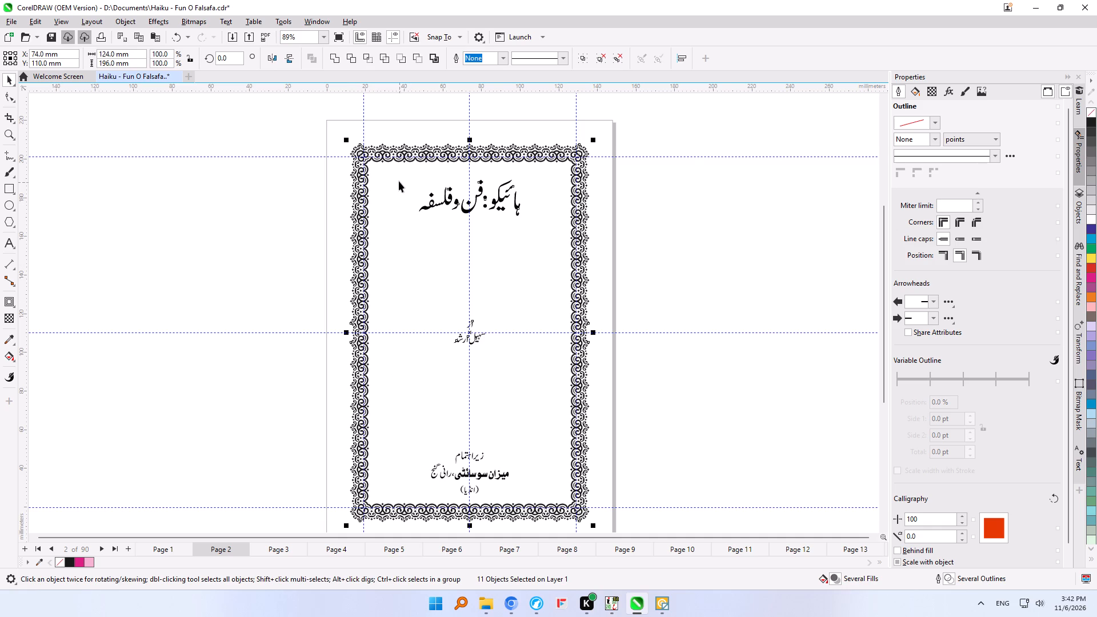
{"action": "left_click_drag", "start_coordinate": [397, 172], "coordinate": [543, 499], "text": "shift"}
{"action": "key", "text": "ctrl+g"}
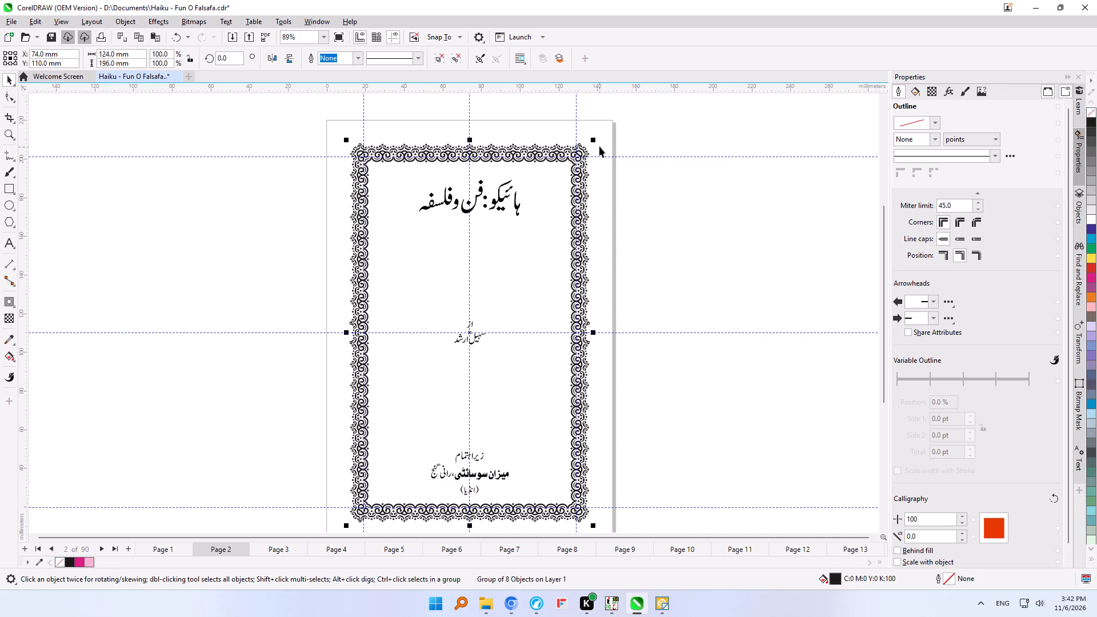
Scale the grouped border down proportionally about its centre to about 119.9 by 189.5 mm.
{"action": "left_click_drag", "start_coordinate": [596, 142], "coordinate": [596, 149], "text": "shift"}
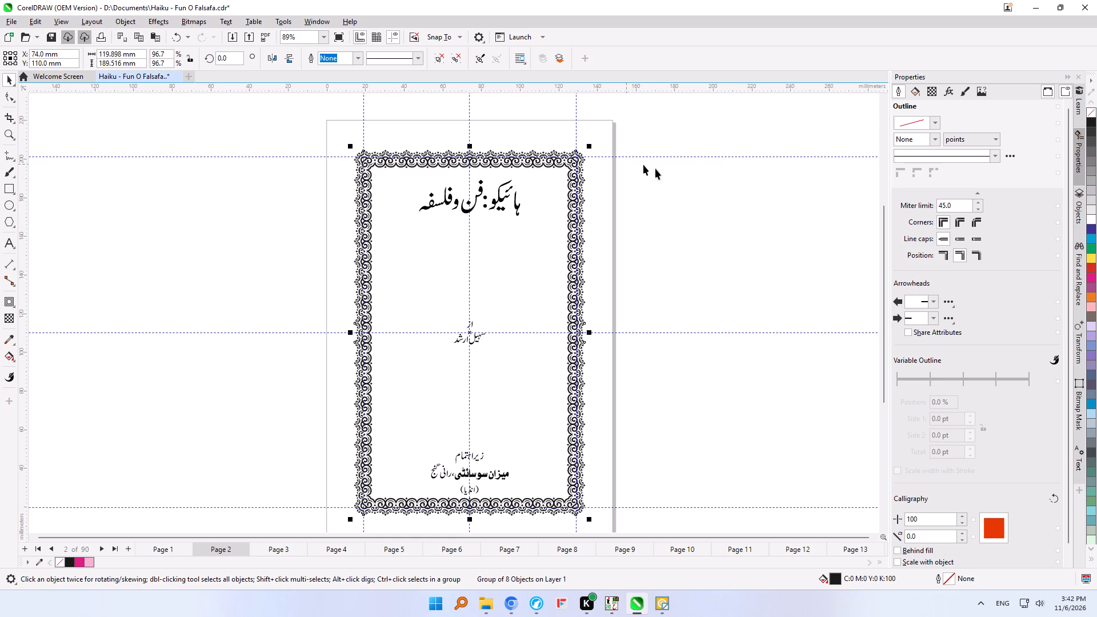
Move the publisher text group slightly up from the bottom border, to about Y 40.6 mm.
{"action": "left_click_drag", "start_coordinate": [881, 235], "coordinate": [883, 240]}
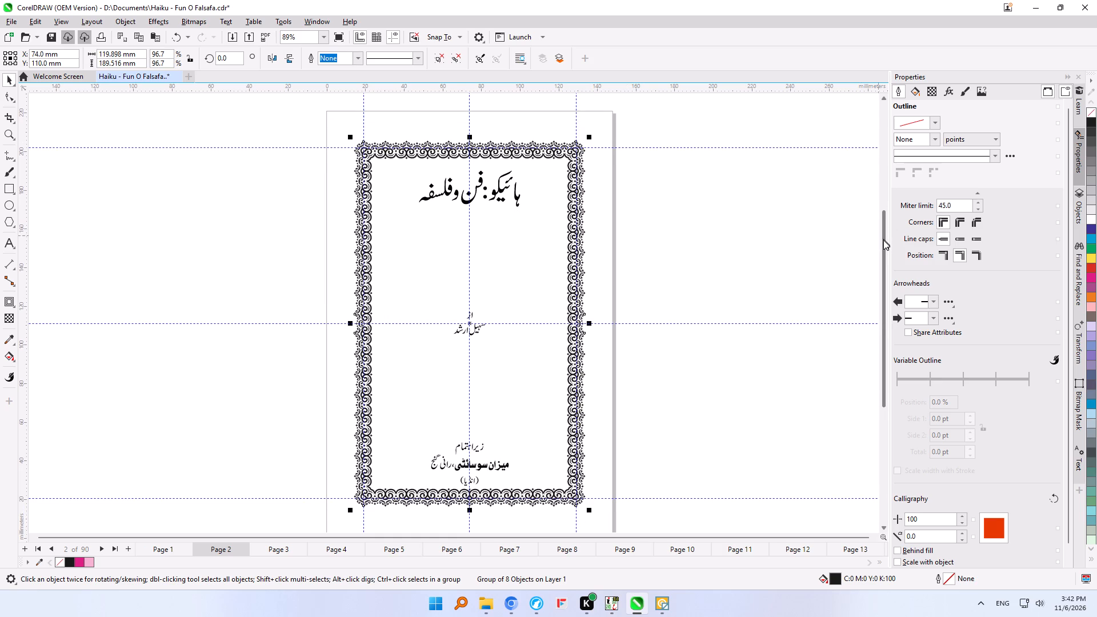
{"action": "left_click_drag", "start_coordinate": [883, 240], "coordinate": [886, 246]}
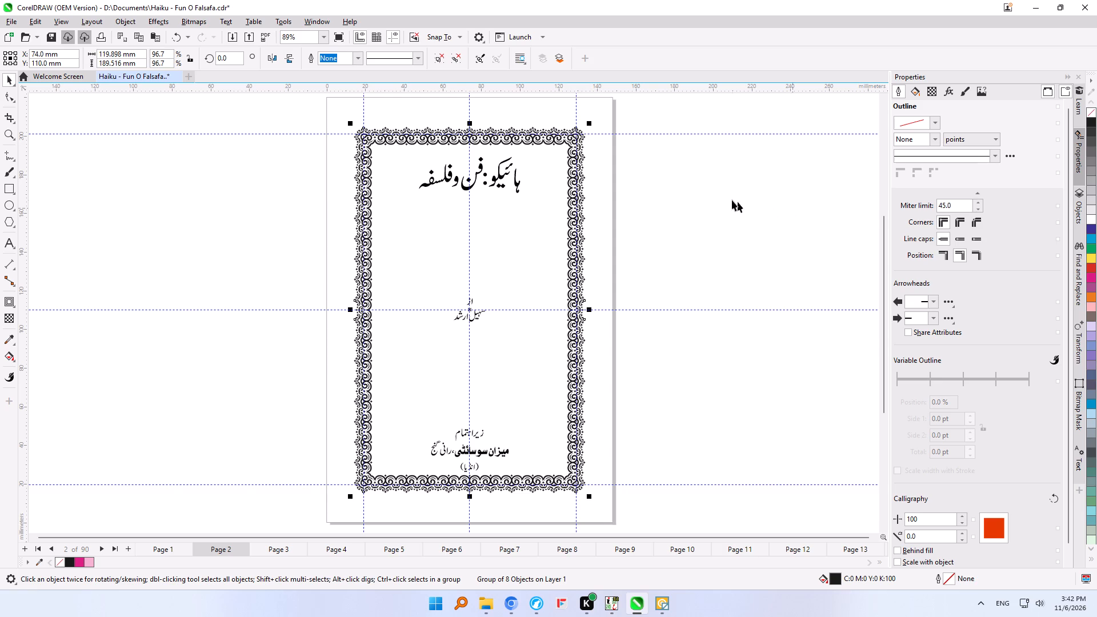
{"action": "left_click", "coordinate": [498, 176]}
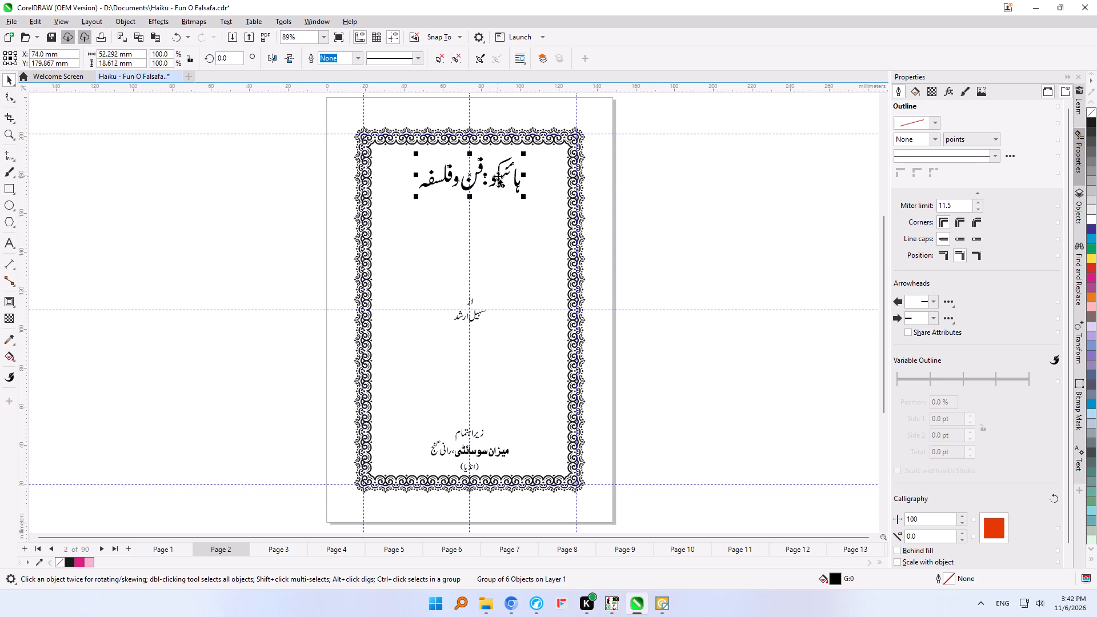
{"action": "left_click", "coordinate": [477, 434]}
{"action": "left_click", "coordinate": [472, 454]}
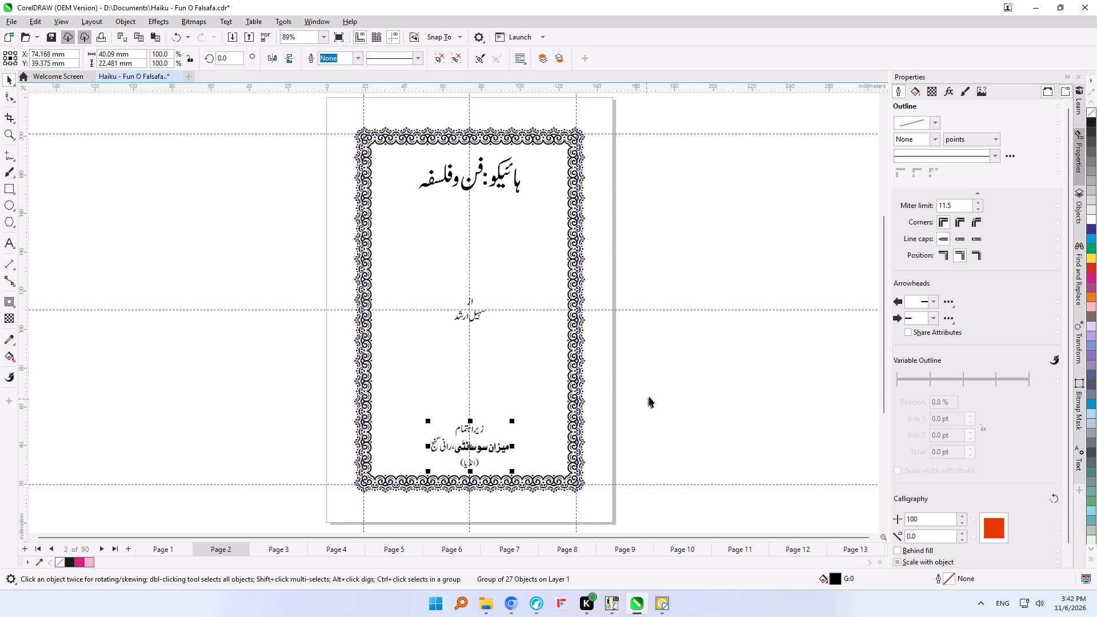
{"action": "left_click", "coordinate": [466, 447]}
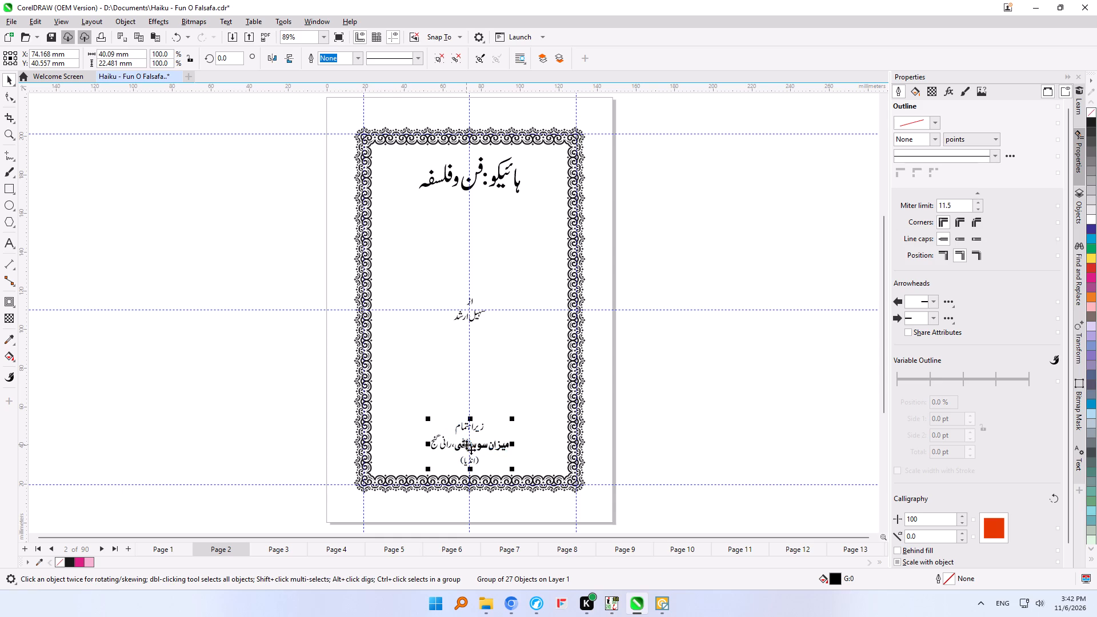
{"action": "left_click", "coordinate": [680, 402]}
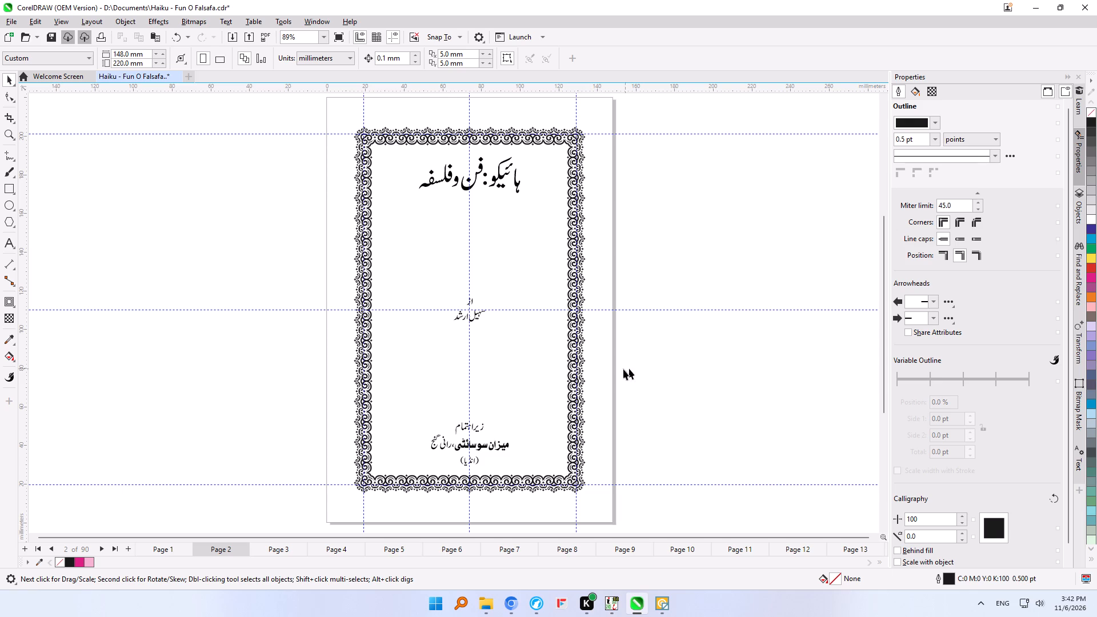
Draw a small square above the border's top edge and shrink it to about 1 mm per side.
{"action": "left_click", "coordinate": [11, 136]}
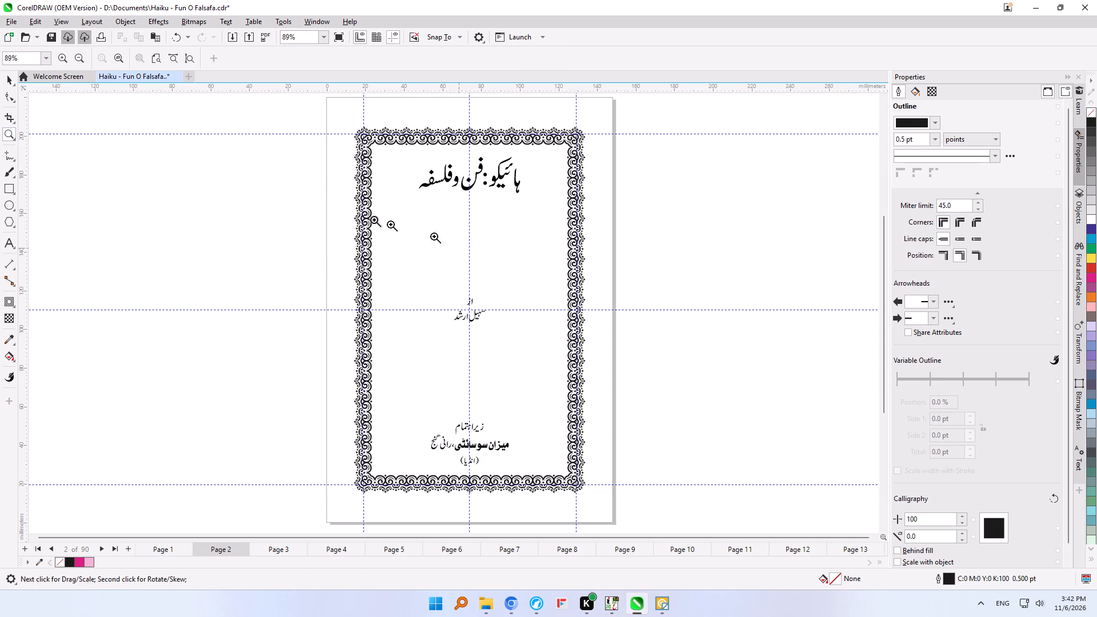
{"action": "left_click_drag", "start_coordinate": [345, 121], "coordinate": [580, 173]}
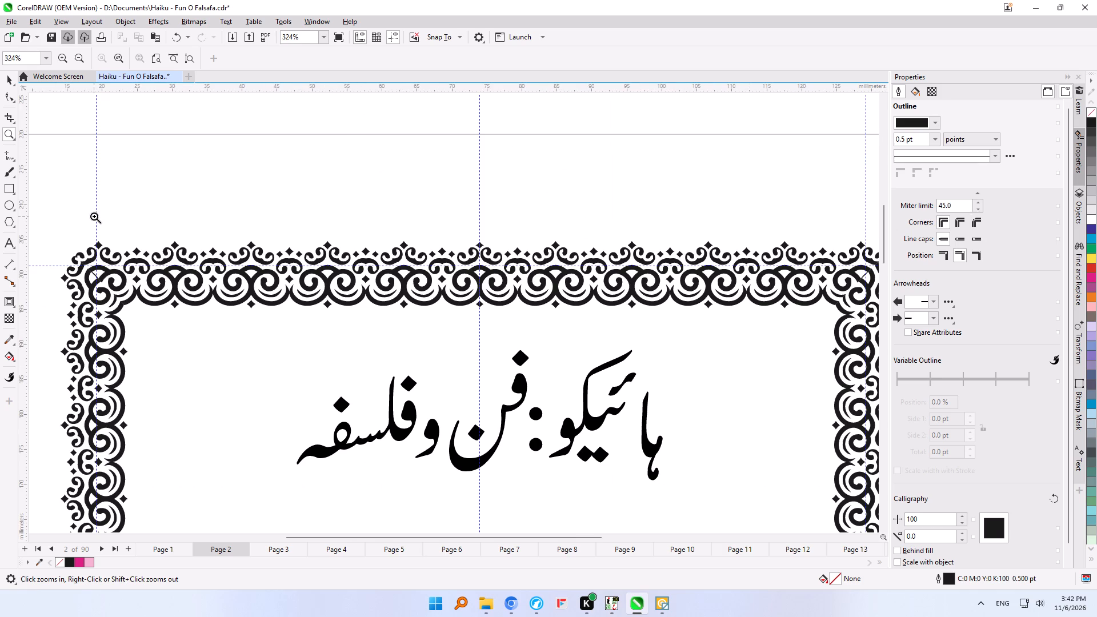
{"action": "left_click", "coordinate": [11, 190]}
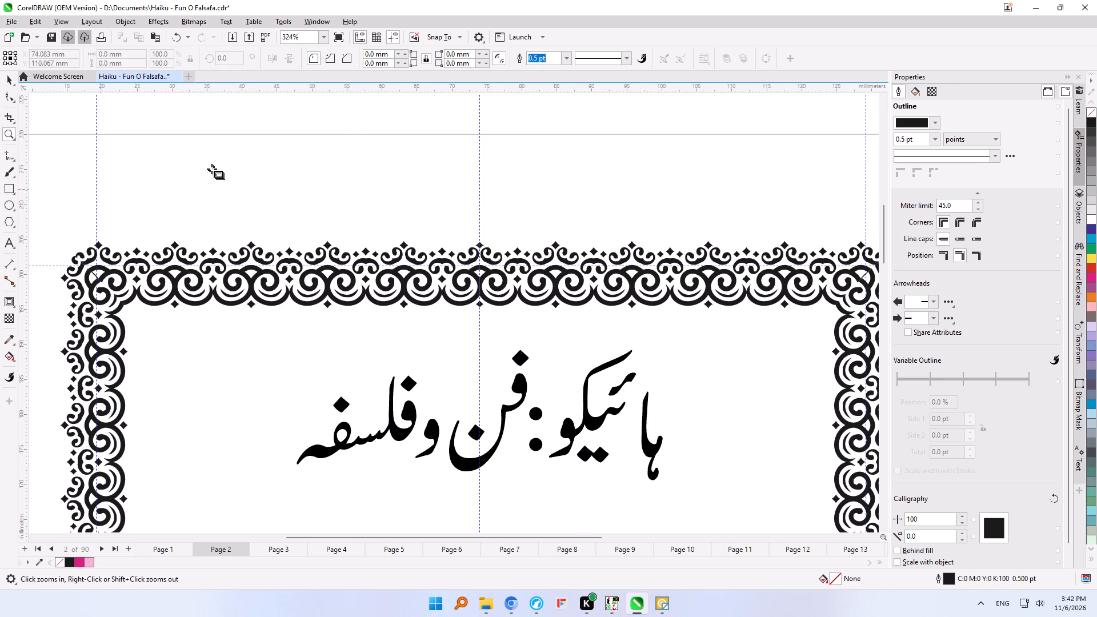
{"action": "left_click_drag", "start_coordinate": [209, 167], "coordinate": [215, 177], "text": "ctrl"}
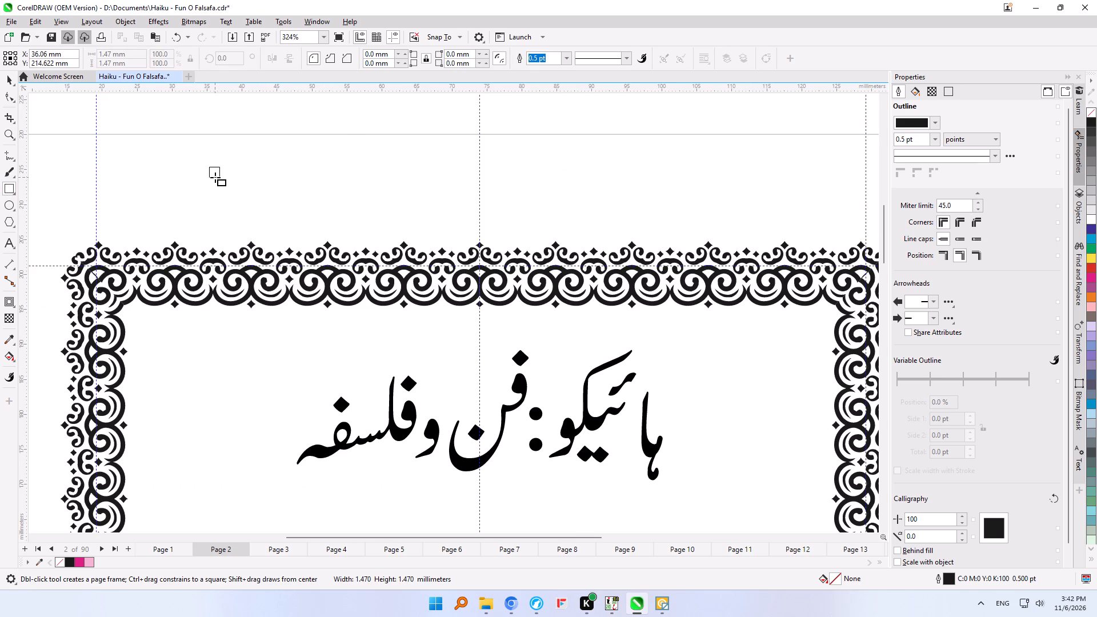
{"action": "left_click_drag", "start_coordinate": [215, 177], "coordinate": [217, 178], "text": "ctrl"}
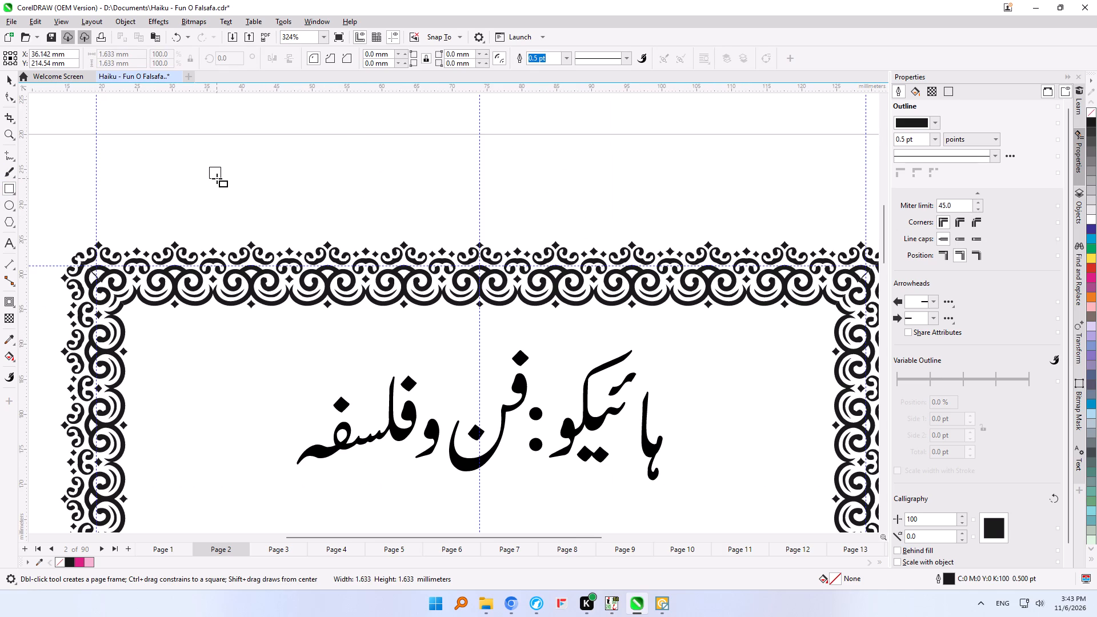
{"action": "left_click_drag", "start_coordinate": [217, 178], "coordinate": [219, 179], "text": "ctrl"}
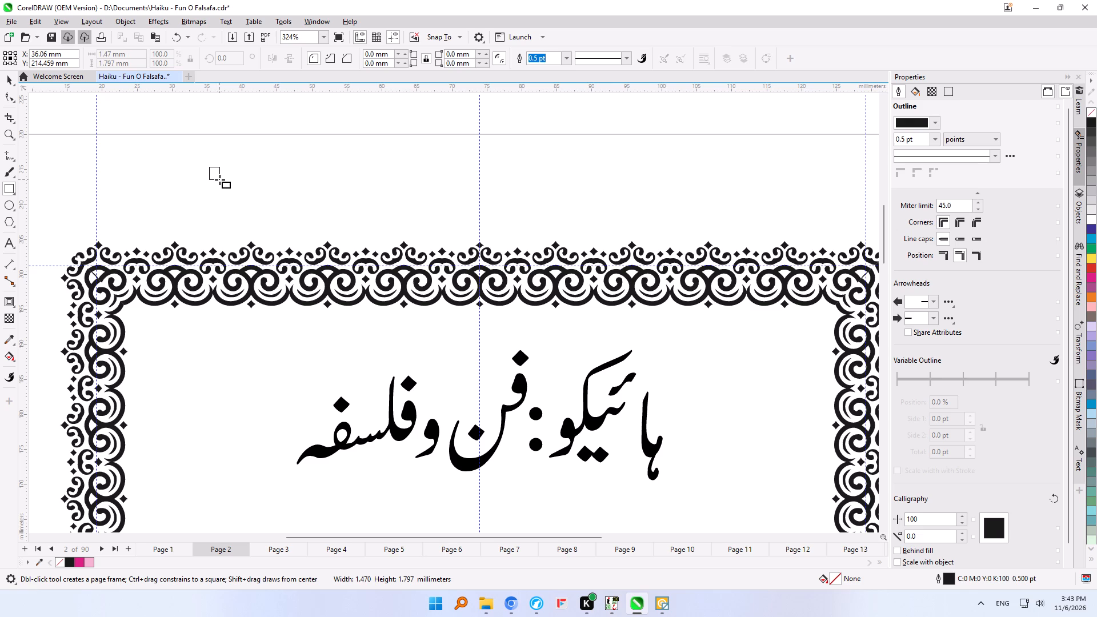
{"action": "left_click_drag", "start_coordinate": [219, 179], "coordinate": [223, 179], "text": "ctrl"}
{"action": "left_click_drag", "start_coordinate": [223, 179], "coordinate": [222, 179], "text": "ctrl"}
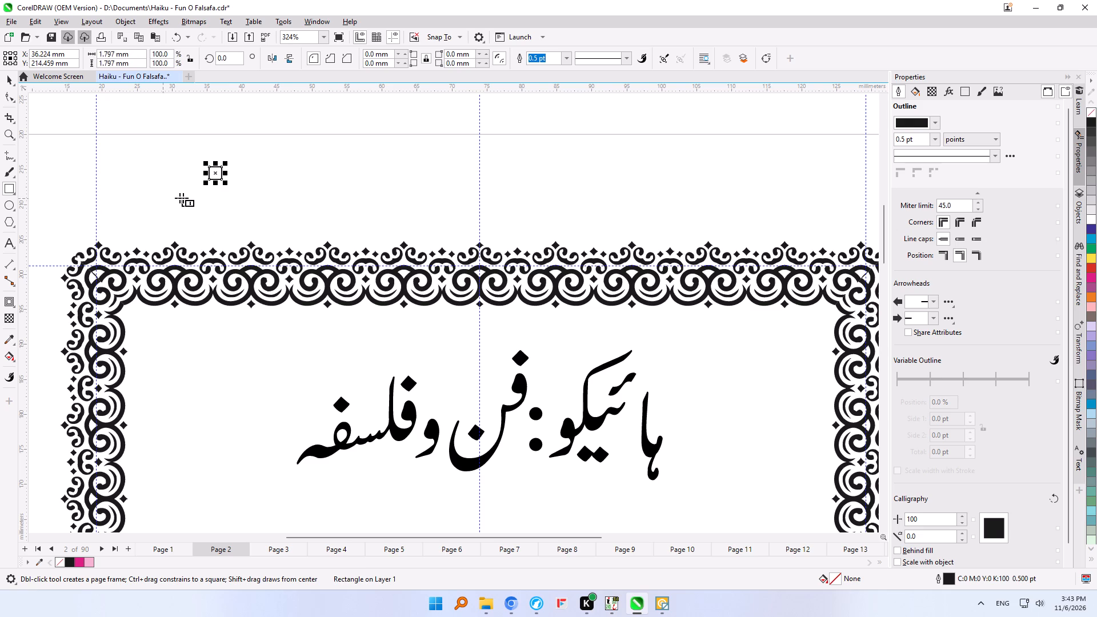
{"action": "left_click", "coordinate": [226, 185], "text": "shift"}
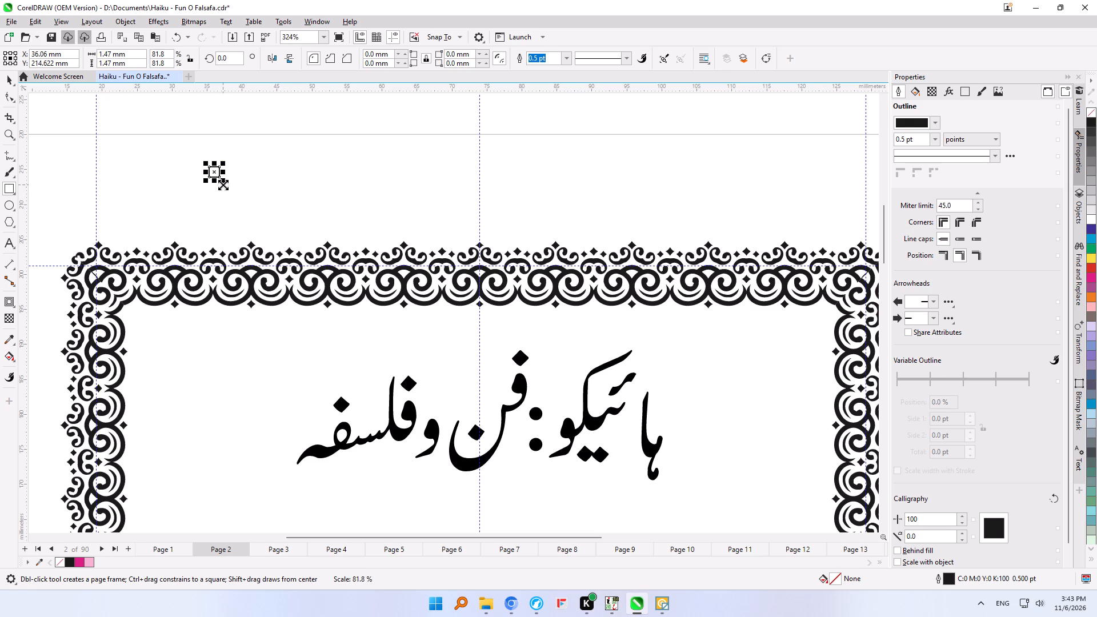
{"action": "left_click", "coordinate": [223, 183], "text": "shift"}
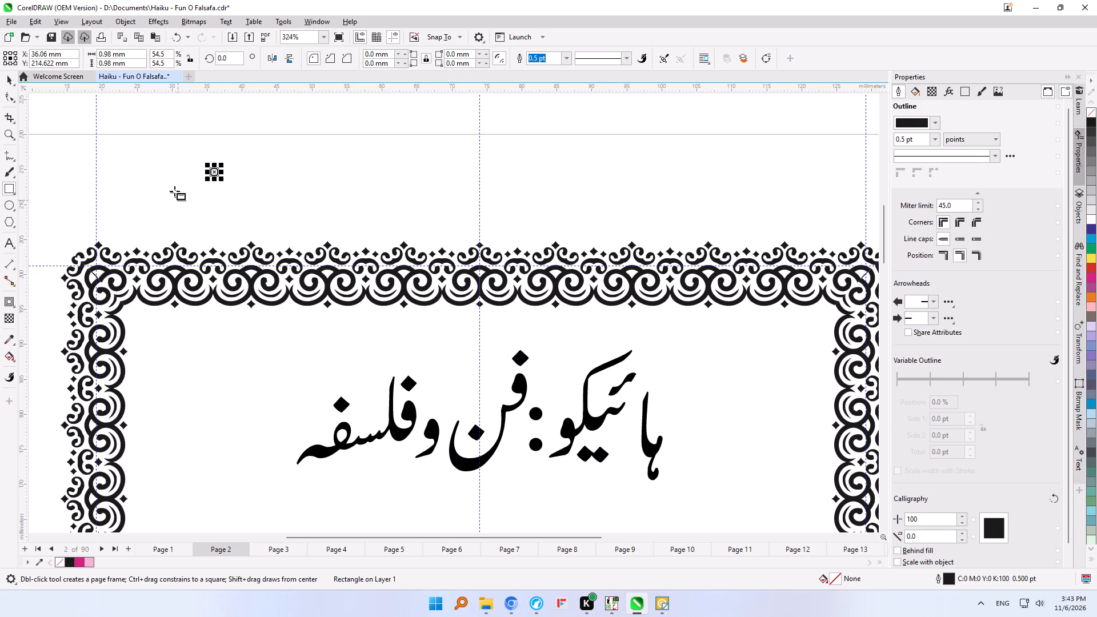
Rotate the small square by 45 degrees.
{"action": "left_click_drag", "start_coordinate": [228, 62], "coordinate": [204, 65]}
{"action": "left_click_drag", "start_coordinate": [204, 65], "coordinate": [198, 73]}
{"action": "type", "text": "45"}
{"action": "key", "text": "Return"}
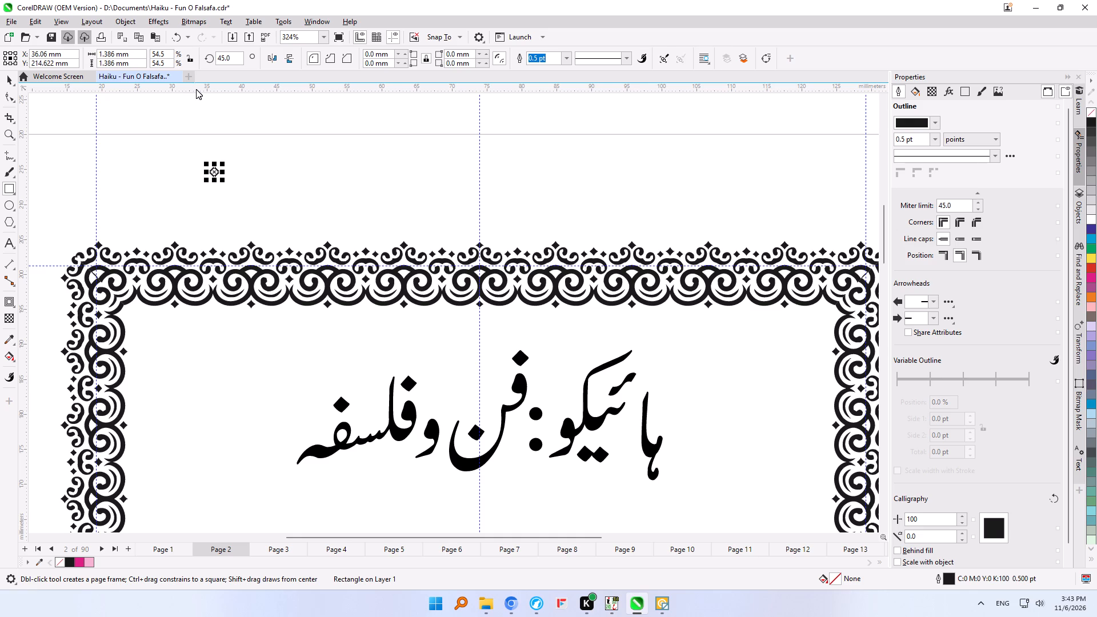
Fill the small diamond with black and remove its outline.
{"action": "left_click", "coordinate": [69, 562]}
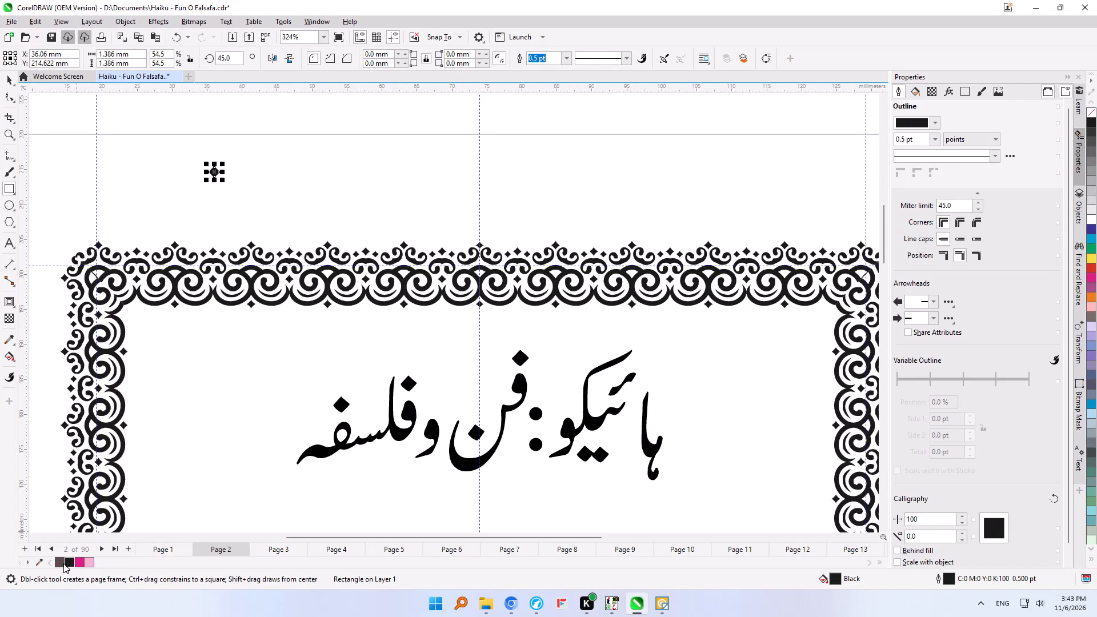
{"action": "right_click", "coordinate": [59, 561]}
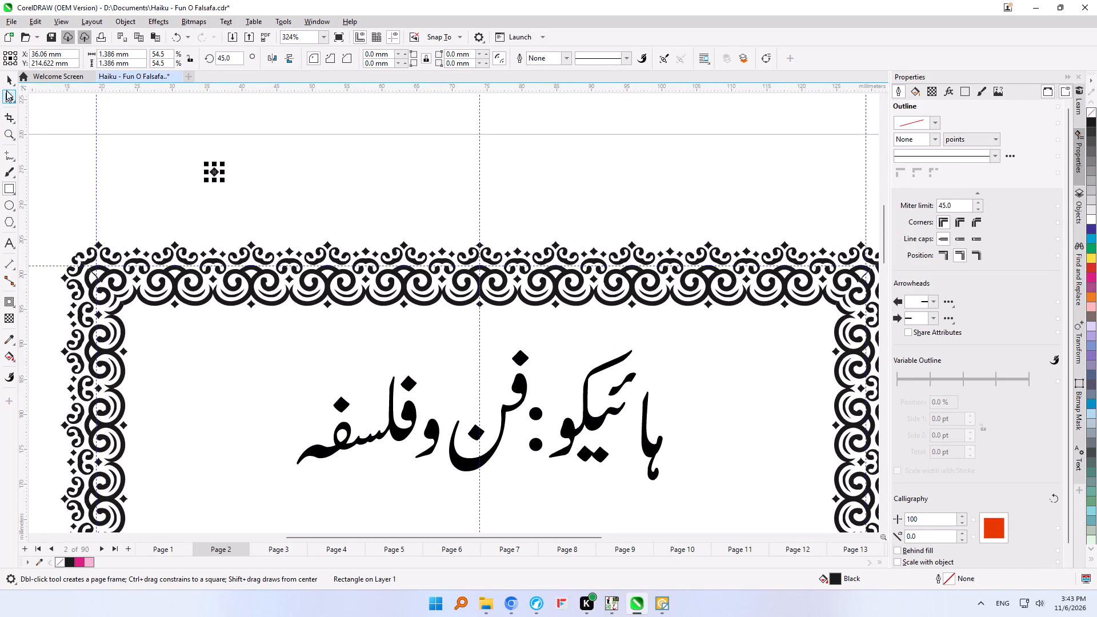
Shrink the black diamond to about 1.1 mm across and move it to the border's inner top-left corner.
{"action": "left_click", "coordinate": [7, 82]}
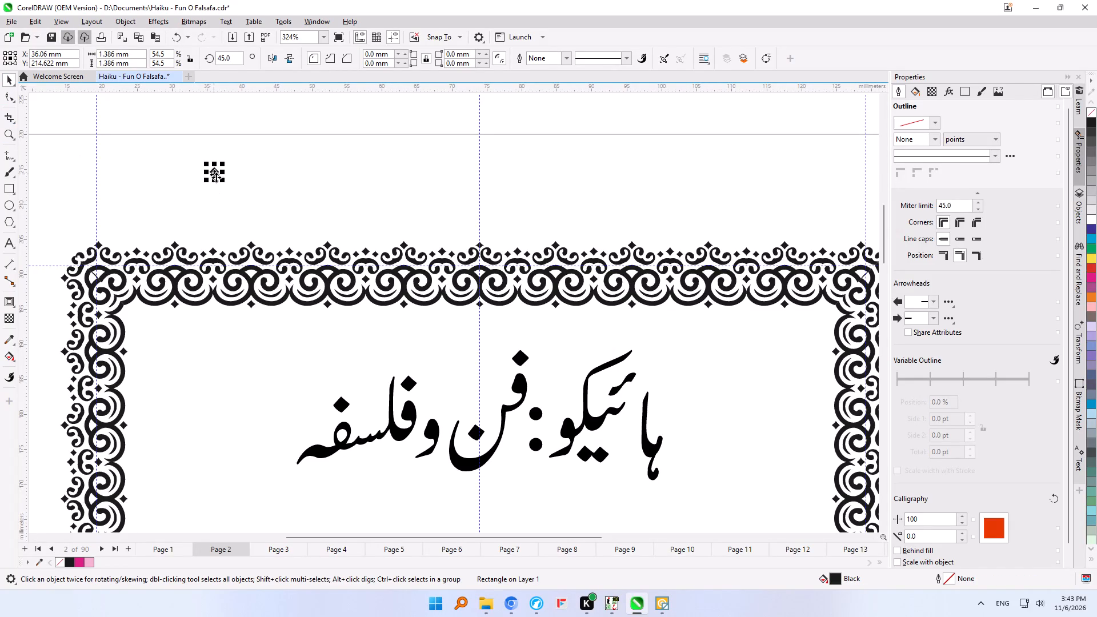
{"action": "left_click", "coordinate": [222, 183], "text": "shift"}
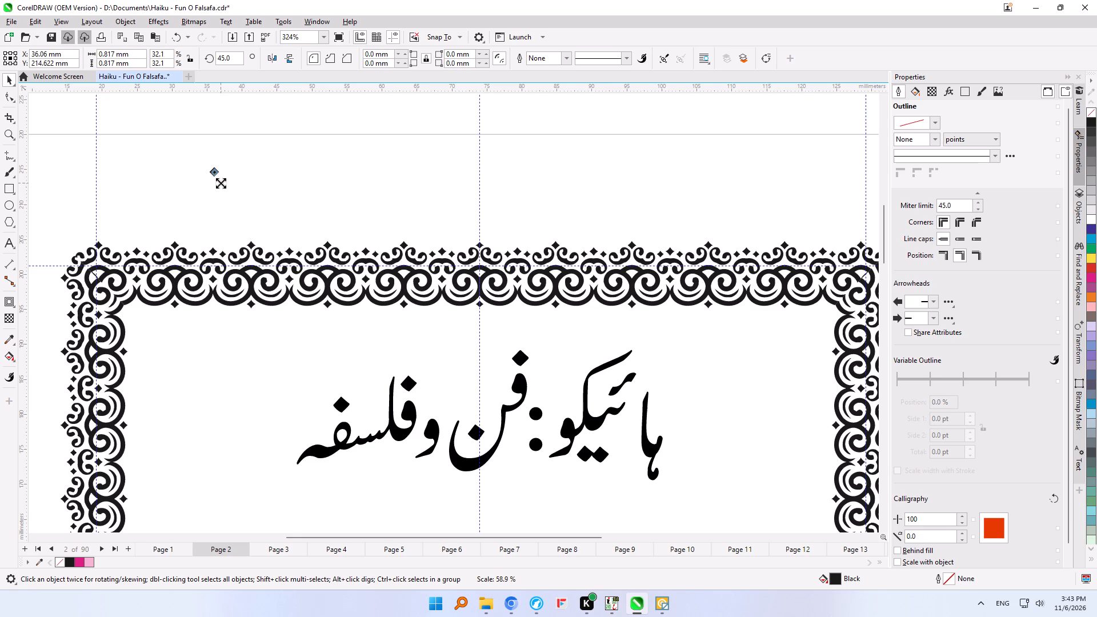
{"action": "left_click_drag", "start_coordinate": [213, 171], "coordinate": [170, 277]}
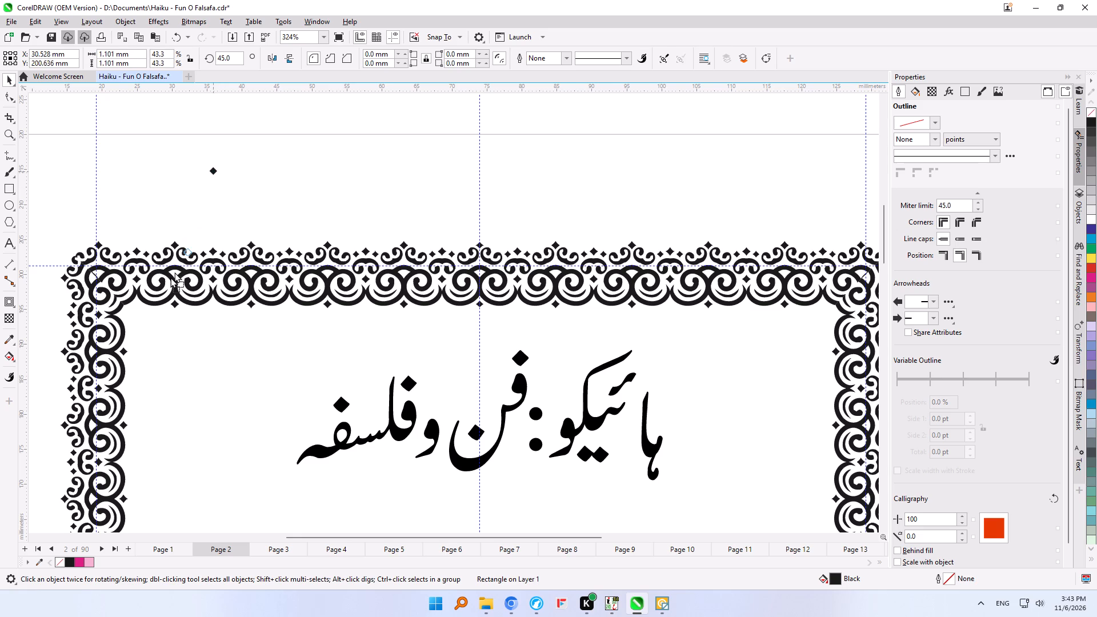
{"action": "left_click_drag", "start_coordinate": [170, 277], "coordinate": [128, 311]}
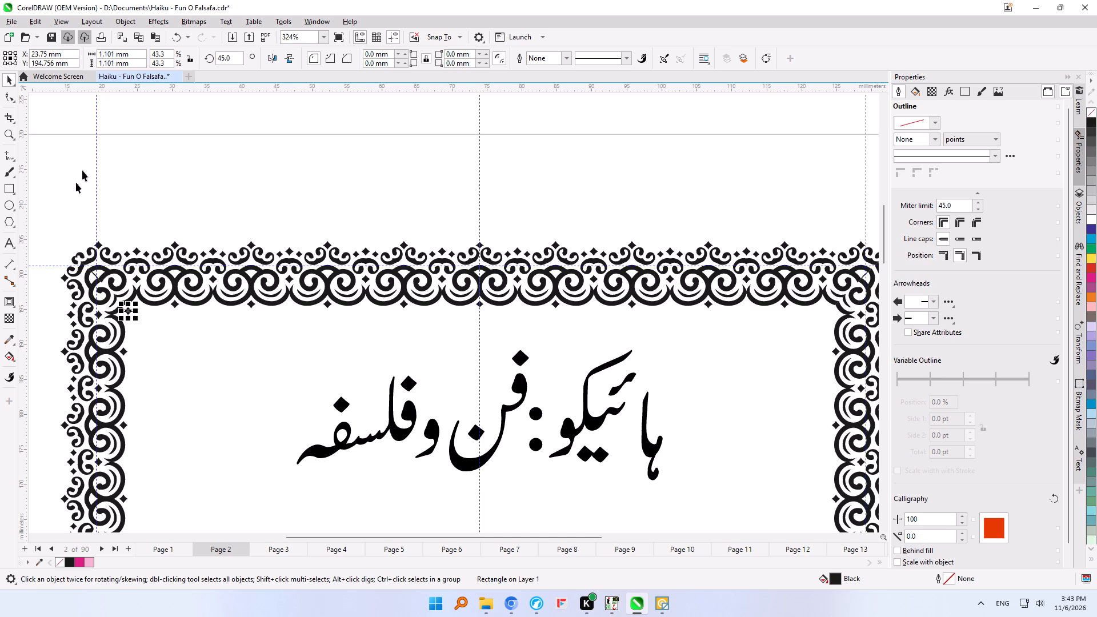
Set the small black shape's rotation angle to 0 degrees.
{"action": "left_click_drag", "start_coordinate": [233, 60], "coordinate": [193, 68]}
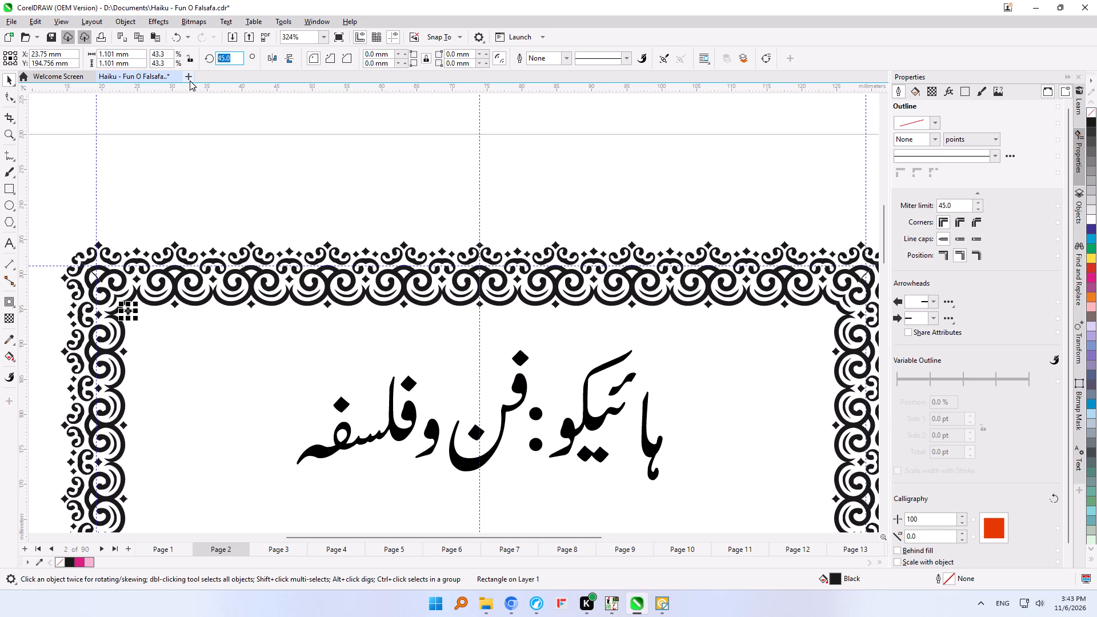
{"action": "key", "text": "0"}
{"action": "key", "text": "Return"}
{"action": "left_click", "coordinate": [195, 210]}
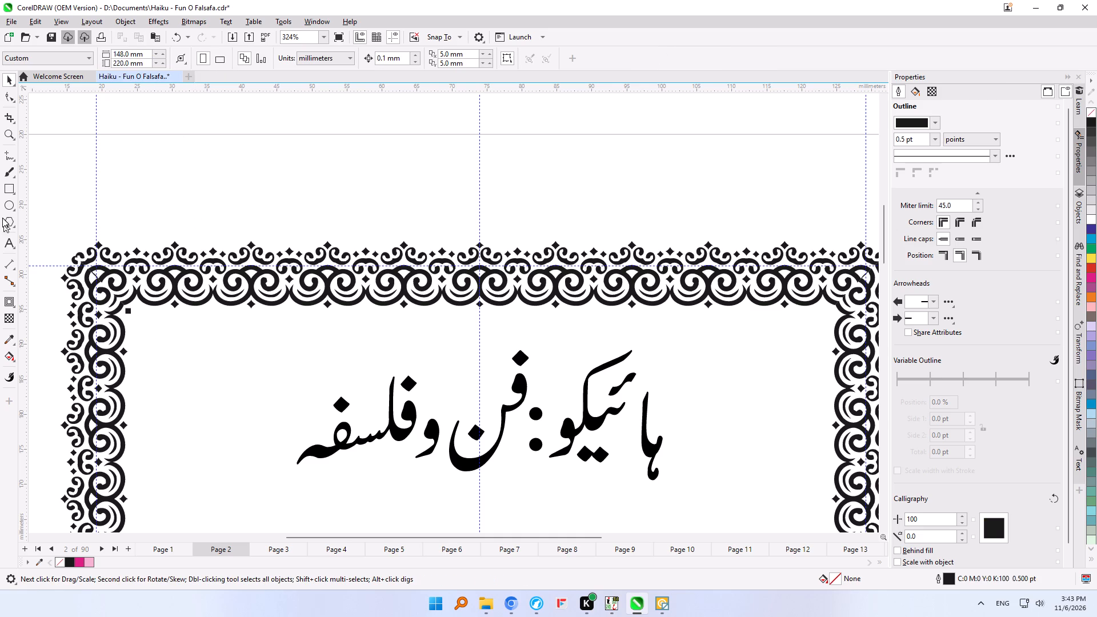
Nudge the small black square at the border's inner top-left corner slightly inward and enlarge it to about 1.02 mm across.
{"action": "left_click", "coordinate": [7, 134]}
{"action": "left_click_drag", "start_coordinate": [87, 283], "coordinate": [181, 322]}
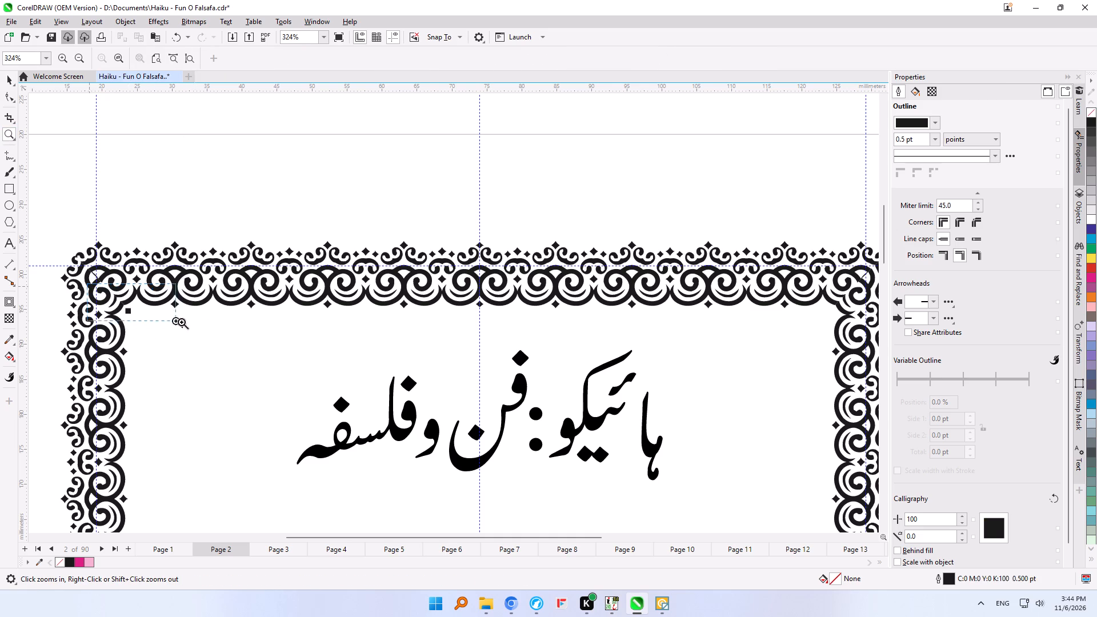
{"action": "left_click_drag", "start_coordinate": [181, 322], "coordinate": [219, 330]}
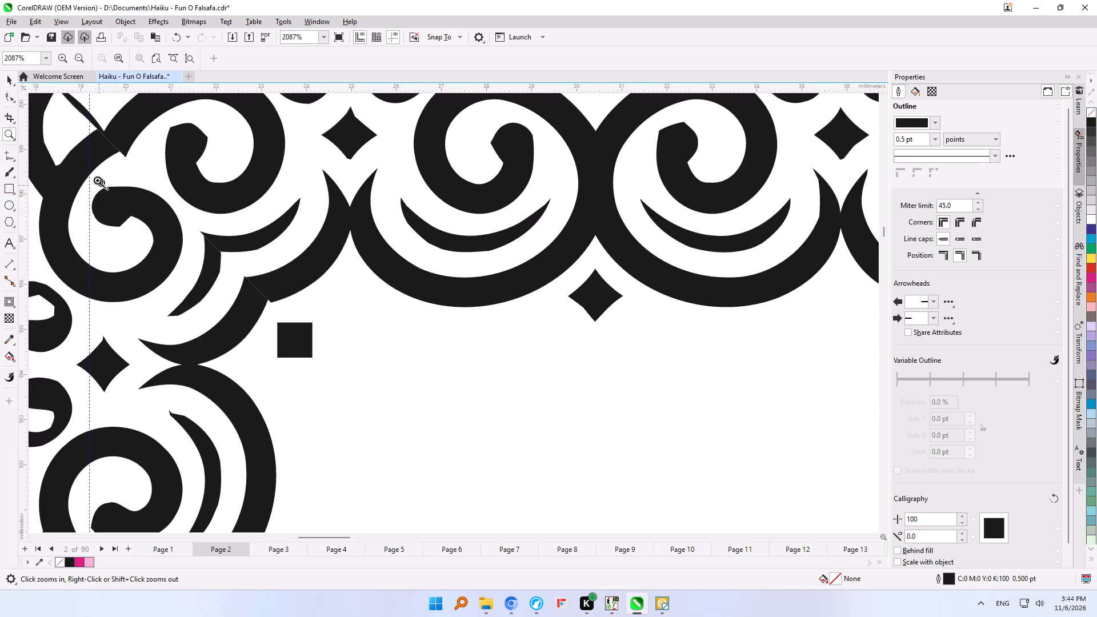
{"action": "left_click", "coordinate": [7, 79]}
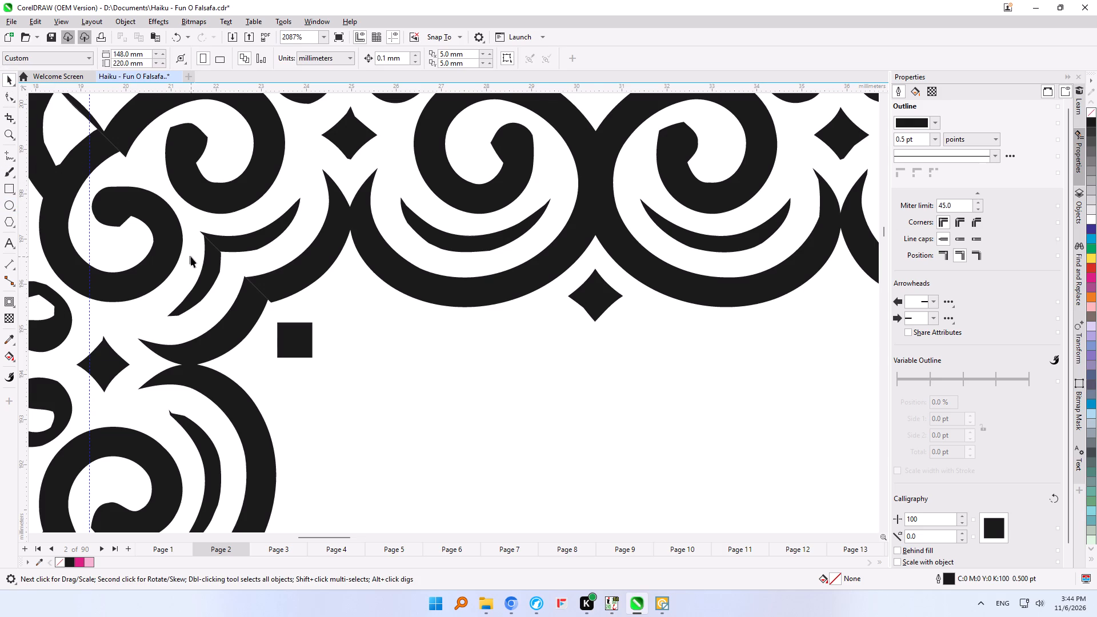
{"action": "left_click", "coordinate": [301, 344]}
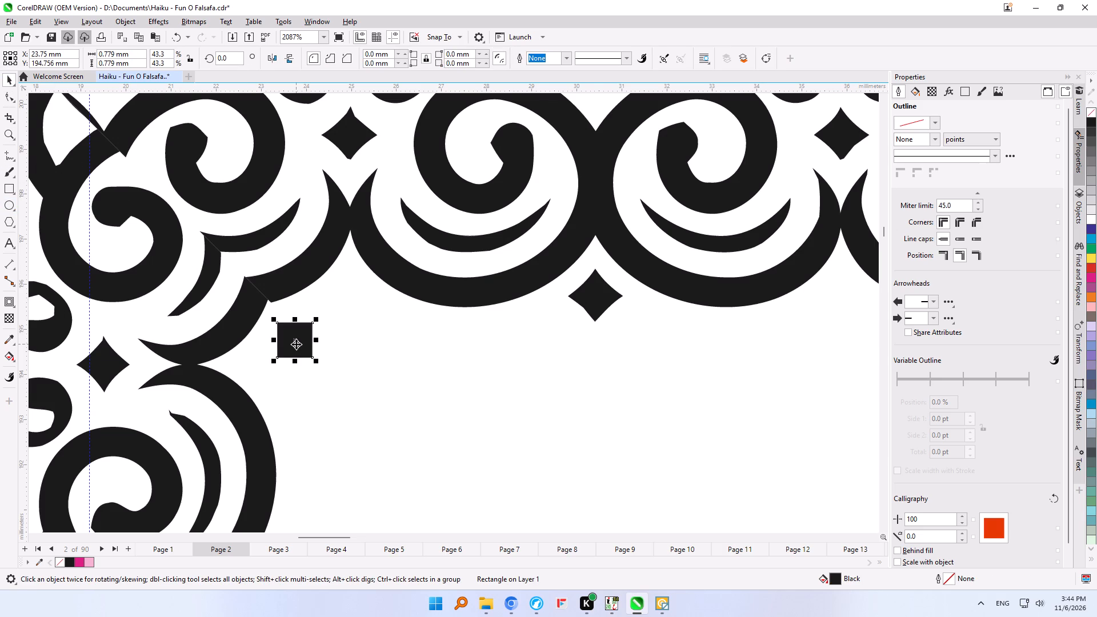
{"action": "left_click", "coordinate": [296, 344]}
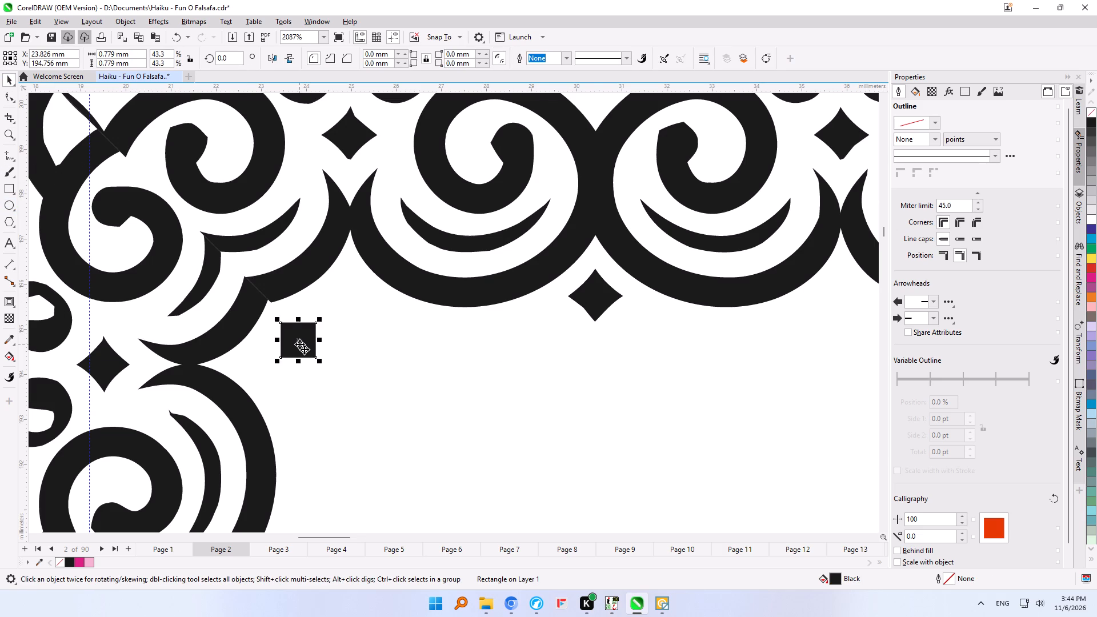
{"action": "left_click", "coordinate": [299, 344]}
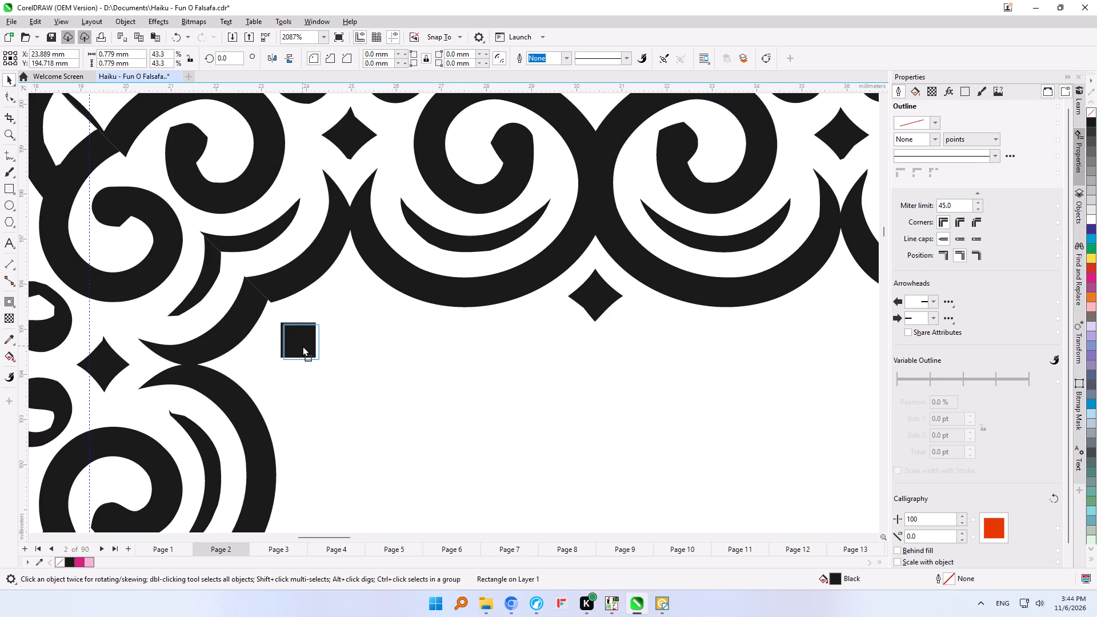
{"action": "left_click_drag", "start_coordinate": [326, 367], "coordinate": [337, 387]}
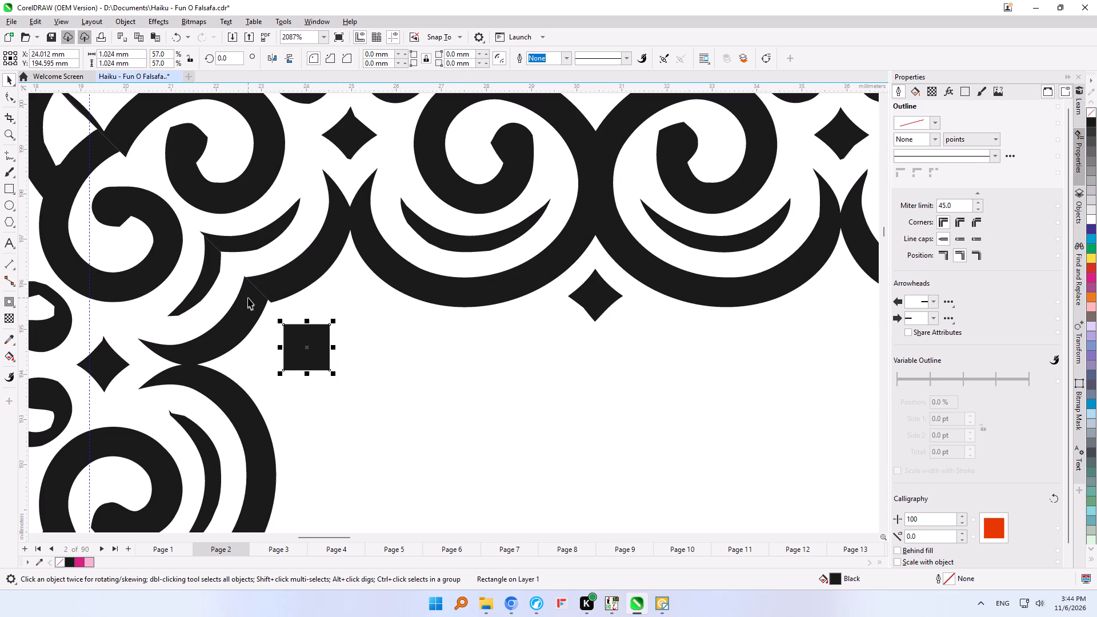
Ungroup the ornamental border into its separate pieces.
{"action": "left_click", "coordinate": [248, 298]}
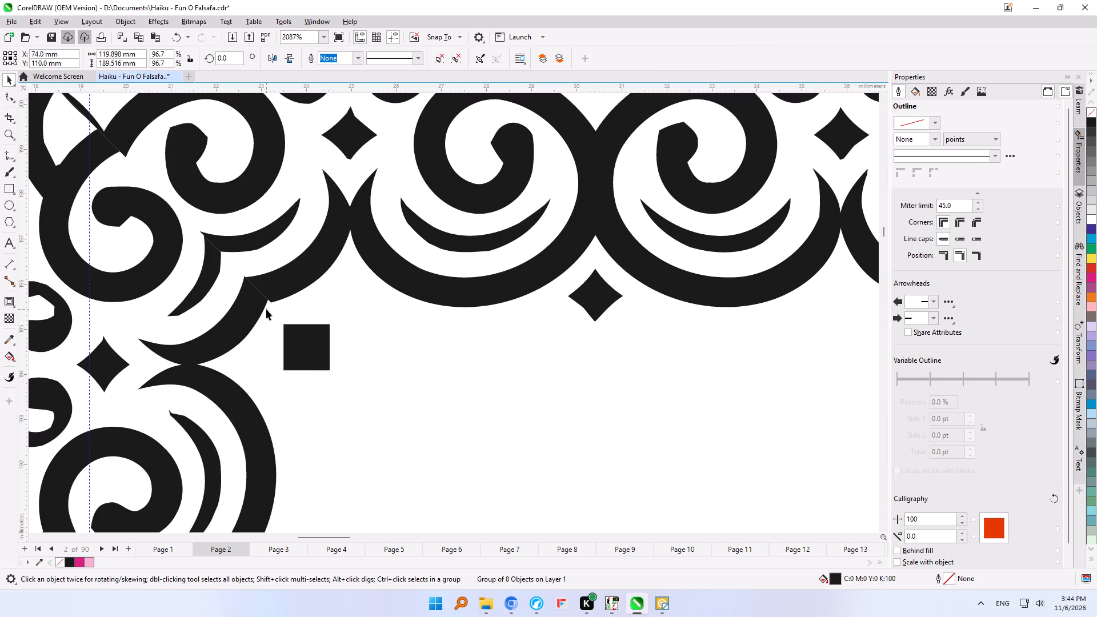
{"action": "key", "text": "F4"}
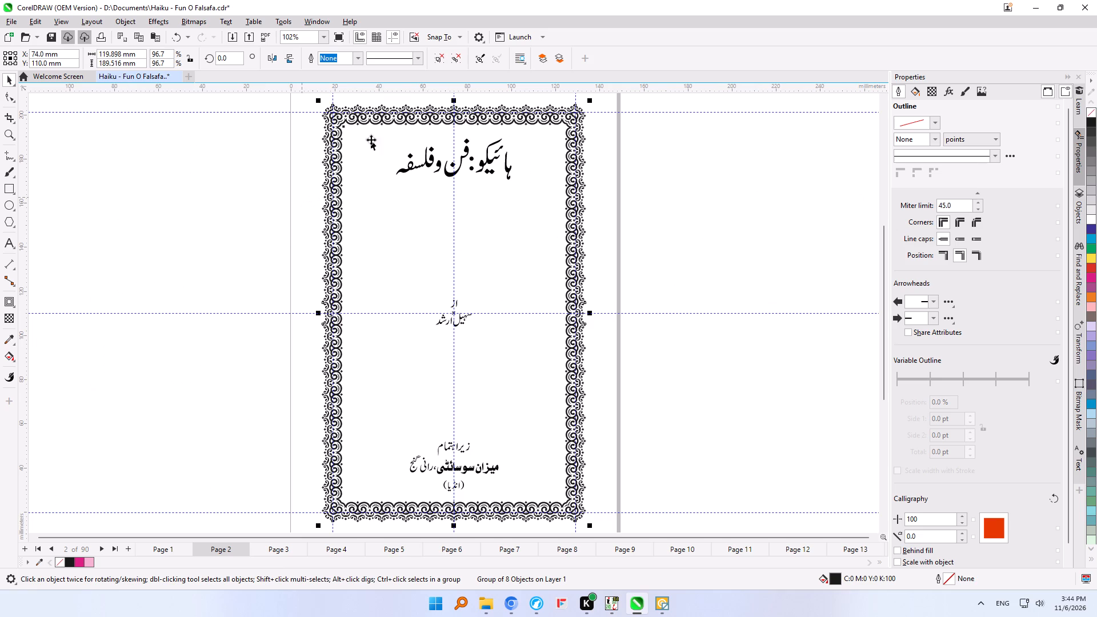
{"action": "left_click", "coordinate": [438, 60]}
{"action": "left_click", "coordinate": [209, 157]}
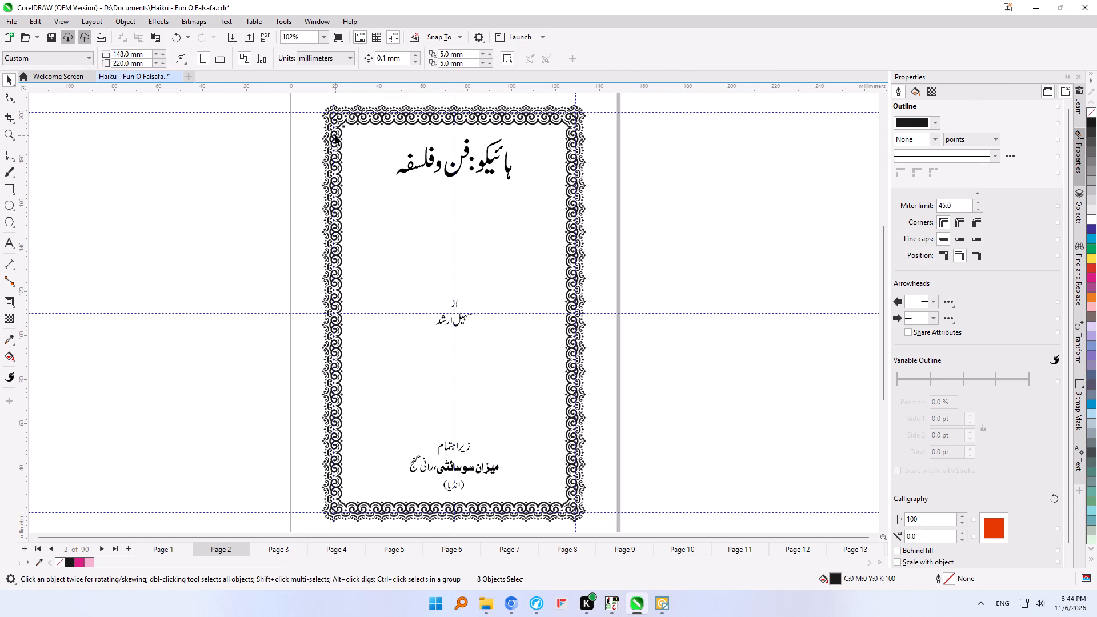
Weld the border's top pieces and the upper left and right side pieces into one curve.
{"action": "left_click", "coordinate": [346, 118]}
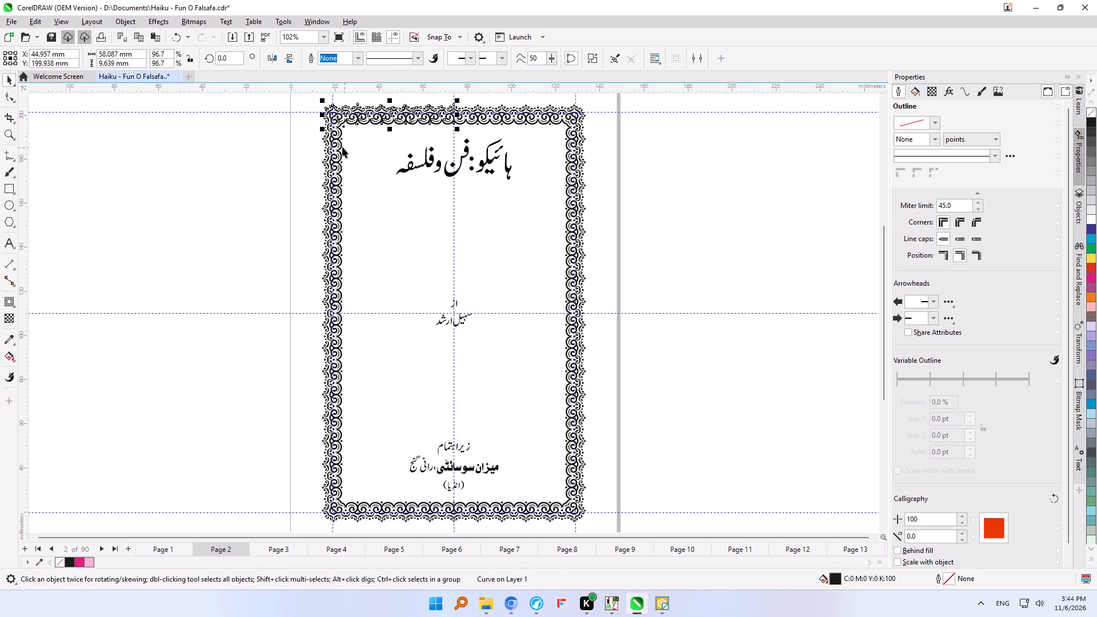
{"action": "left_click", "coordinate": [342, 144], "text": "shift"}
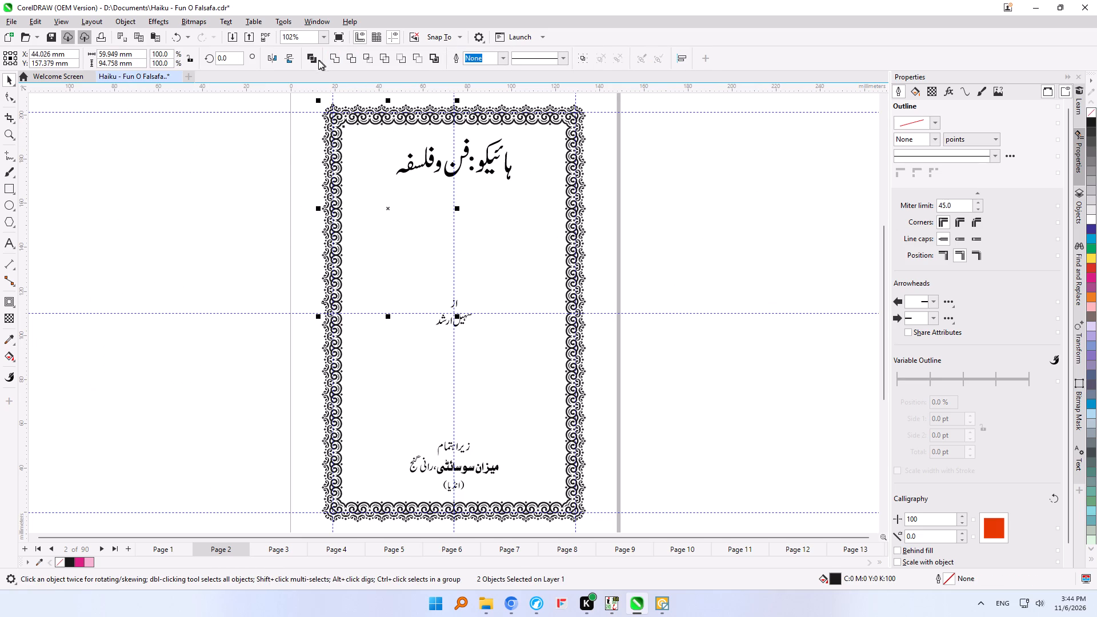
{"action": "left_click", "coordinate": [336, 60]}
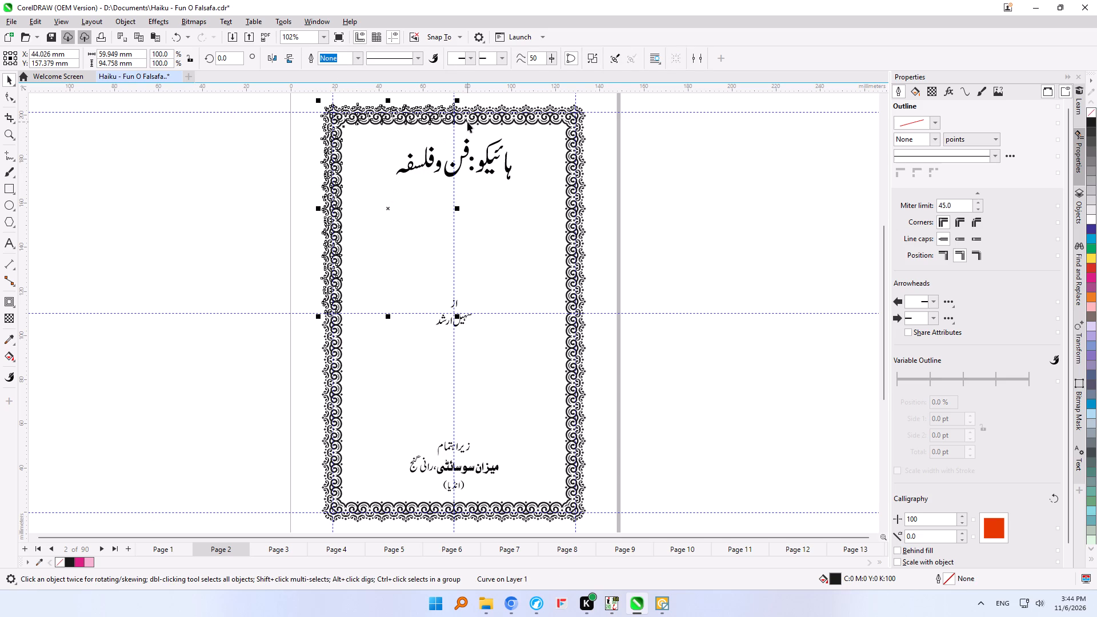
{"action": "left_click", "coordinate": [467, 122], "text": "shift"}
{"action": "left_click", "coordinate": [335, 59]}
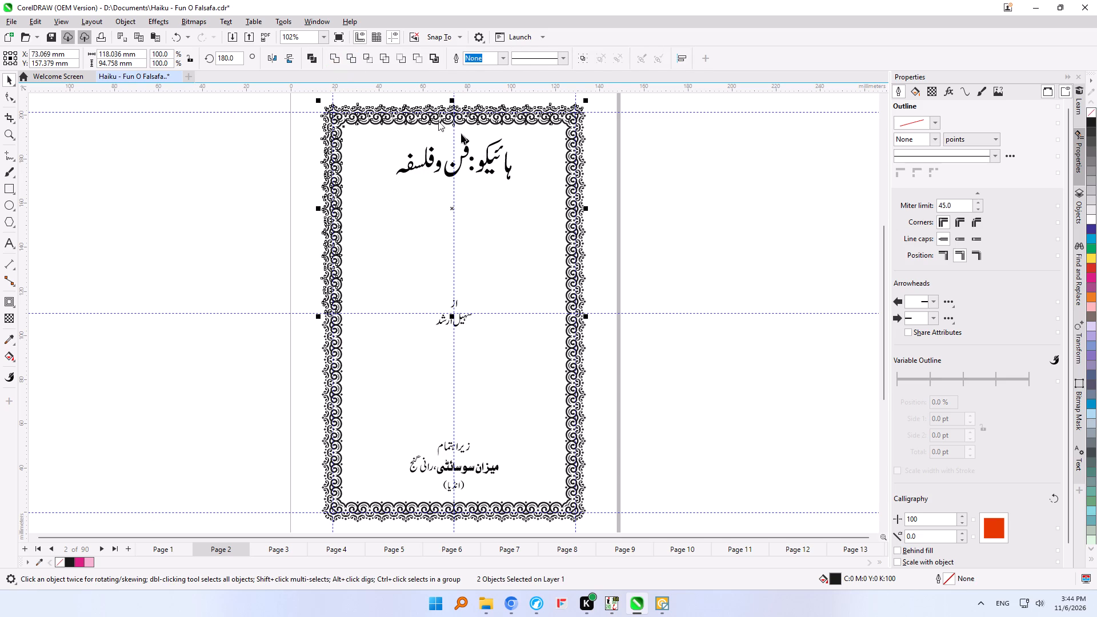
{"action": "left_click", "coordinate": [568, 149], "text": "shift"}
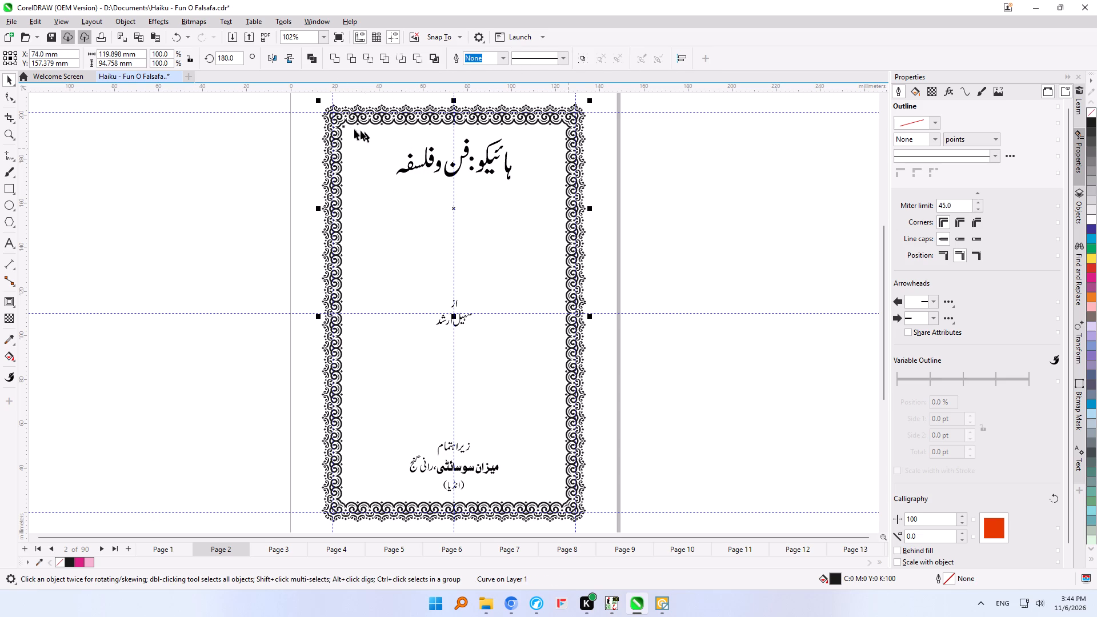
{"action": "left_click", "coordinate": [339, 57]}
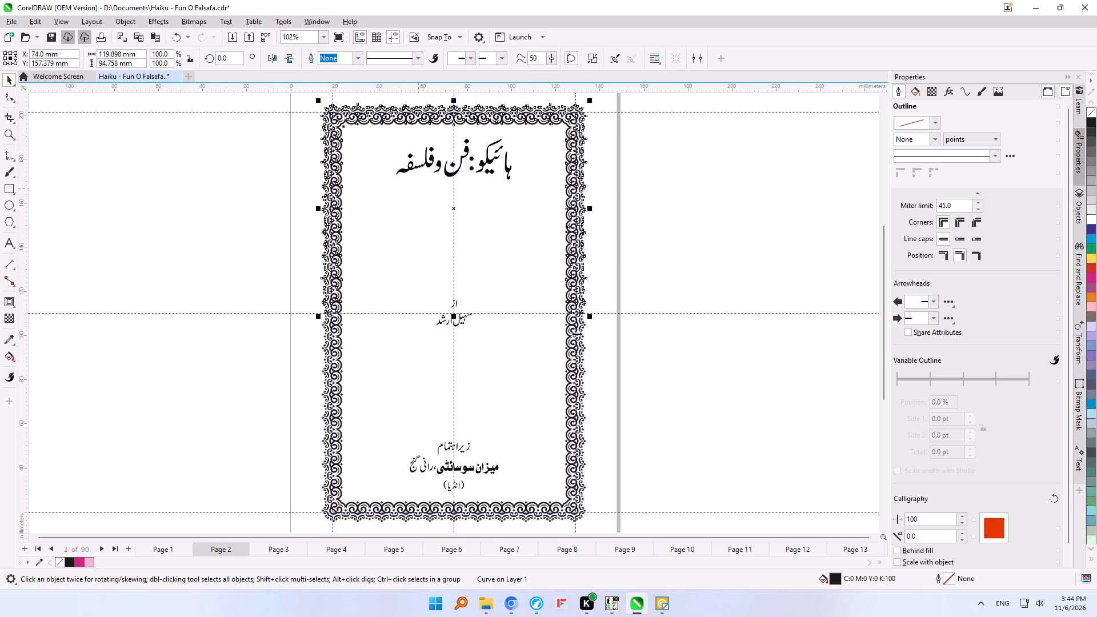
Weld the border's lower right, bottom and lower left pieces onto the welded upper frame.
{"action": "left_click", "coordinate": [570, 331]}
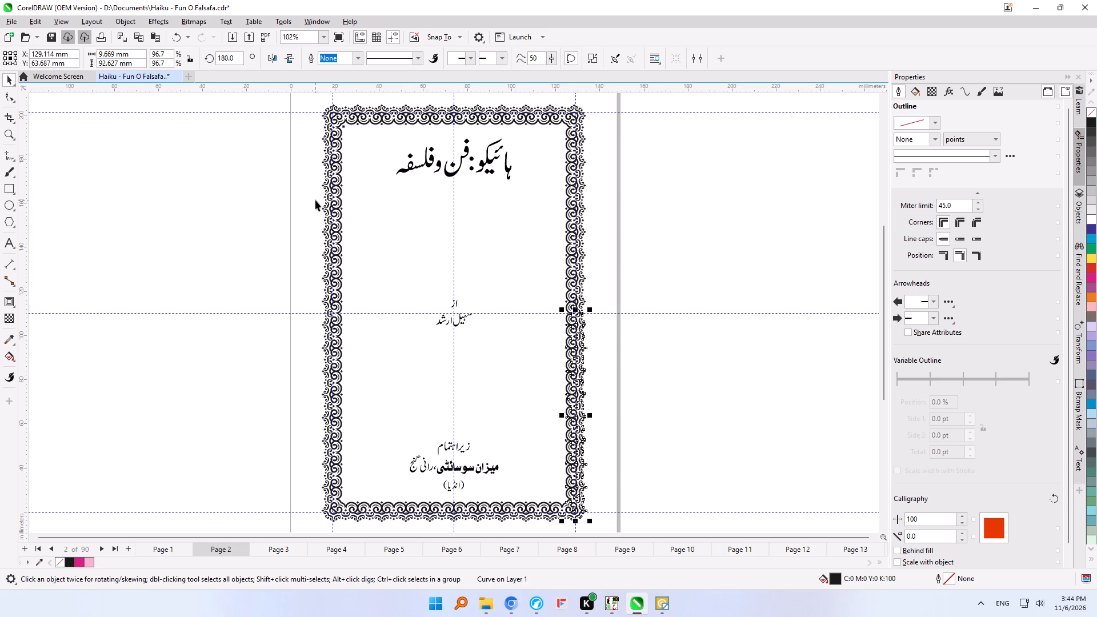
{"action": "left_click", "coordinate": [563, 222]}
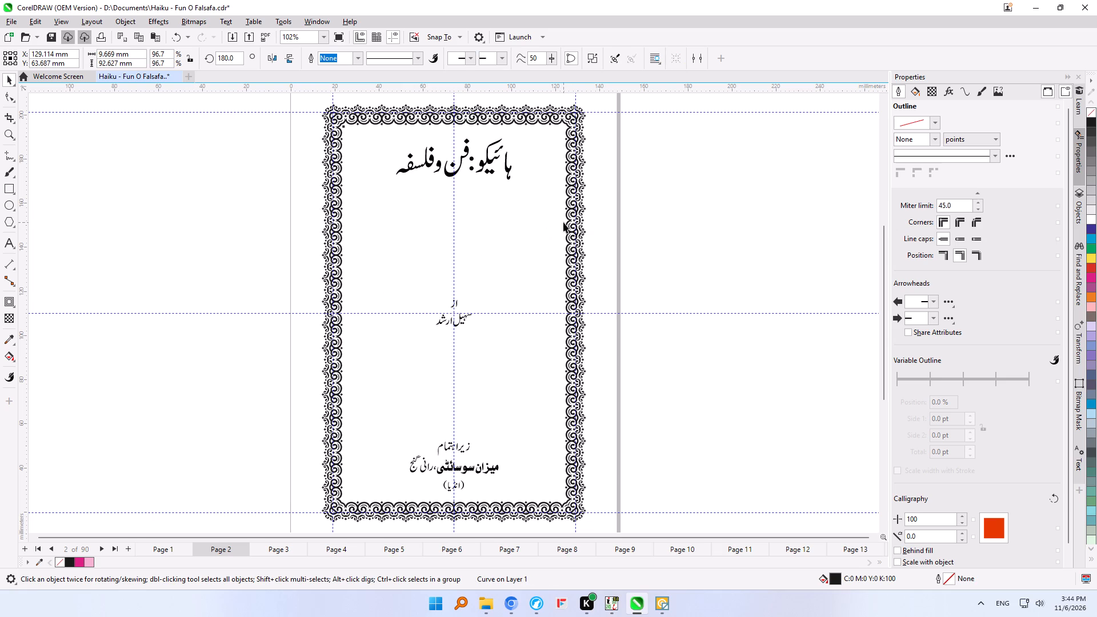
{"action": "left_click", "coordinate": [565, 223]}
{"action": "left_click", "coordinate": [567, 229]}
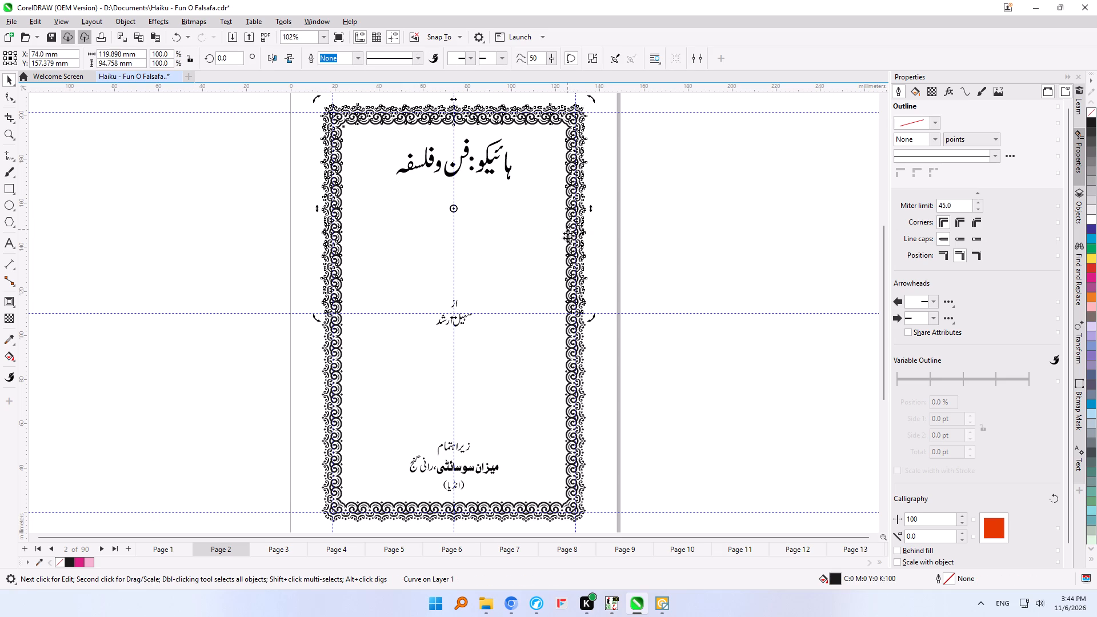
{"action": "left_click", "coordinate": [569, 278]}
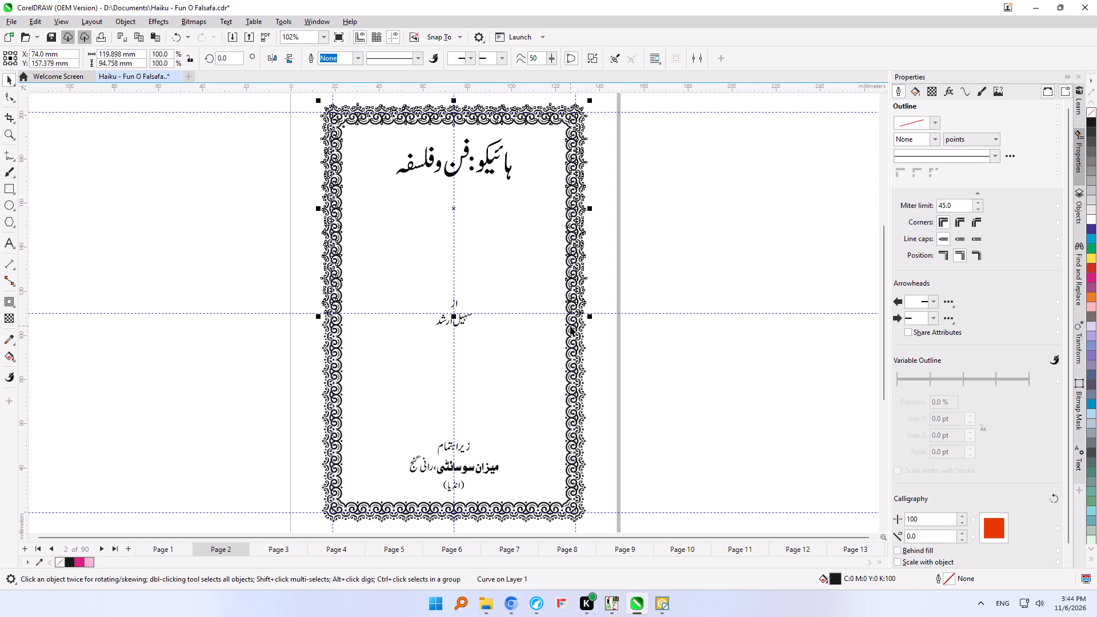
{"action": "left_click", "coordinate": [570, 326], "text": "shift"}
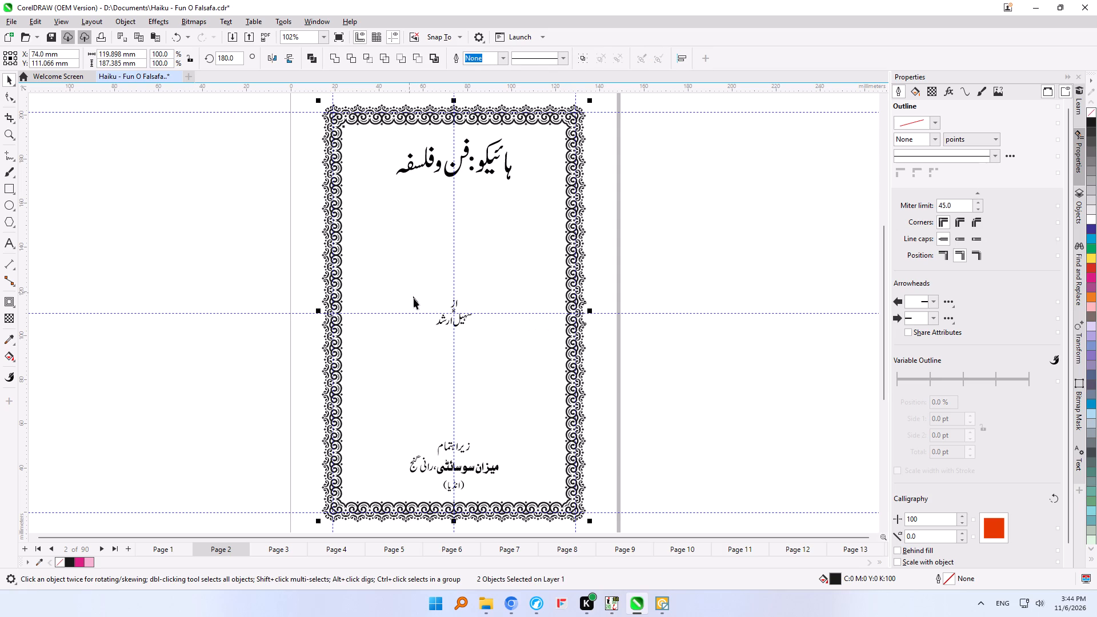
{"action": "left_click", "coordinate": [337, 61]}
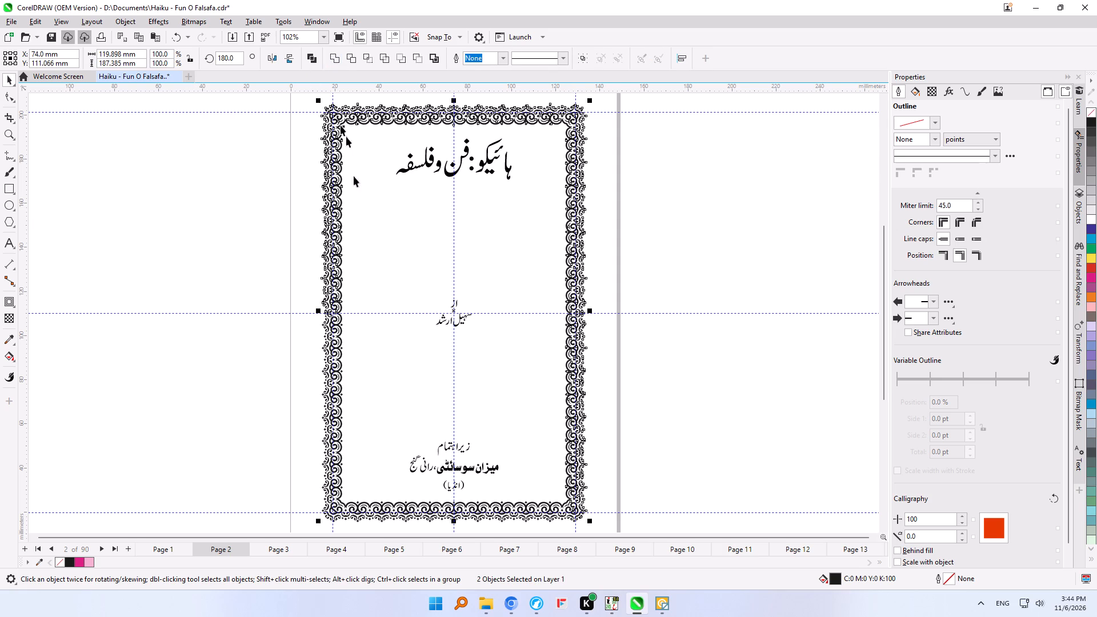
{"action": "left_click", "coordinate": [419, 508], "text": "shift"}
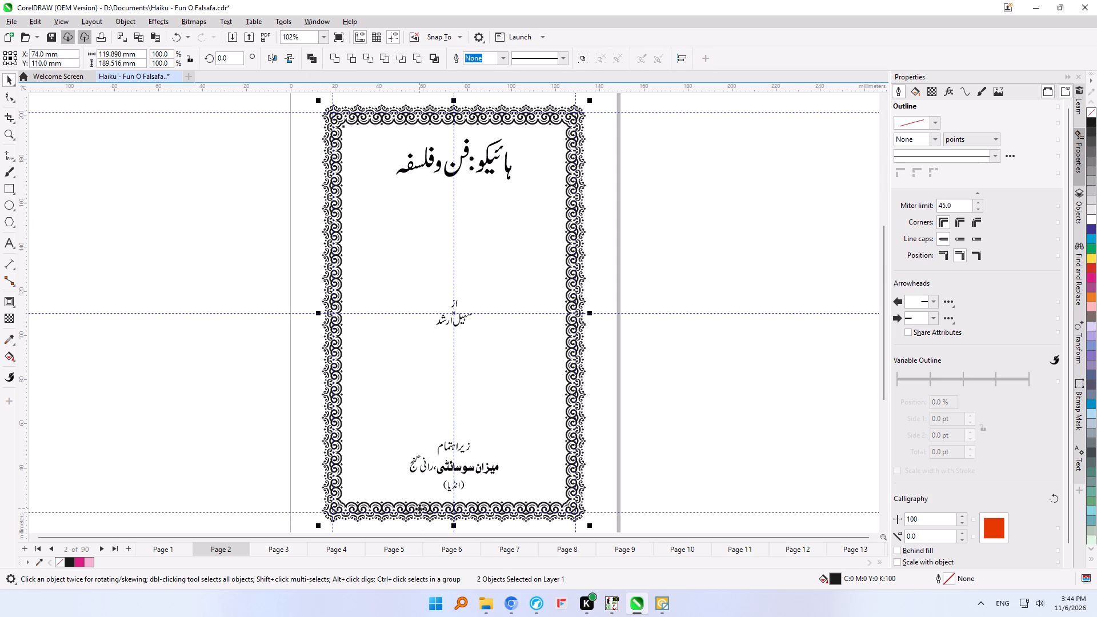
{"action": "left_click", "coordinate": [338, 62]}
{"action": "left_click", "coordinate": [341, 329]}
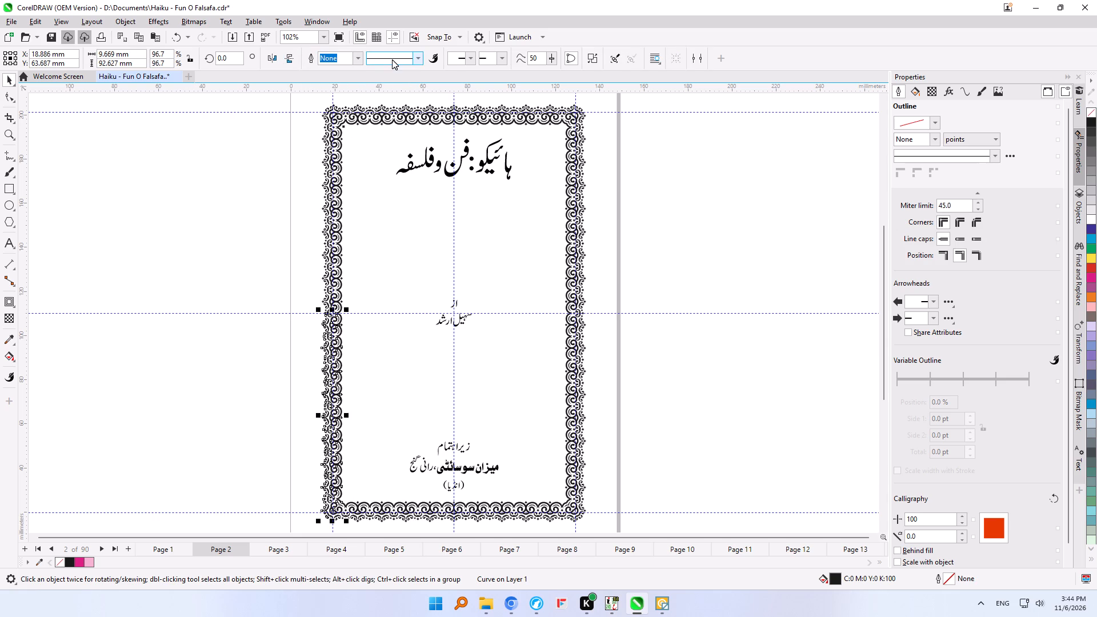
{"action": "left_click", "coordinate": [382, 504]}
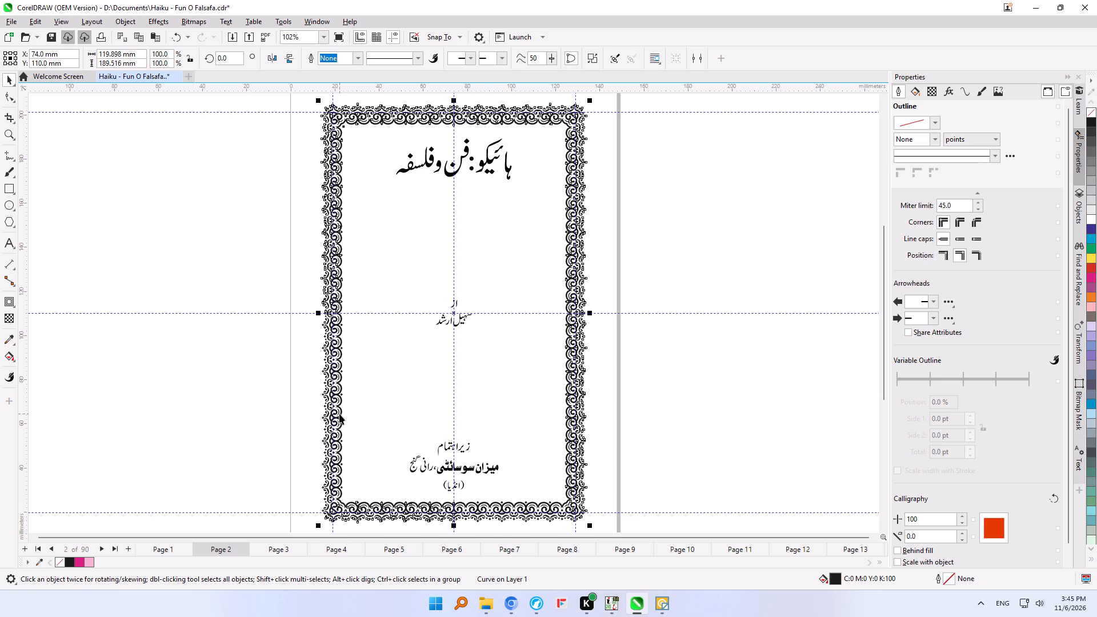
{"action": "left_click", "coordinate": [339, 413], "text": "shift"}
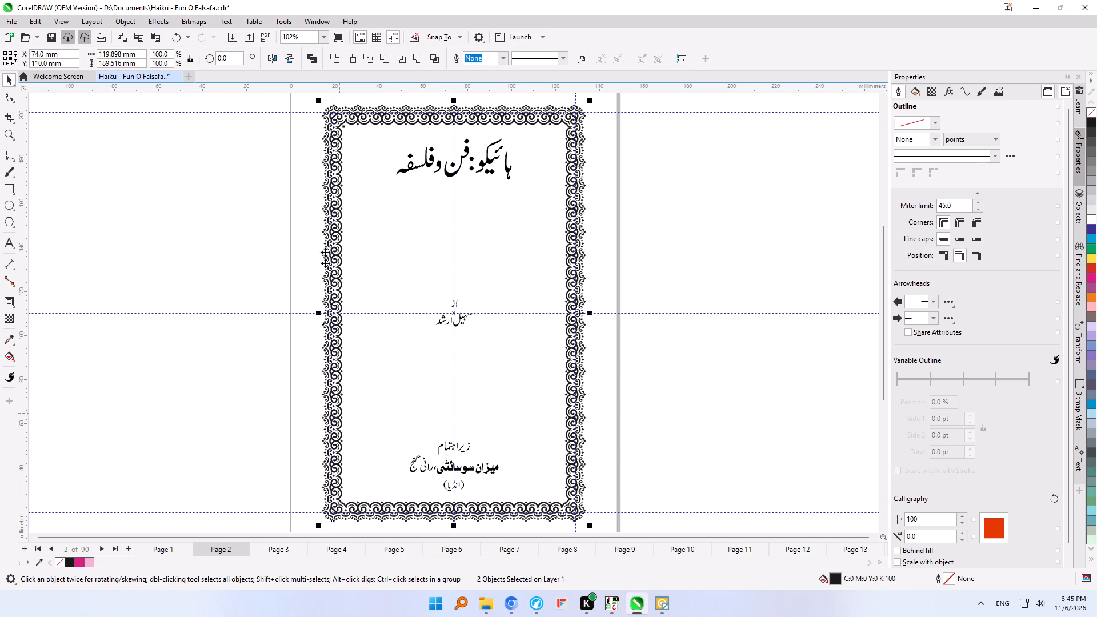
{"action": "left_click", "coordinate": [335, 56]}
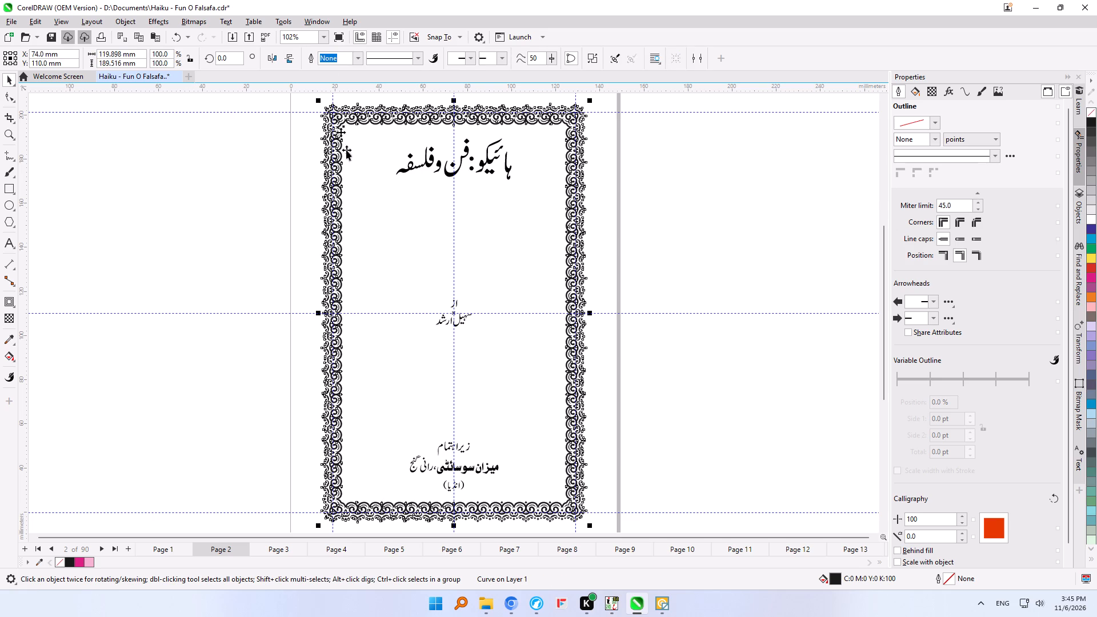
{"action": "left_click", "coordinate": [622, 235]}
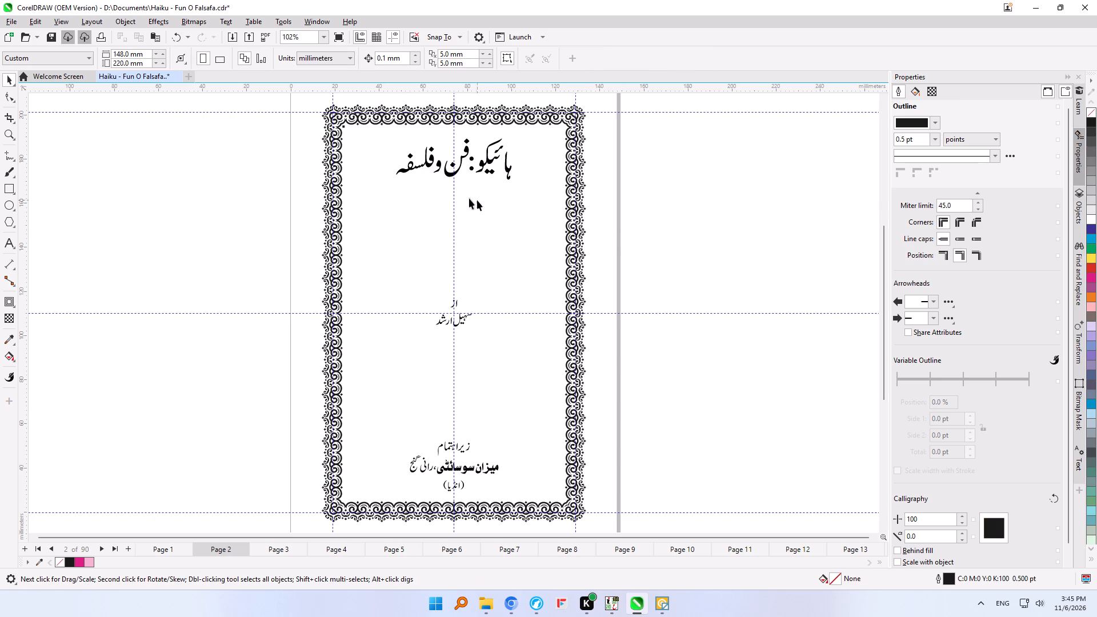
Shift the small black square slightly inward from the border's top-left corner, to about X 24.3 mm, Y 194.5 mm.
{"action": "left_click", "coordinate": [9, 133]}
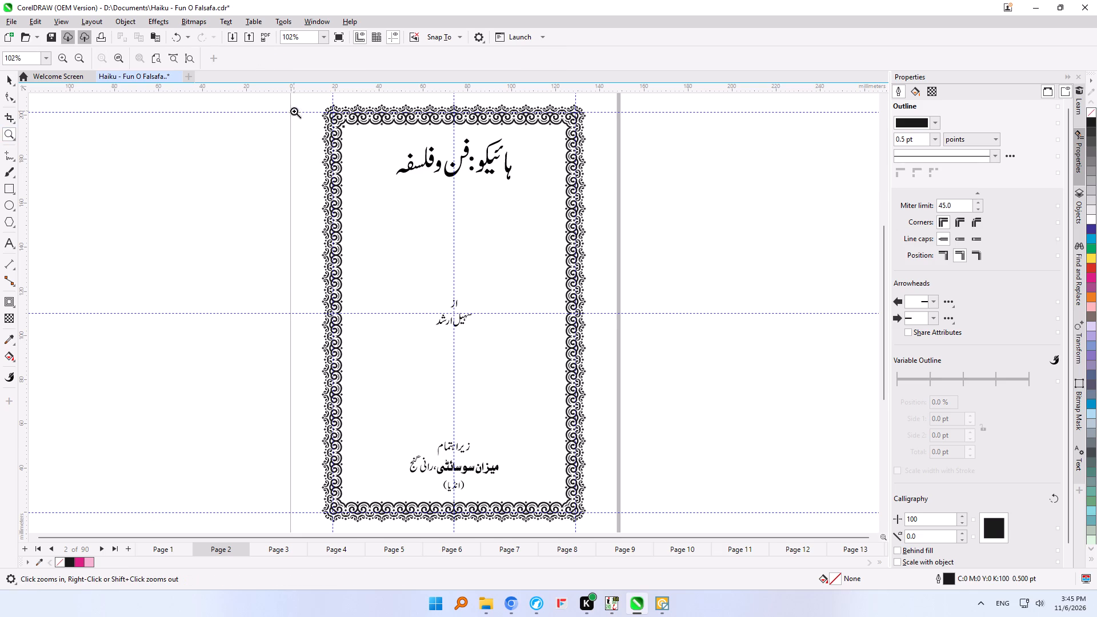
{"action": "left_click_drag", "start_coordinate": [294, 104], "coordinate": [612, 165]}
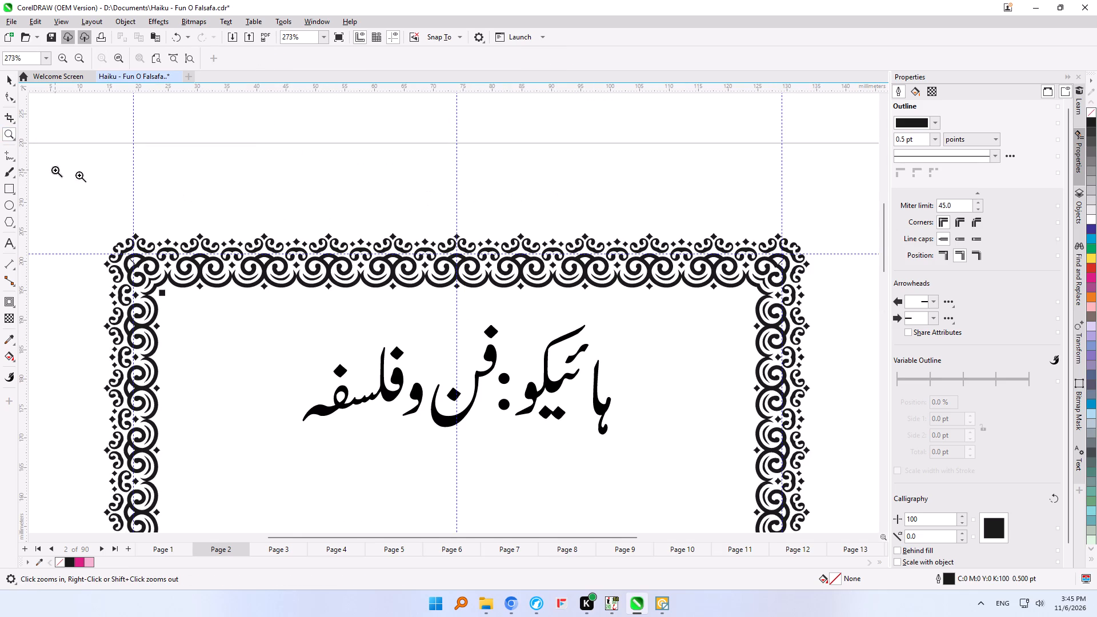
{"action": "left_click", "coordinate": [8, 79]}
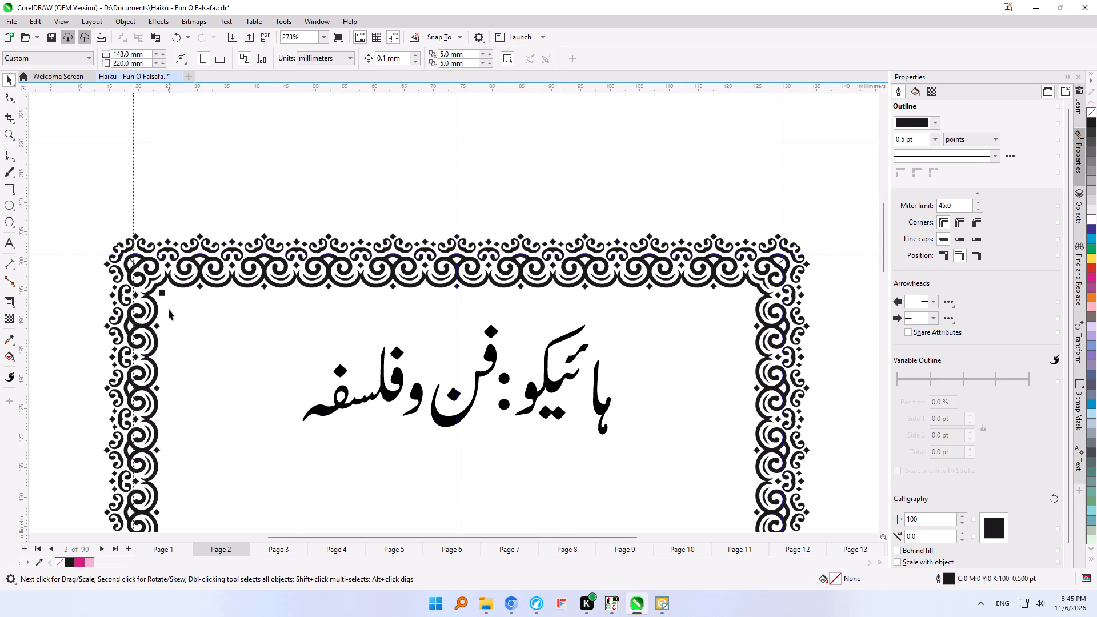
{"action": "left_click", "coordinate": [164, 294]}
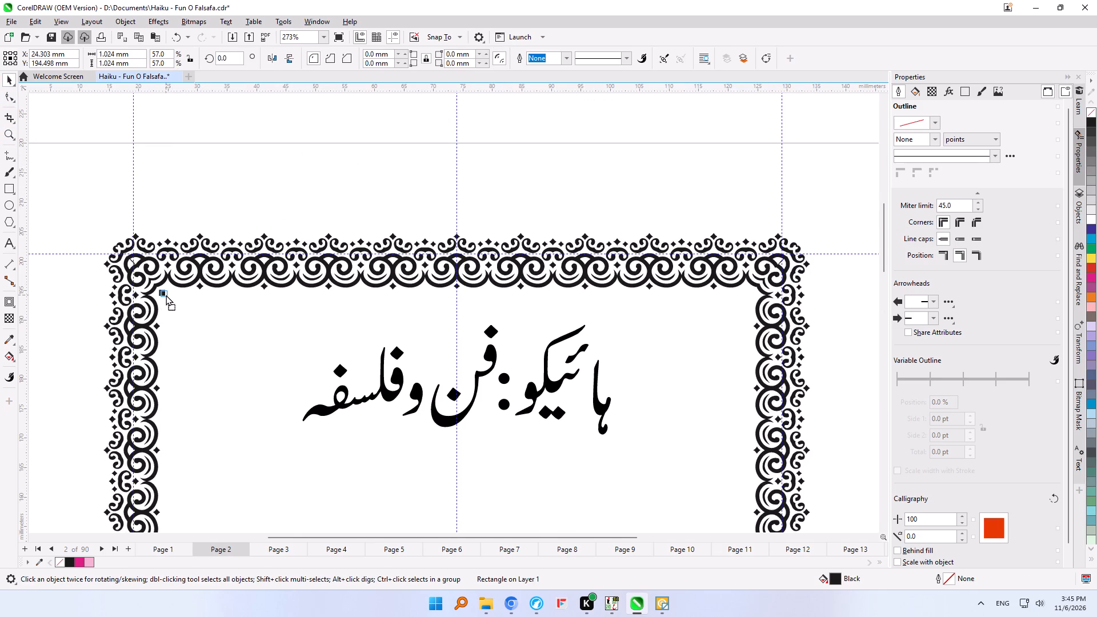
{"action": "left_click", "coordinate": [163, 194]}
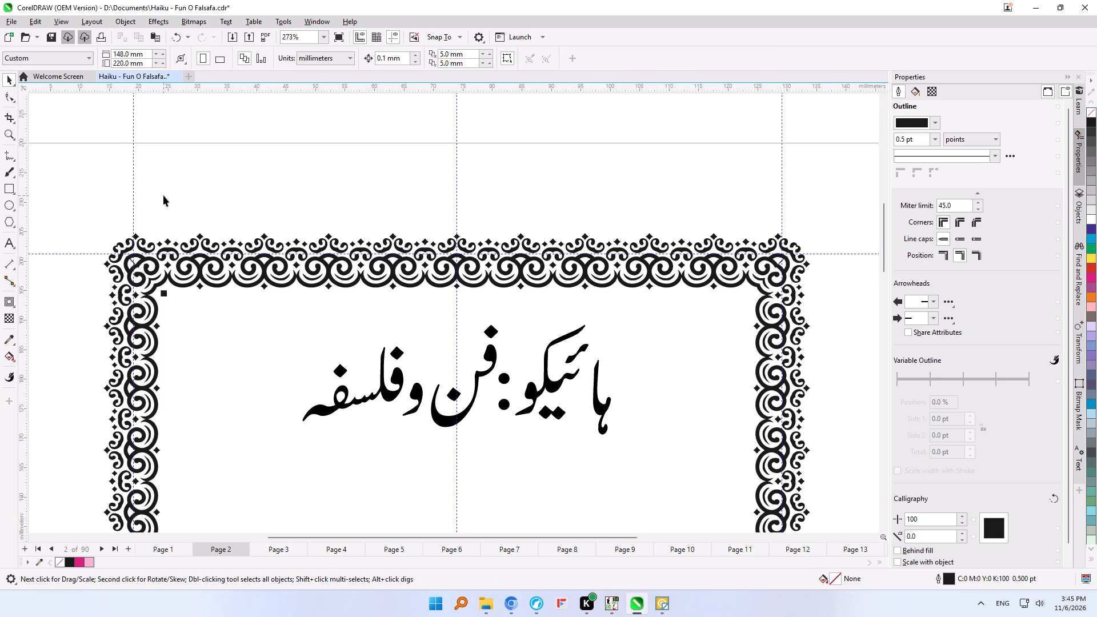
Shrink the small black square at the border's top-left inner corner to about 0.74 mm wide.
{"action": "left_click", "coordinate": [166, 295]}
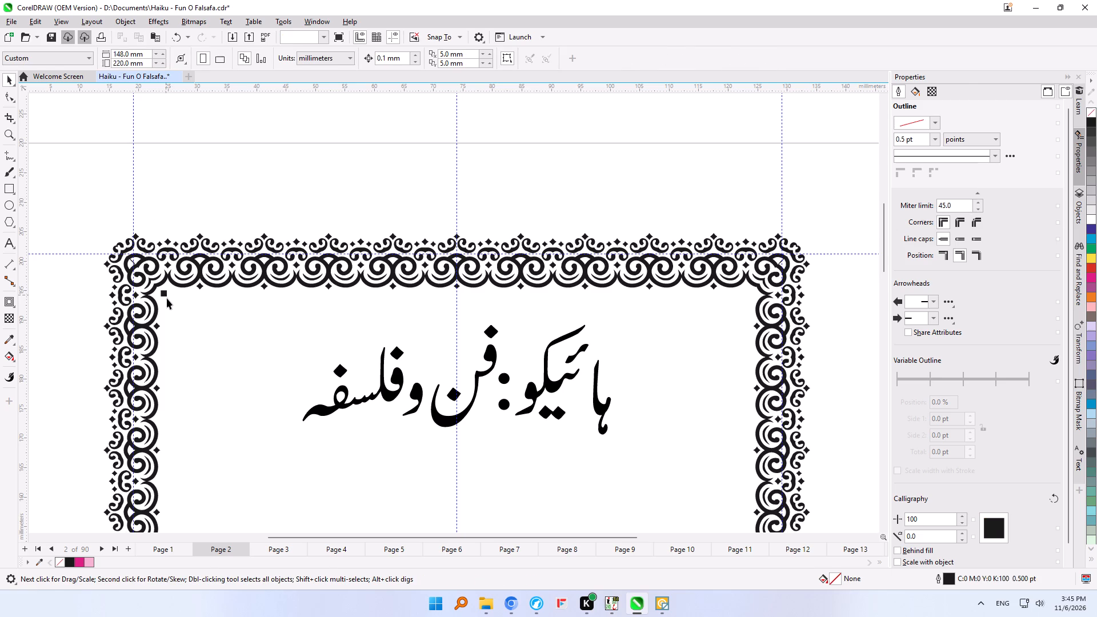
{"action": "left_click", "coordinate": [172, 303]}
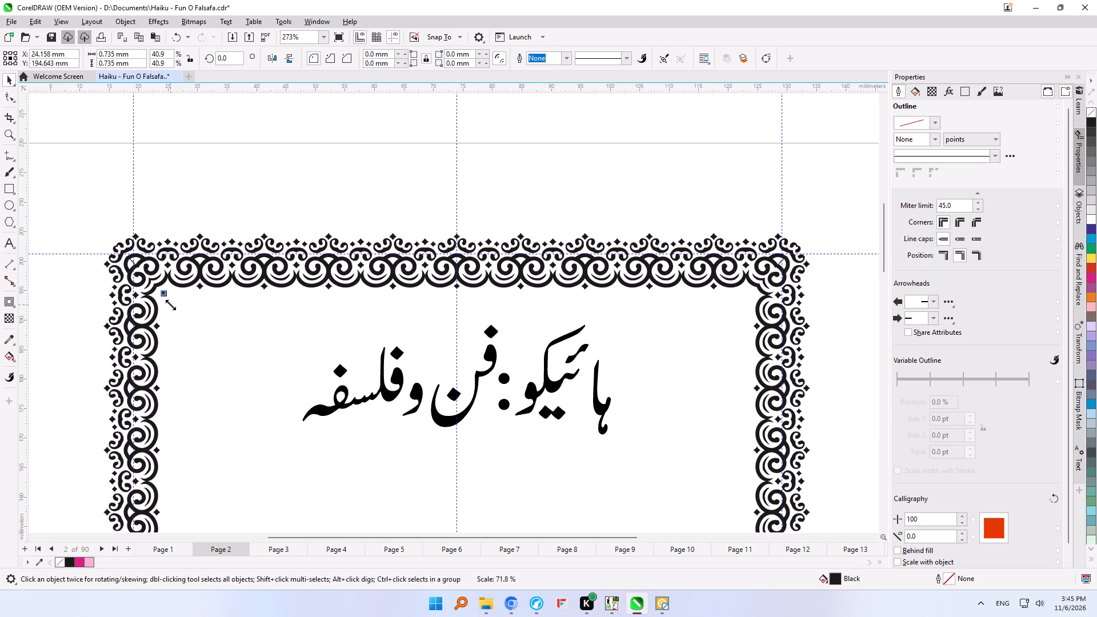
{"action": "left_click", "coordinate": [177, 199]}
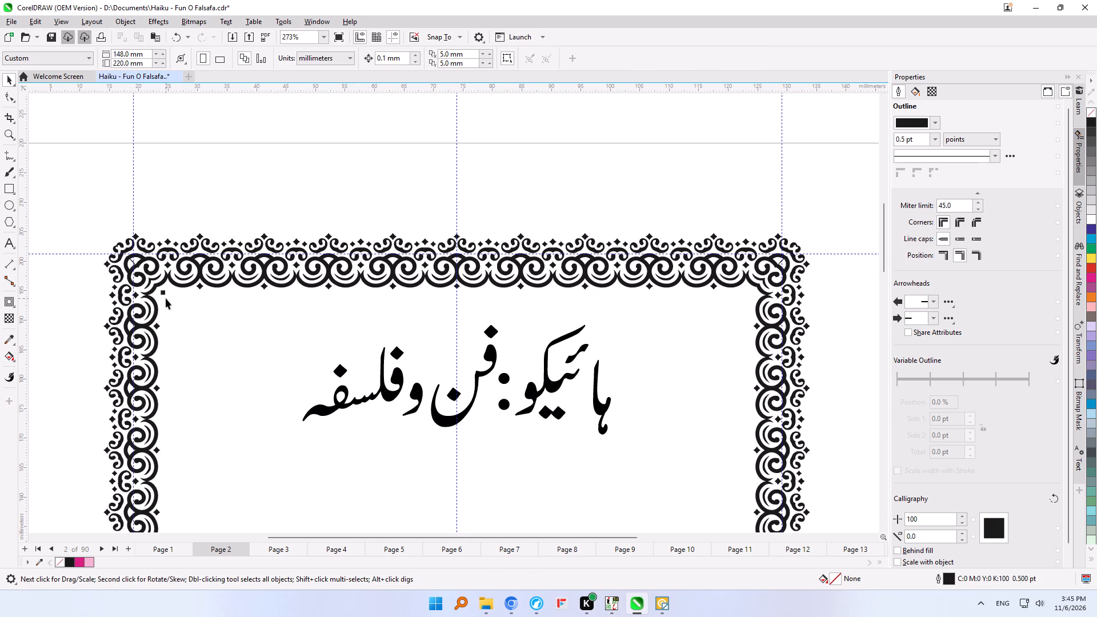
Place a copy of the small square level at the border's top-right inner corner, at about X 123.5 mm, Y 194.6 mm.
{"action": "left_click", "coordinate": [165, 293]}
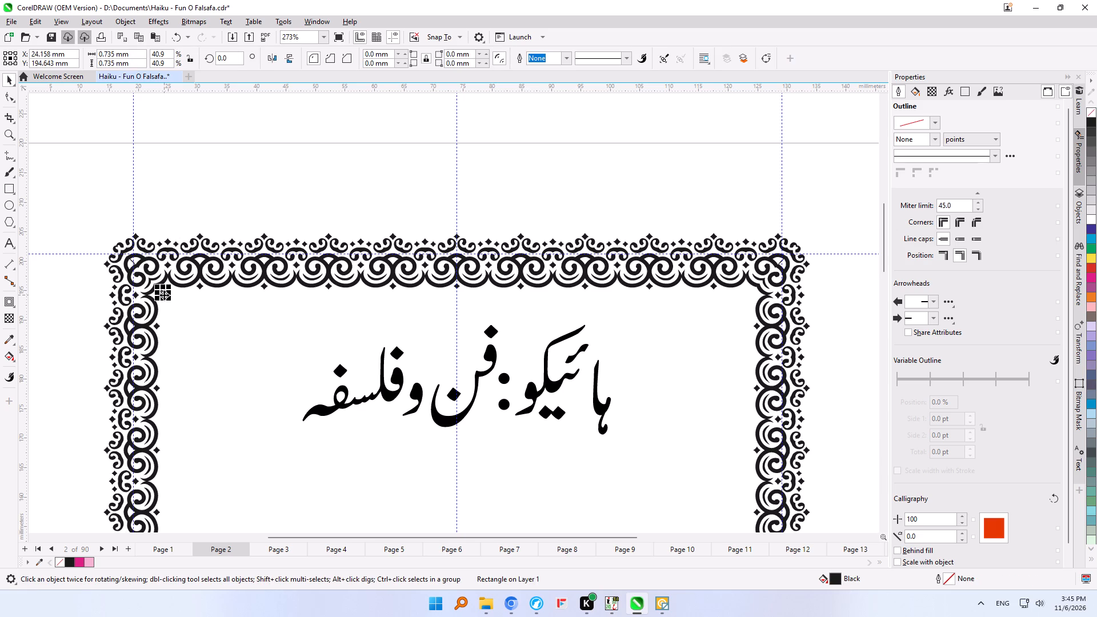
{"action": "left_click_drag", "start_coordinate": [164, 295], "coordinate": [740, 315]}
{"action": "left_click_drag", "start_coordinate": [740, 315], "coordinate": [747, 315]}
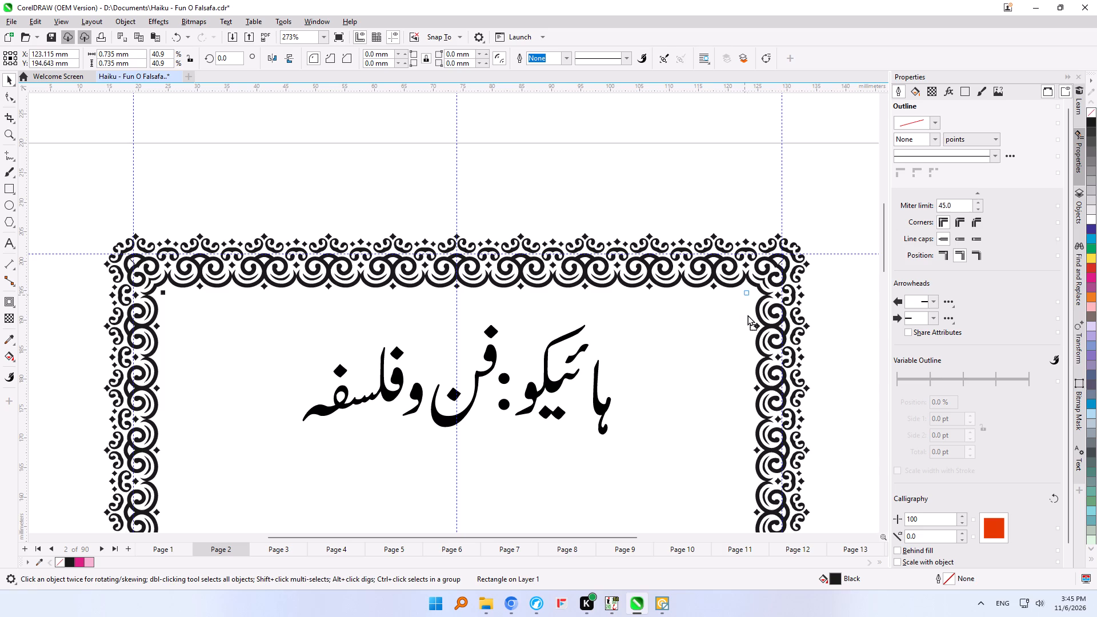
{"action": "left_click_drag", "start_coordinate": [747, 315], "coordinate": [750, 309]}
{"action": "left_click_drag", "start_coordinate": [750, 309], "coordinate": [750, 301]}
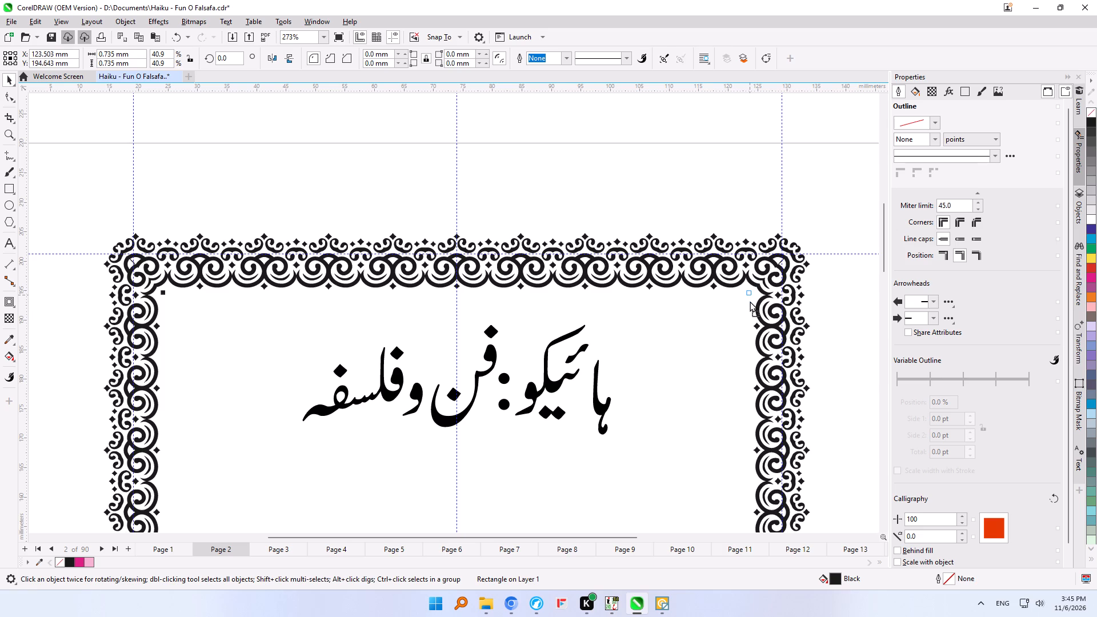
{"action": "left_click_drag", "start_coordinate": [750, 301], "coordinate": [750, 298]}
{"action": "right_click", "coordinate": [750, 298], "text": "ctrl"}
{"action": "left_click", "coordinate": [716, 218]}
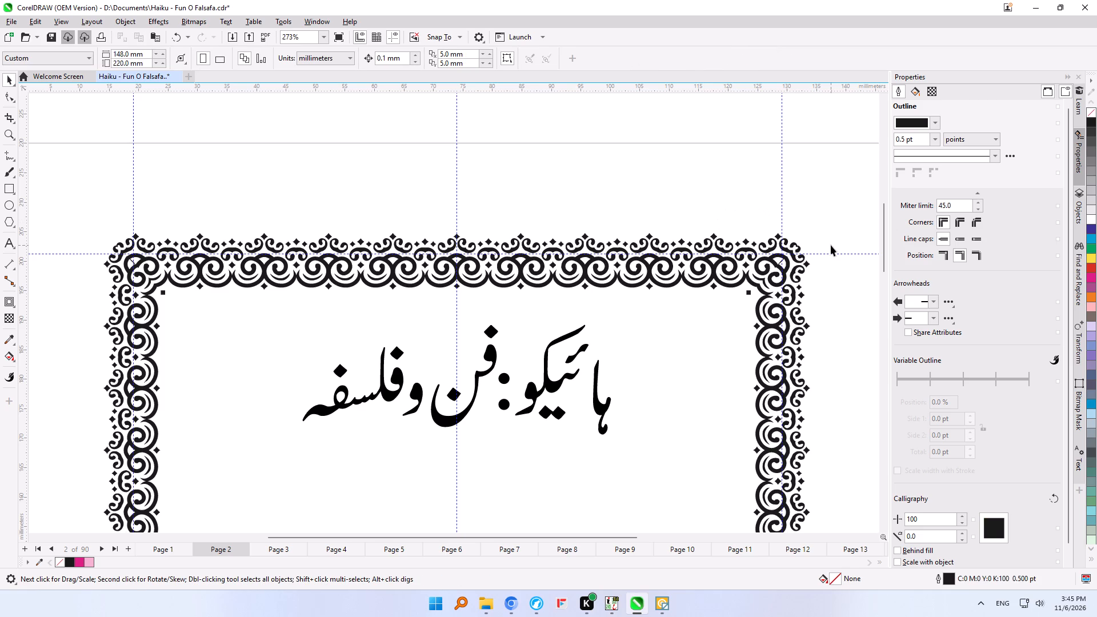
Align the two small corner squares by their top edges.
{"action": "left_click", "coordinate": [750, 293]}
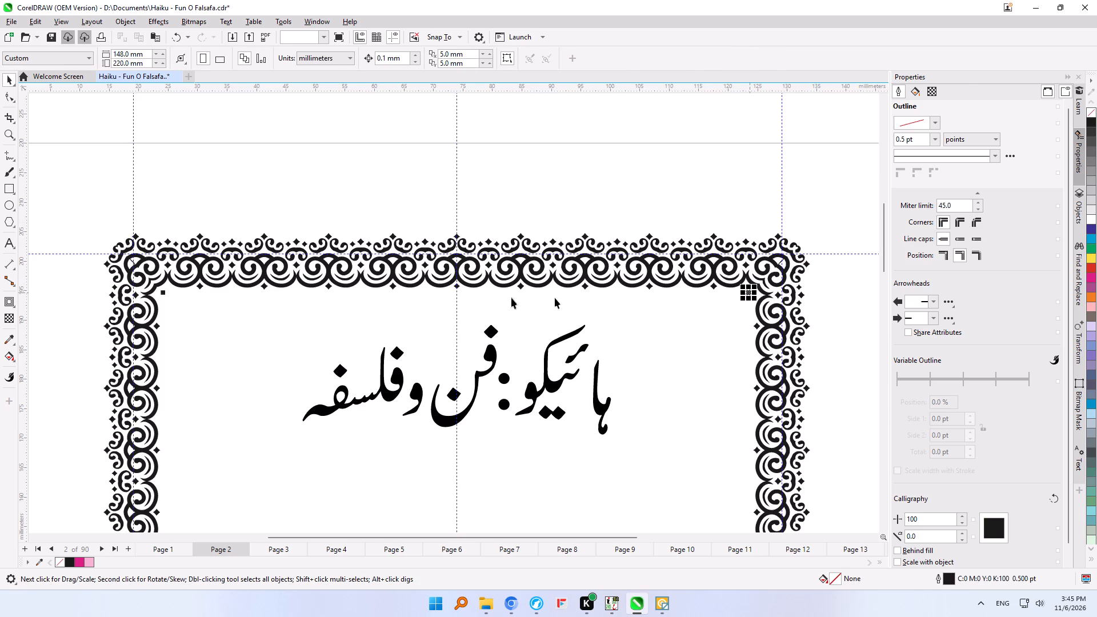
{"action": "left_click", "coordinate": [161, 294]}
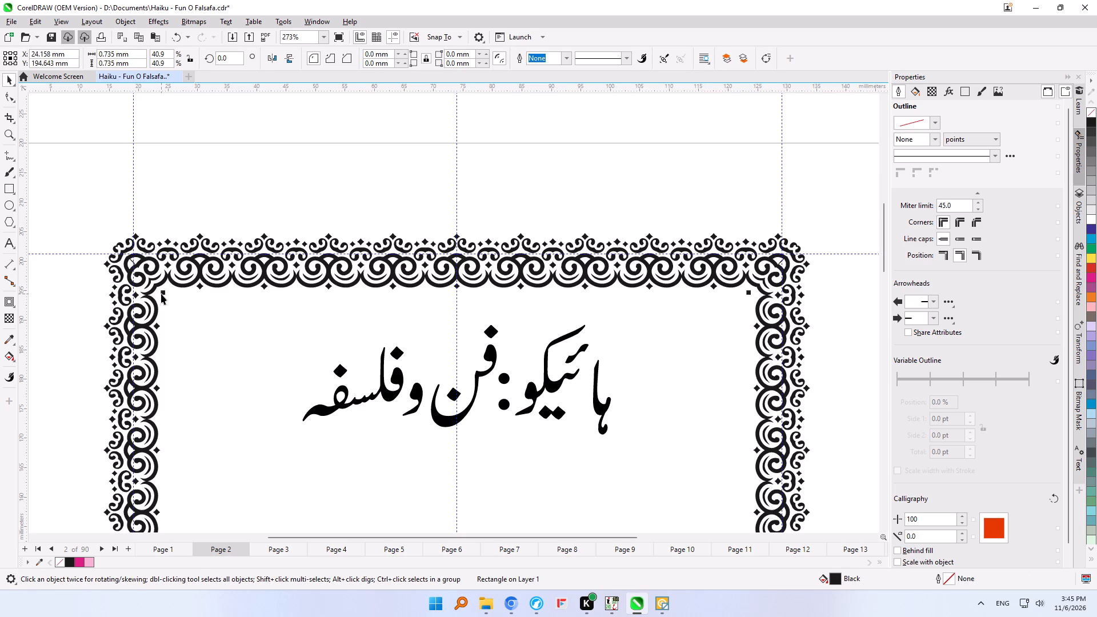
{"action": "left_click", "coordinate": [748, 293]}
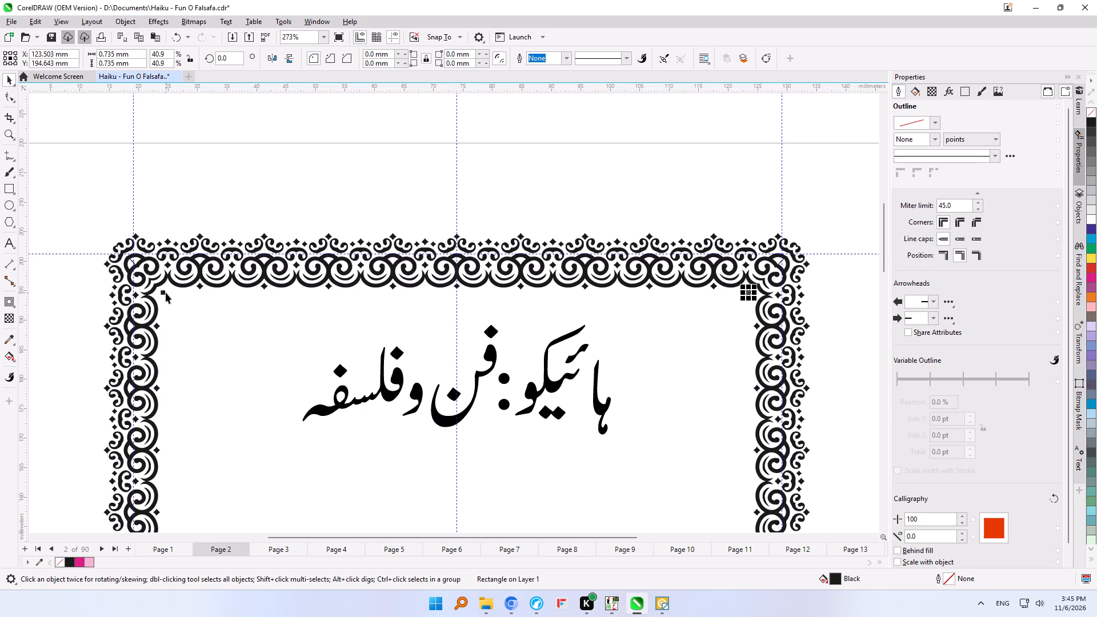
{"action": "left_click", "coordinate": [166, 293], "text": "shift"}
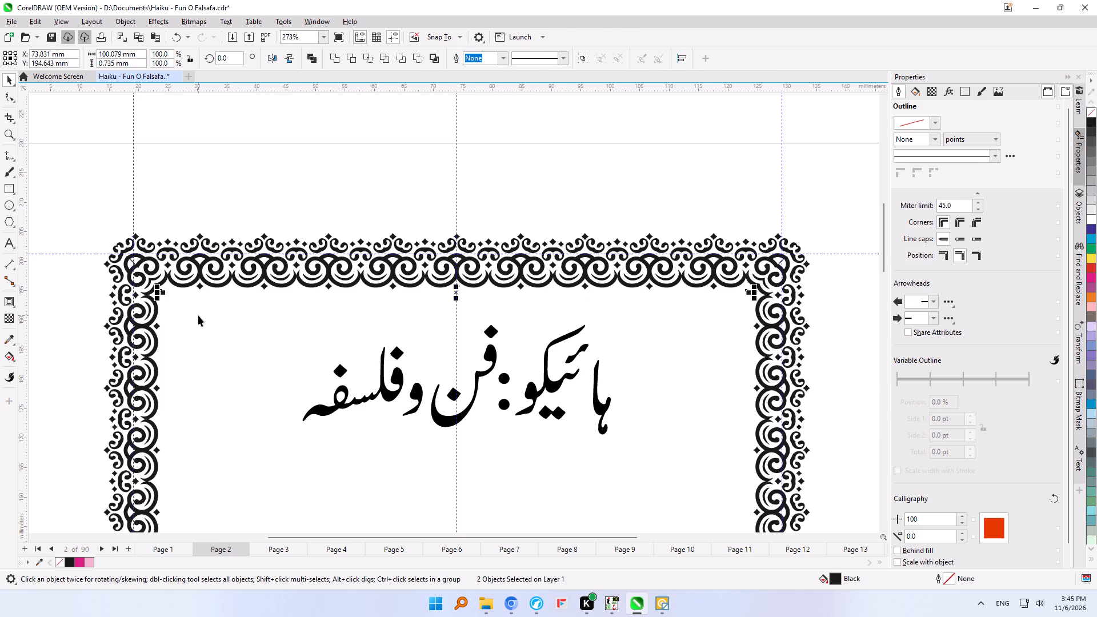
{"action": "key", "text": "t"}
Close the jagged joints in the border's top-left corner scroll by moving the stray nodes onto their neighbours and smoothing the inner curve.
{"action": "left_click", "coordinate": [7, 131]}
{"action": "left_click_drag", "start_coordinate": [105, 242], "coordinate": [158, 274]}
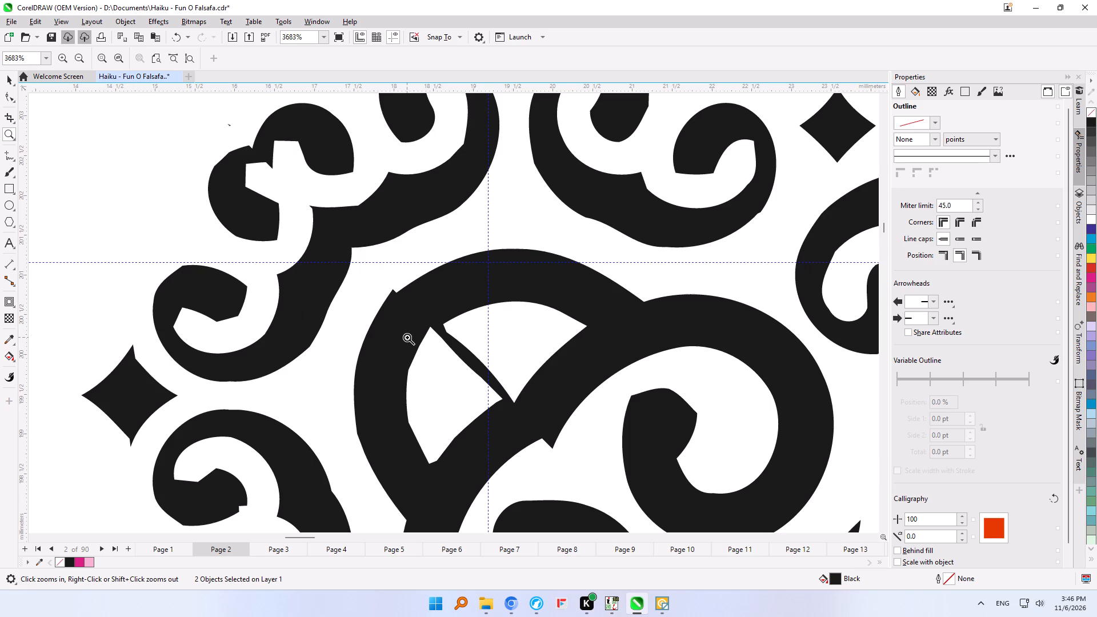
{"action": "left_click", "coordinate": [10, 95]}
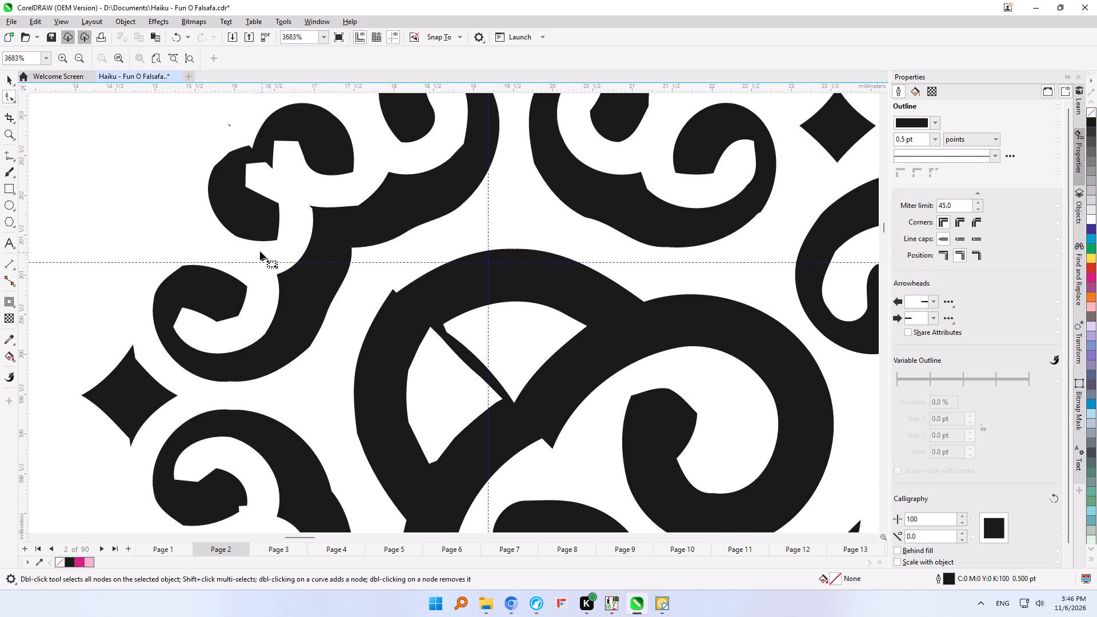
{"action": "left_click", "coordinate": [120, 232]}
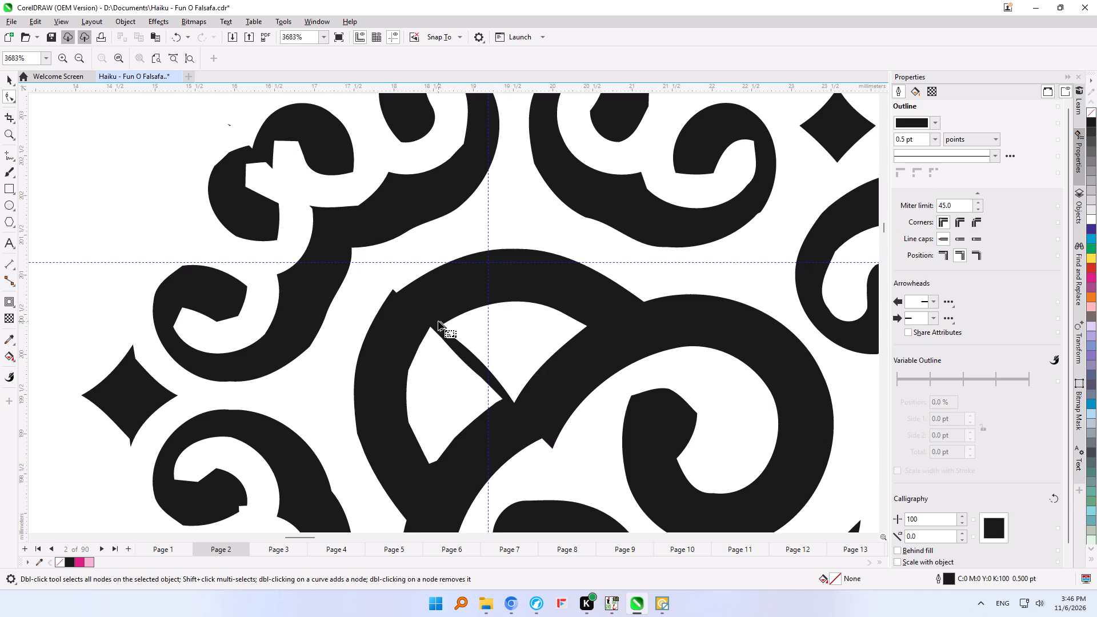
{"action": "left_click", "coordinate": [438, 320]}
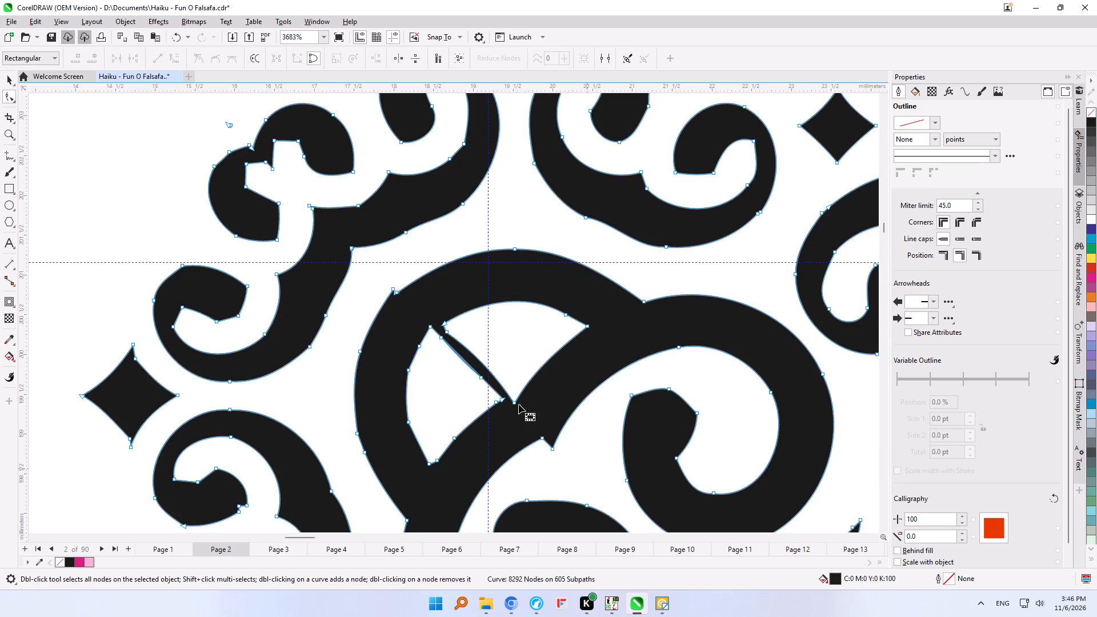
{"action": "left_click_drag", "start_coordinate": [515, 403], "coordinate": [506, 398]}
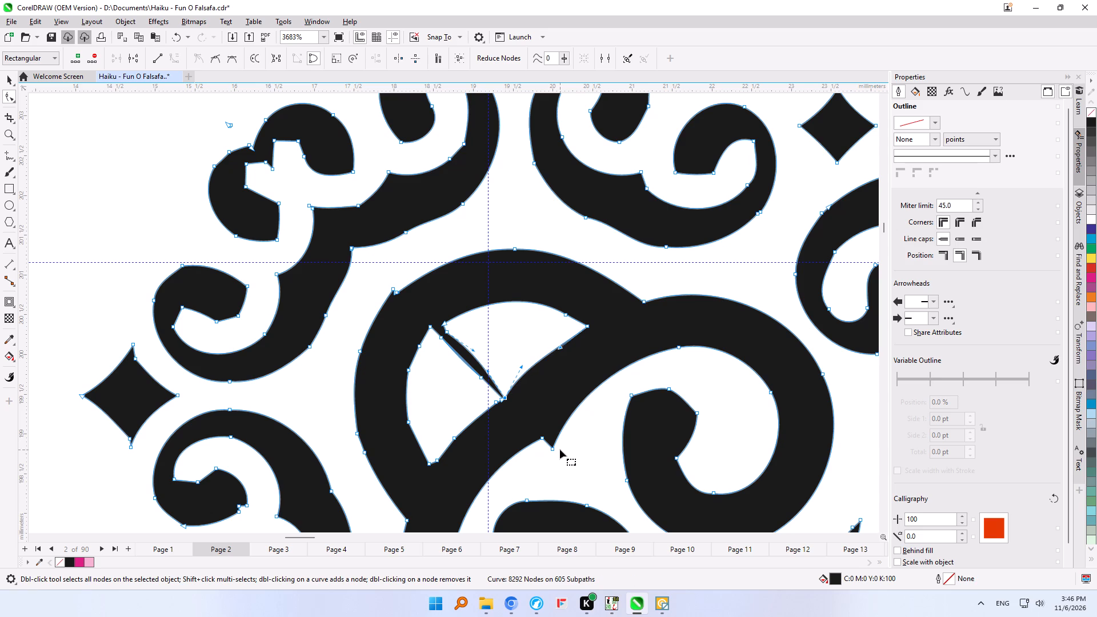
{"action": "left_click_drag", "start_coordinate": [553, 448], "coordinate": [543, 438]}
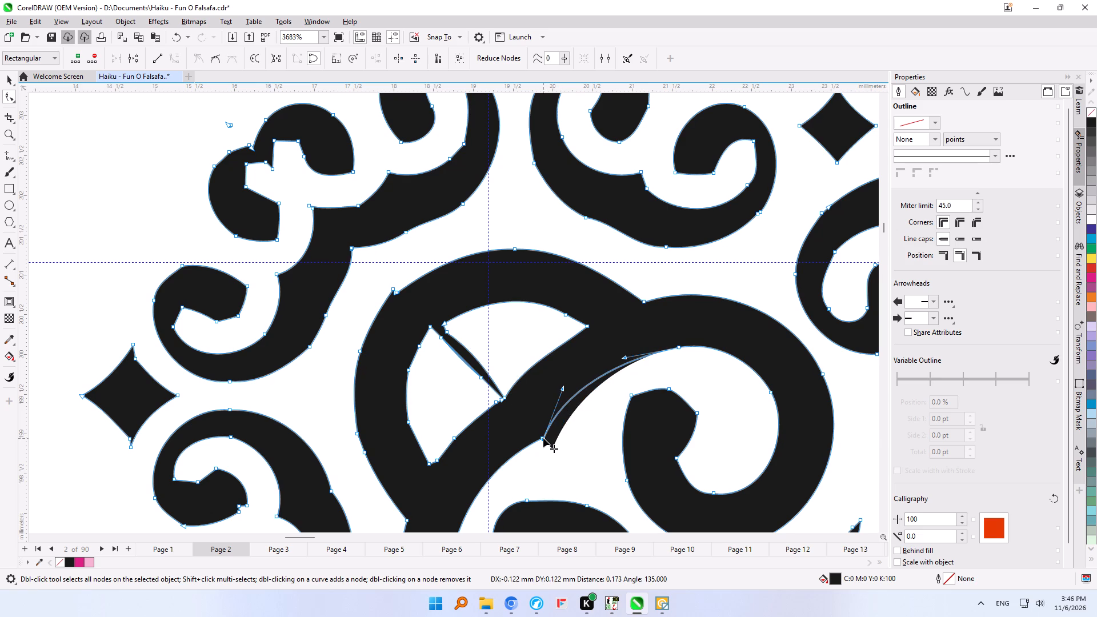
{"action": "left_click_drag", "start_coordinate": [543, 438], "coordinate": [543, 438]}
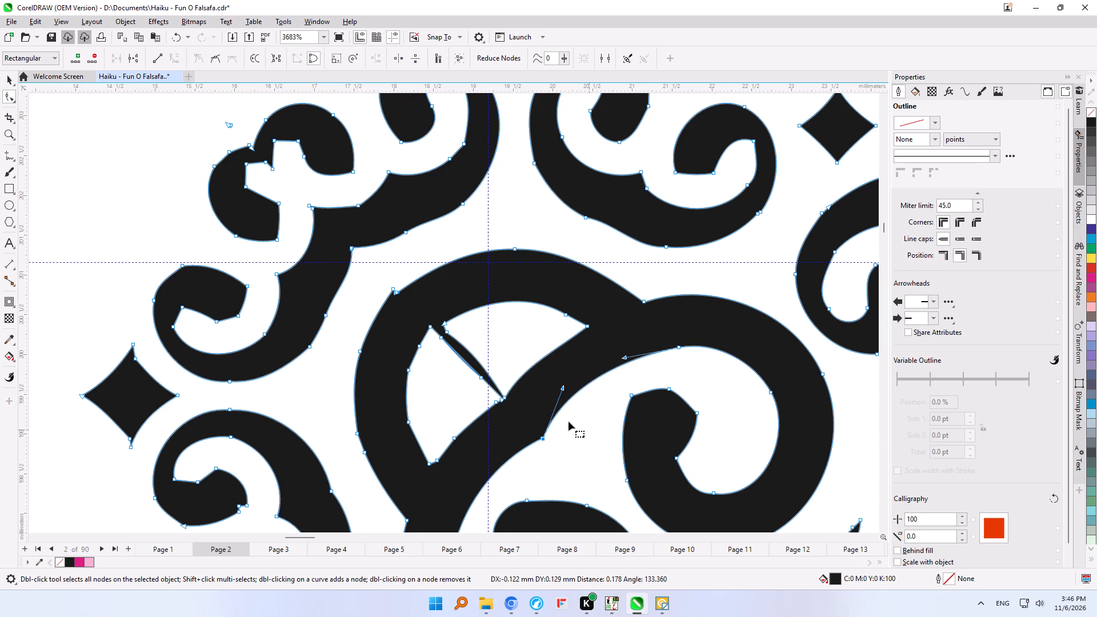
{"action": "left_click_drag", "start_coordinate": [563, 389], "coordinate": [572, 396]}
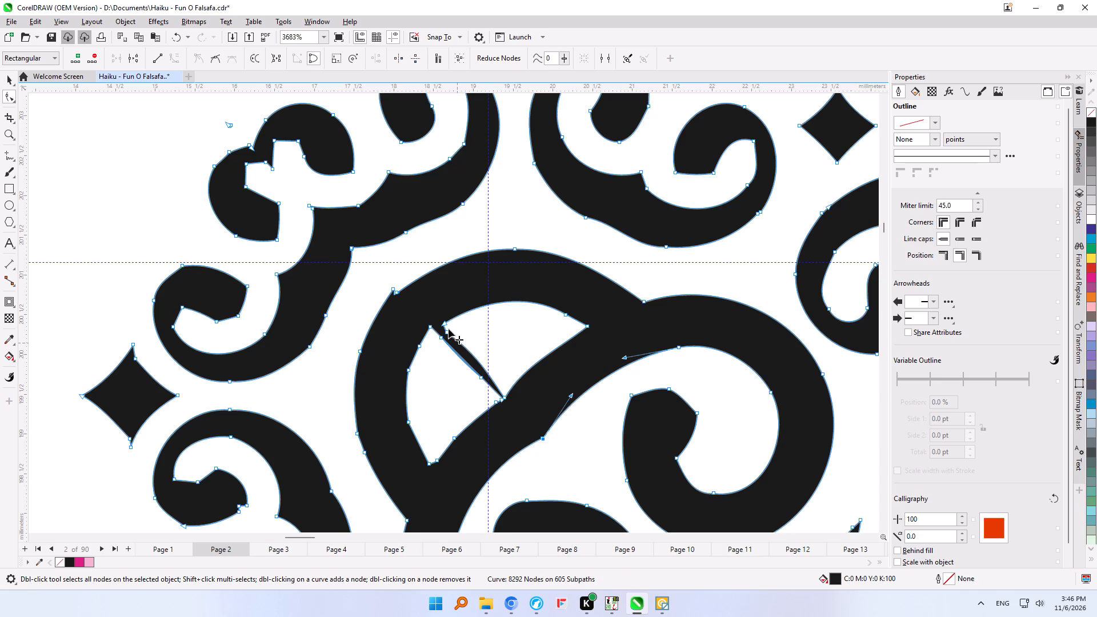
Move the tip node of the scroll's upper opening toward the adjacent opening's tip and convert its diagonal edge to a straight line.
{"action": "left_click_drag", "start_coordinate": [446, 324], "coordinate": [438, 324]}
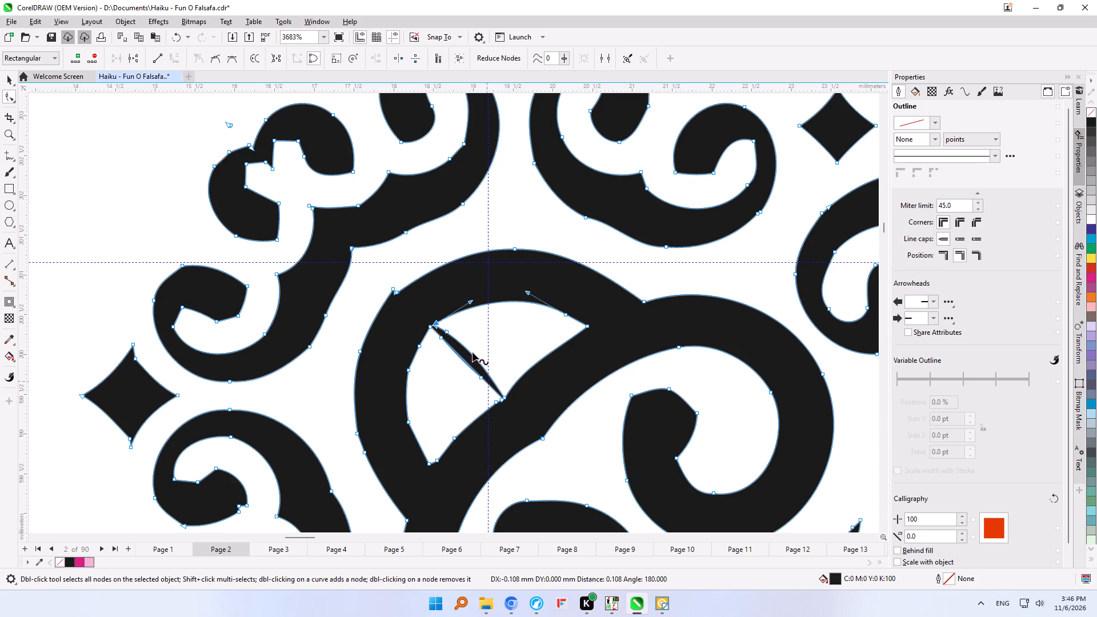
{"action": "left_click", "coordinate": [471, 352]}
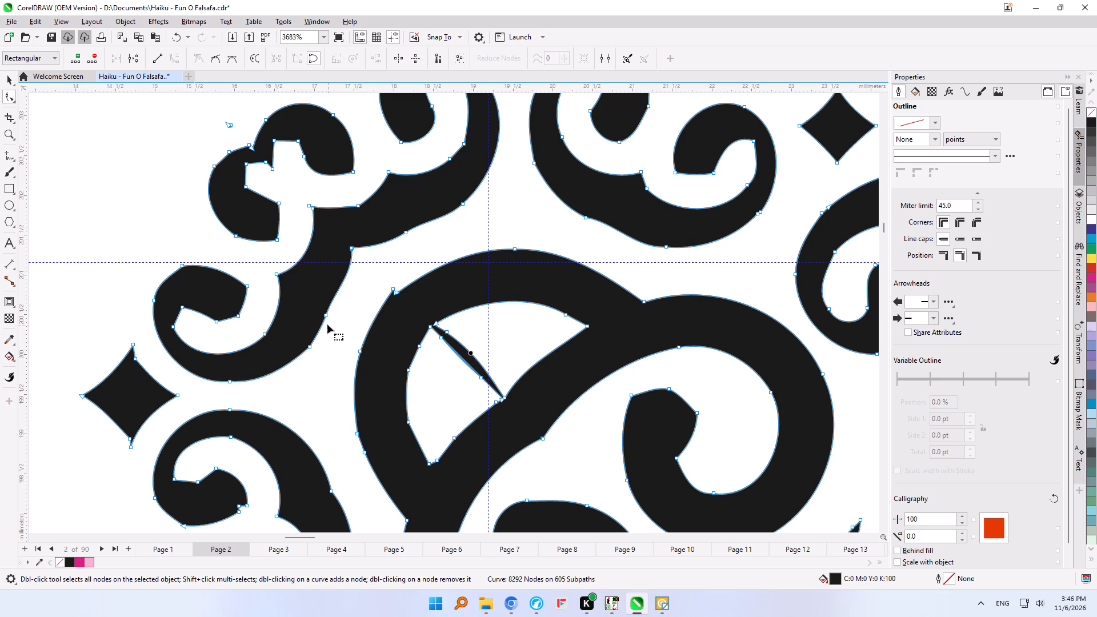
{"action": "left_click", "coordinate": [160, 62]}
Delete the extra nodes along the thin diagonal strip between the corner scroll's two white openings.
{"action": "left_click", "coordinate": [447, 332]}
{"action": "key", "text": "Delete"}
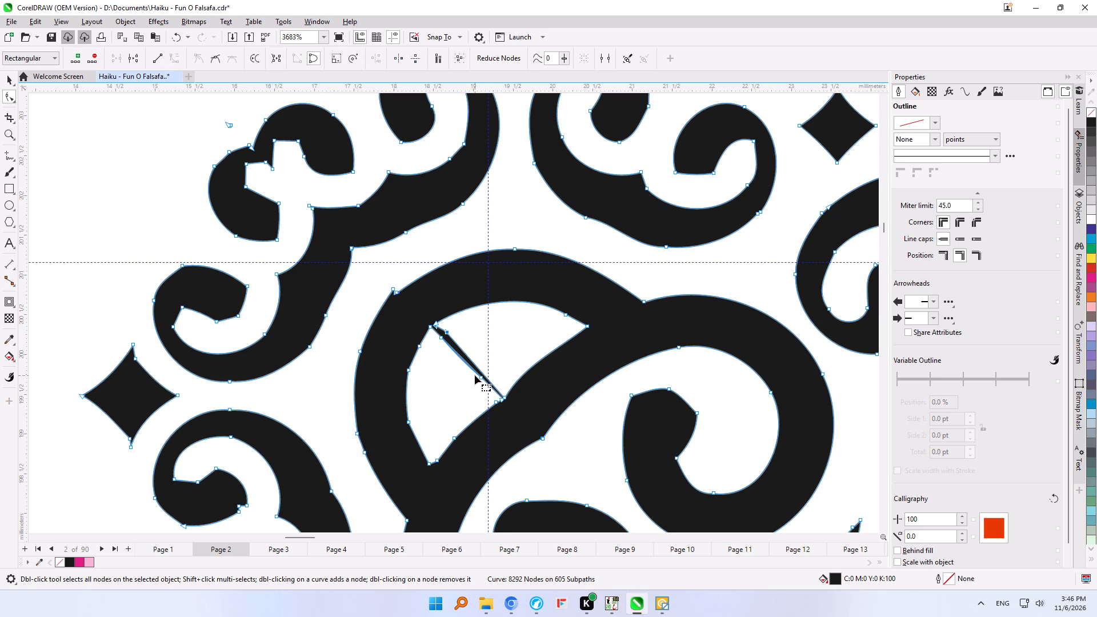
{"action": "left_click", "coordinate": [441, 337]}
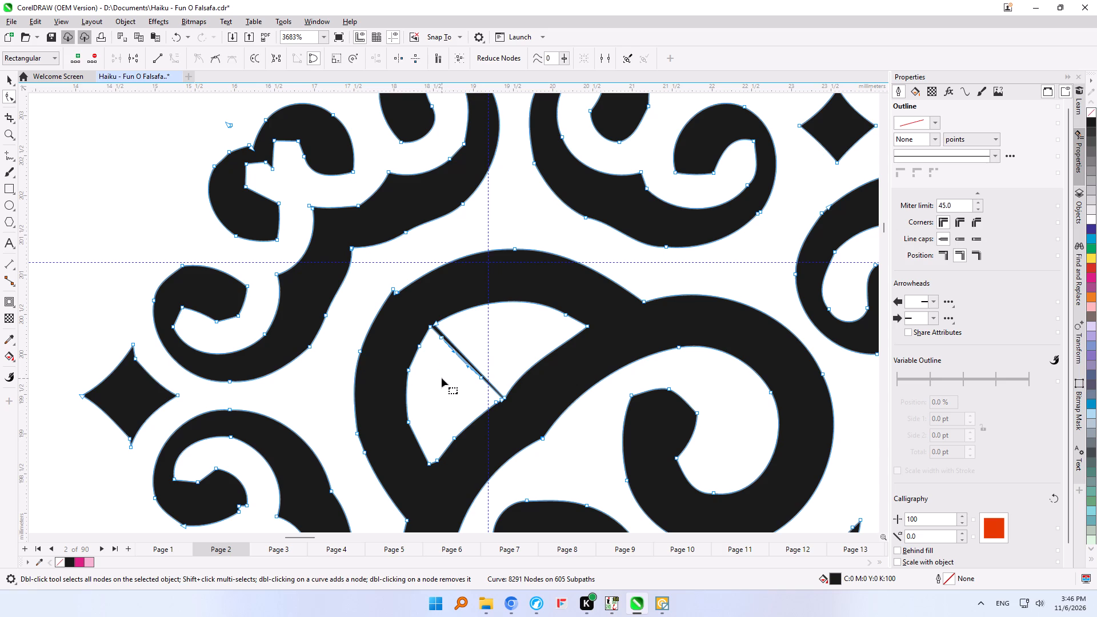
{"action": "key", "text": "Delete"}
{"action": "left_click", "coordinate": [441, 338]}
{"action": "key", "text": "Delete"}
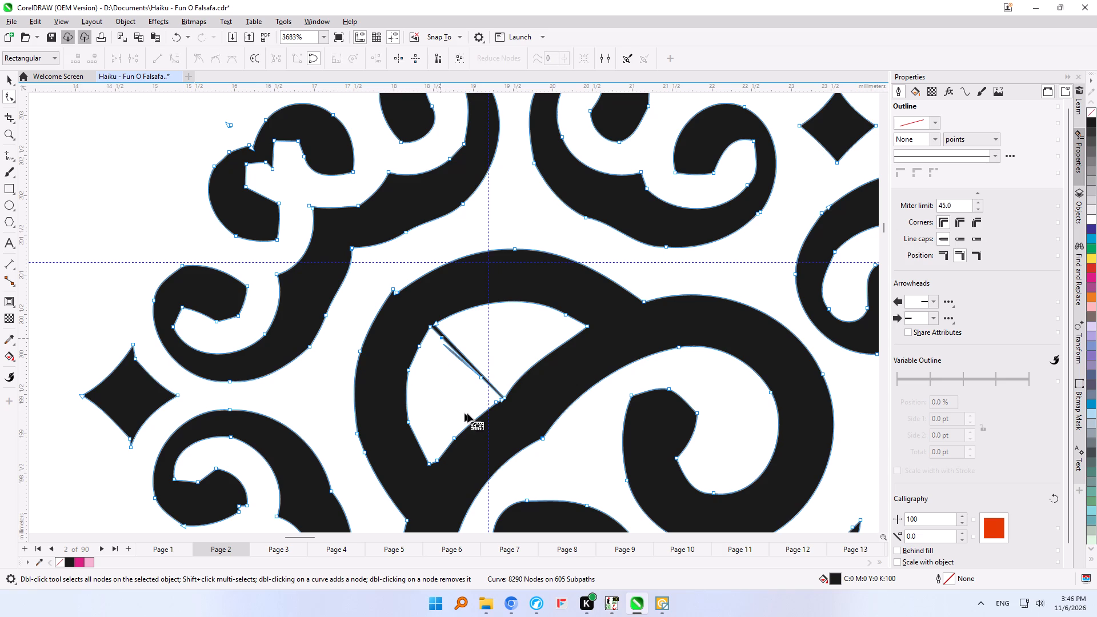
{"action": "left_click", "coordinate": [482, 378]}
{"action": "key", "text": "Delete"}
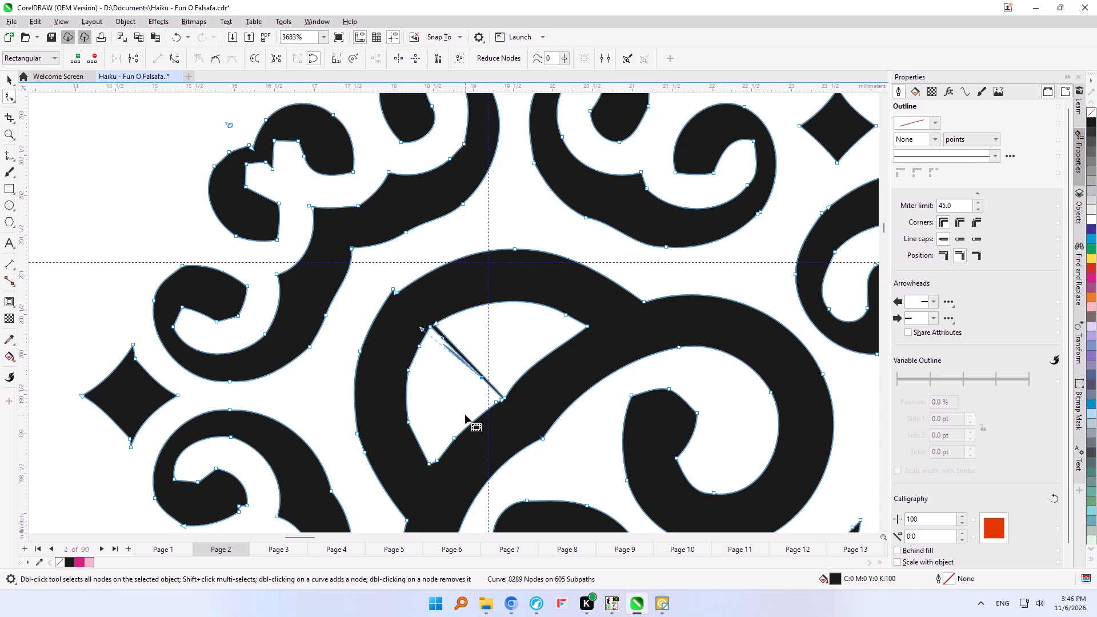
{"action": "left_click", "coordinate": [481, 378]}
{"action": "key", "text": "Delete"}
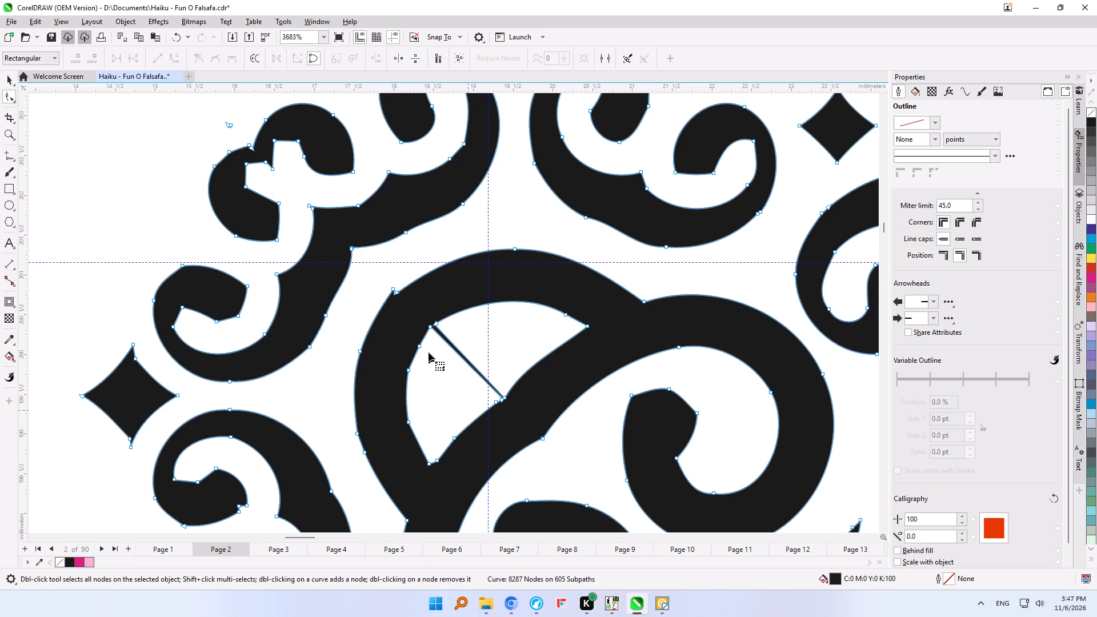
Move the lower opening's upper tip node onto the neighbouring opening's tip and delete that node.
{"action": "left_click_drag", "start_coordinate": [431, 326], "coordinate": [432, 326]}
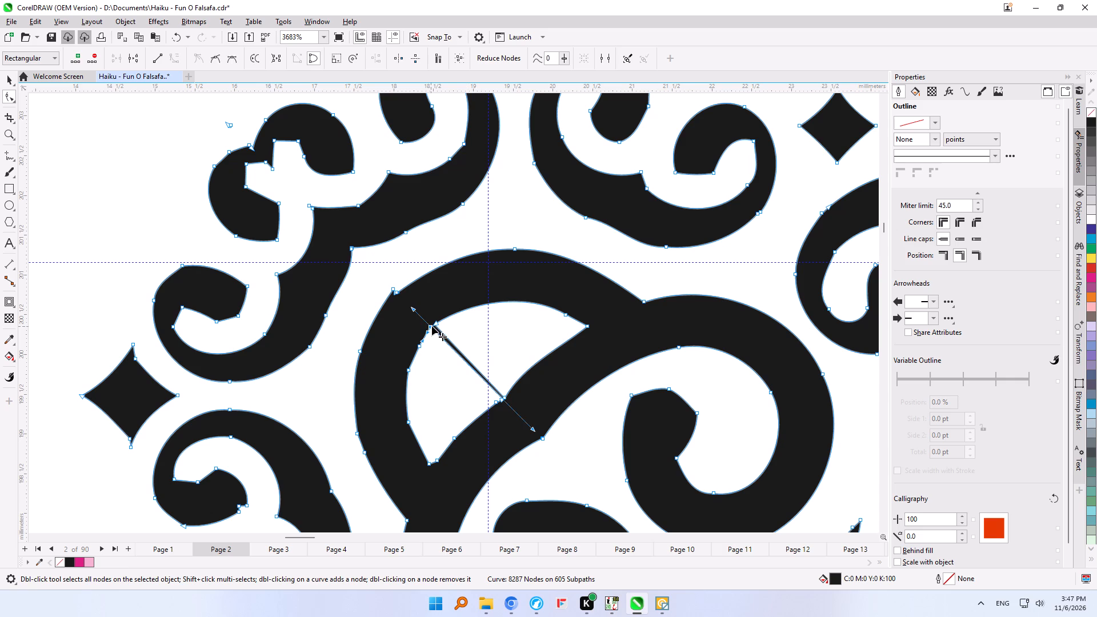
{"action": "left_click_drag", "start_coordinate": [432, 326], "coordinate": [436, 323]}
{"action": "left_click", "coordinate": [538, 426]}
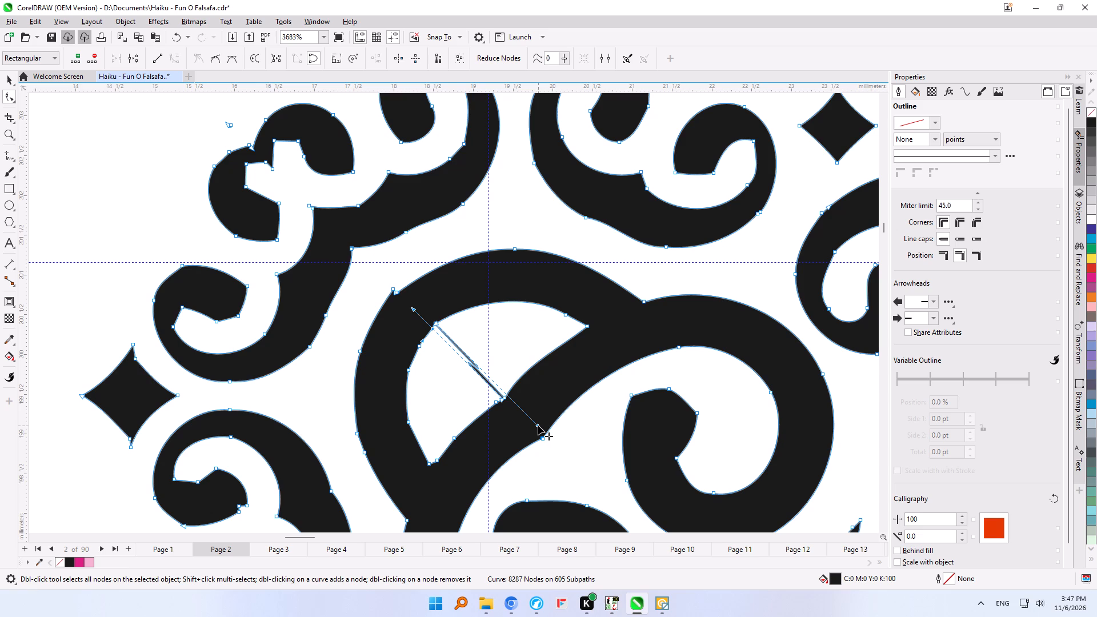
{"action": "key", "text": "Delete"}
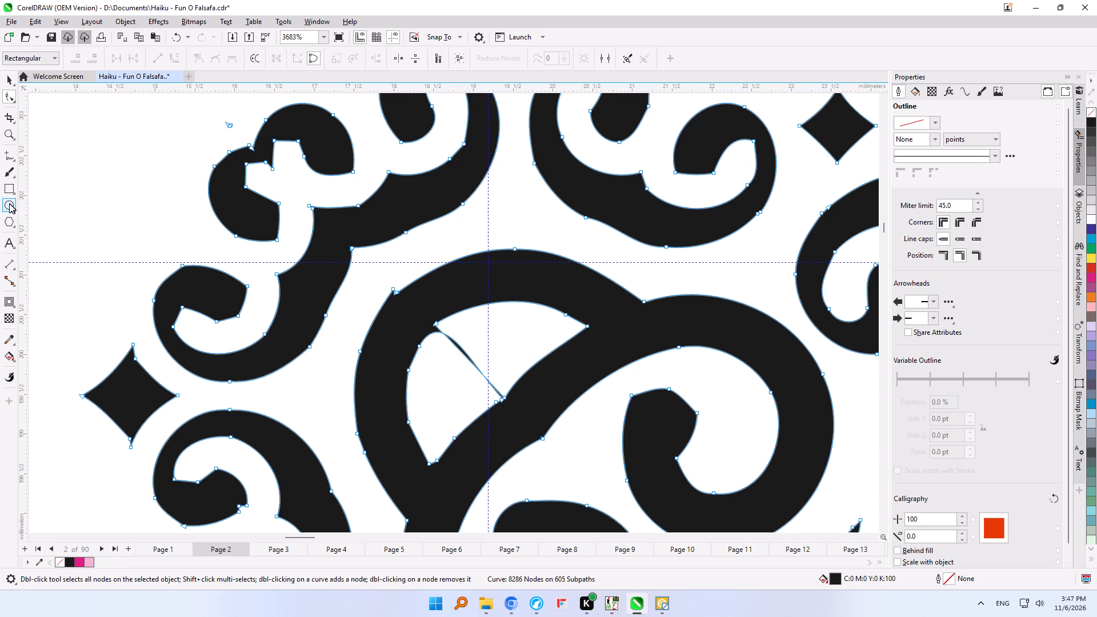
Draw a closed freehand patch about 0.96 mm wide over the thin diagonal strip in the top-left corner scroll, filled white without an outline.
{"action": "left_click", "coordinate": [12, 158]}
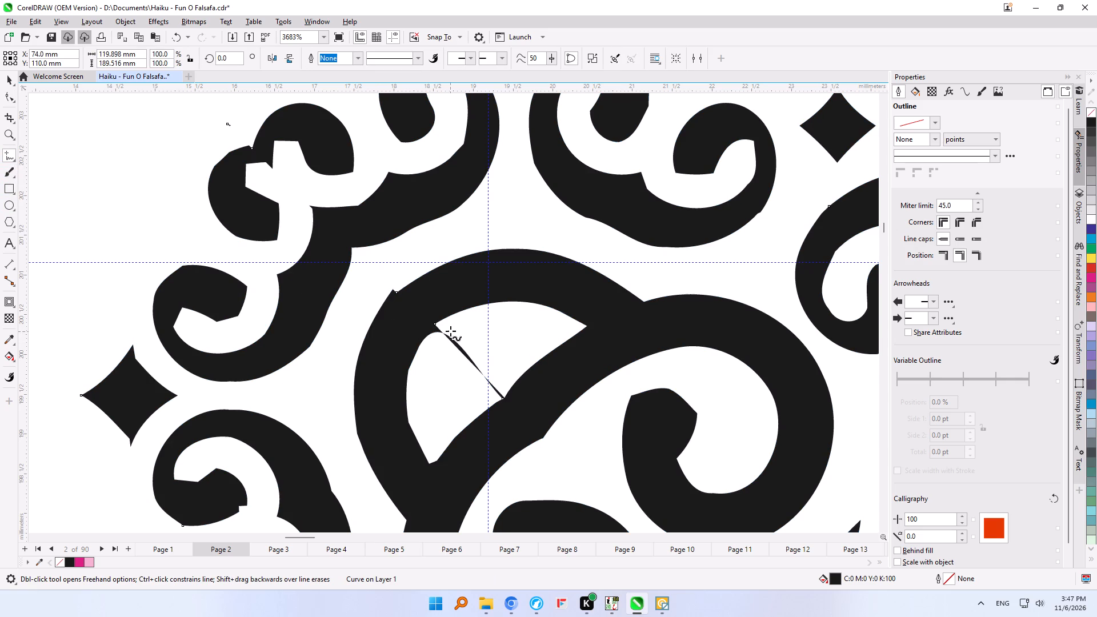
{"action": "left_click", "coordinate": [443, 323]}
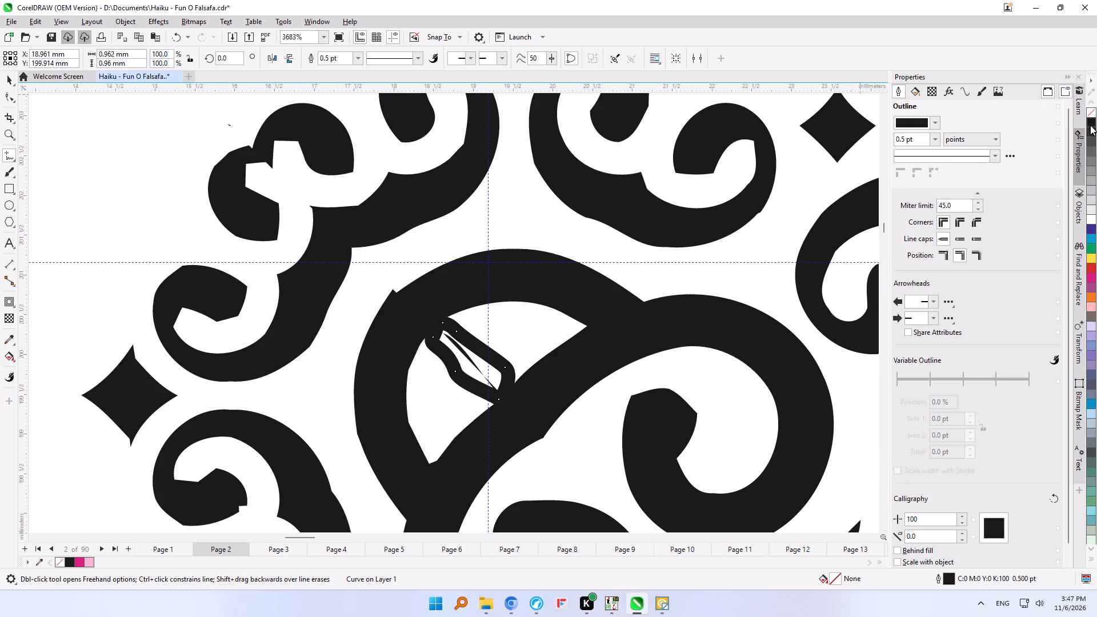
{"action": "left_click", "coordinate": [1091, 220]}
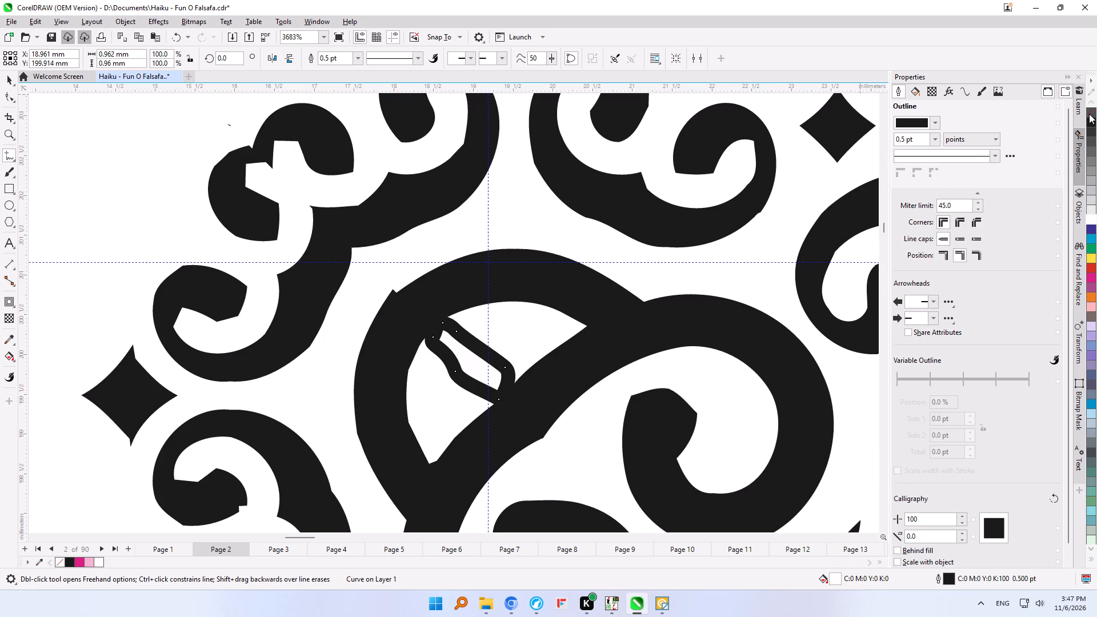
{"action": "right_click", "coordinate": [1089, 114]}
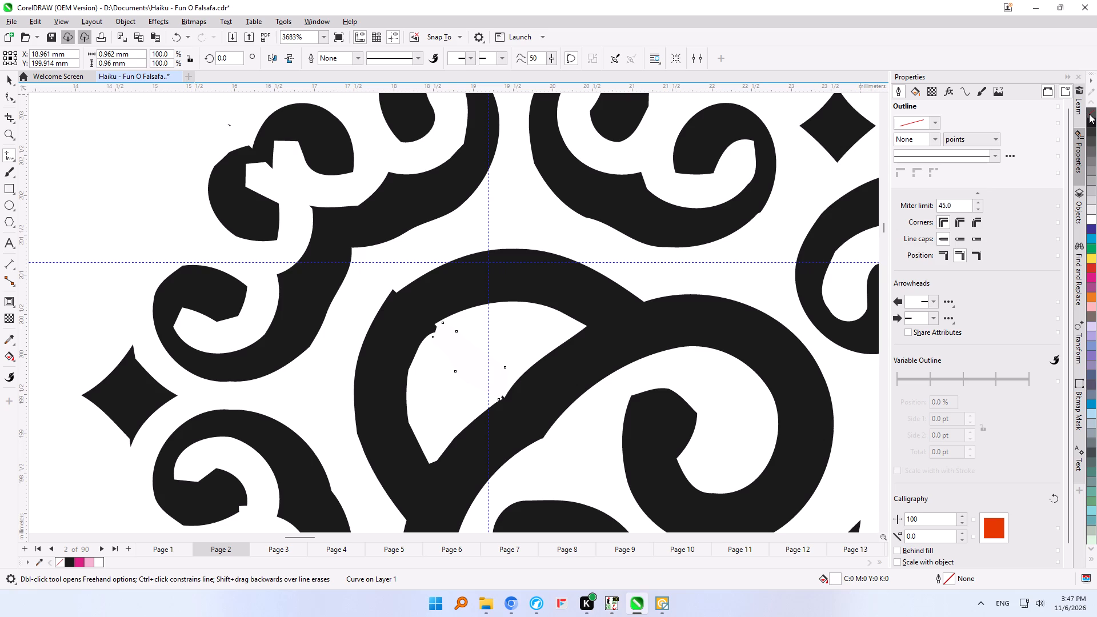
Place a copy of the white patch on the border's top-right corner scroll, mirrored both vertically and horizontally.
{"action": "key", "text": "F4"}
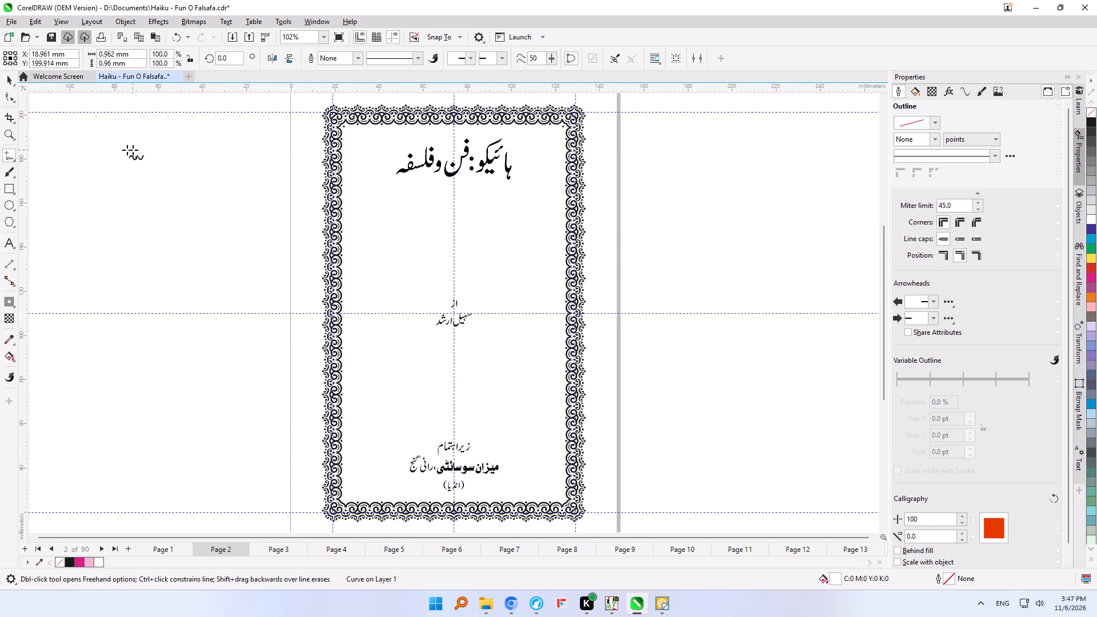
{"action": "left_click", "coordinate": [10, 133]}
{"action": "left_click_drag", "start_coordinate": [299, 102], "coordinate": [385, 116]}
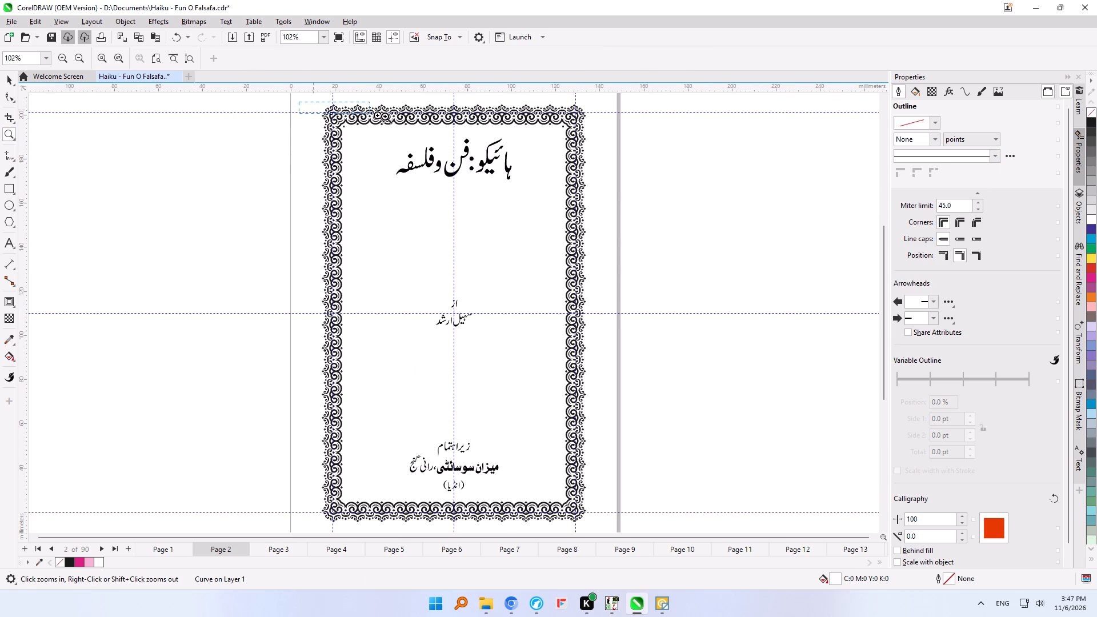
{"action": "left_click_drag", "start_coordinate": [385, 116], "coordinate": [618, 141]}
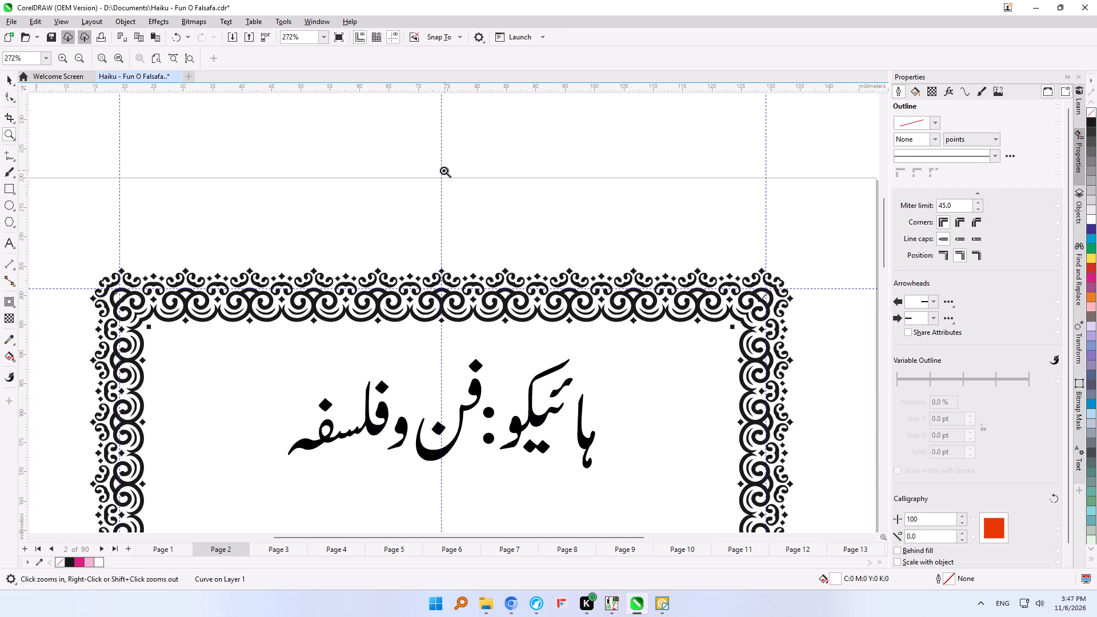
{"action": "left_click", "coordinate": [9, 82]}
{"action": "left_click_drag", "start_coordinate": [118, 298], "coordinate": [759, 323]}
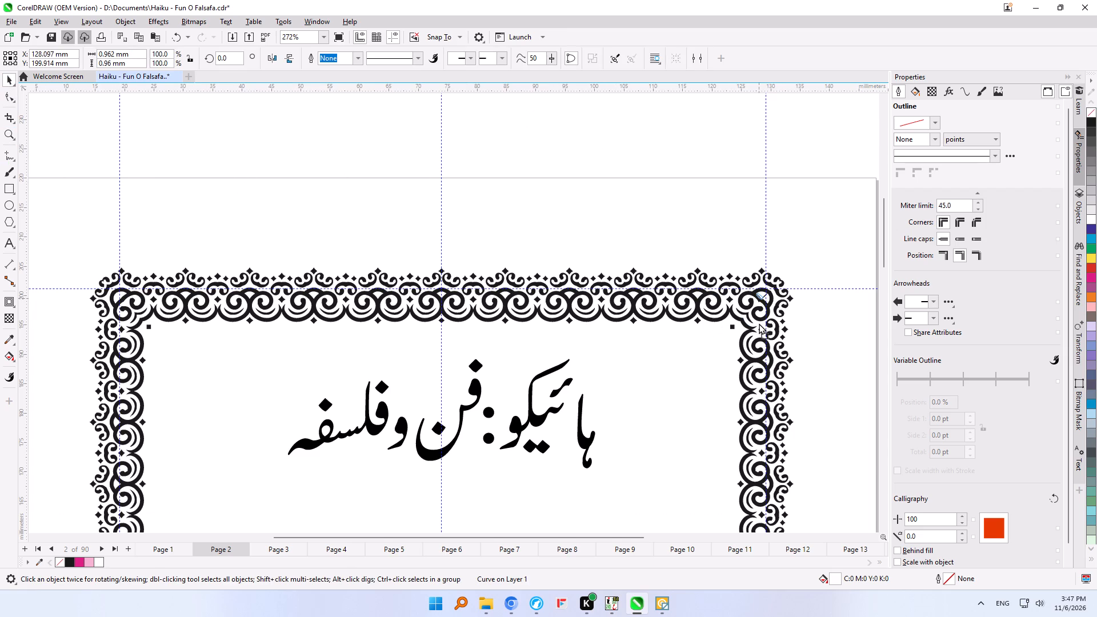
{"action": "left_click_drag", "start_coordinate": [759, 323], "coordinate": [768, 303]}
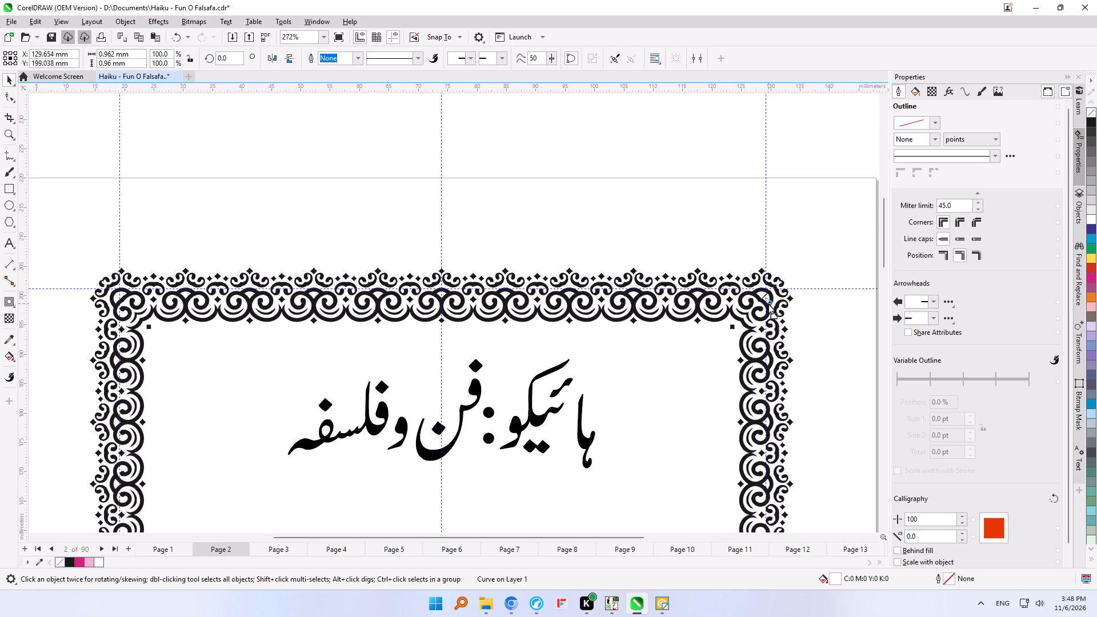
{"action": "left_click_drag", "start_coordinate": [768, 303], "coordinate": [763, 302]}
{"action": "right_click", "coordinate": [763, 302], "text": "ctrl"}
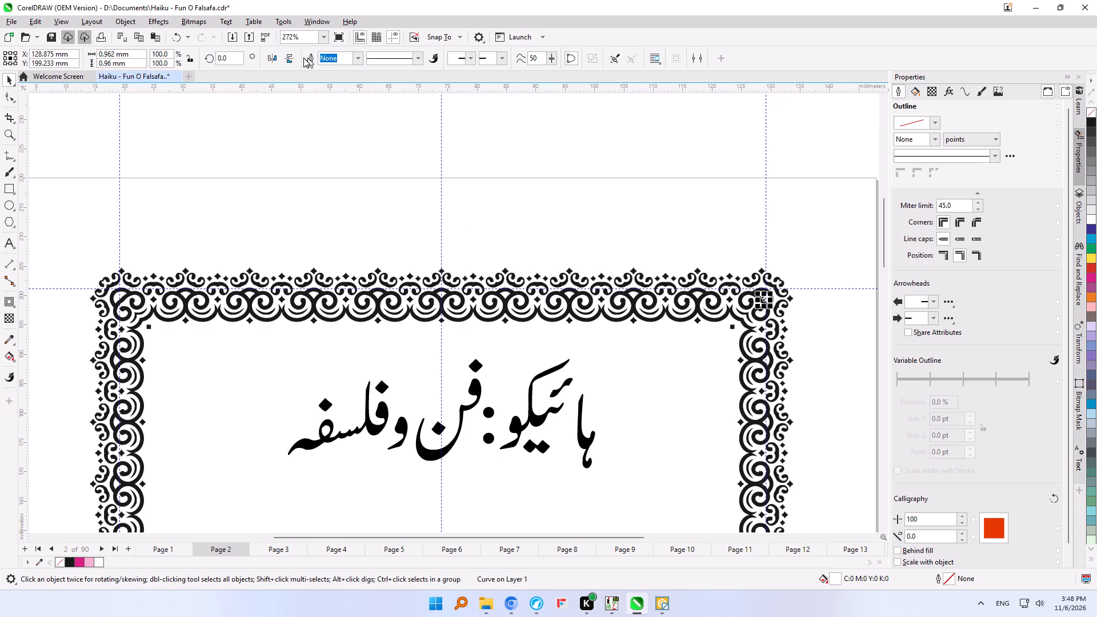
{"action": "left_click", "coordinate": [292, 58]}
{"action": "left_click", "coordinate": [277, 61]}
Mirror the copied patch vertically, fit it over the diagonal strip in the top-right scroll, and enlarge it to 114.4%.
{"action": "key", "text": "shift+F2"}
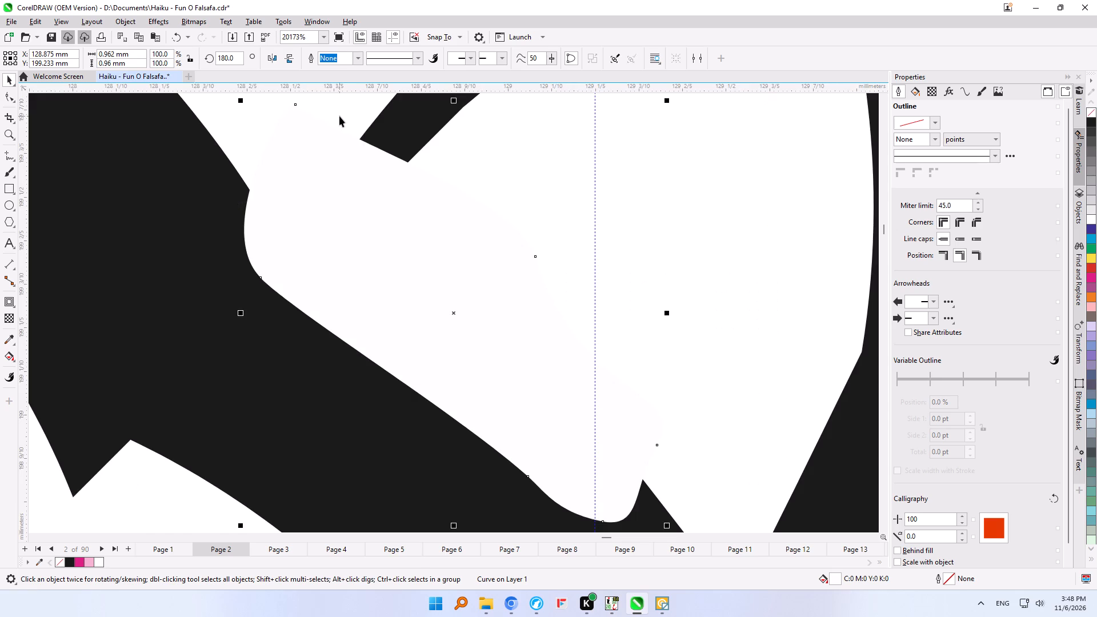
{"action": "key", "text": "F3"}
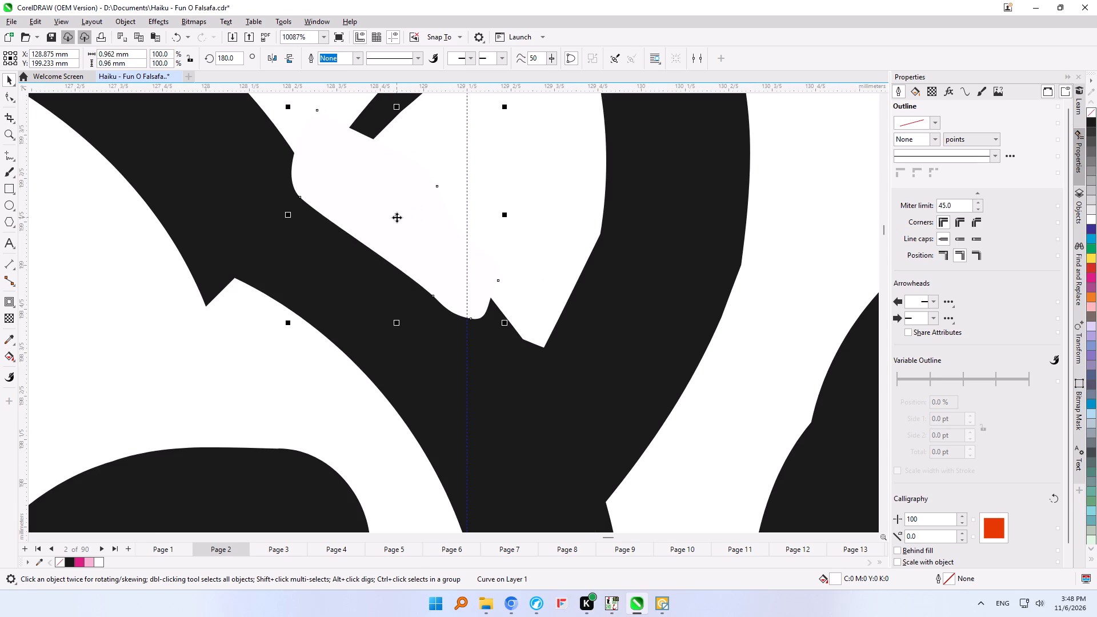
{"action": "key", "text": "F3"}
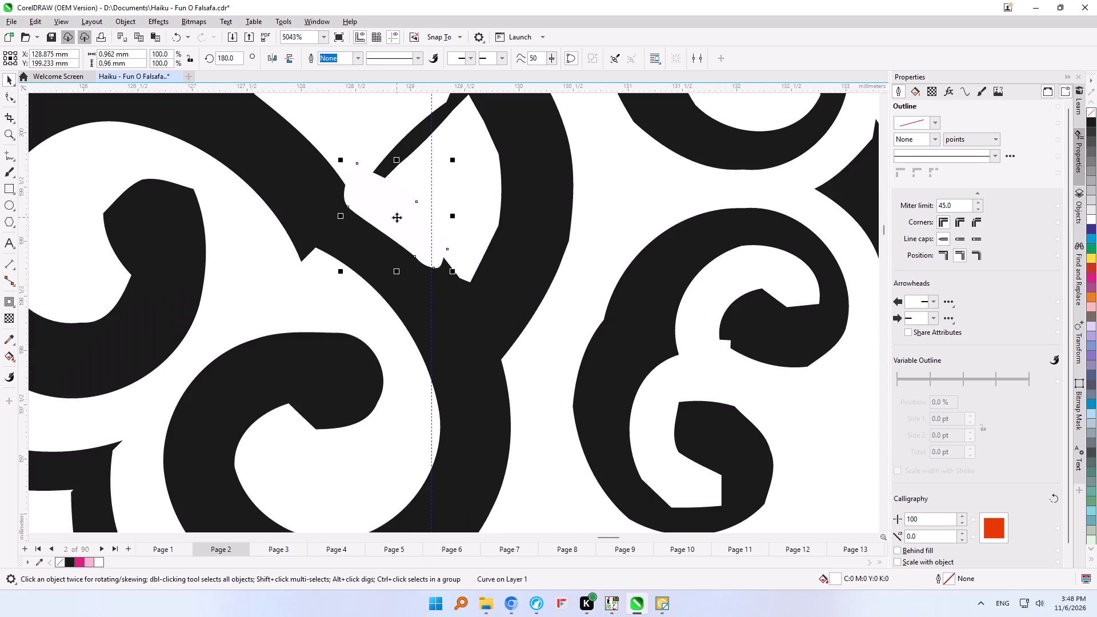
{"action": "key", "text": "F3"}
{"action": "left_click", "coordinate": [290, 62]}
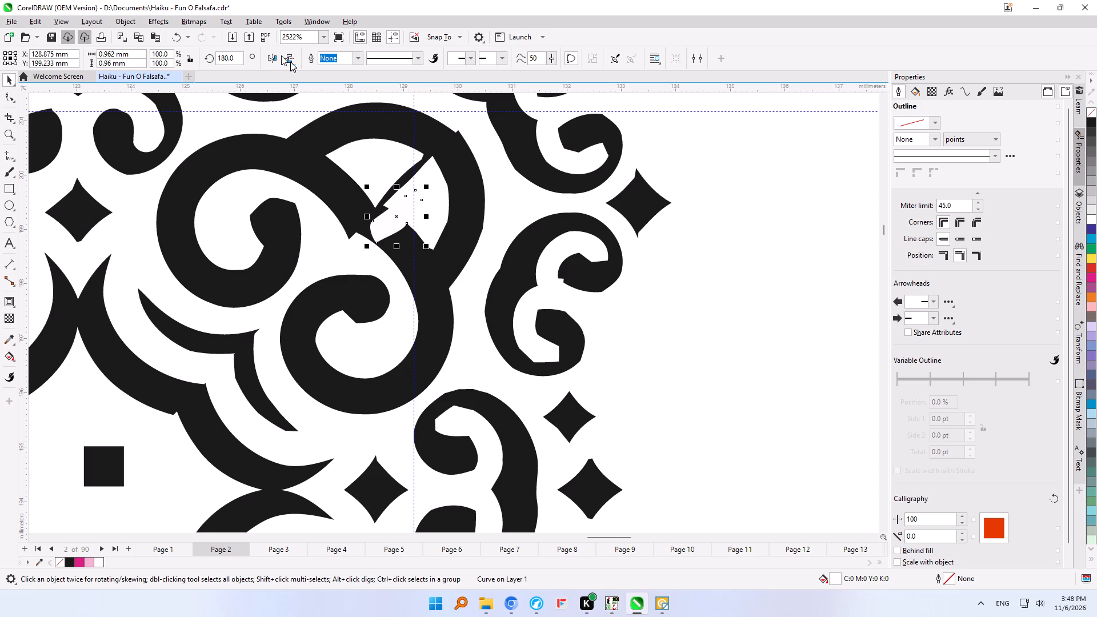
{"action": "left_click_drag", "start_coordinate": [395, 217], "coordinate": [397, 185]}
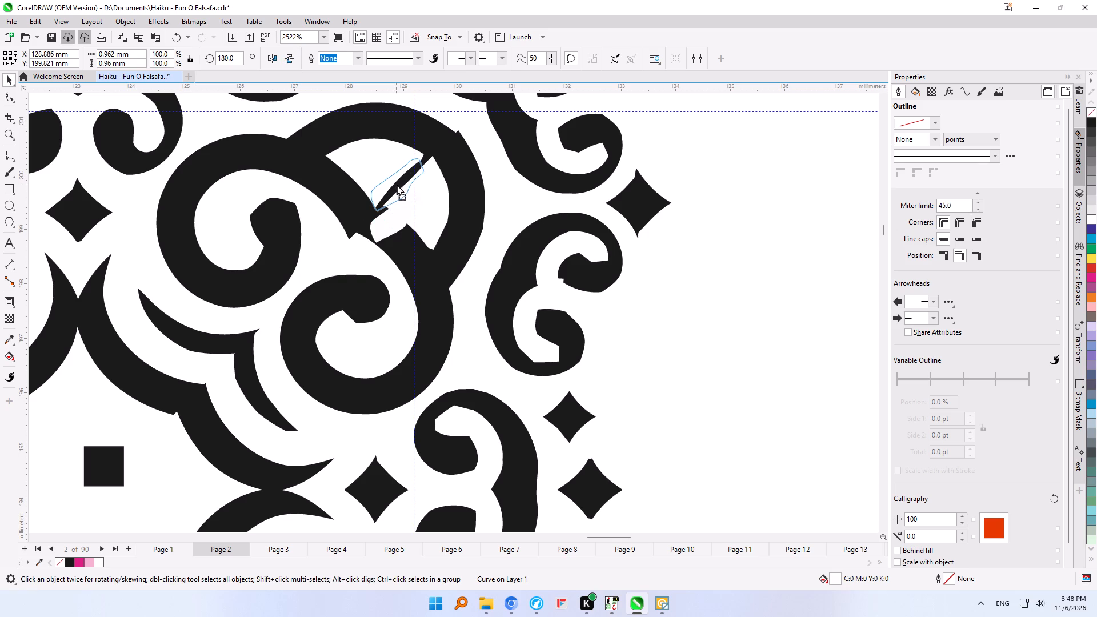
{"action": "left_click_drag", "start_coordinate": [397, 185], "coordinate": [399, 185]}
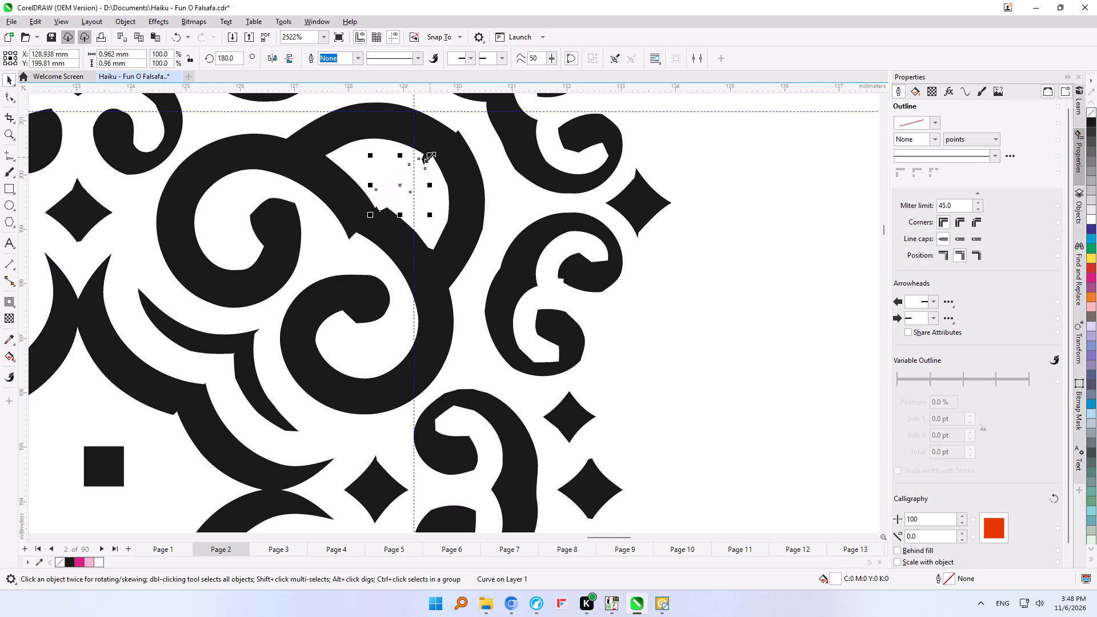
{"action": "left_click_drag", "start_coordinate": [429, 154], "coordinate": [434, 147]}
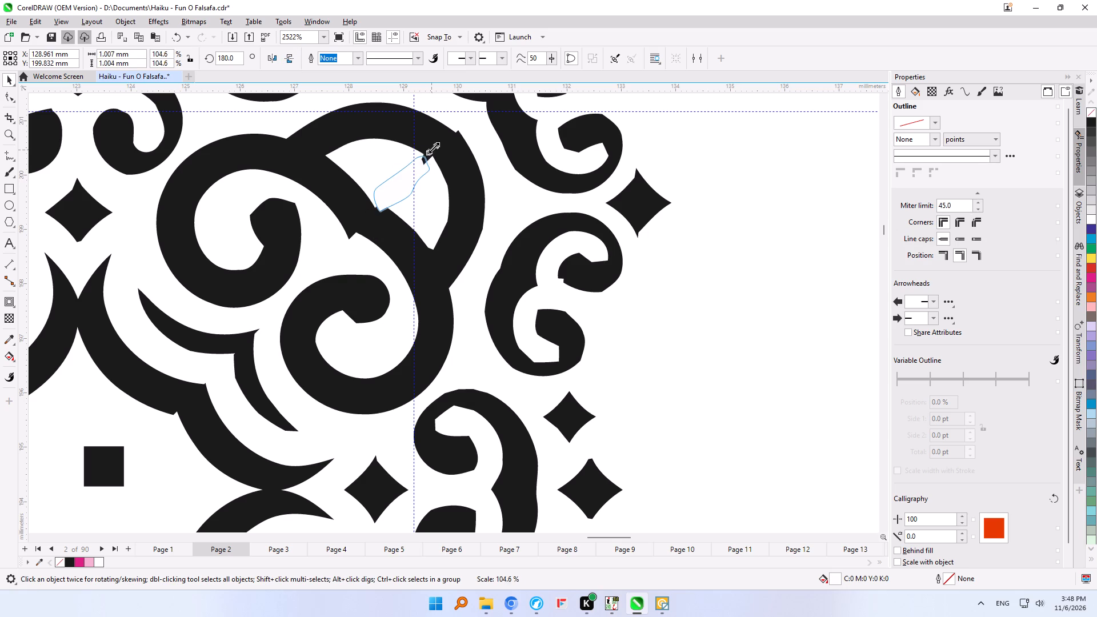
{"action": "left_click_drag", "start_coordinate": [434, 147], "coordinate": [437, 145]}
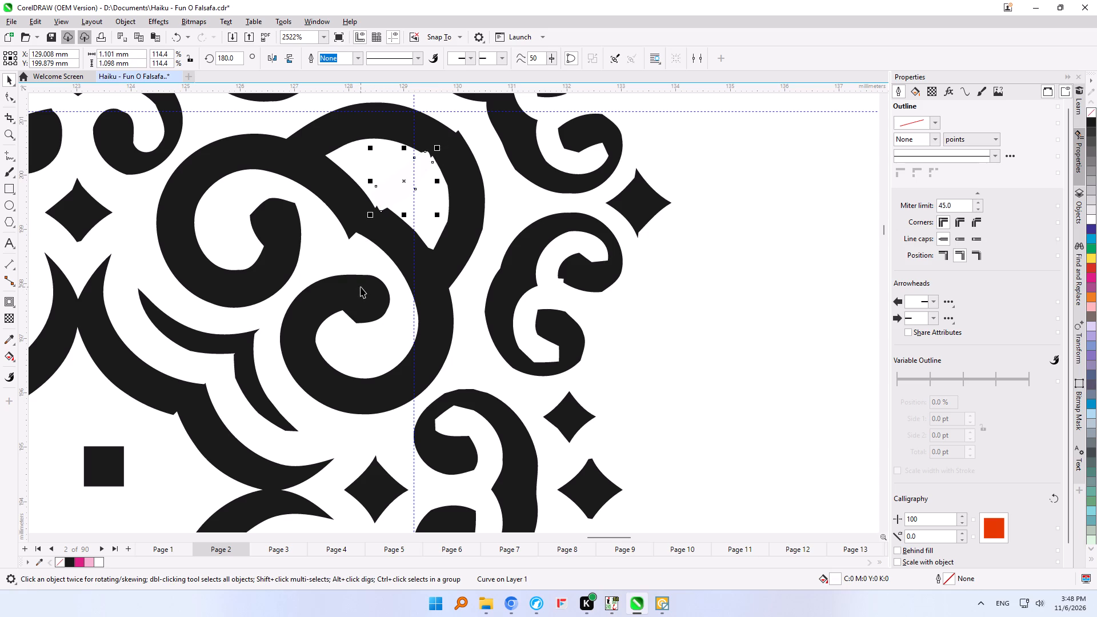
Select the white patches in the two top corner scrolls and group them.
{"action": "key", "text": "F3"}
{"action": "key", "text": "F3"}
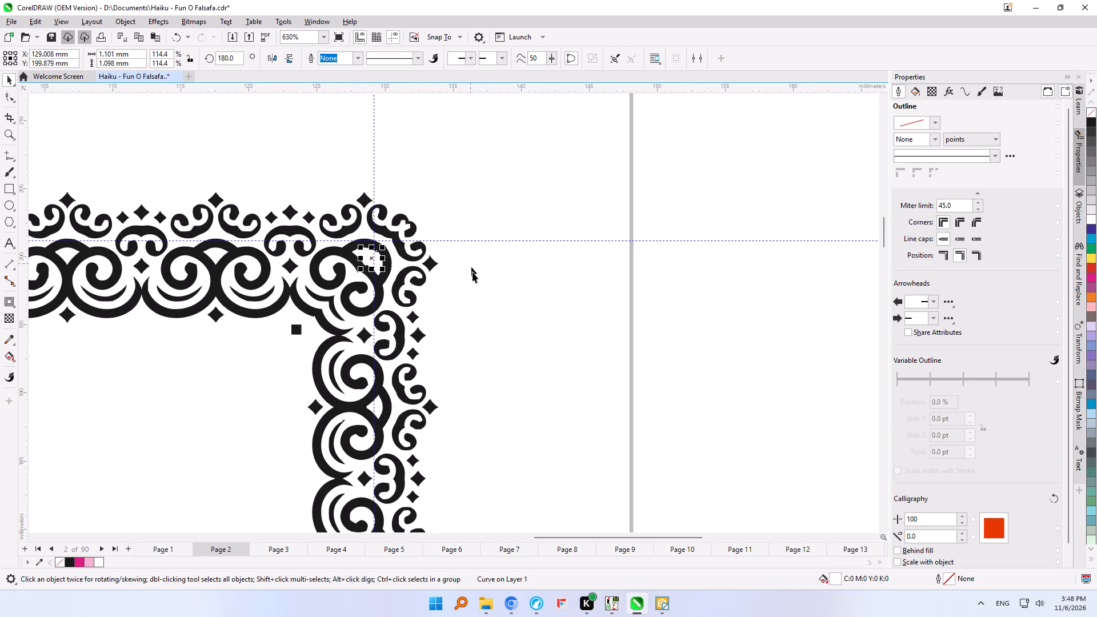
{"action": "key", "text": "F3"}
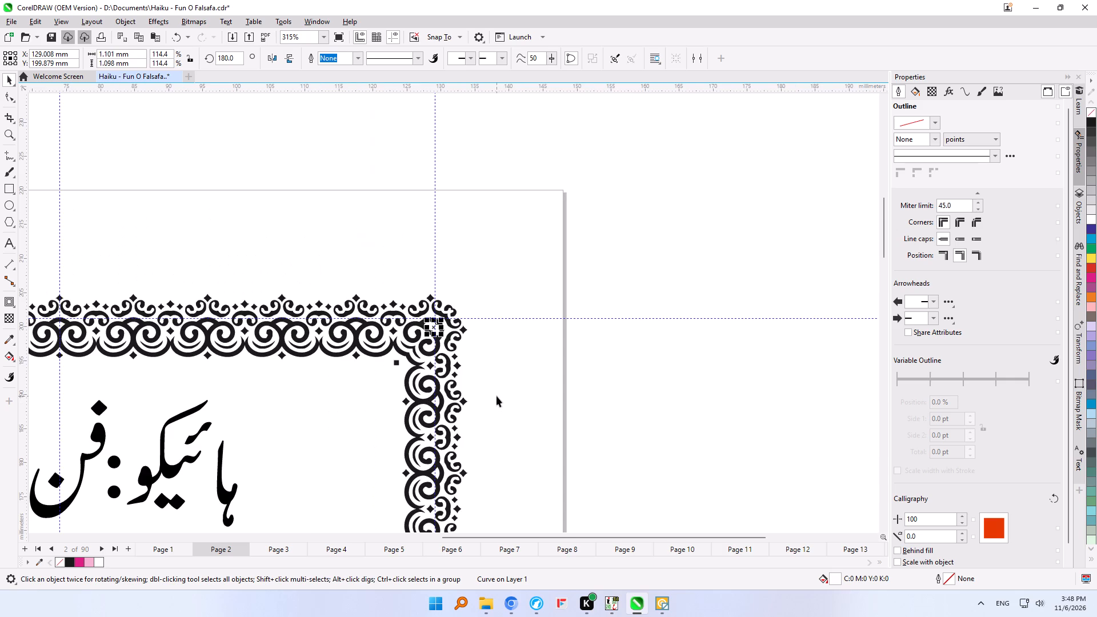
{"action": "left_click_drag", "start_coordinate": [510, 312], "coordinate": [53, 351]}
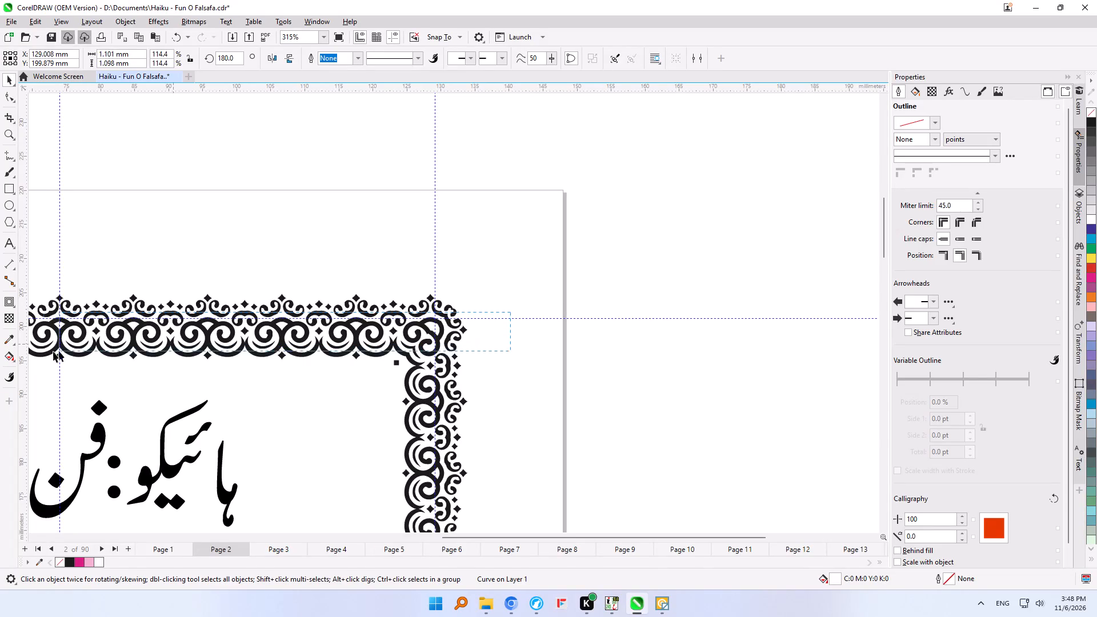
{"action": "left_click_drag", "start_coordinate": [53, 351], "coordinate": [94, 342]}
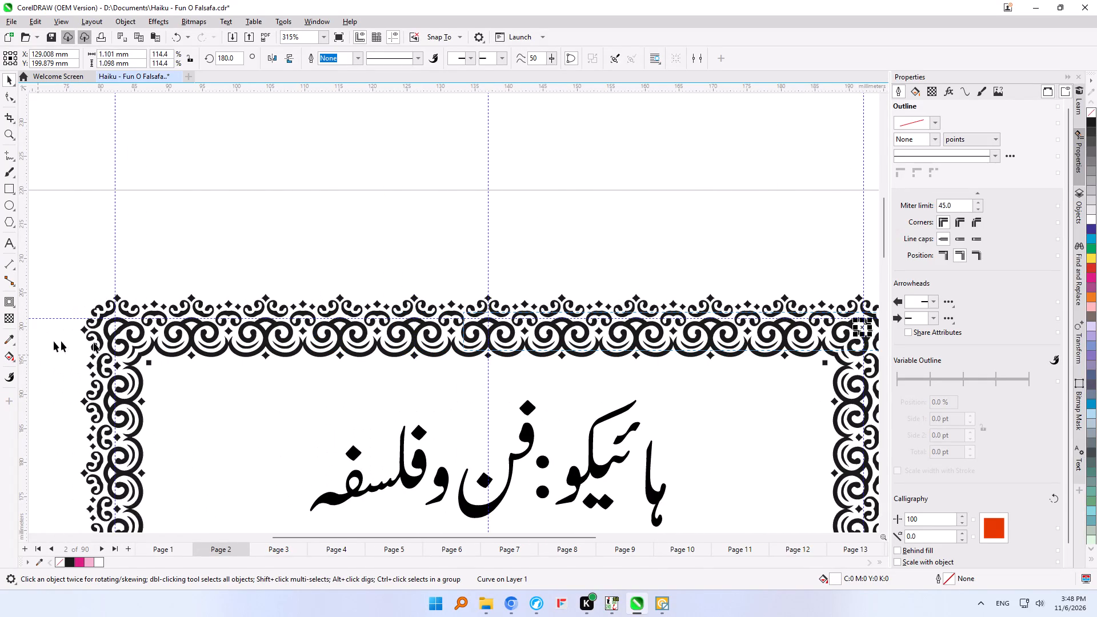
{"action": "left_click_drag", "start_coordinate": [94, 342], "coordinate": [99, 343]}
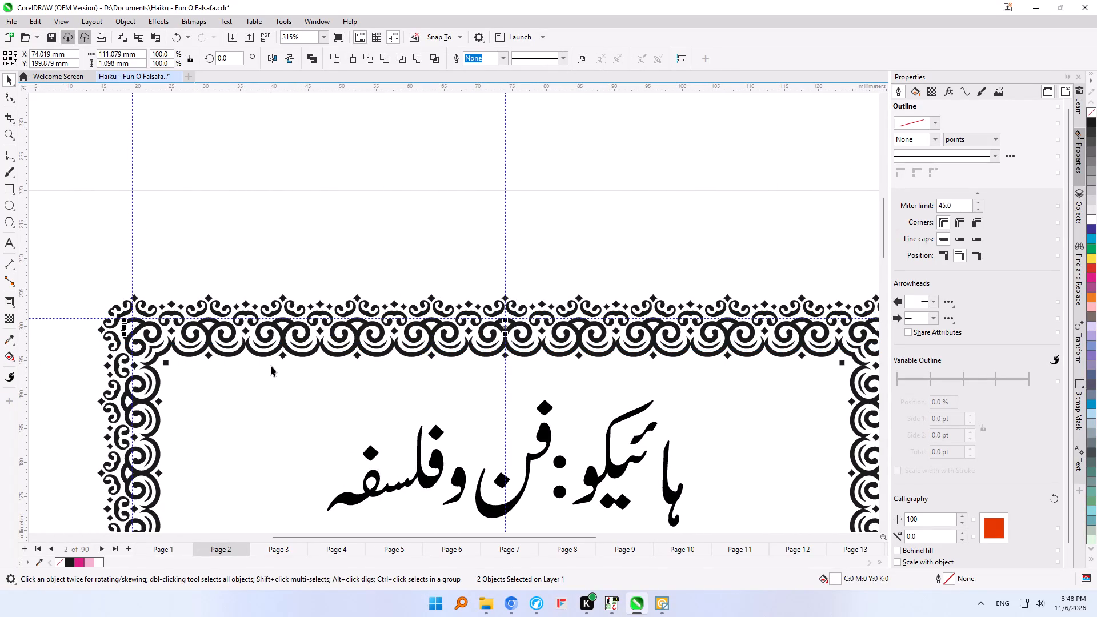
{"action": "key", "text": "ctrl+c"}
{"action": "key", "text": "ctrl+g"}
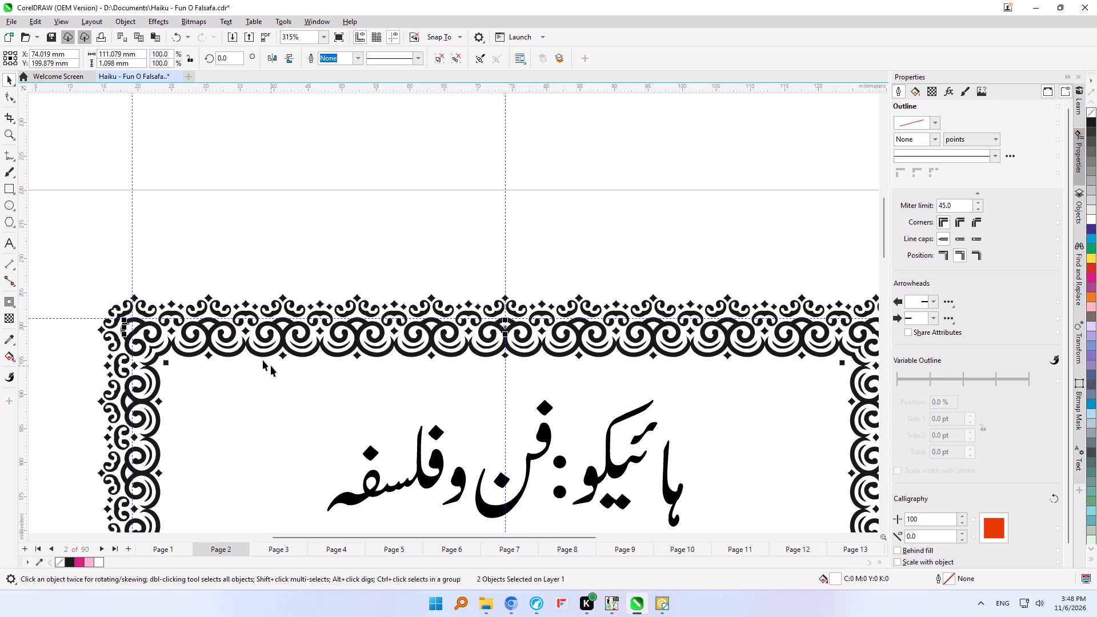
Duplicate the grouped pair of white patches, mirror the copy vertically, and move it down onto the bottom border band at about Y 20.7 mm.
{"action": "key", "text": "ctrl+c"}
{"action": "key", "text": "ctrl+v"}
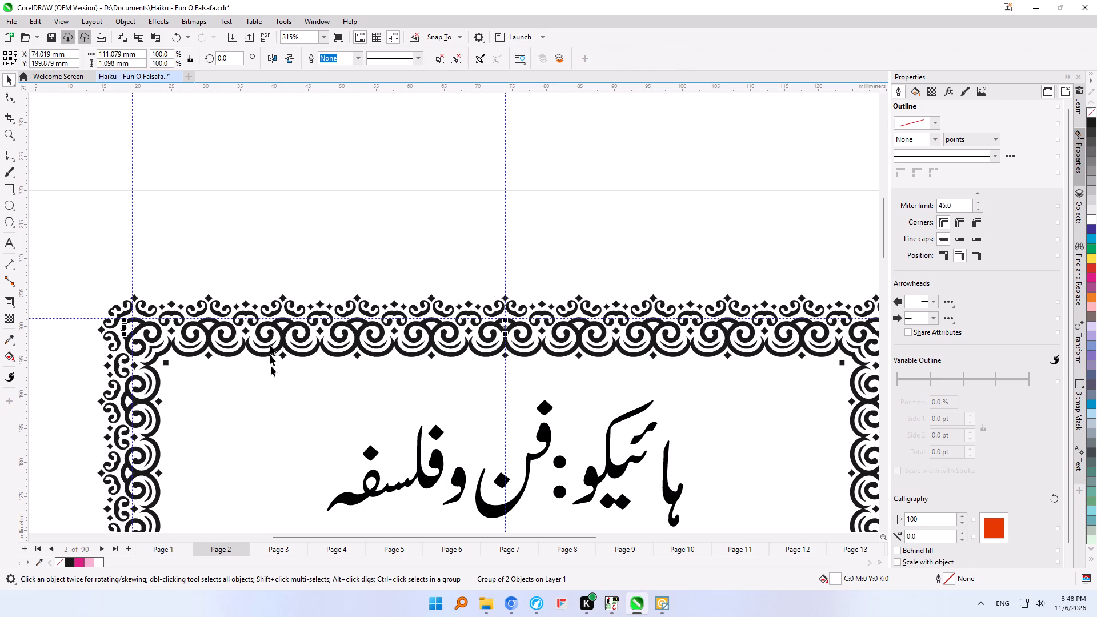
{"action": "left_click", "coordinate": [287, 58]}
{"action": "key", "text": "F4"}
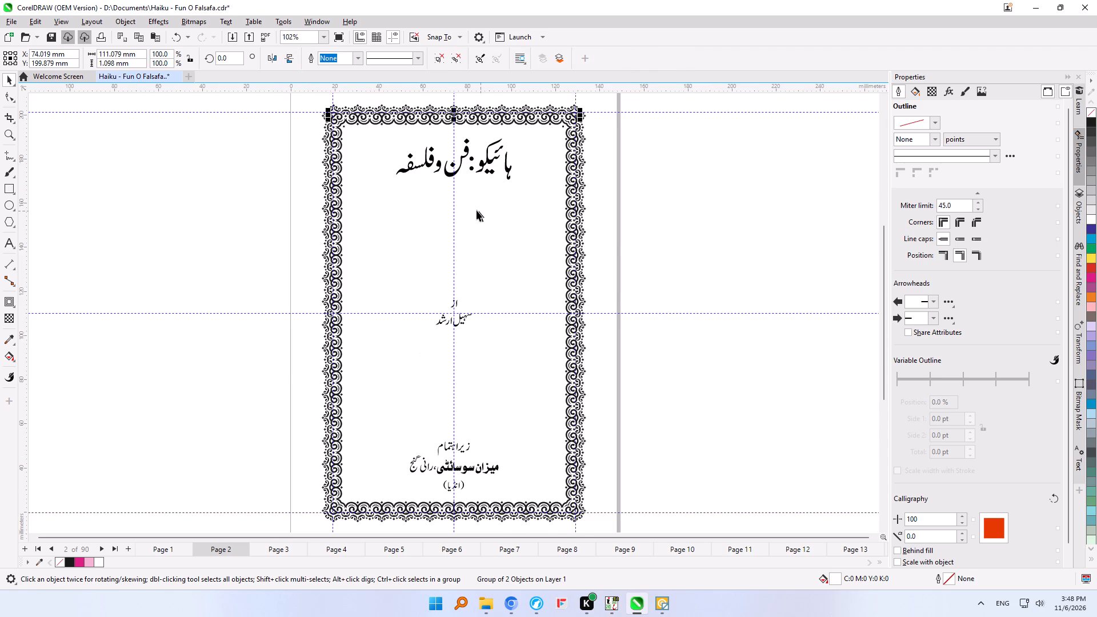
{"action": "left_click_drag", "start_coordinate": [453, 117], "coordinate": [453, 271]}
{"action": "left_click_drag", "start_coordinate": [453, 271], "coordinate": [463, 499]}
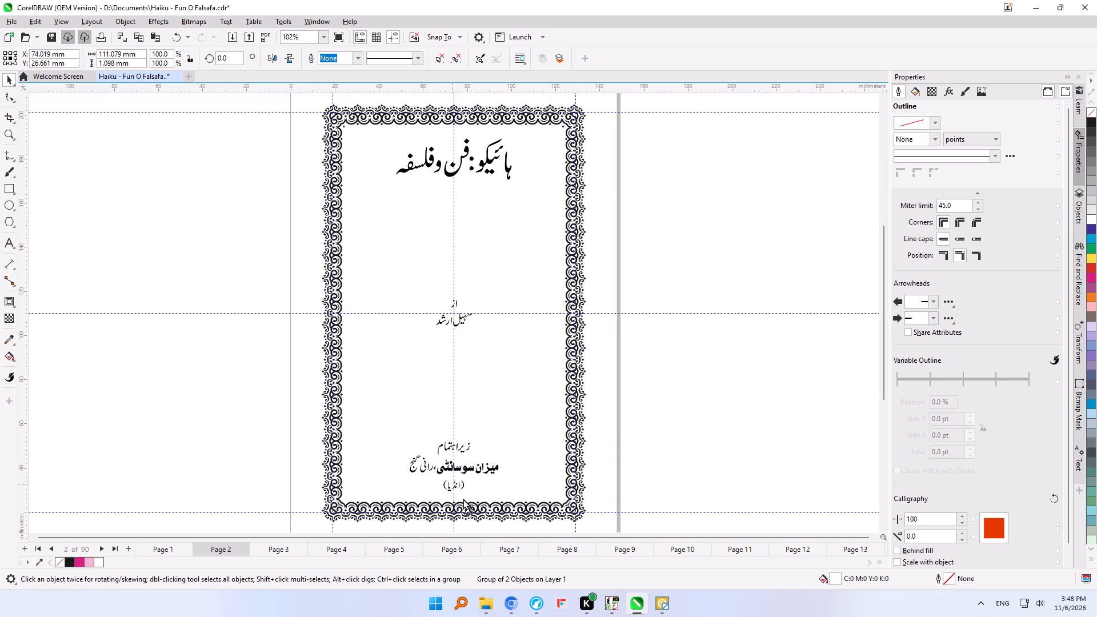
{"action": "left_click_drag", "start_coordinate": [463, 499], "coordinate": [470, 514]}
{"action": "left_click_drag", "start_coordinate": [470, 514], "coordinate": [471, 512]}
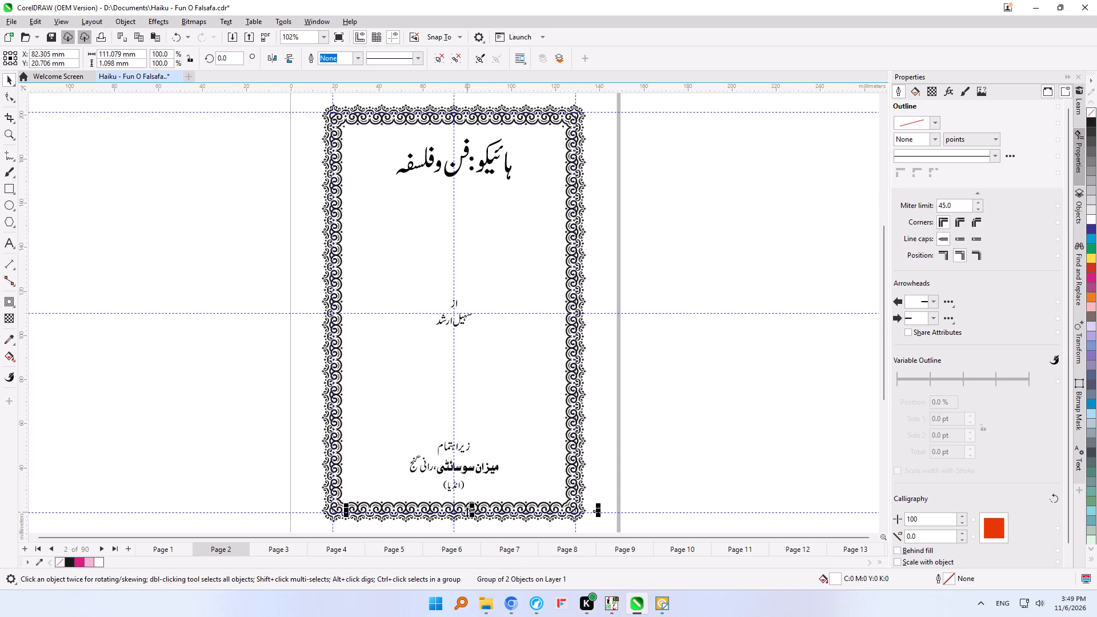
Centre the copied patch group horizontally on the ornamental border.
{"action": "key", "text": "shift+F2"}
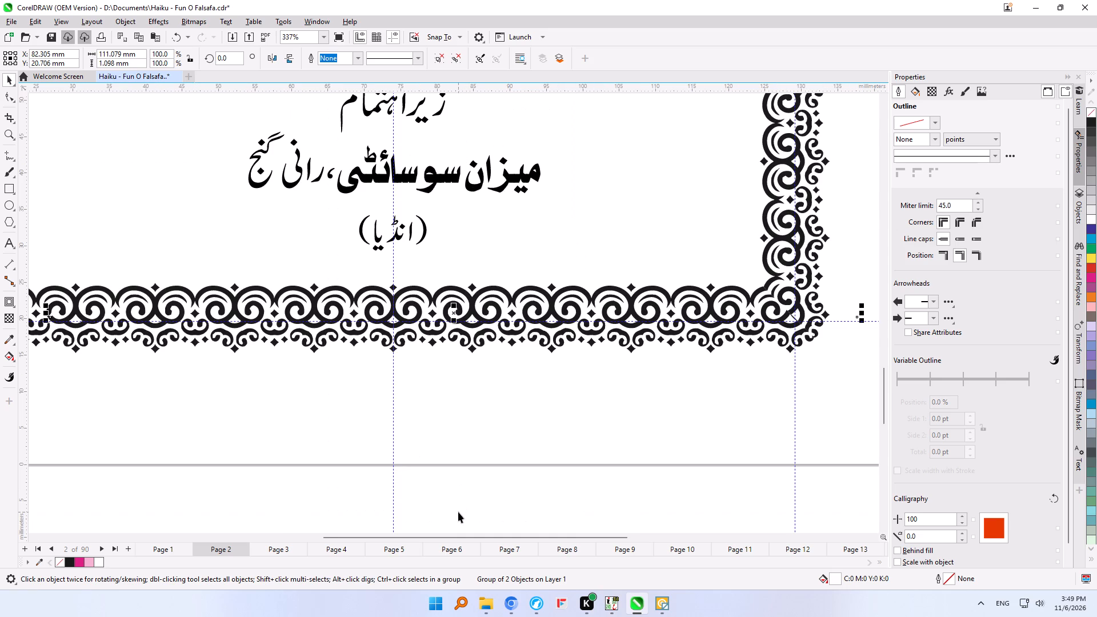
{"action": "key", "text": "Left"}
{"action": "key", "text": "Left"}
{"action": "key", "text": "Left"}
{"action": "key", "text": "Left"}
{"action": "left_click", "coordinate": [383, 344], "text": "shift"}
{"action": "key", "text": "c"}
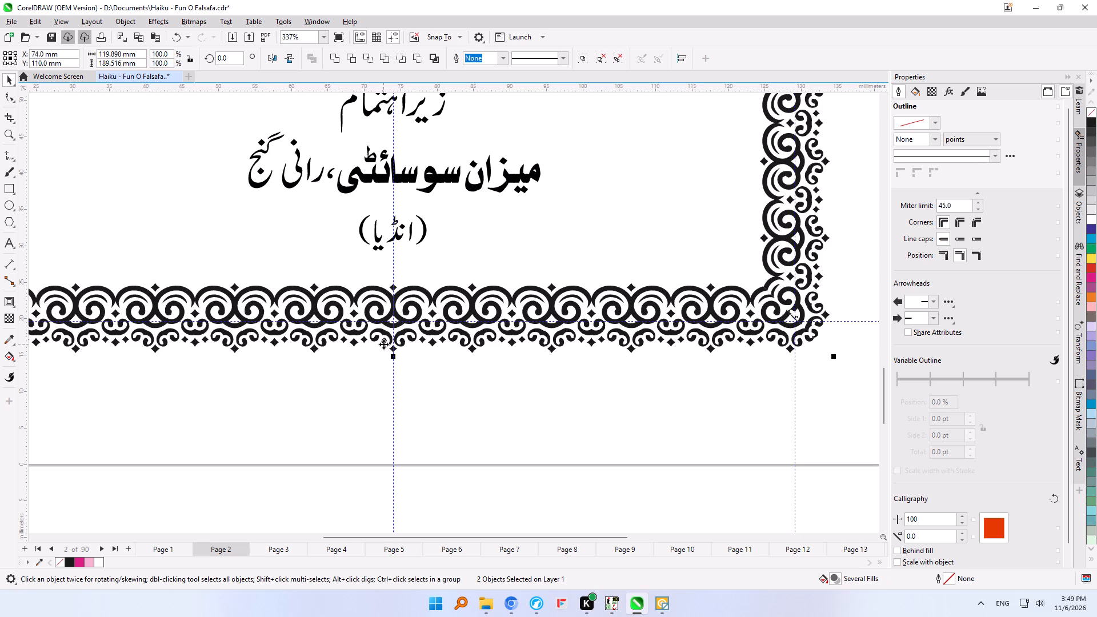
{"action": "left_click", "coordinate": [383, 344], "text": "shift"}
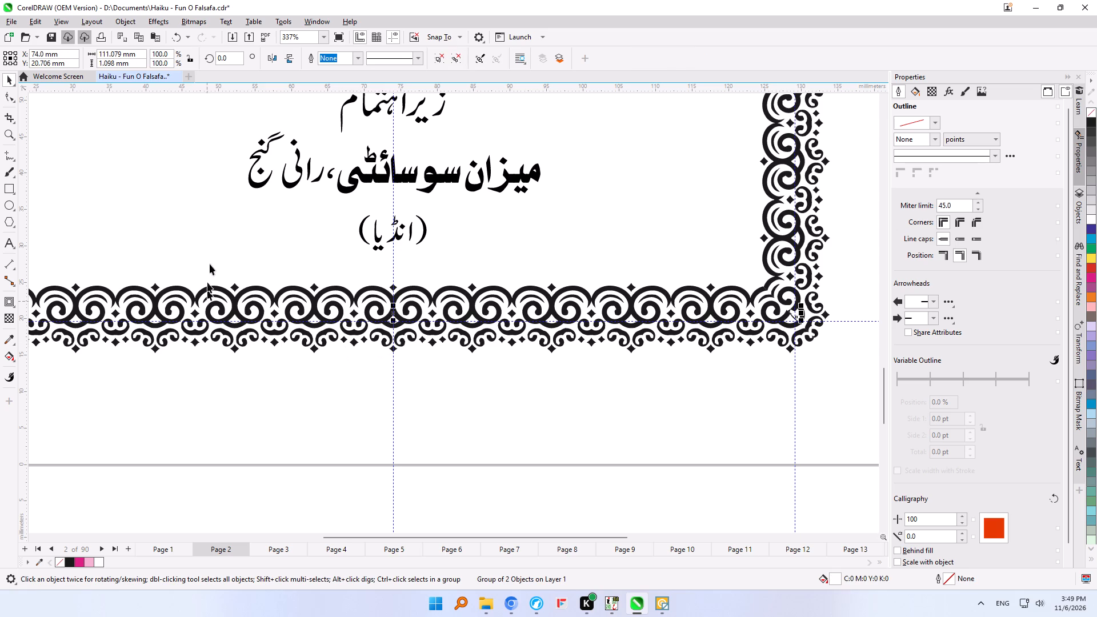
Within the copied group, move the bottom-right corner's white patch over the thin diagonal strip in that scroll.
{"action": "left_click", "coordinate": [8, 133]}
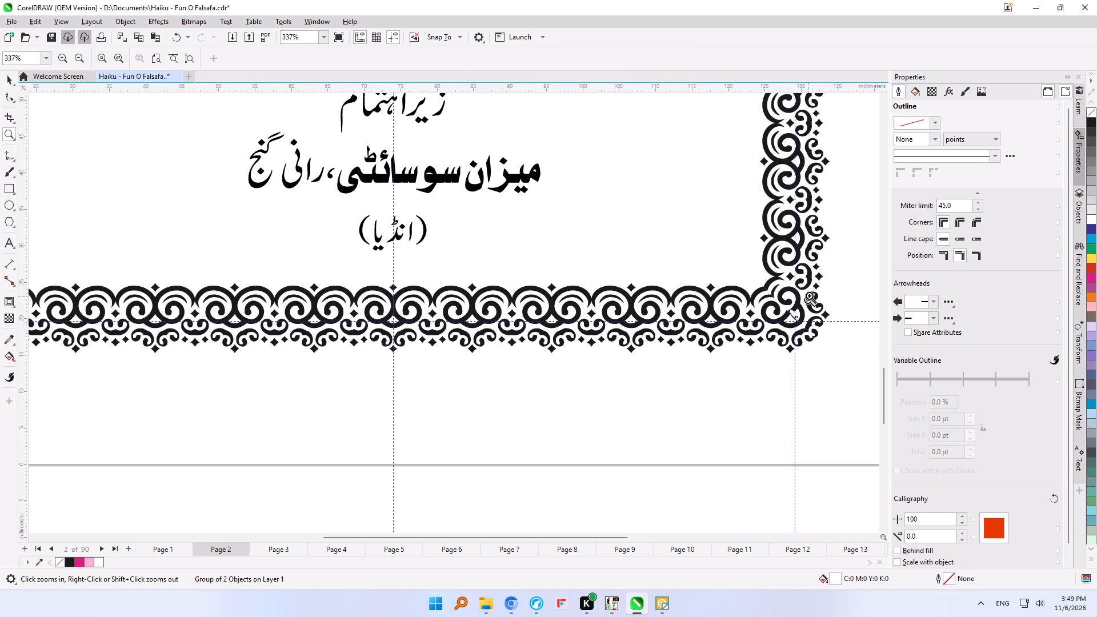
{"action": "left_click_drag", "start_coordinate": [817, 290], "coordinate": [778, 342]}
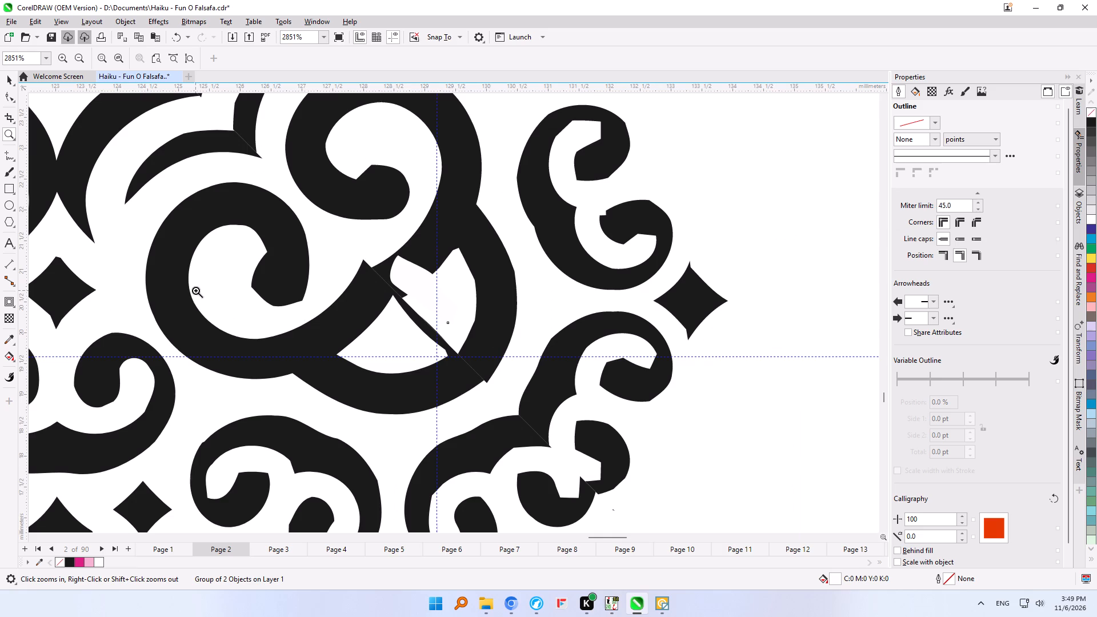
{"action": "left_click", "coordinate": [11, 77]}
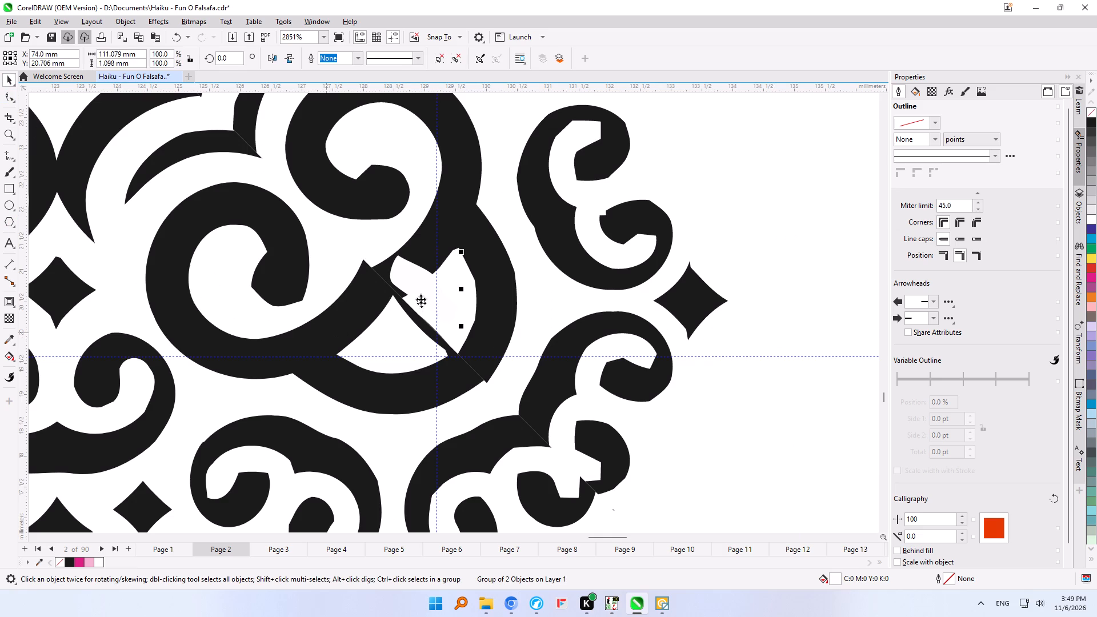
{"action": "left_click", "coordinate": [418, 282], "text": "ctrl"}
{"action": "left_click_drag", "start_coordinate": [423, 293], "coordinate": [418, 324]}
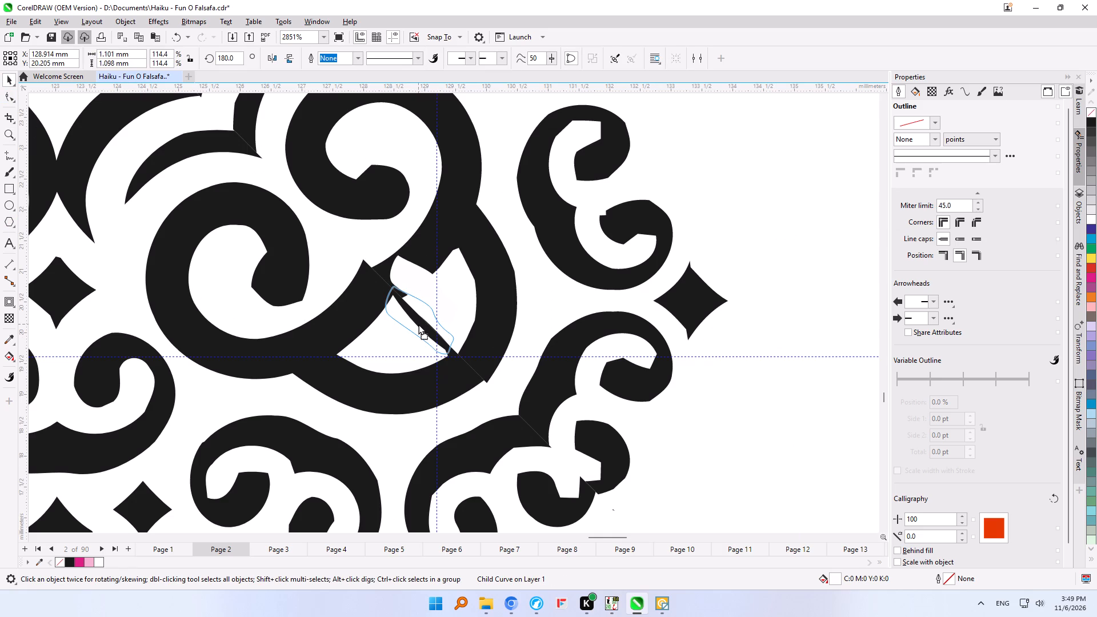
{"action": "left_click_drag", "start_coordinate": [418, 324], "coordinate": [422, 327]}
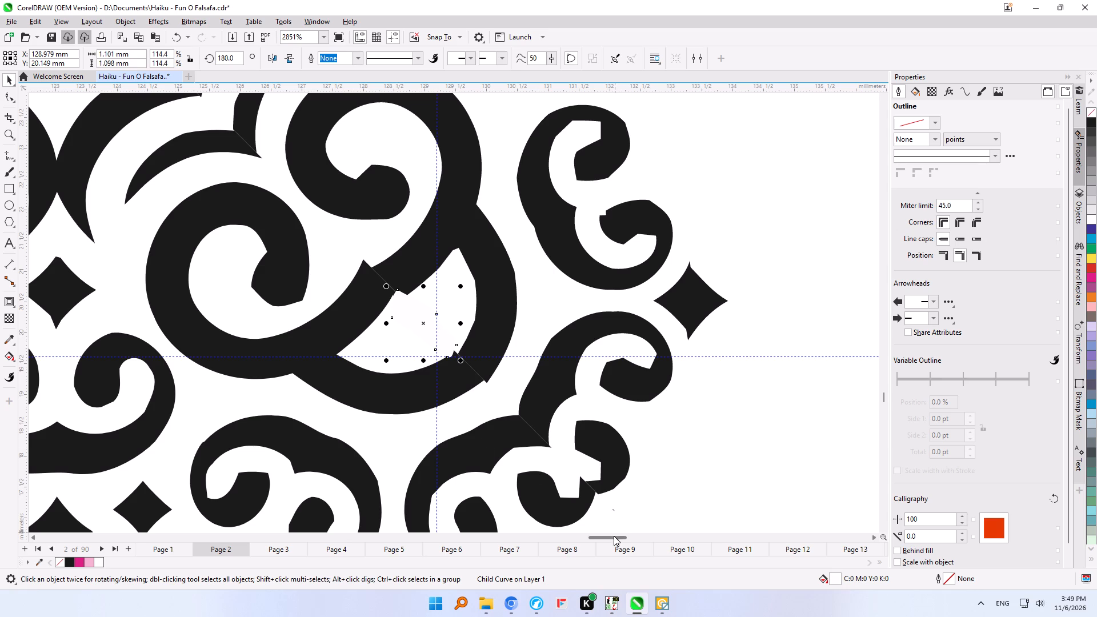
Move the group's other white patch over the diagonal strip in the bottom-left corner scroll, enlarge it to 105.2%, and deselect it.
{"action": "left_click_drag", "start_coordinate": [882, 536], "coordinate": [875, 536]}
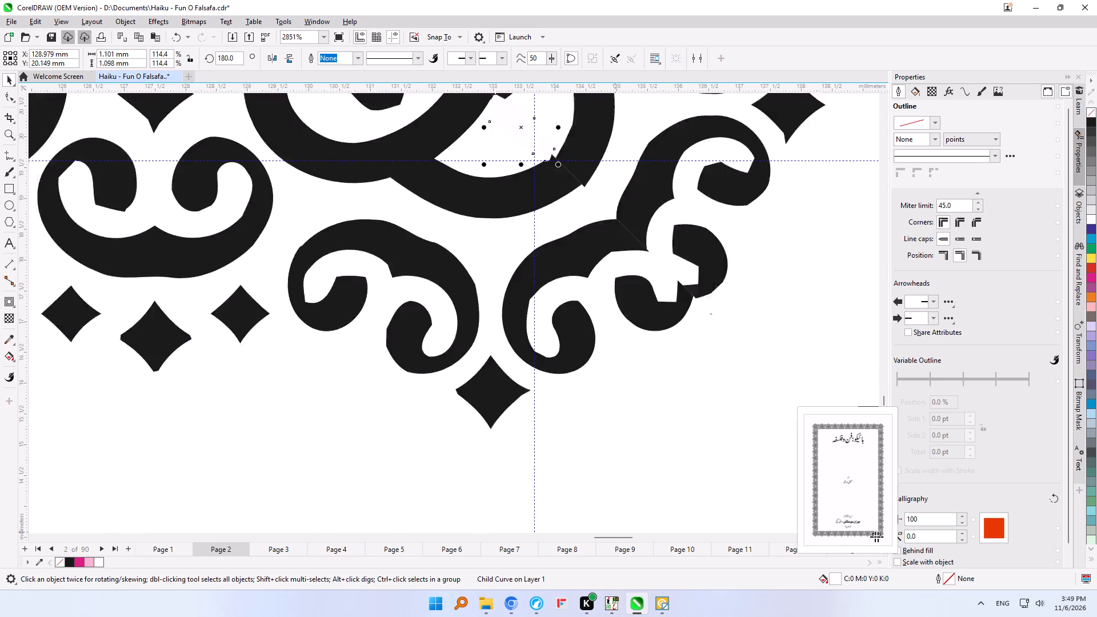
{"action": "left_click_drag", "start_coordinate": [875, 536], "coordinate": [818, 534]}
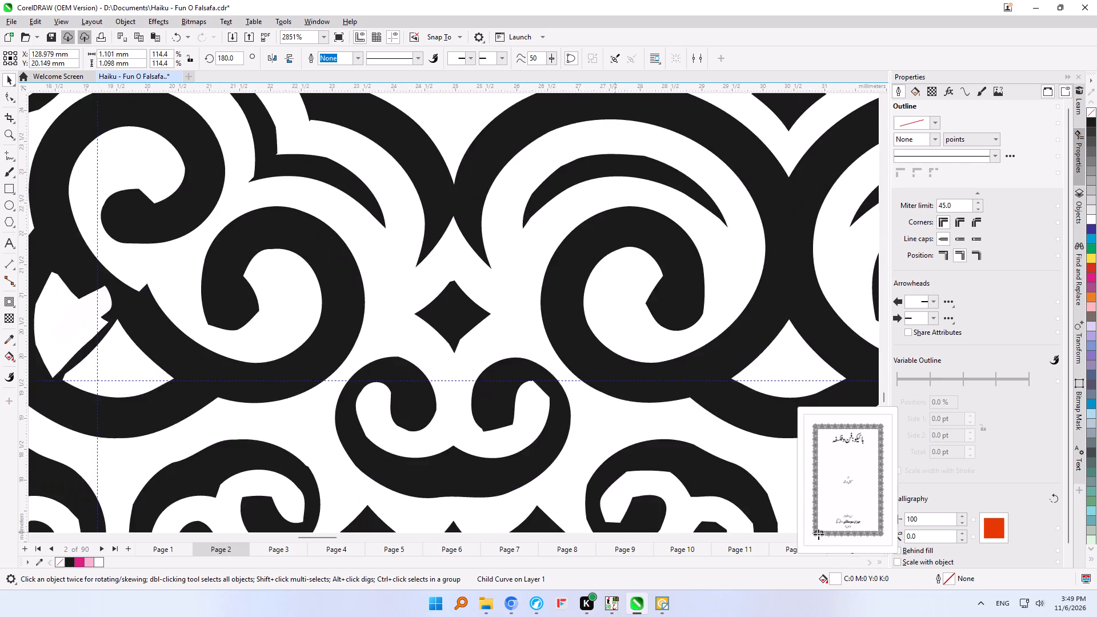
{"action": "left_click_drag", "start_coordinate": [818, 534], "coordinate": [817, 534]}
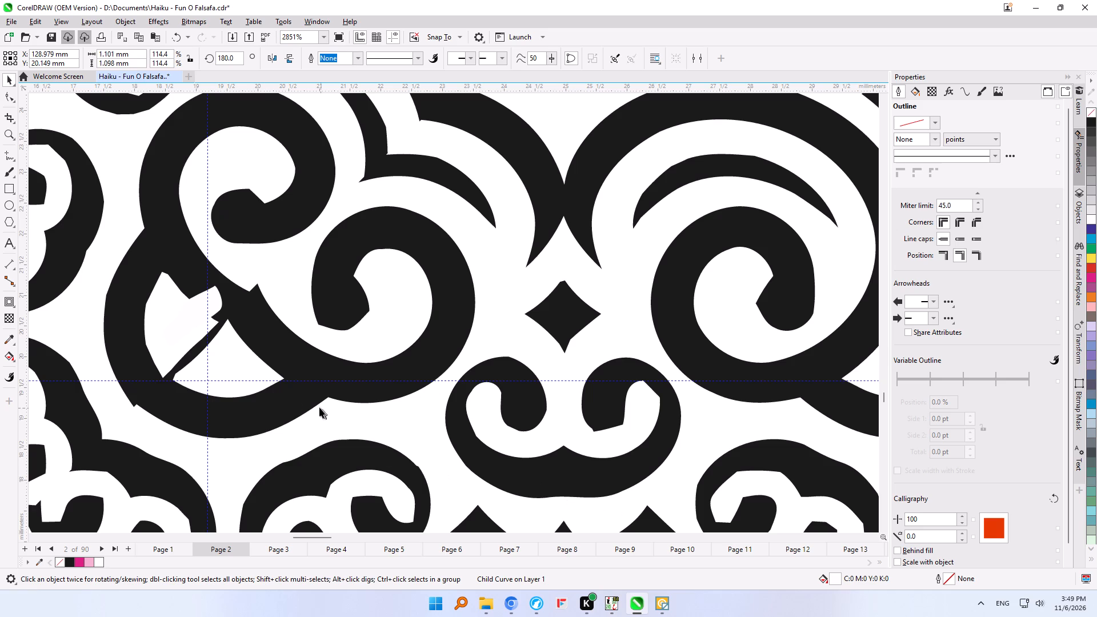
{"action": "left_click", "coordinate": [190, 352]}
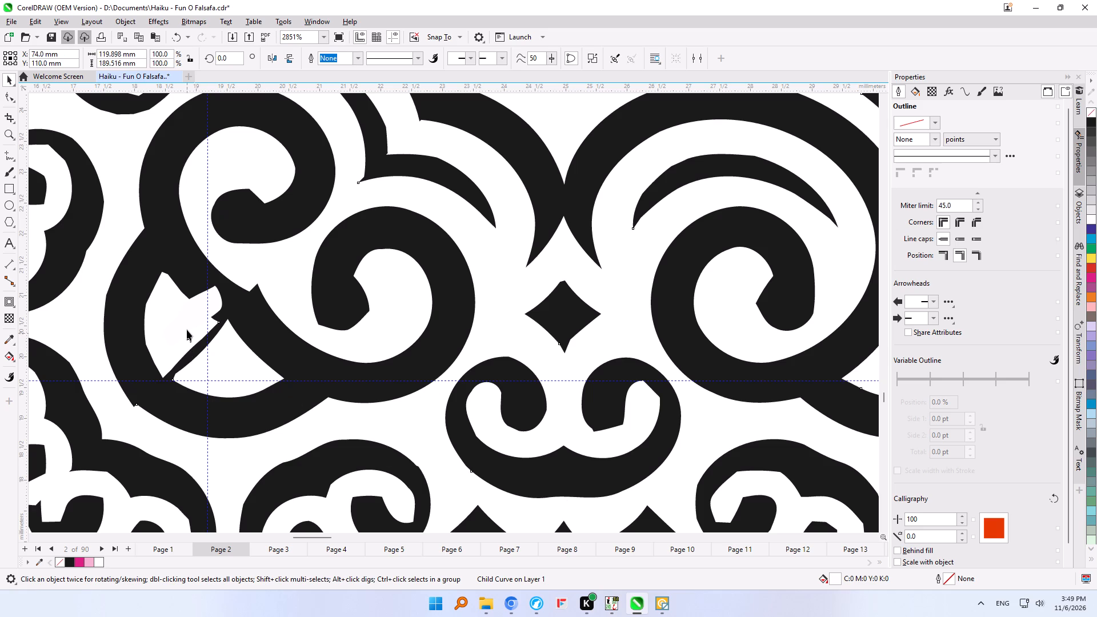
{"action": "left_click", "coordinate": [187, 318], "text": "ctrl"}
{"action": "left_click_drag", "start_coordinate": [189, 316], "coordinate": [199, 341]}
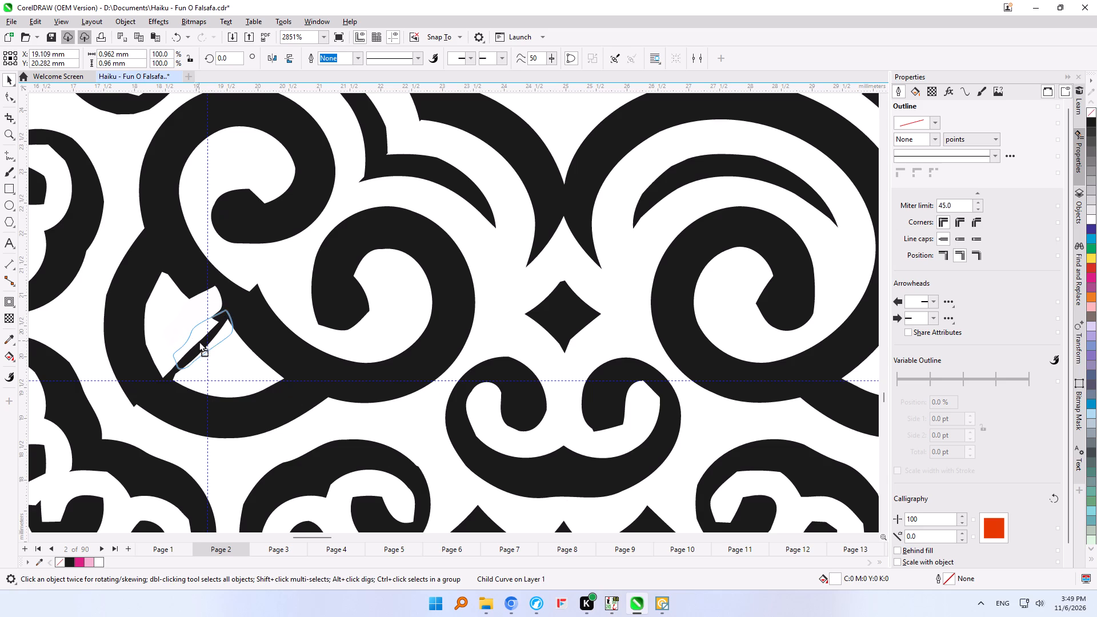
{"action": "left_click_drag", "start_coordinate": [199, 341], "coordinate": [191, 350]}
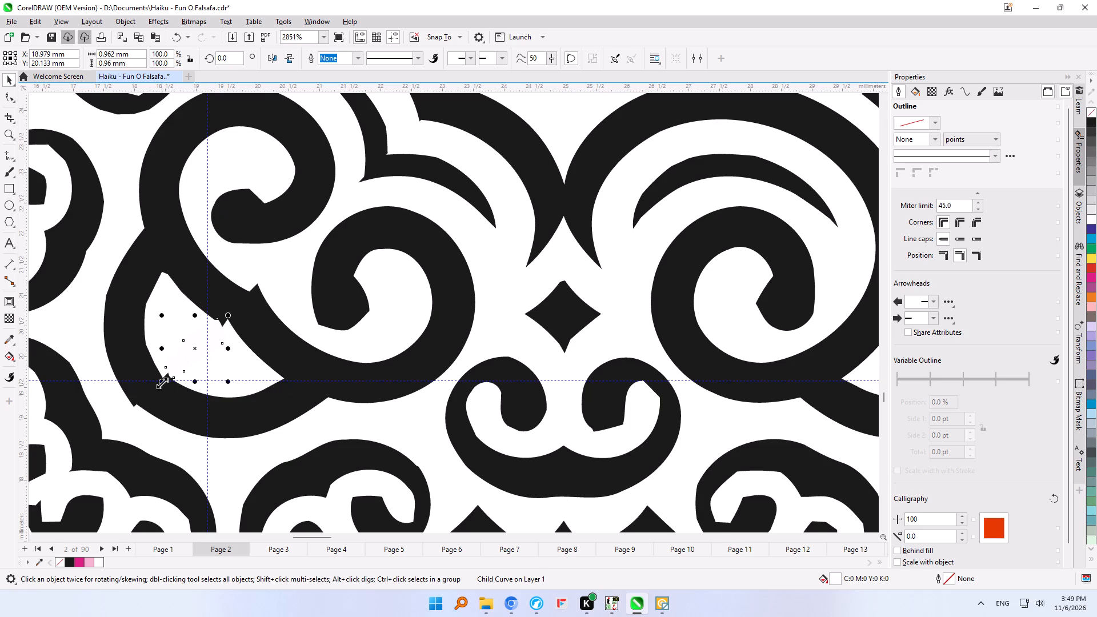
{"action": "left_click", "coordinate": [161, 382]}
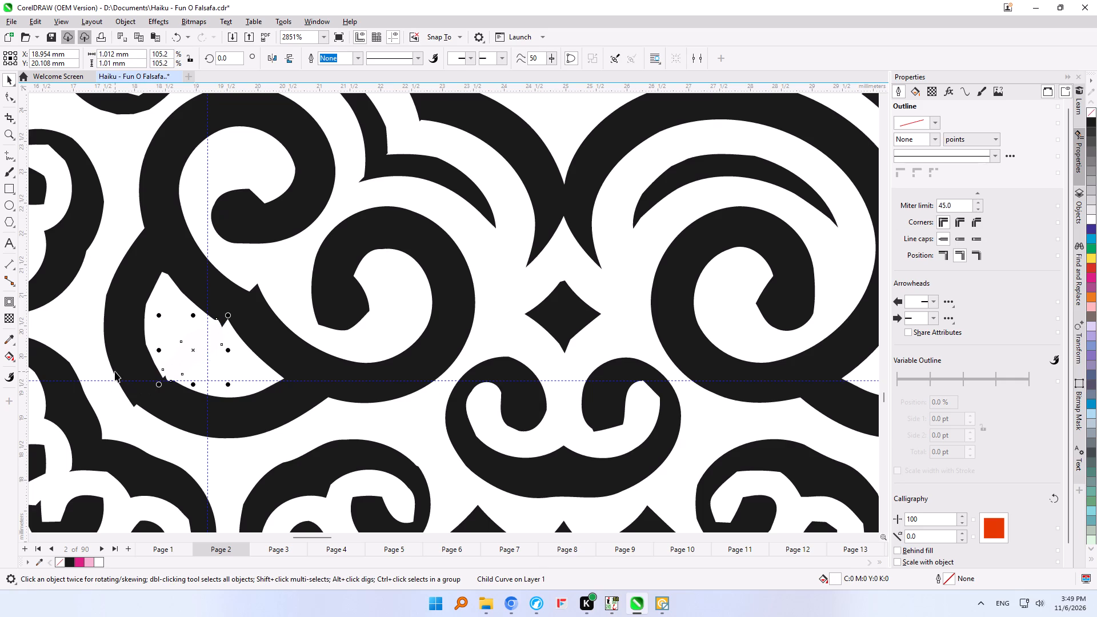
{"action": "key", "text": "F4"}
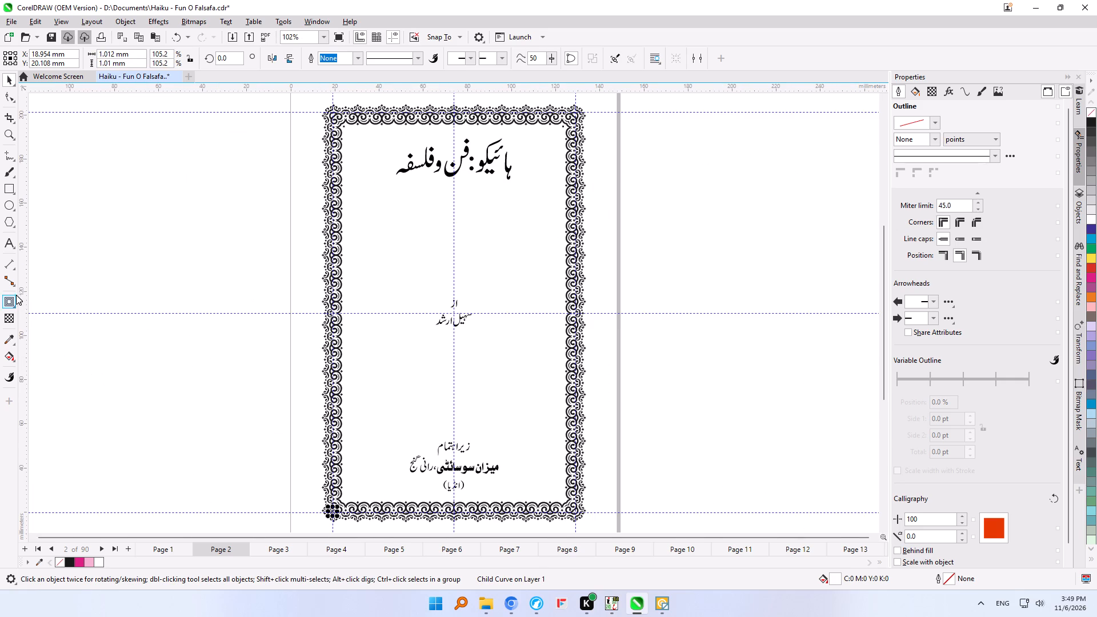
{"action": "left_click", "coordinate": [5, 81]}
{"action": "left_click", "coordinate": [162, 172]}
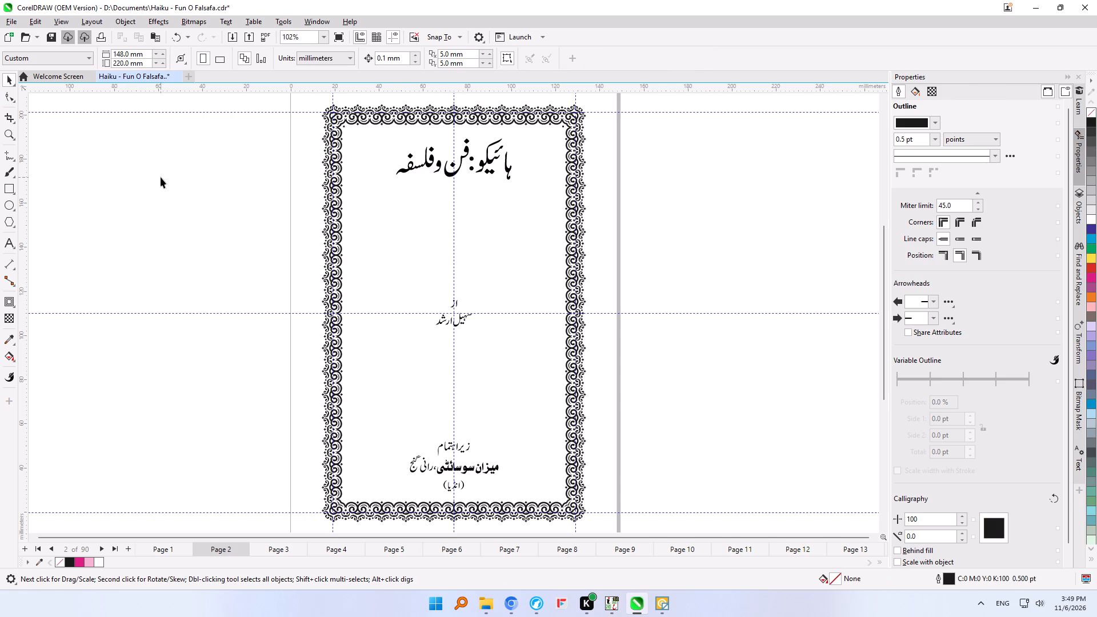
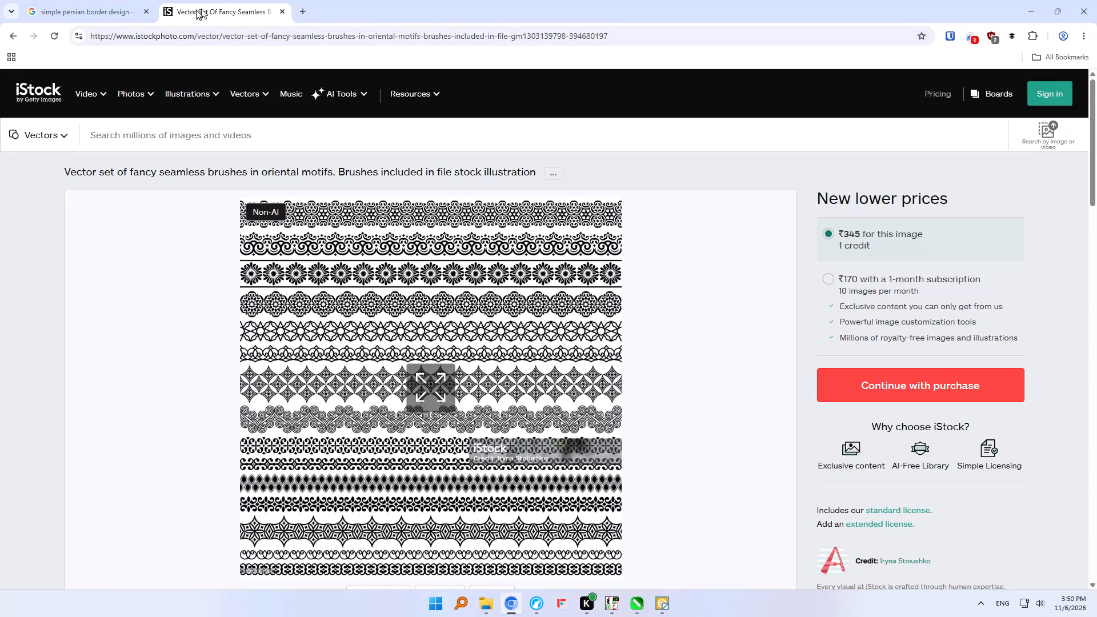
Return to the Google image results and change the search from a simple border to "persian floral design".
{"action": "left_click", "coordinate": [84, 7]}
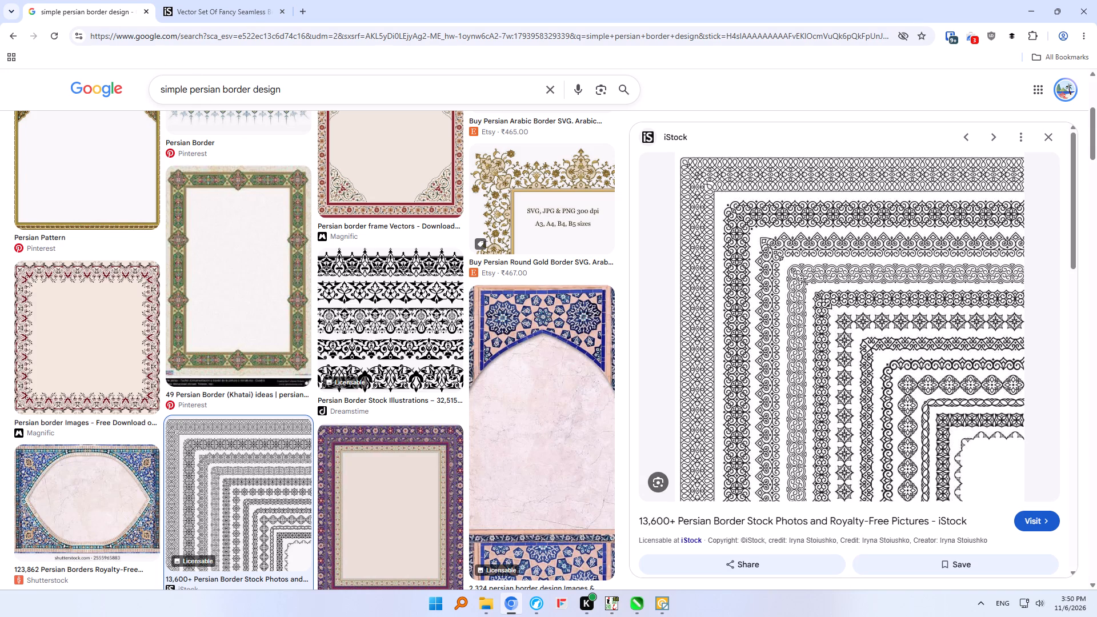
{"action": "left_click_drag", "start_coordinate": [188, 91], "coordinate": [159, 90]}
{"action": "key", "text": "Delete"}
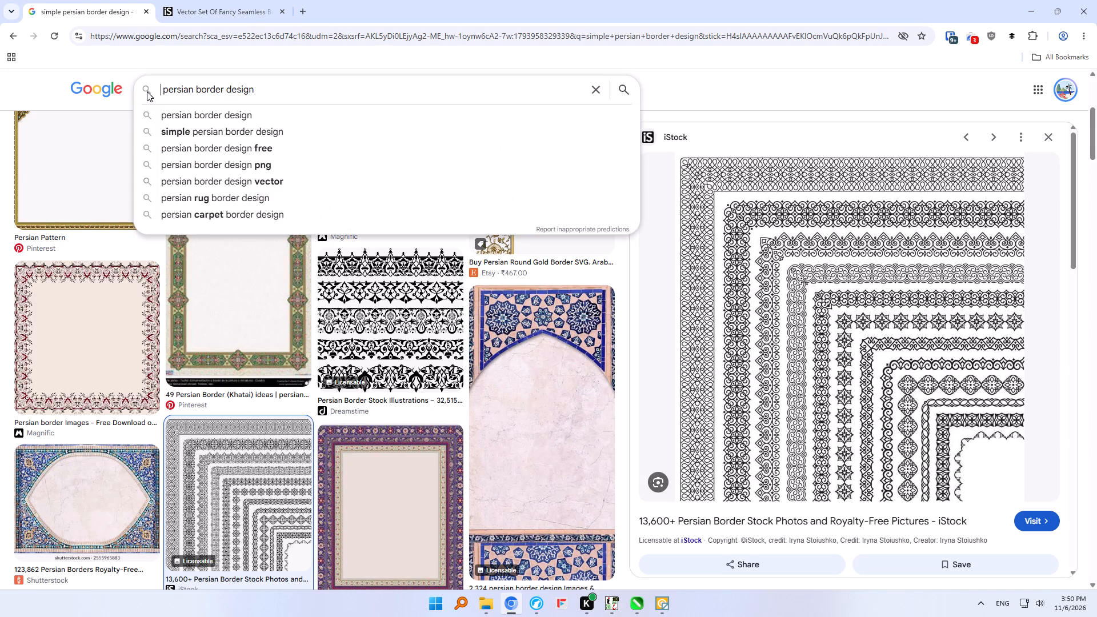
{"action": "key", "text": "Delete"}
{"action": "left_click_drag", "start_coordinate": [193, 91], "coordinate": [221, 92]}
{"action": "key", "text": "f"}
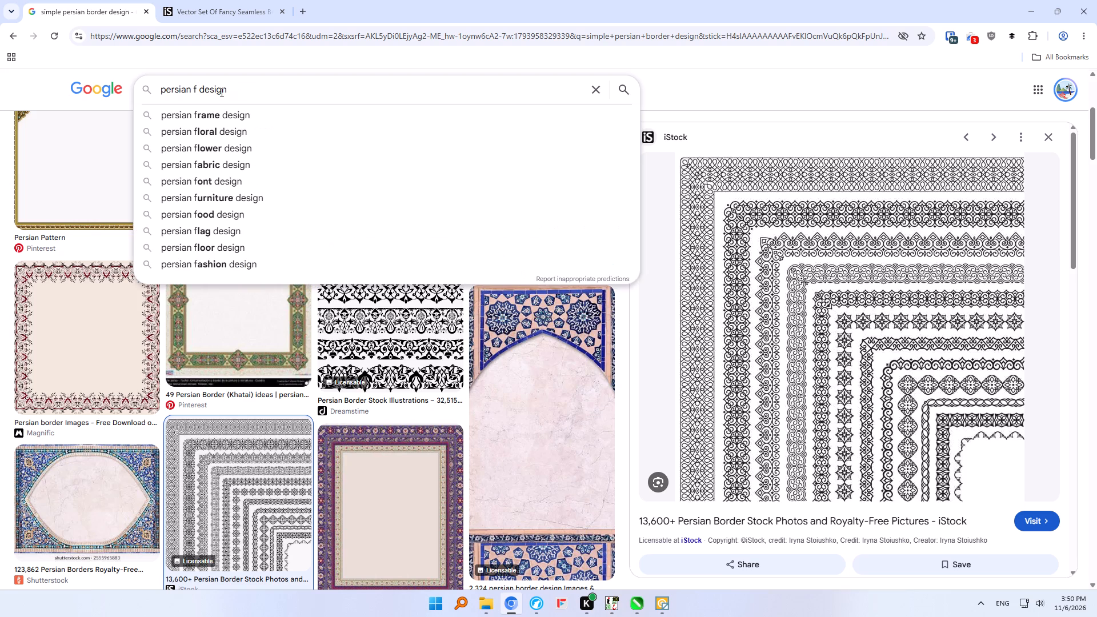
{"action": "type", "text": "lora"}
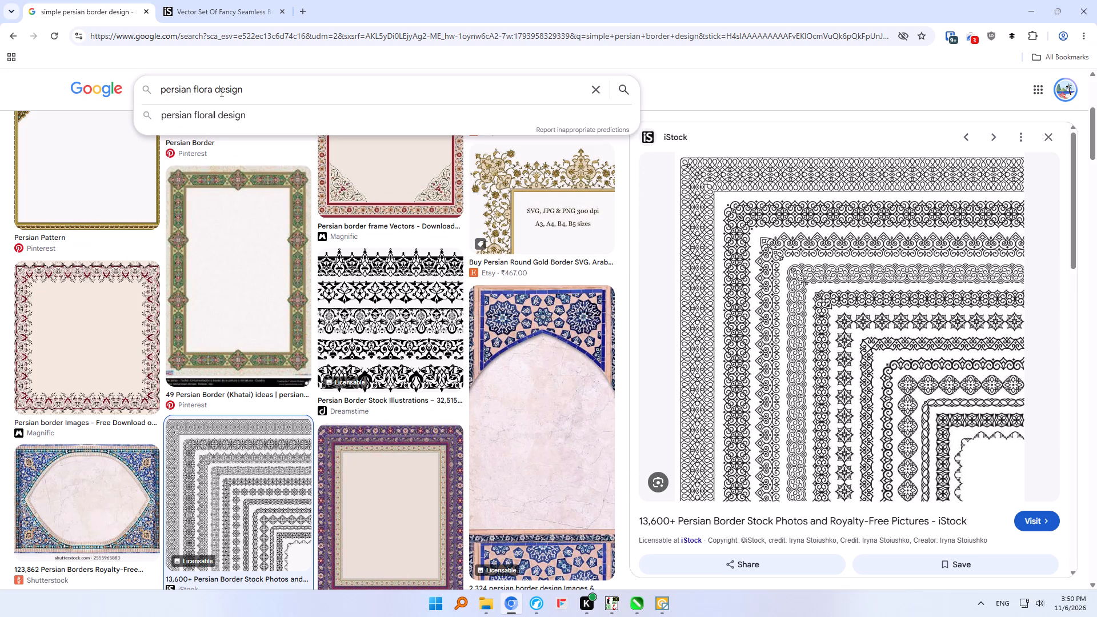
{"action": "key", "text": "l"}
{"action": "key", "text": "Return"}
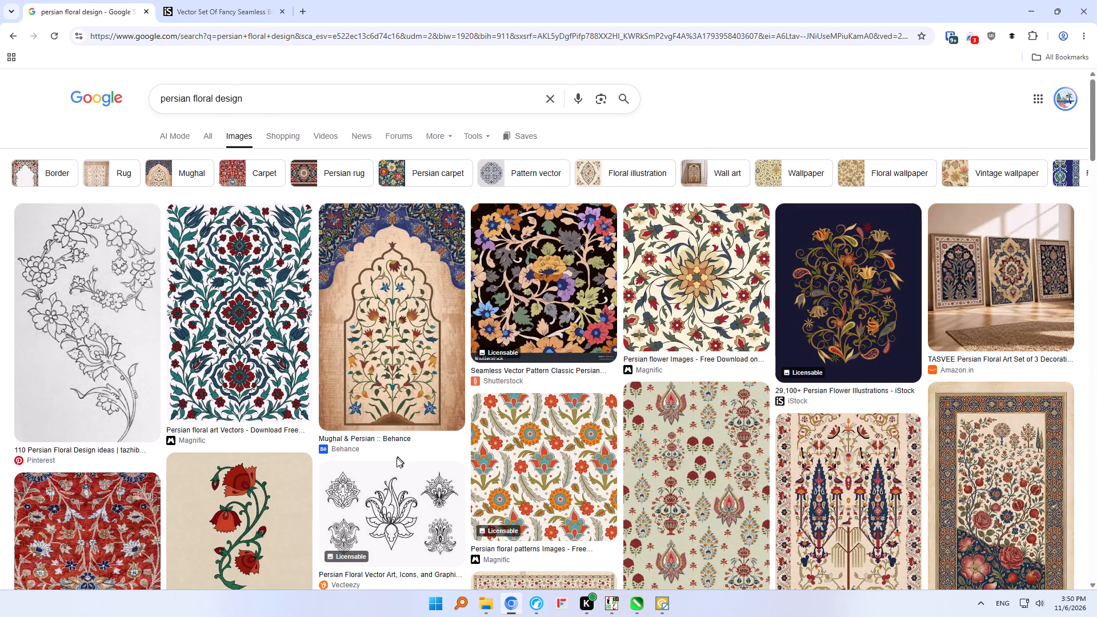
Preview the Vecteezy set of black line-art Persian floral motifs, examine its related images, and close the preview.
{"action": "left_click", "coordinate": [395, 512]}
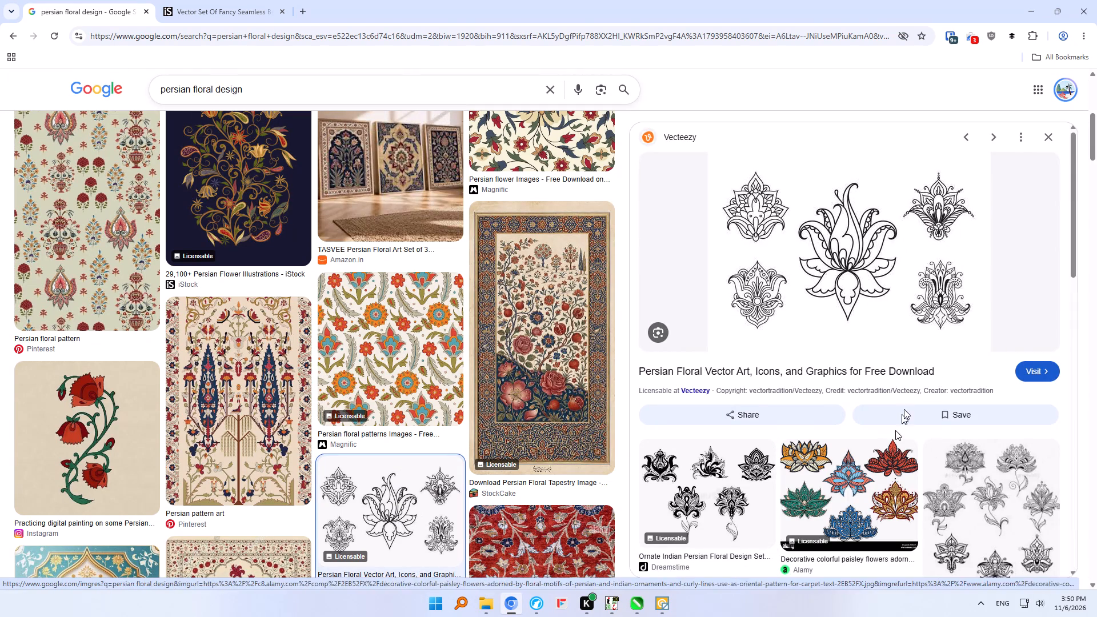
{"action": "left_click_drag", "start_coordinate": [1075, 230], "coordinate": [1073, 315]}
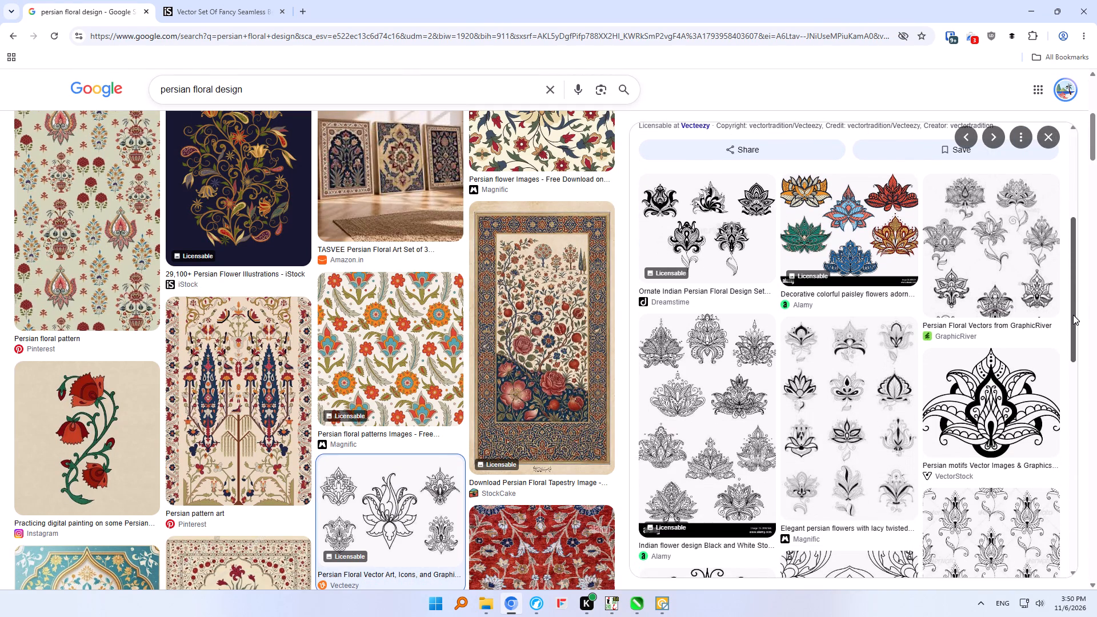
{"action": "left_click_drag", "start_coordinate": [1073, 315], "coordinate": [1073, 391]}
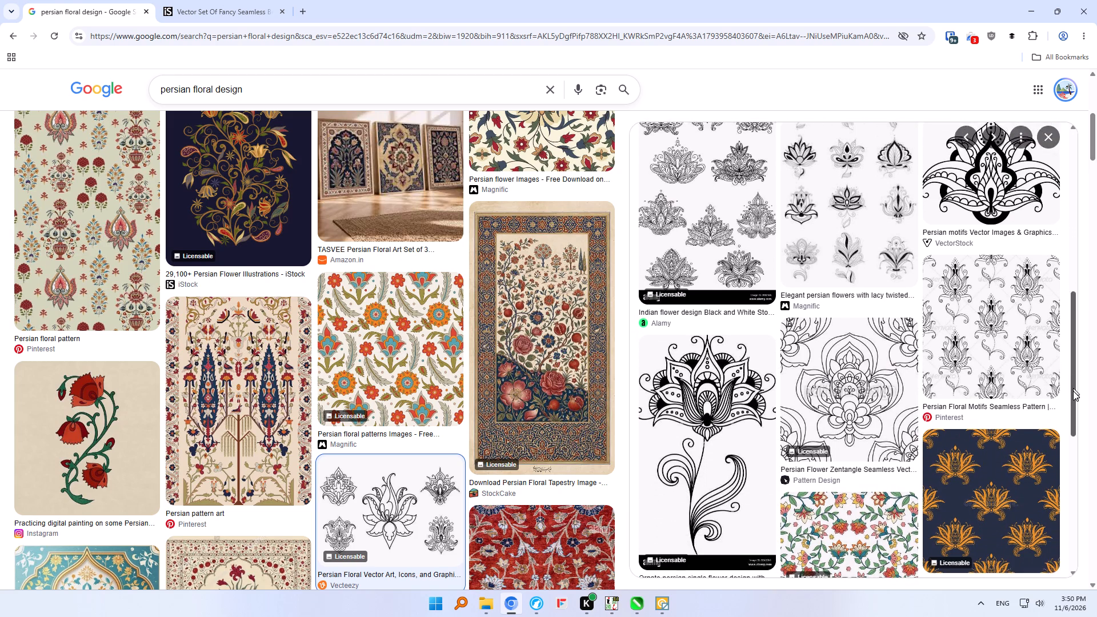
{"action": "left_click_drag", "start_coordinate": [1073, 391], "coordinate": [1078, 462]}
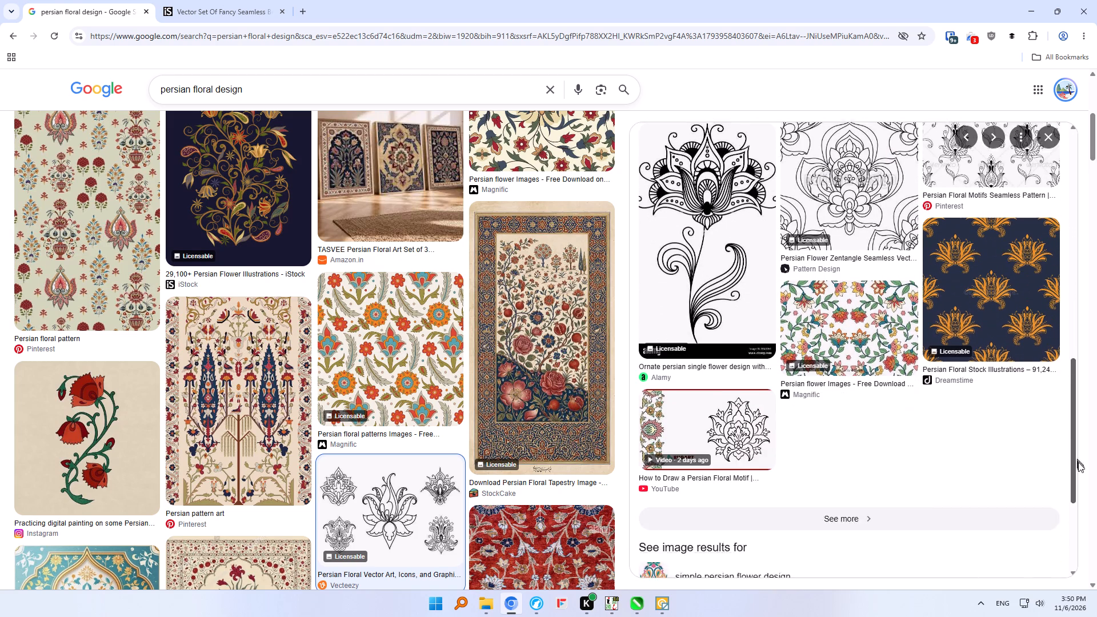
{"action": "left_click_drag", "start_coordinate": [1078, 462], "coordinate": [1093, 427]}
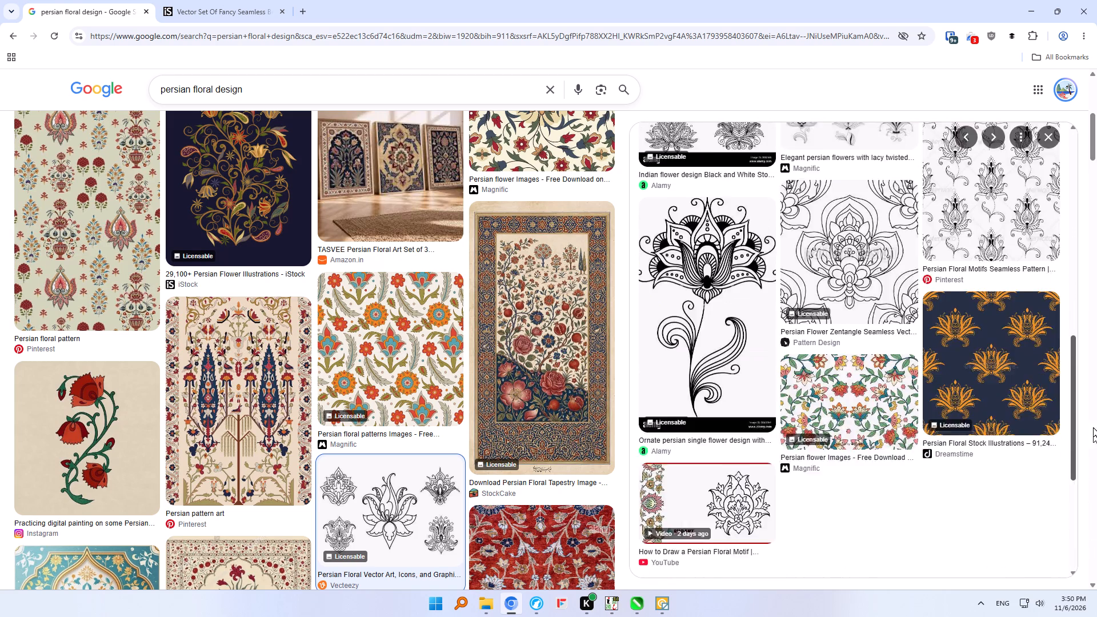
{"action": "left_click_drag", "start_coordinate": [1093, 427], "coordinate": [1093, 165]}
{"action": "left_click", "coordinate": [1049, 136]}
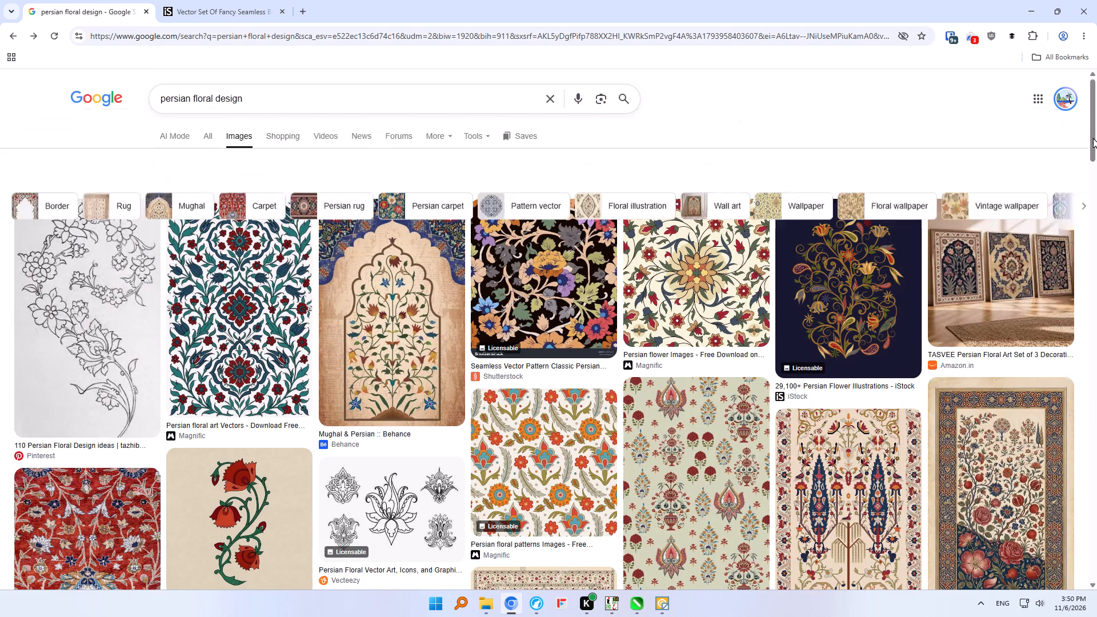
Browse further for suitable ornaments, preview Magnific's mirrored Persian rose design, examine its related images, and close the preview.
{"action": "left_click_drag", "start_coordinate": [1093, 138], "coordinate": [1094, 250]}
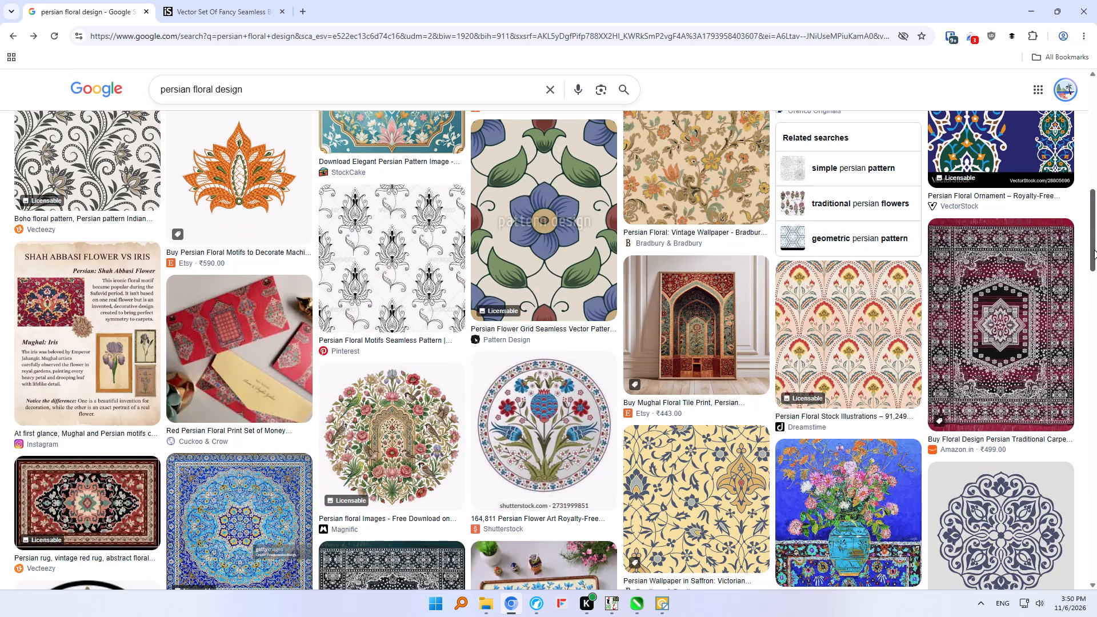
{"action": "left_click_drag", "start_coordinate": [1094, 250], "coordinate": [1096, 315]}
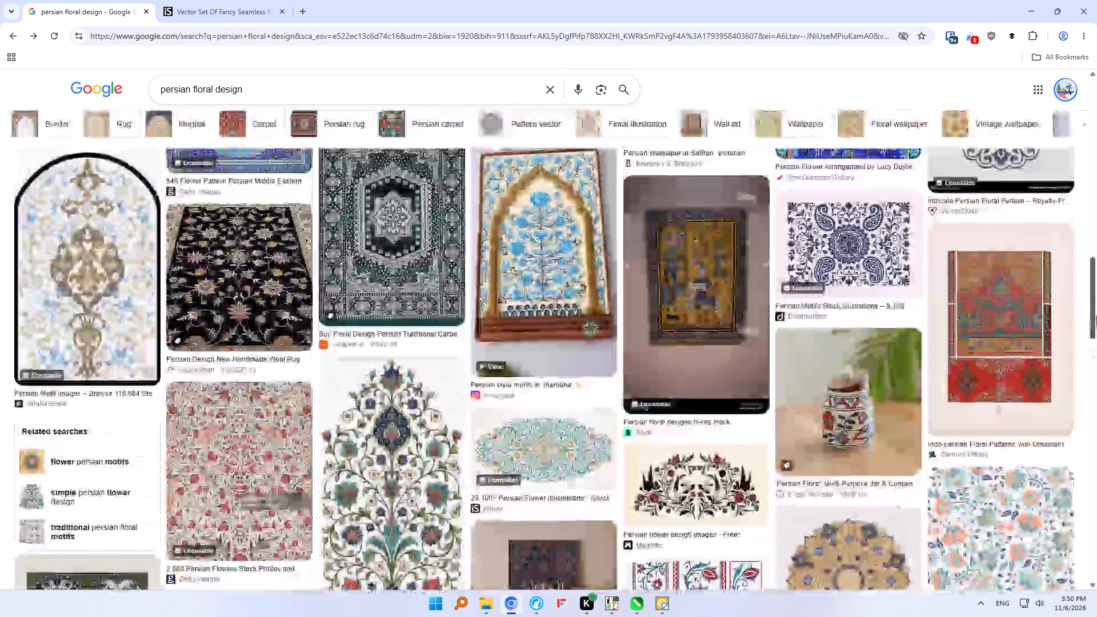
{"action": "left_click_drag", "start_coordinate": [1096, 315], "coordinate": [1096, 355]}
{"action": "left_click", "coordinate": [715, 237]}
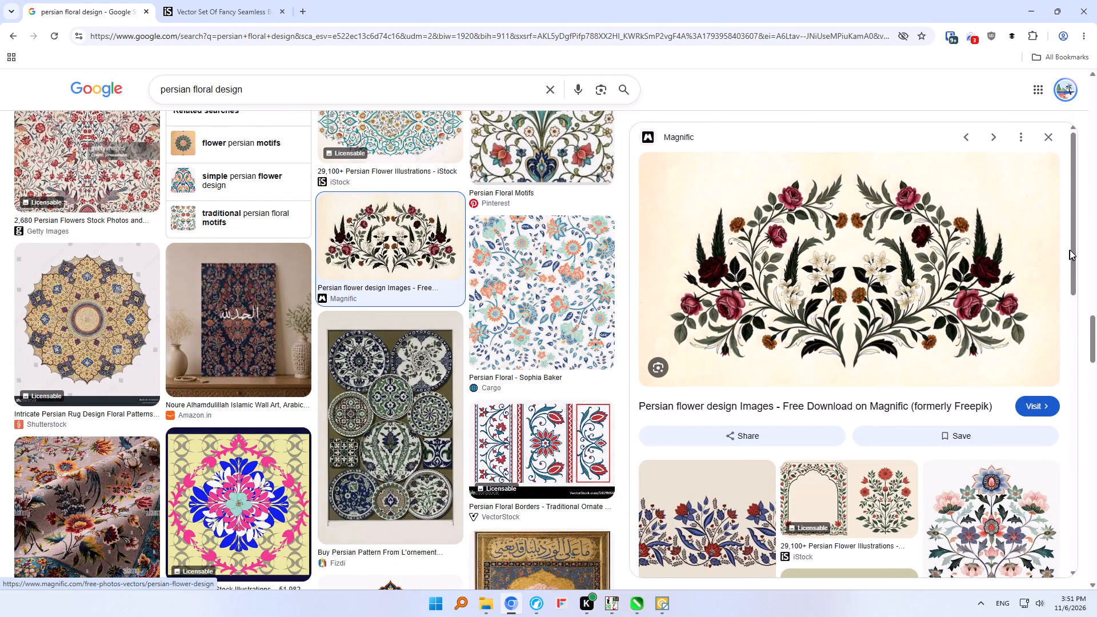
{"action": "left_click_drag", "start_coordinate": [1074, 245], "coordinate": [1076, 311]}
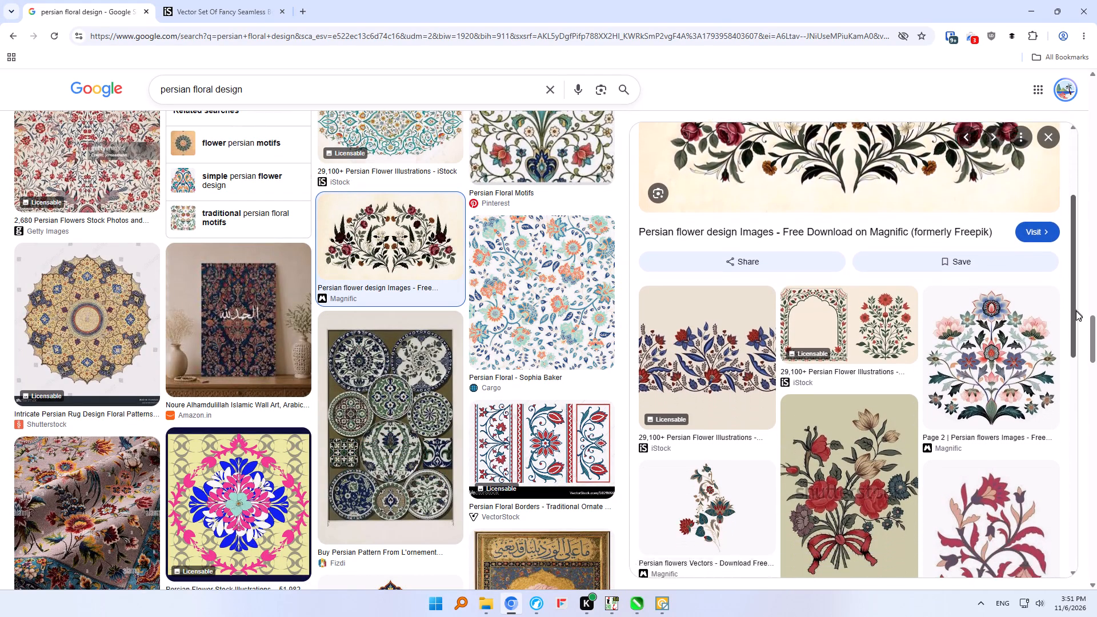
{"action": "left_click_drag", "start_coordinate": [1076, 311], "coordinate": [1076, 362]}
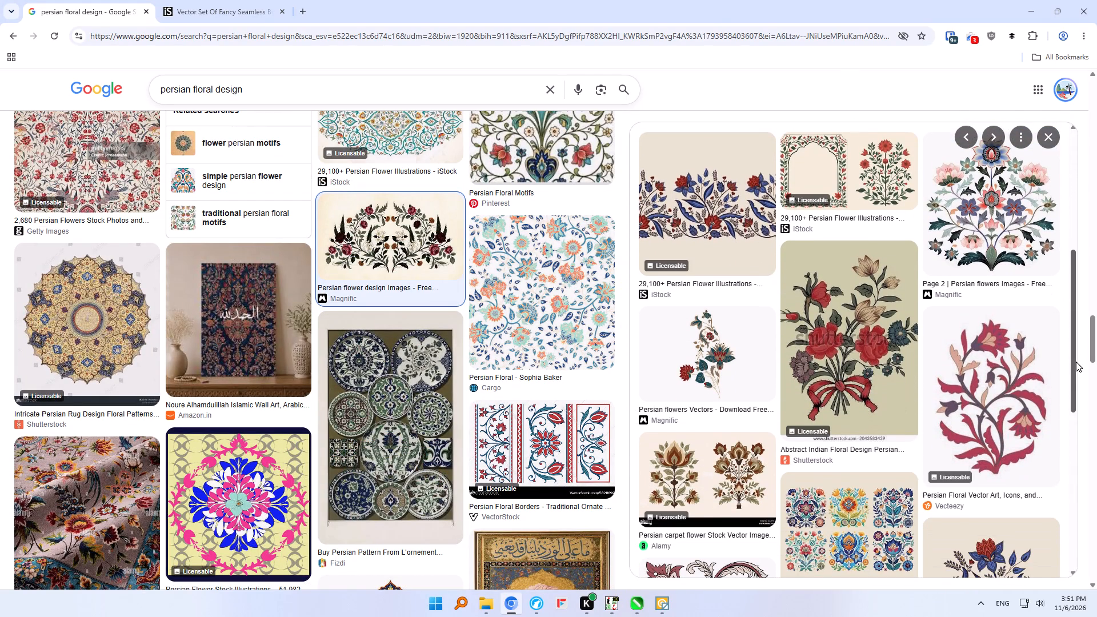
{"action": "left_click_drag", "start_coordinate": [1076, 362], "coordinate": [1076, 438]}
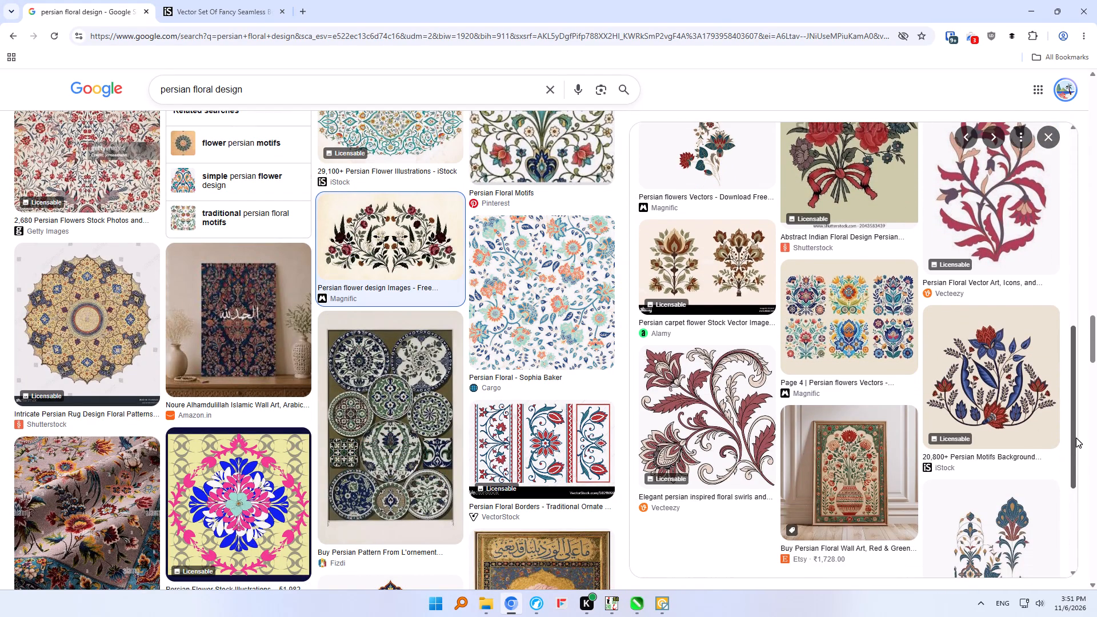
{"action": "left_click_drag", "start_coordinate": [1076, 438], "coordinate": [1076, 438]}
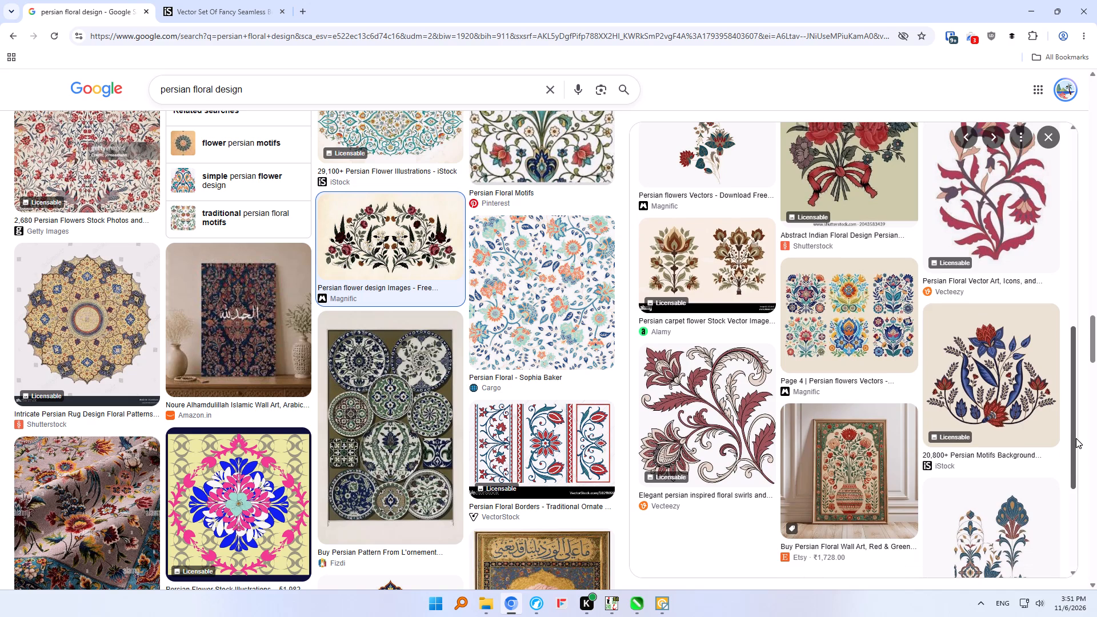
{"action": "left_click_drag", "start_coordinate": [1076, 438], "coordinate": [1080, 488]}
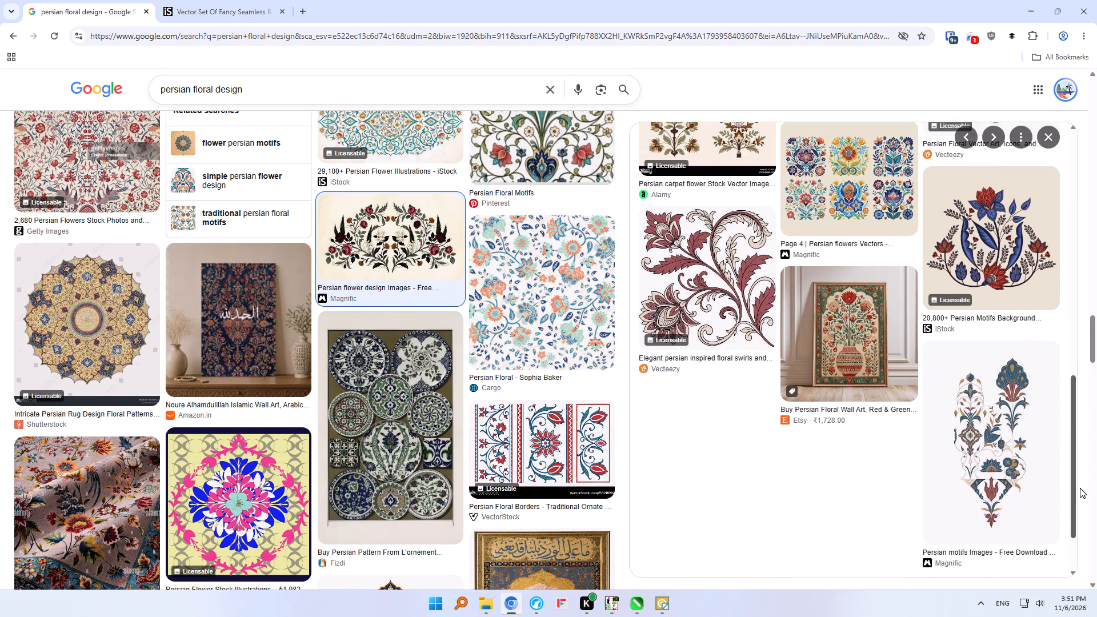
{"action": "left_click_drag", "start_coordinate": [1080, 488], "coordinate": [1084, 531]}
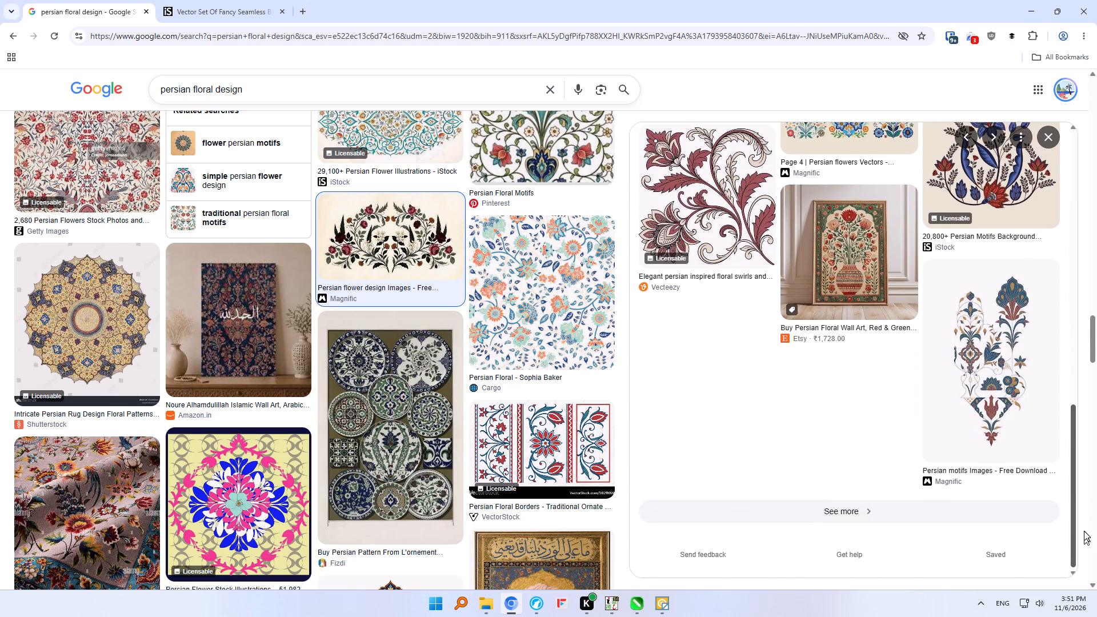
{"action": "left_click_drag", "start_coordinate": [1084, 531], "coordinate": [1084, 253]}
{"action": "left_click", "coordinate": [1045, 130]}
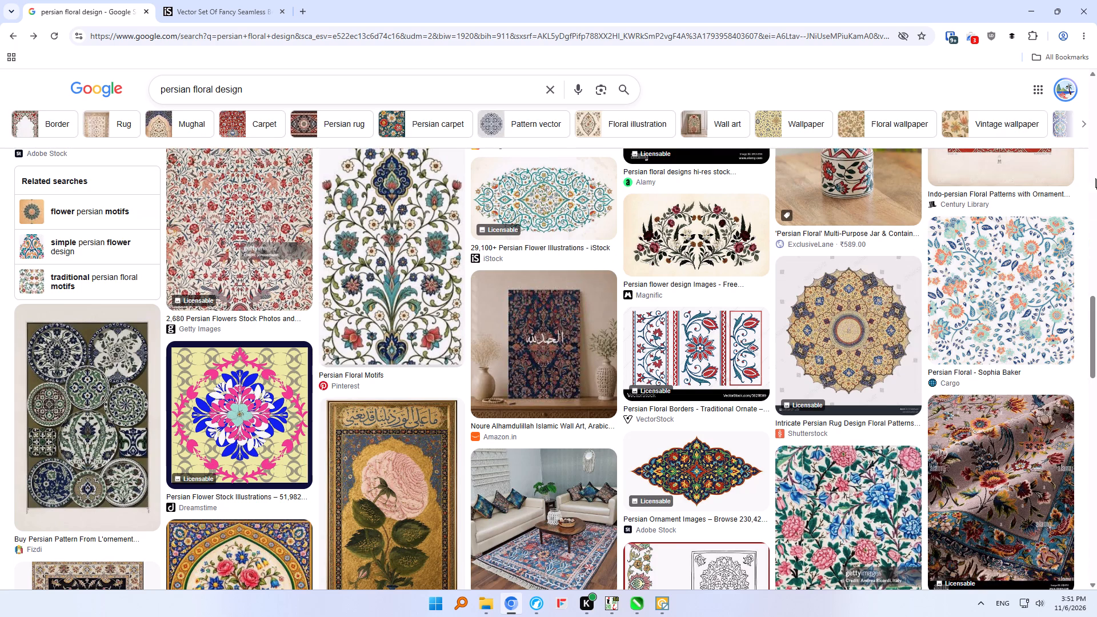
Browse more floral results, preview iStock's red-and-blue Persian tile medallion, examine its related images, and close the preview.
{"action": "left_click_drag", "start_coordinate": [1093, 316], "coordinate": [1094, 379]}
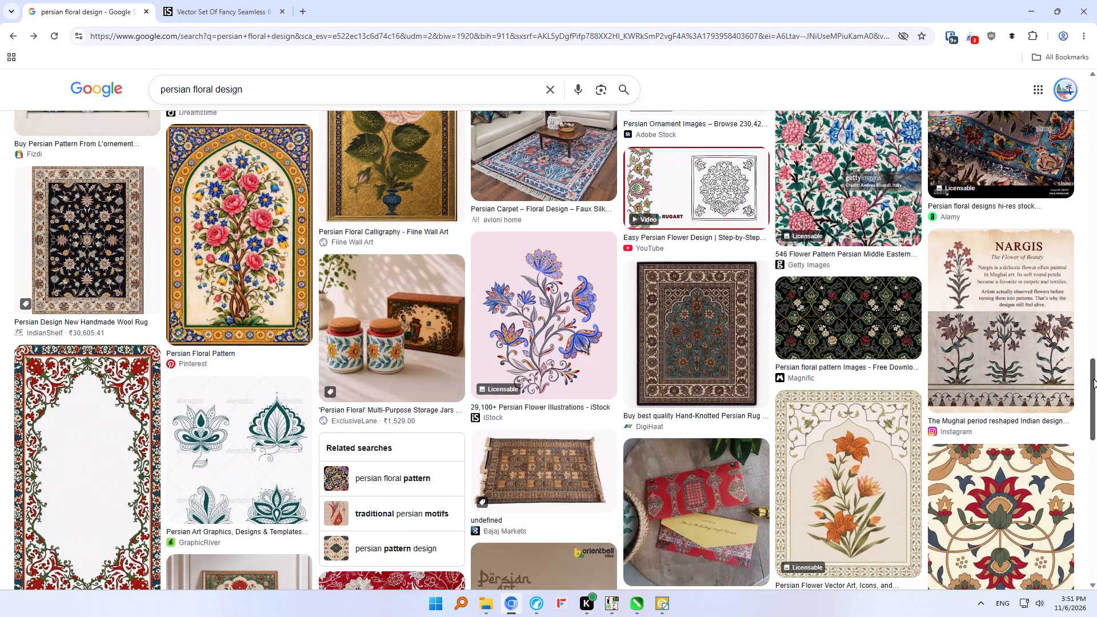
{"action": "left_click_drag", "start_coordinate": [1094, 379], "coordinate": [1096, 432]}
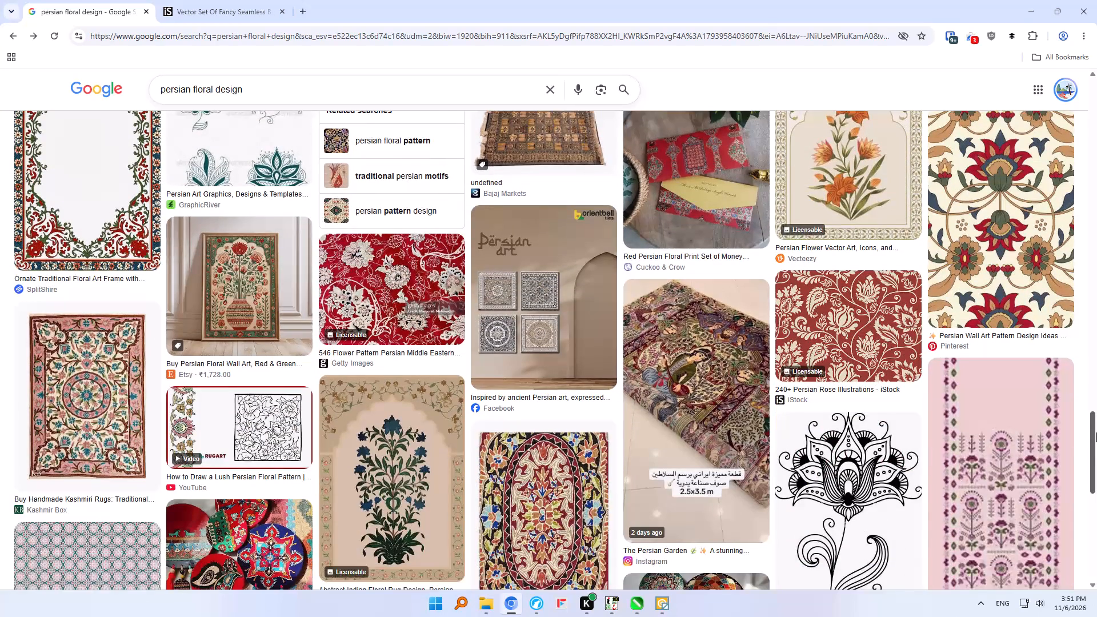
{"action": "left_click_drag", "start_coordinate": [1096, 432], "coordinate": [1096, 522]}
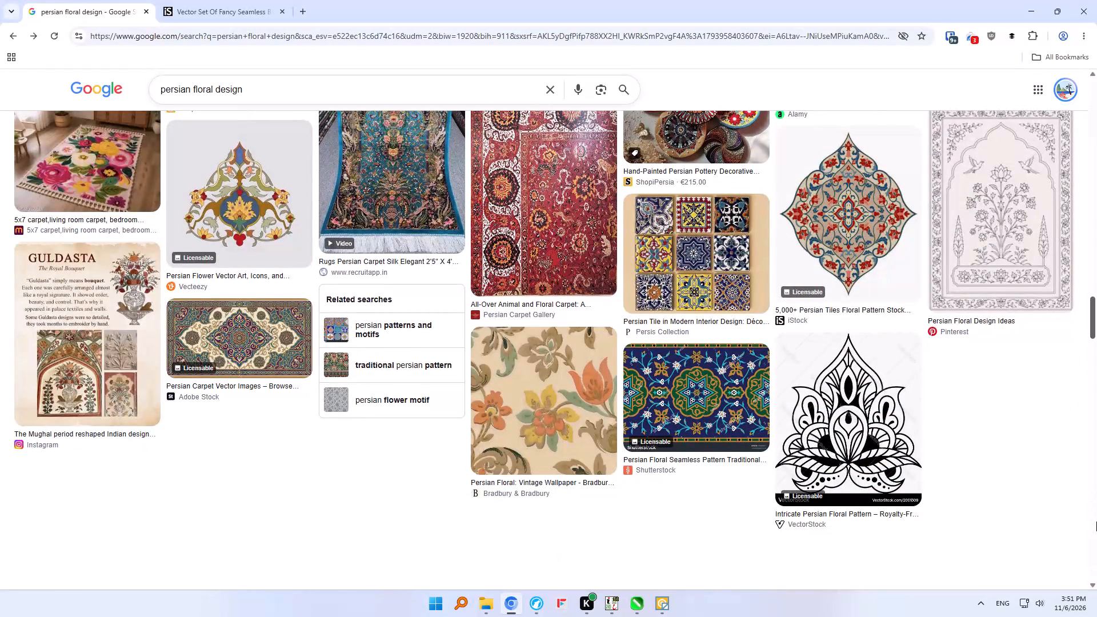
{"action": "left_click_drag", "start_coordinate": [1096, 522], "coordinate": [1096, 520]}
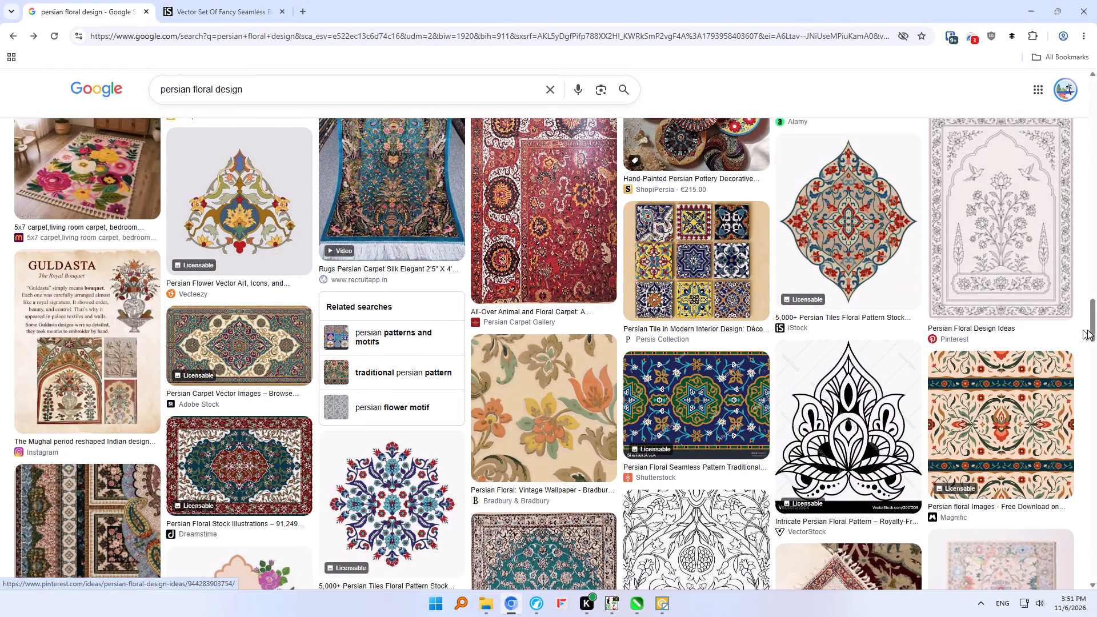
{"action": "left_click_drag", "start_coordinate": [1091, 321], "coordinate": [1091, 345]}
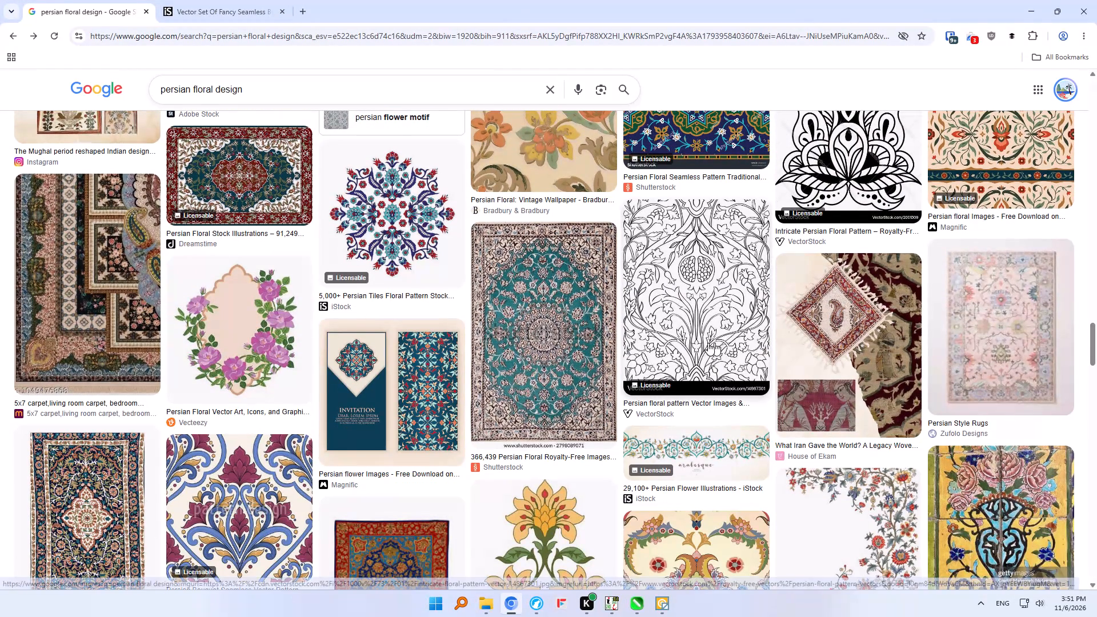
{"action": "left_click", "coordinate": [406, 211]}
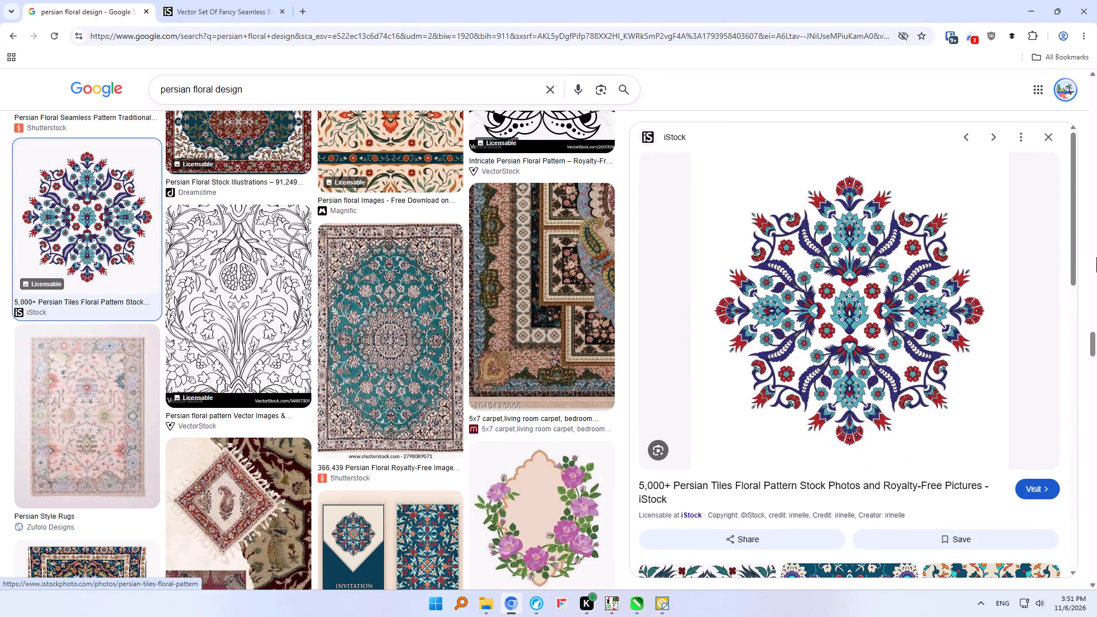
{"action": "left_click_drag", "start_coordinate": [1076, 213], "coordinate": [1078, 321]}
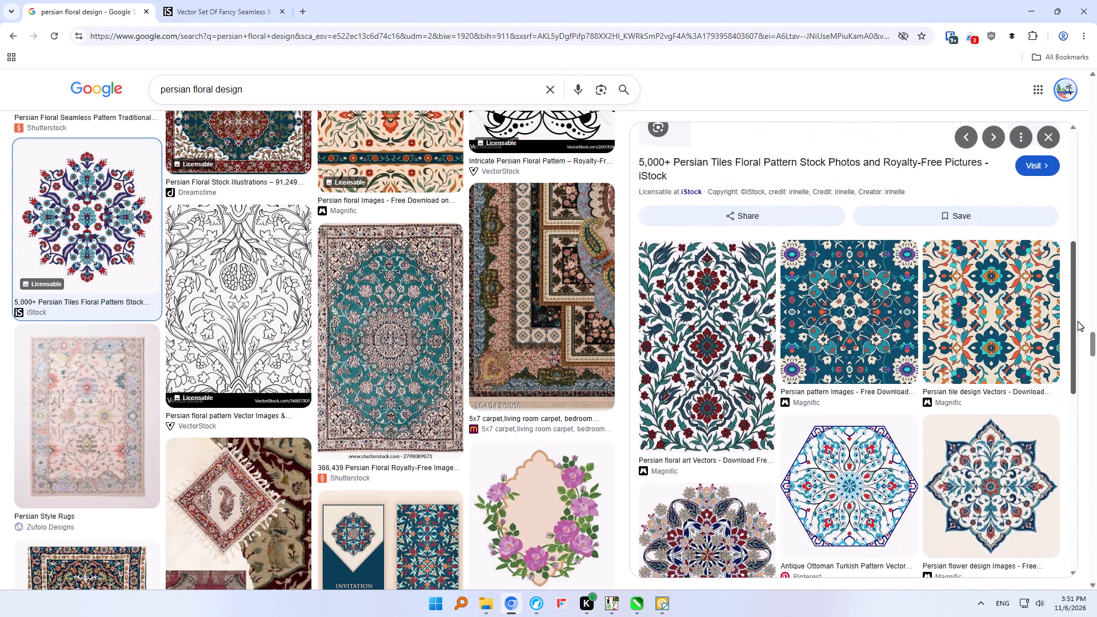
{"action": "left_click_drag", "start_coordinate": [1078, 321], "coordinate": [1081, 398]}
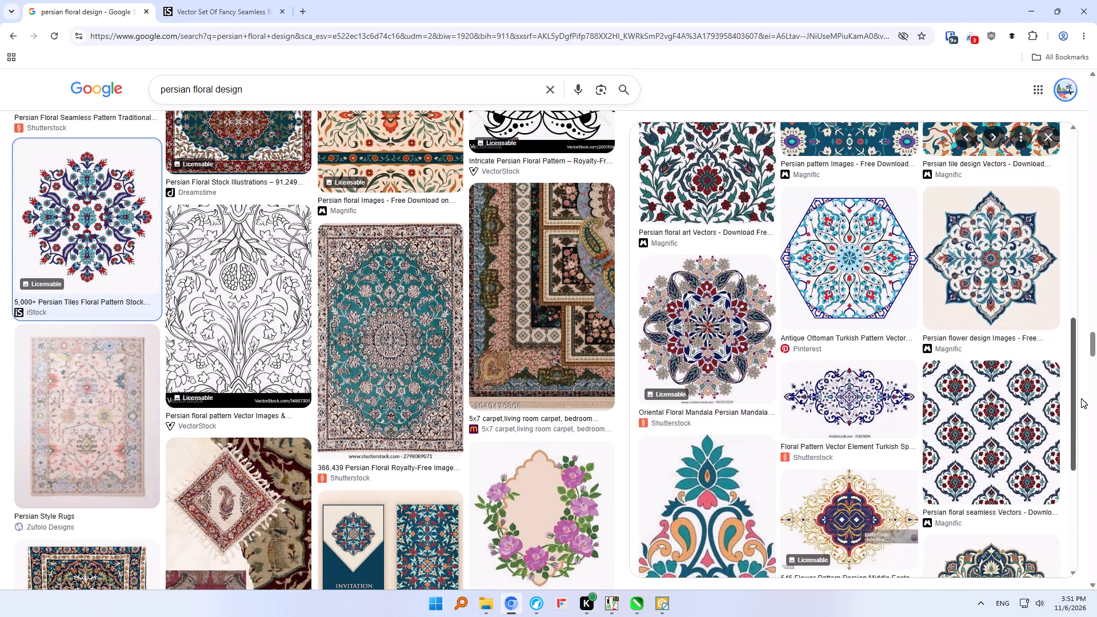
{"action": "left_click_drag", "start_coordinate": [1081, 398], "coordinate": [1095, 484]}
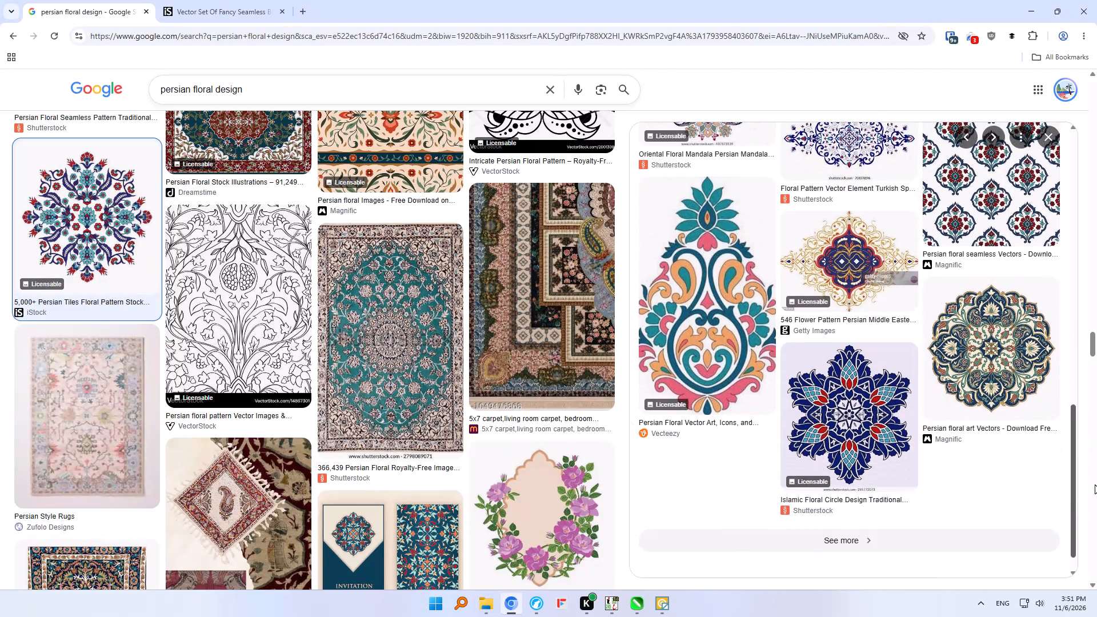
{"action": "left_click_drag", "start_coordinate": [1095, 484], "coordinate": [1095, 480]}
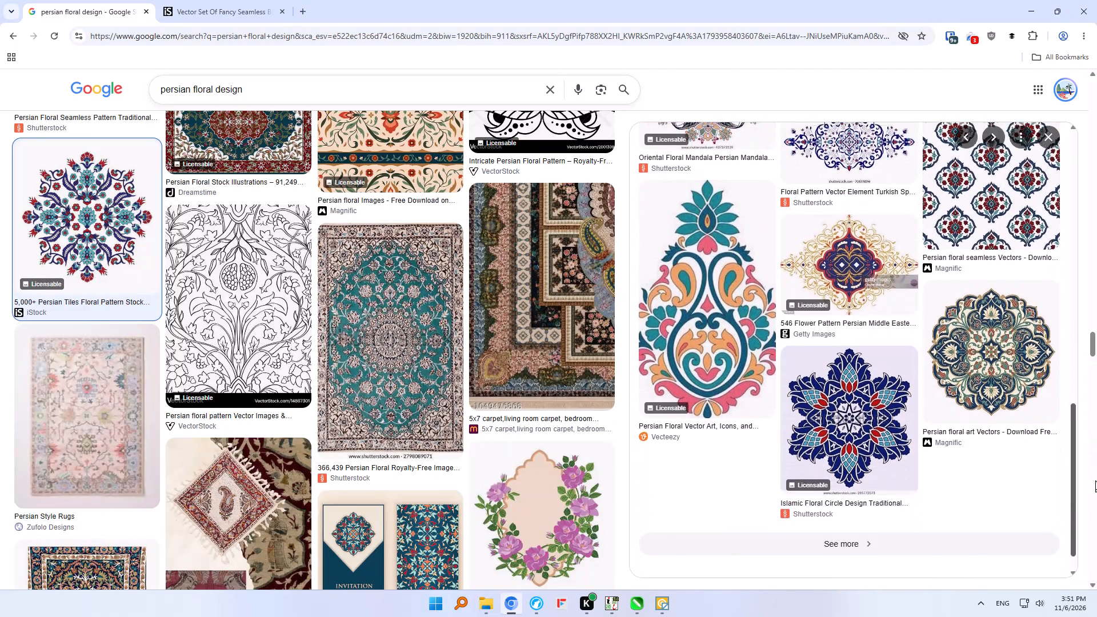
{"action": "left_click_drag", "start_coordinate": [1095, 480], "coordinate": [1096, 31]}
{"action": "left_click", "coordinate": [1043, 134]}
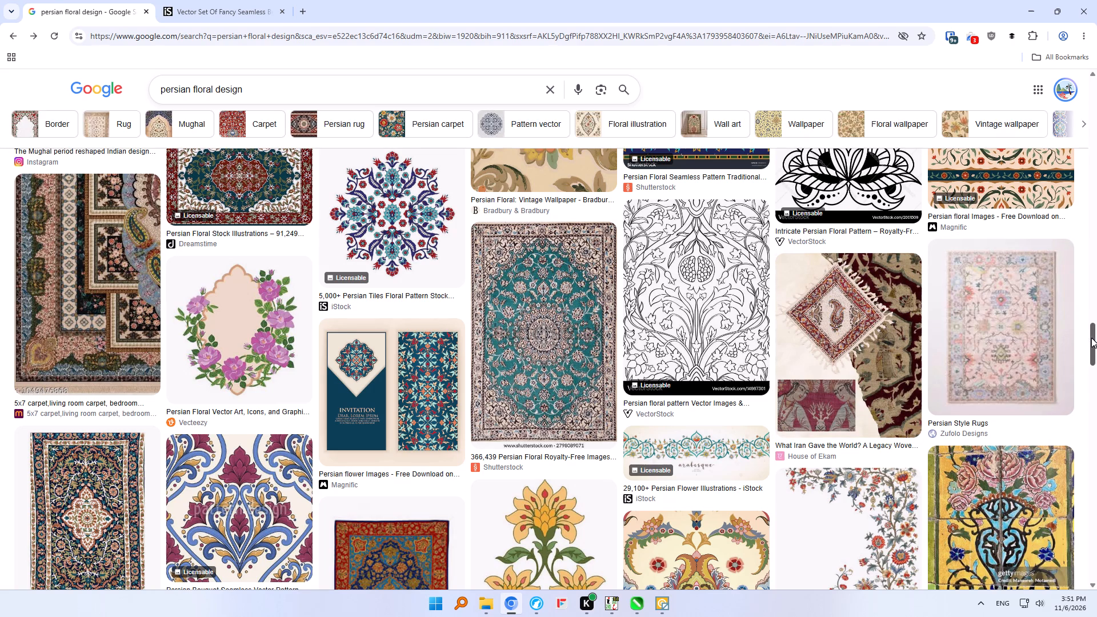
Browse further Persian floral results and preview Shutterstock's set of blue Persian flower and leaf motifs.
{"action": "left_click_drag", "start_coordinate": [1091, 338], "coordinate": [1092, 386]}
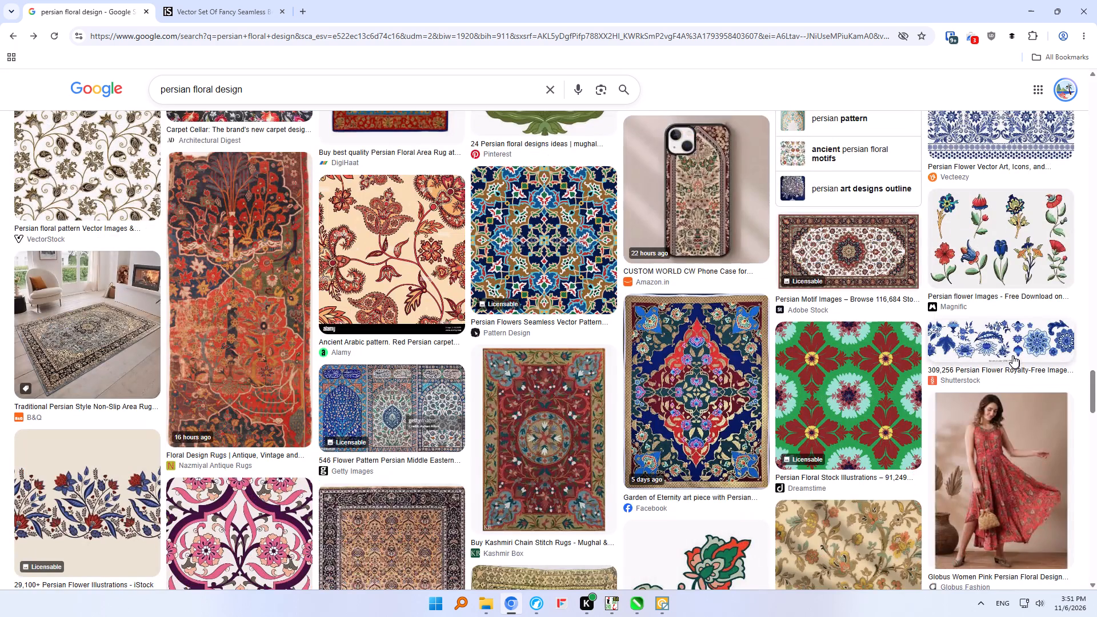
{"action": "left_click", "coordinate": [1012, 348]}
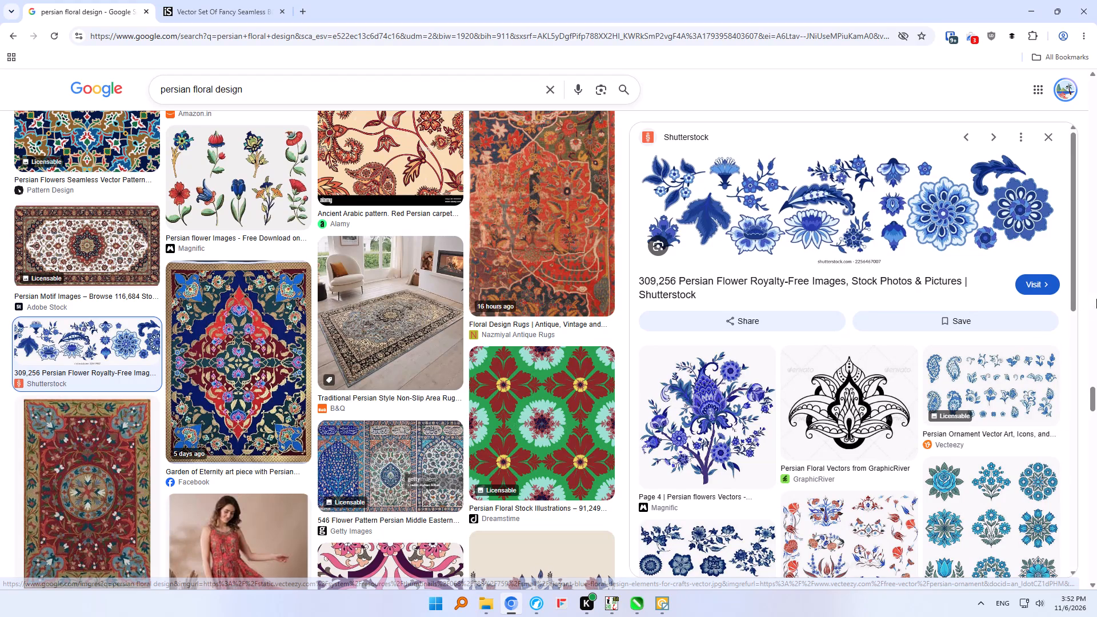
Examine the remaining Persian floral design results for an ornament suited to the title page.
{"action": "left_click_drag", "start_coordinate": [1091, 398], "coordinate": [1095, 404]}
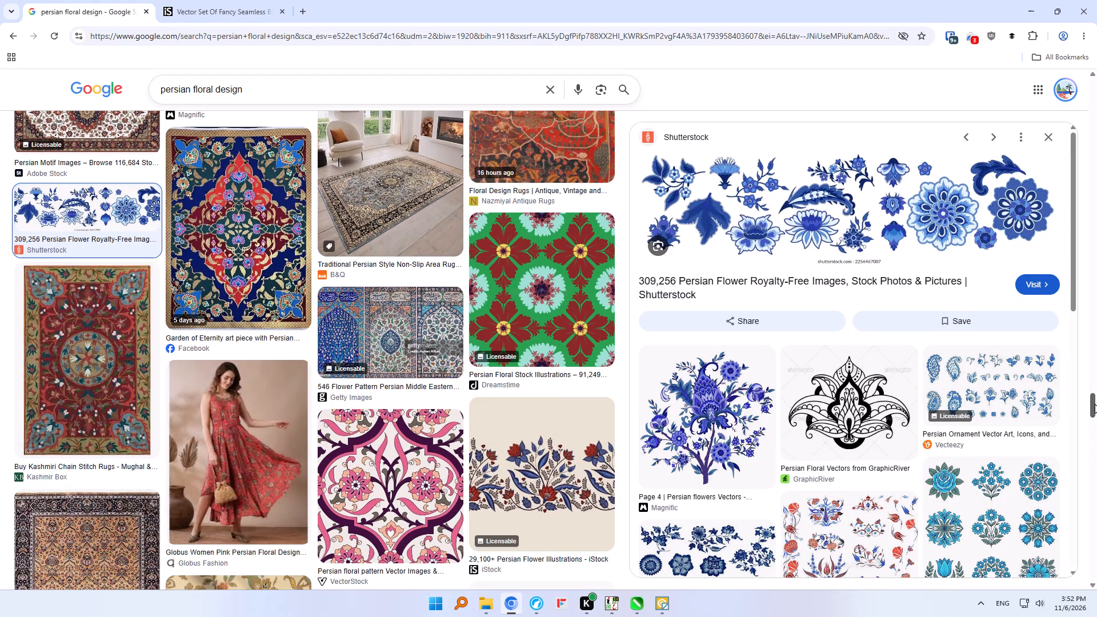
{"action": "left_click_drag", "start_coordinate": [1095, 404], "coordinate": [1096, 428]}
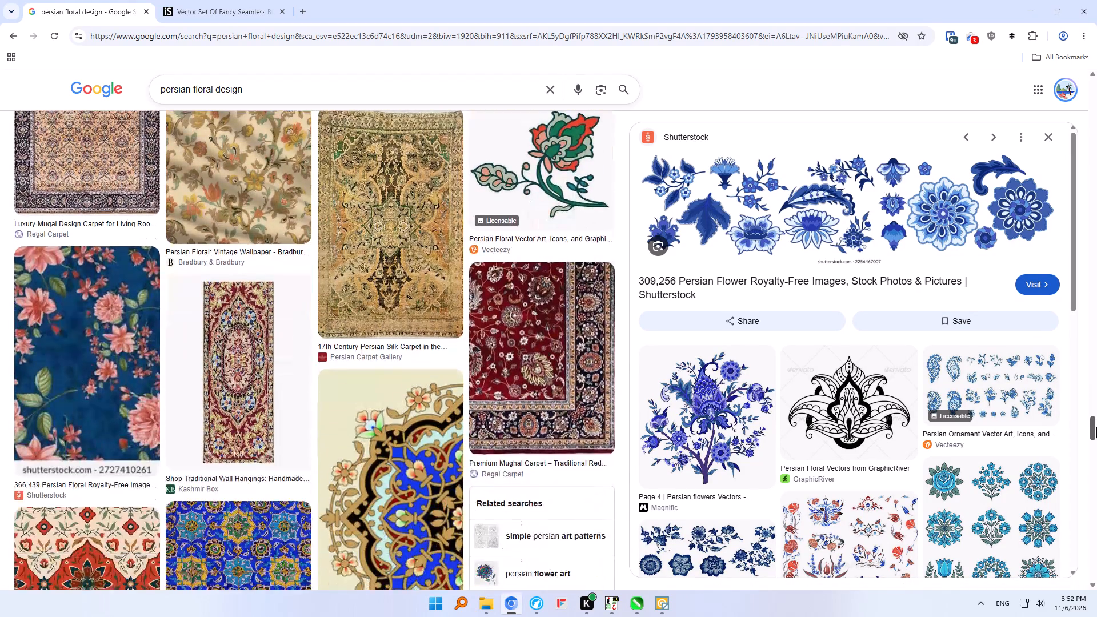
{"action": "left_click_drag", "start_coordinate": [1096, 428], "coordinate": [1096, 454]}
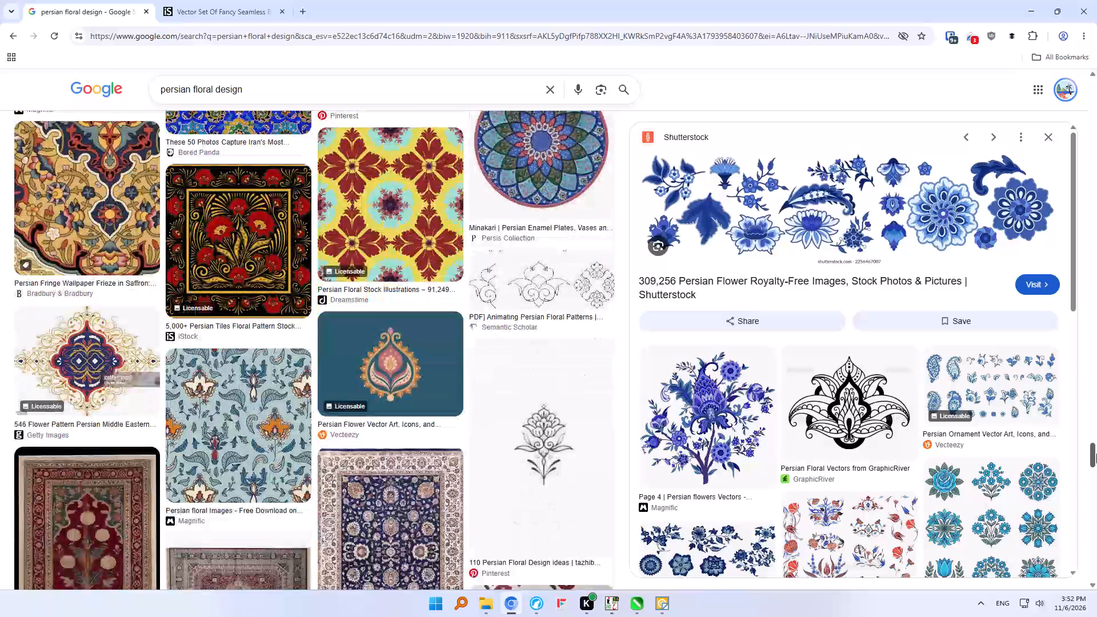
{"action": "left_click_drag", "start_coordinate": [1096, 454], "coordinate": [1096, 467]}
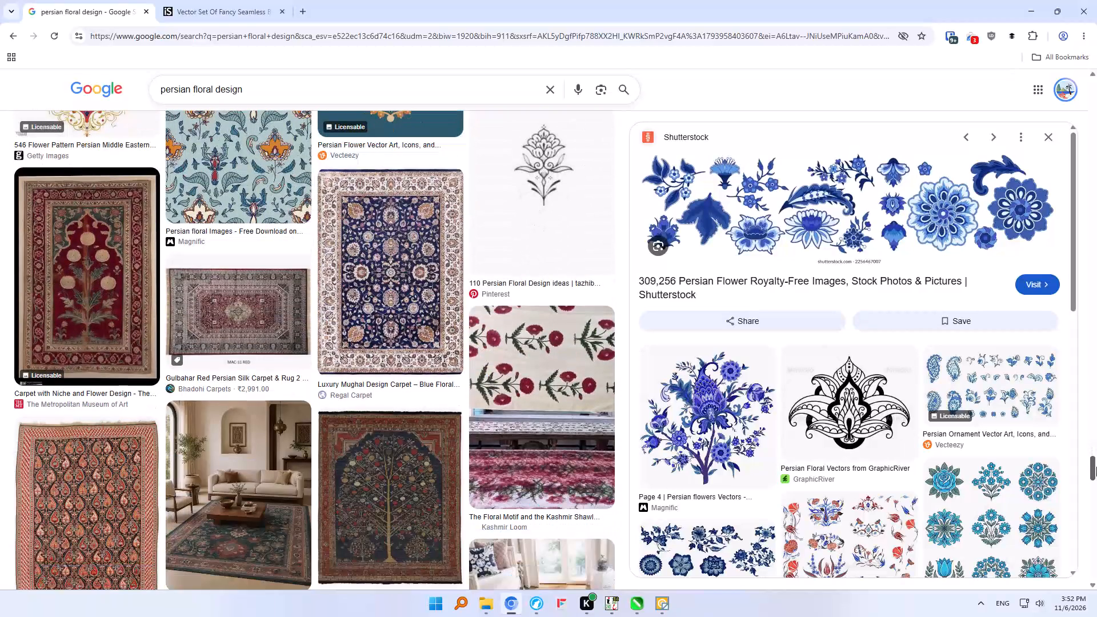
{"action": "left_click_drag", "start_coordinate": [1096, 467], "coordinate": [1096, 471]}
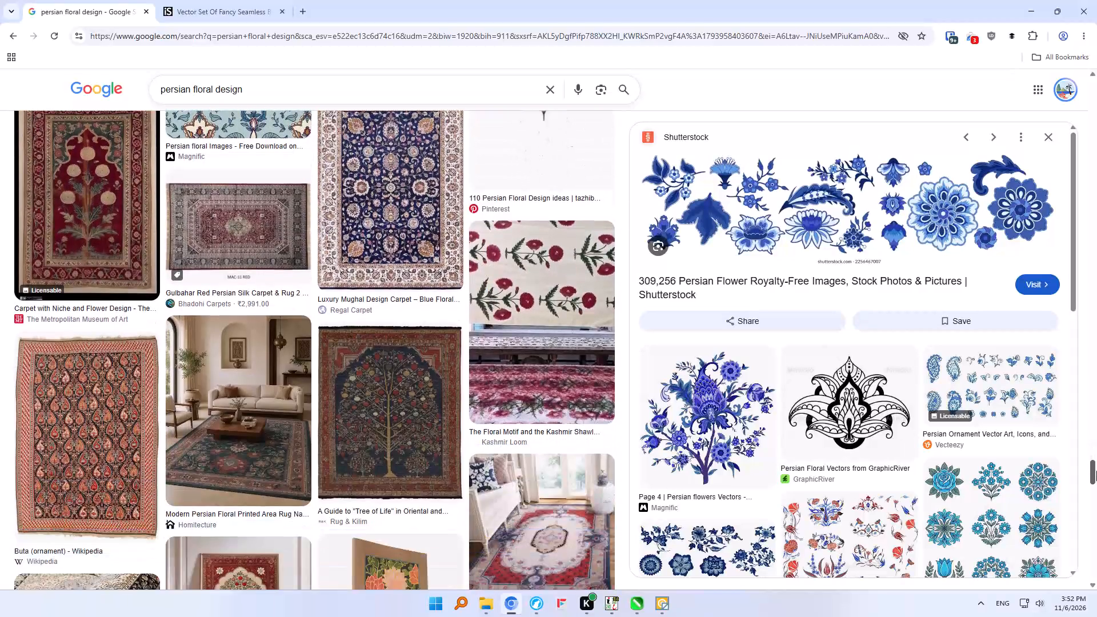
{"action": "left_click_drag", "start_coordinate": [1096, 471], "coordinate": [1096, 504]}
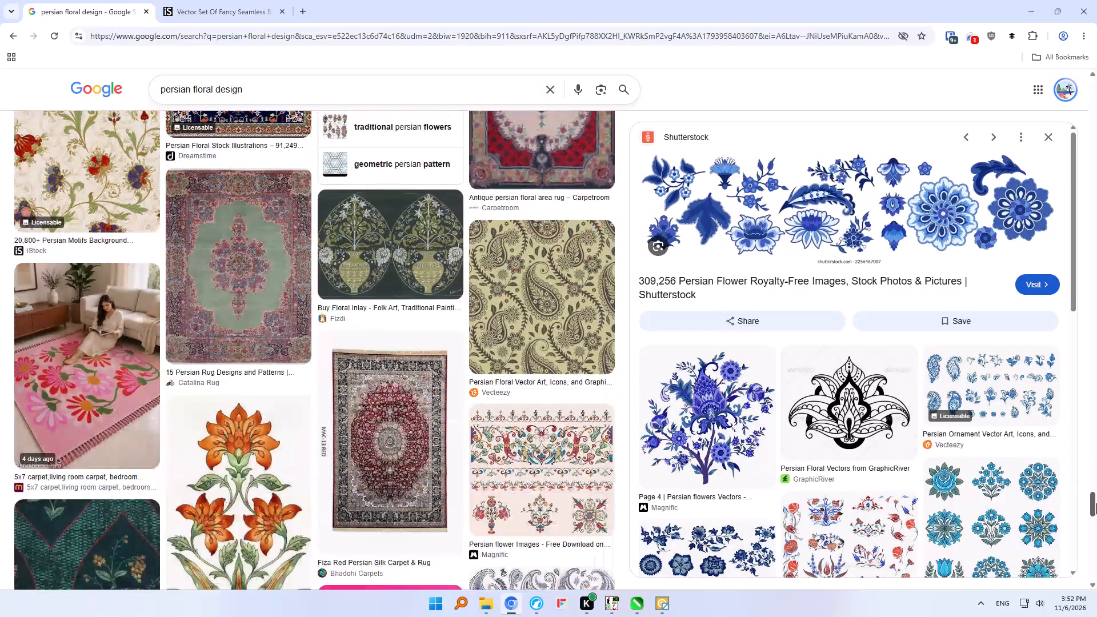
{"action": "left_click_drag", "start_coordinate": [1096, 504], "coordinate": [1096, 522]}
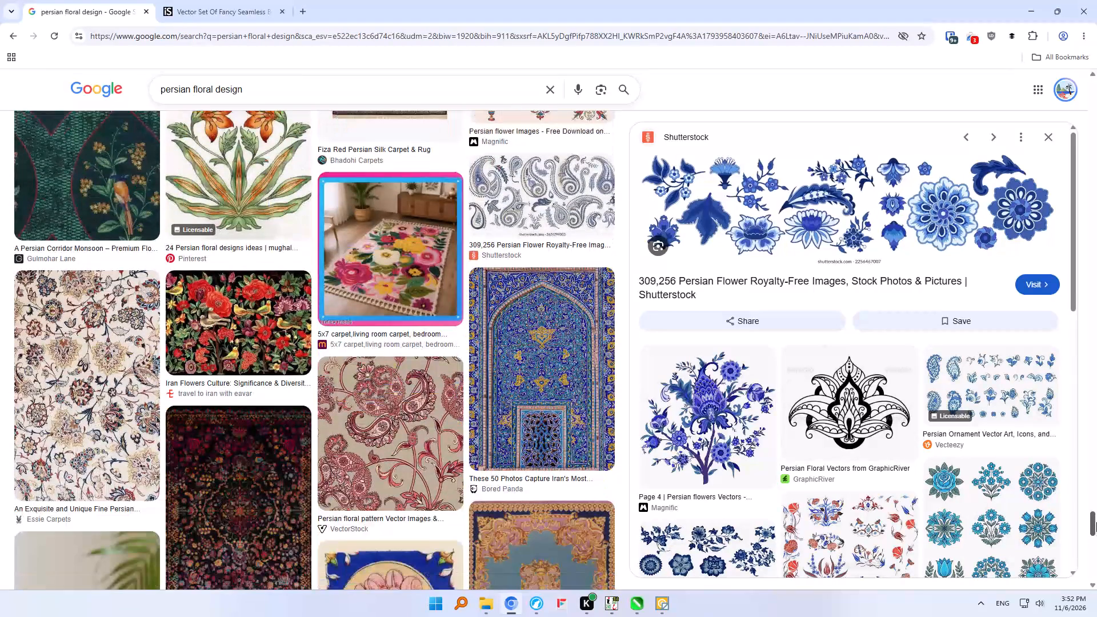
{"action": "left_click_drag", "start_coordinate": [1096, 522], "coordinate": [1096, 542]}
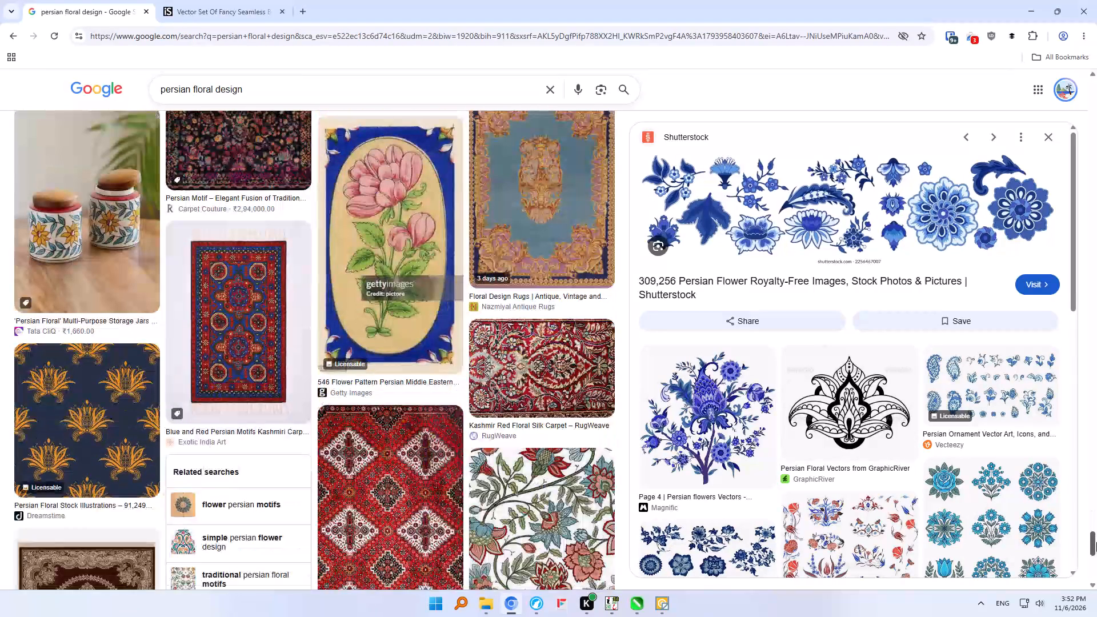
{"action": "left_click_drag", "start_coordinate": [1096, 542], "coordinate": [1096, 575]}
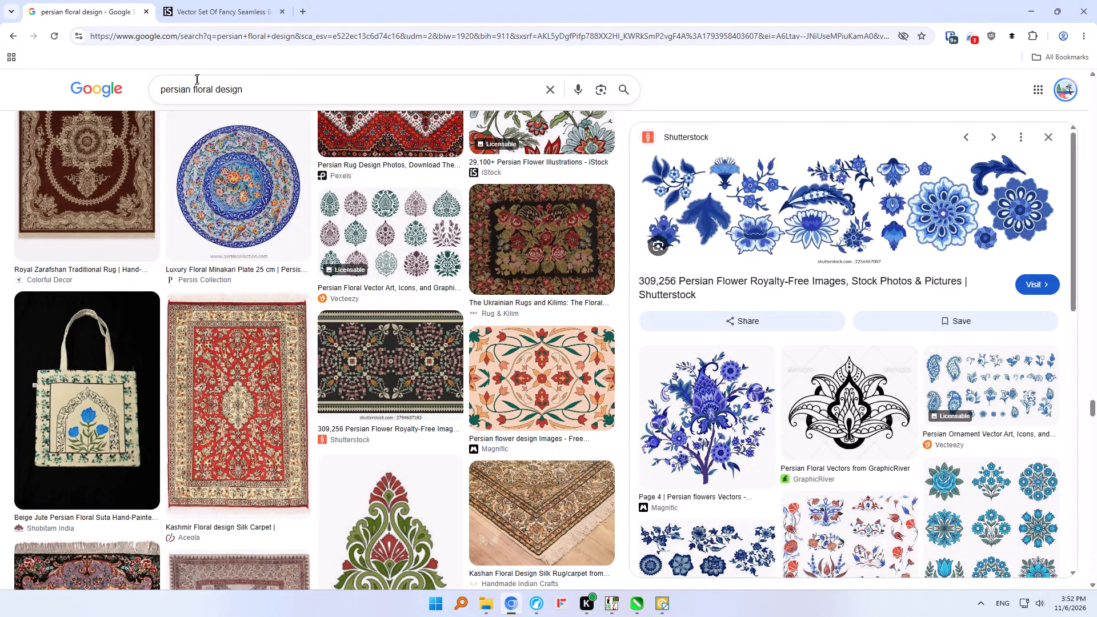
Change the image search from Persian to "Arabic floral design".
{"action": "left_click_drag", "start_coordinate": [194, 91], "coordinate": [120, 91]}
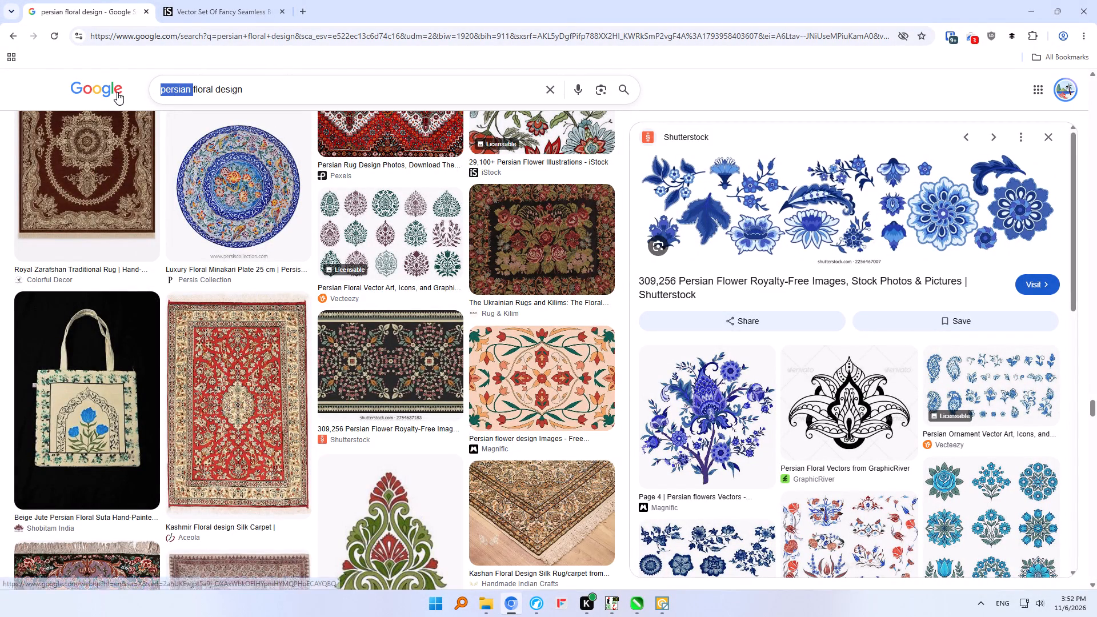
{"action": "type", "text": "Arabic"}
{"action": "key", "text": "space"}
{"action": "key", "text": "Return"}
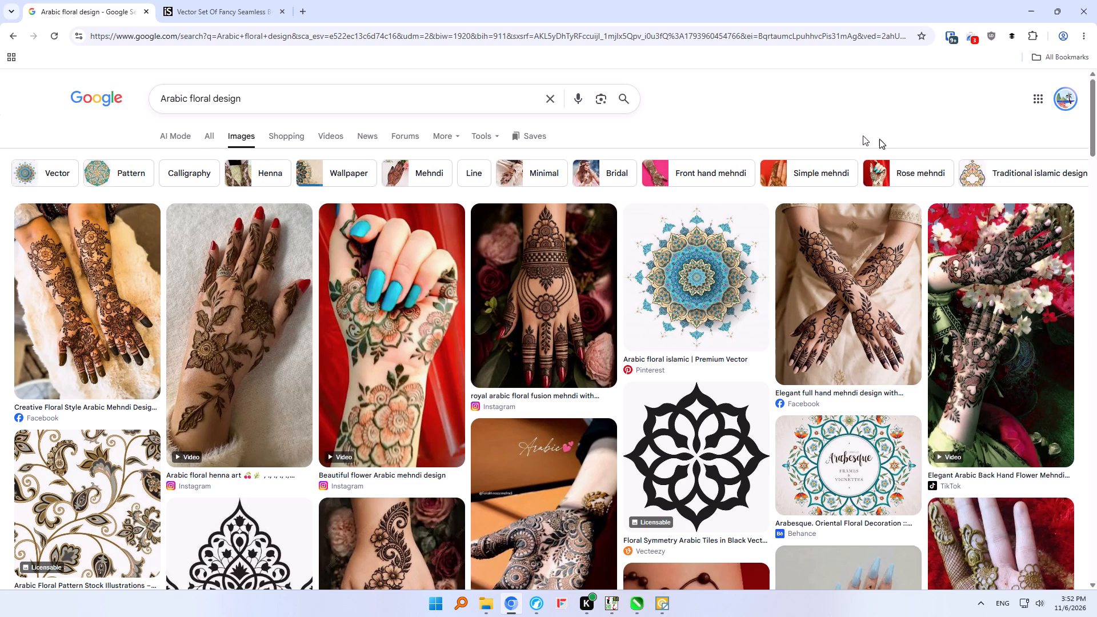
Examine the Arabic floral design results for vector ornaments, medallions and borders suited to the title page.
{"action": "left_click_drag", "start_coordinate": [1091, 117], "coordinate": [1095, 161]}
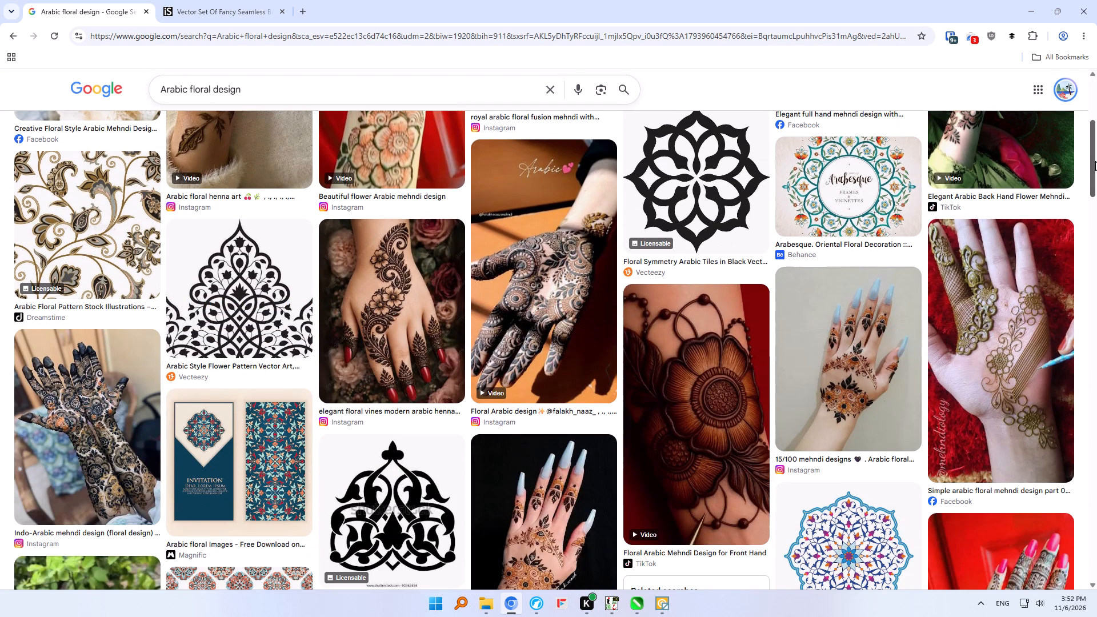
{"action": "left_click_drag", "start_coordinate": [1095, 161], "coordinate": [1096, 166]}
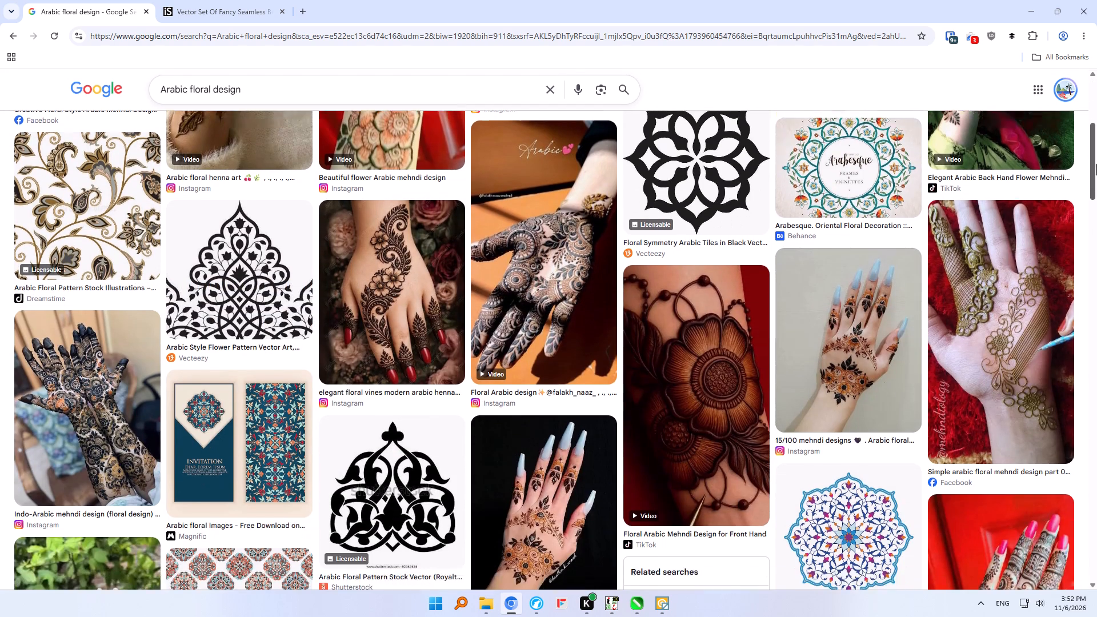
{"action": "left_click_drag", "start_coordinate": [1096, 166], "coordinate": [1096, 203]}
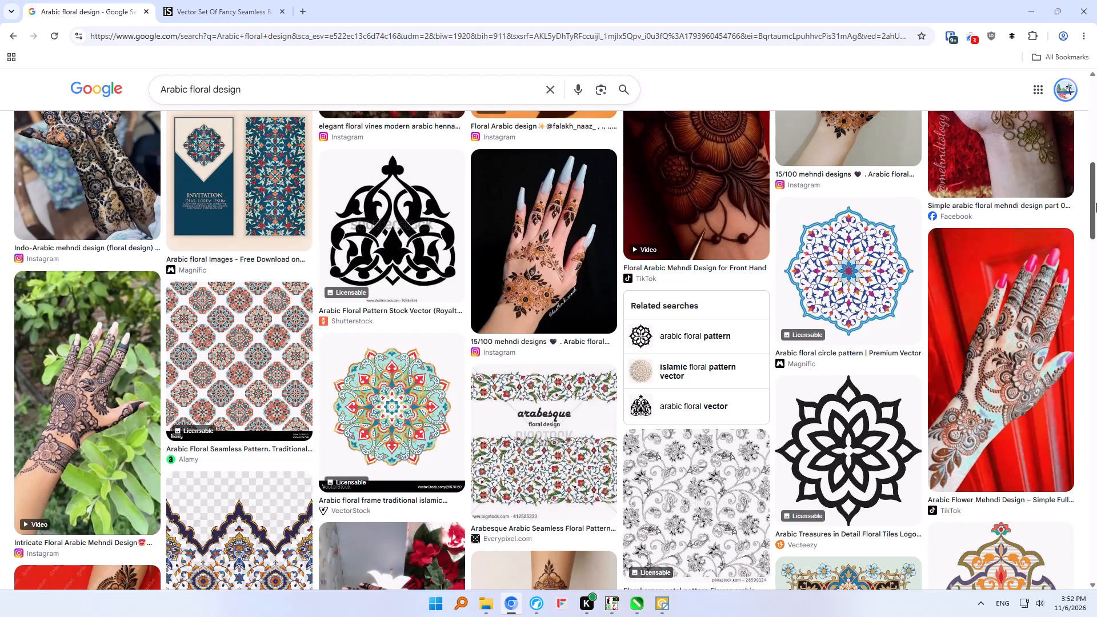
{"action": "left_click_drag", "start_coordinate": [1096, 203], "coordinate": [1096, 237]}
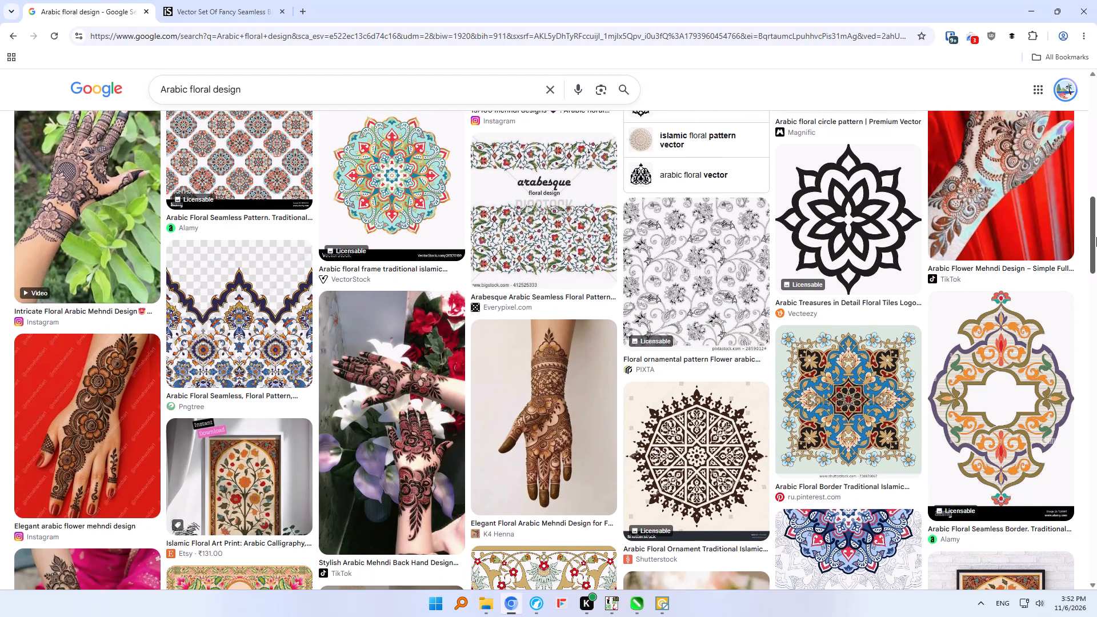
{"action": "left_click_drag", "start_coordinate": [1096, 237], "coordinate": [1096, 242]}
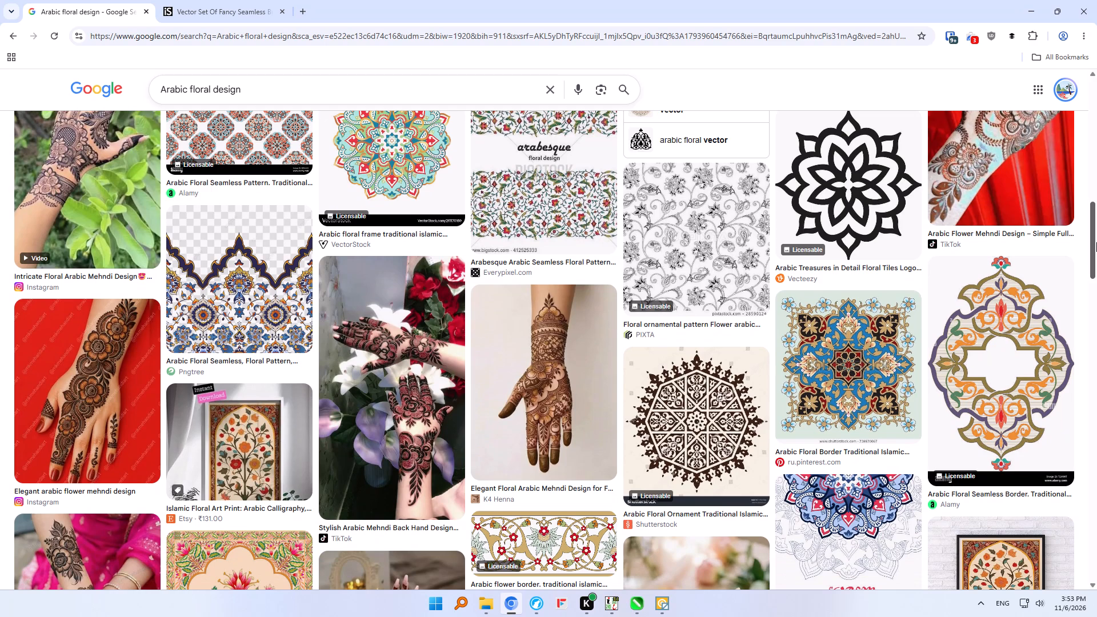
{"action": "left_click_drag", "start_coordinate": [1096, 242], "coordinate": [1096, 272]}
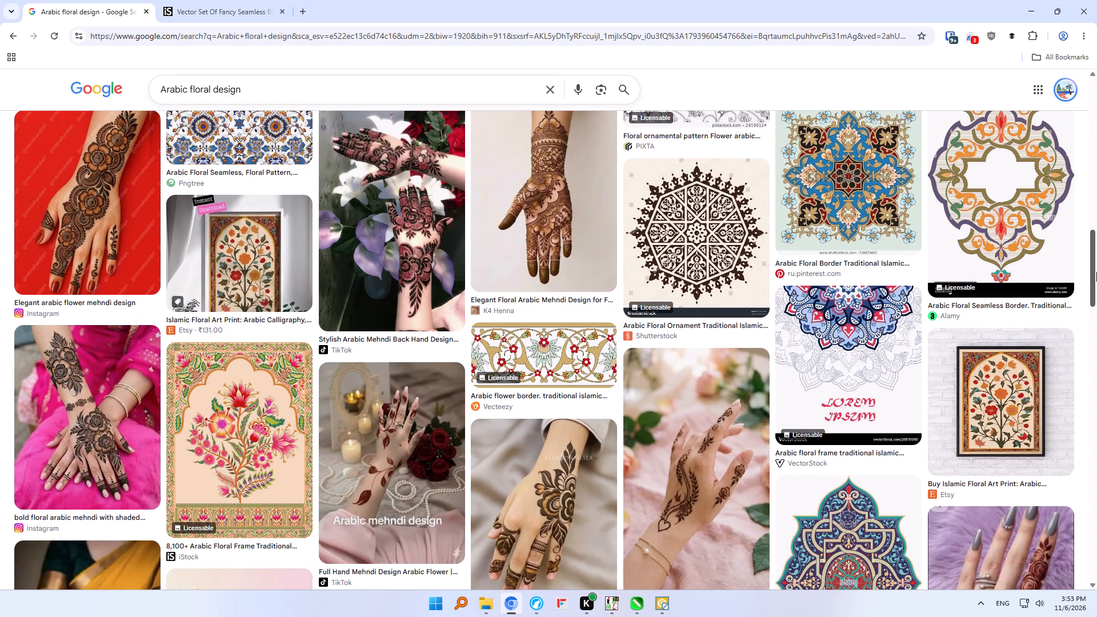
{"action": "left_click_drag", "start_coordinate": [1096, 272], "coordinate": [1096, 300]}
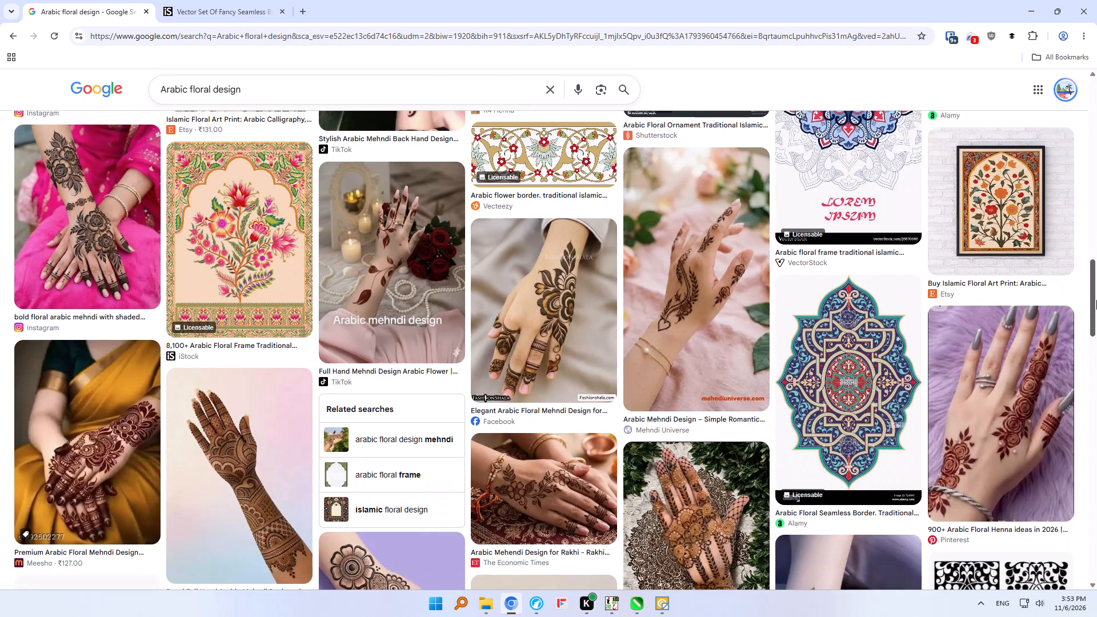
{"action": "left_click_drag", "start_coordinate": [1096, 300], "coordinate": [1096, 322]}
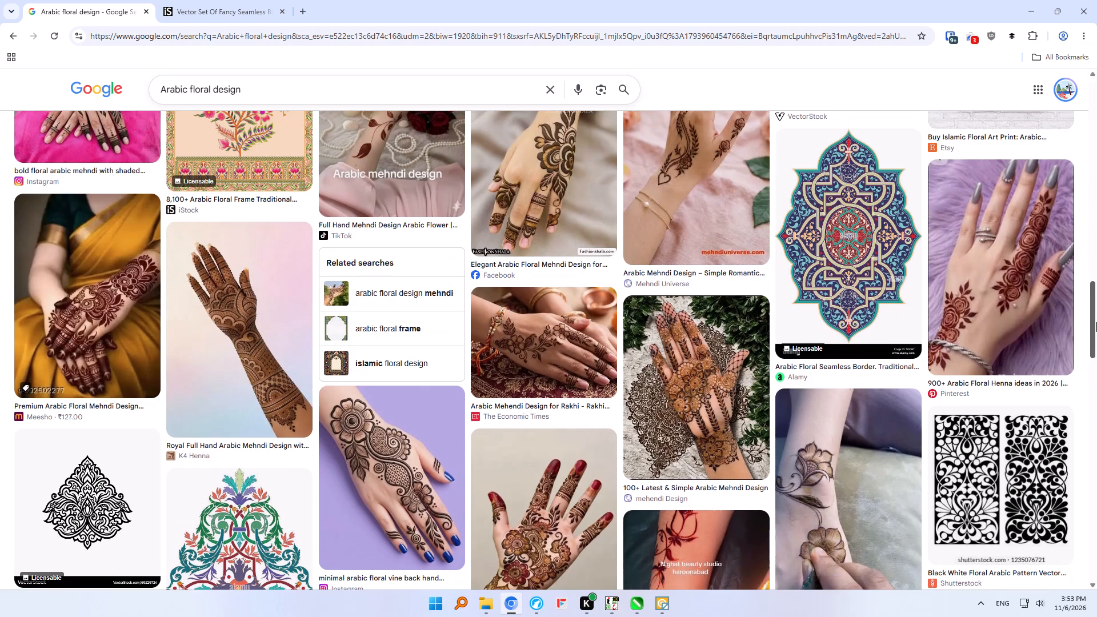
{"action": "left_click_drag", "start_coordinate": [1096, 322], "coordinate": [1092, 367]}
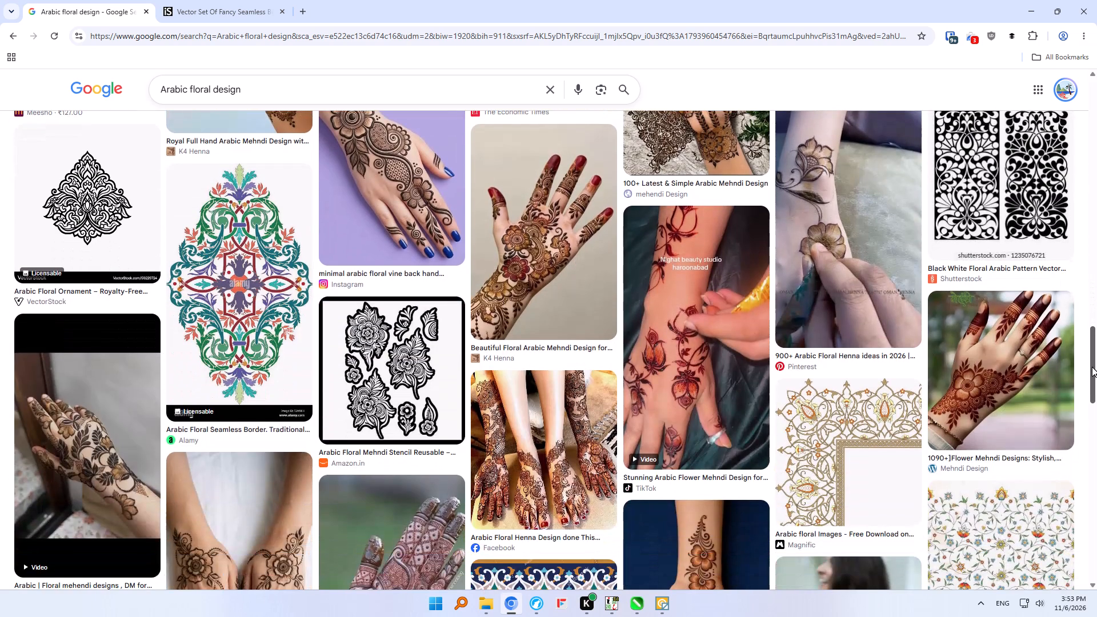
{"action": "left_click_drag", "start_coordinate": [1092, 367], "coordinate": [1092, 412]}
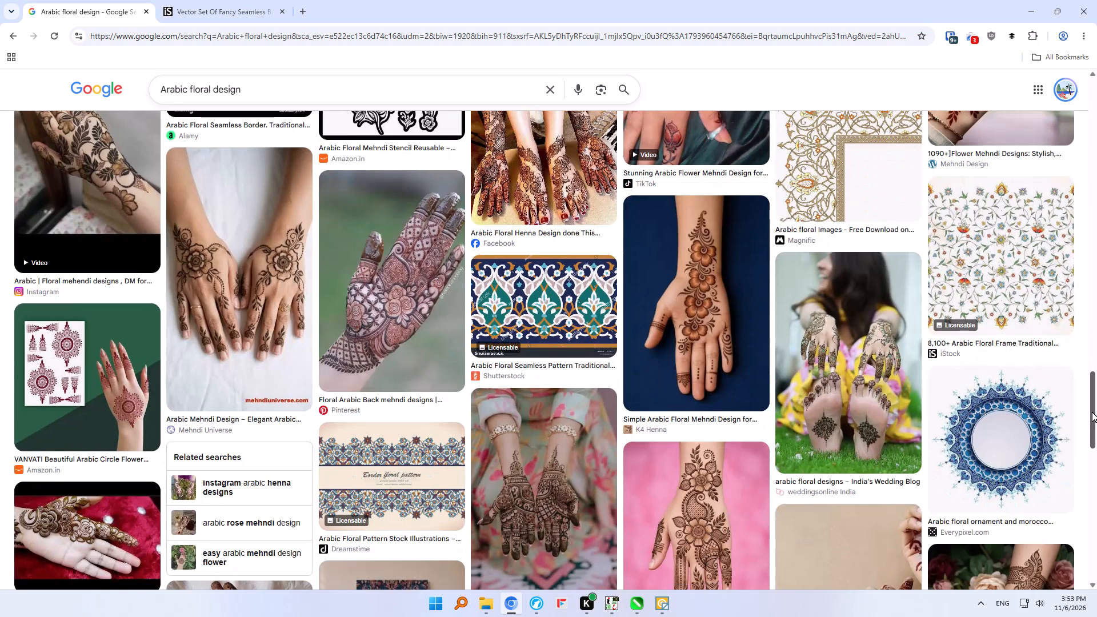
{"action": "left_click_drag", "start_coordinate": [1092, 412], "coordinate": [1092, 413]}
{"action": "left_click_drag", "start_coordinate": [1092, 413], "coordinate": [1092, 459]}
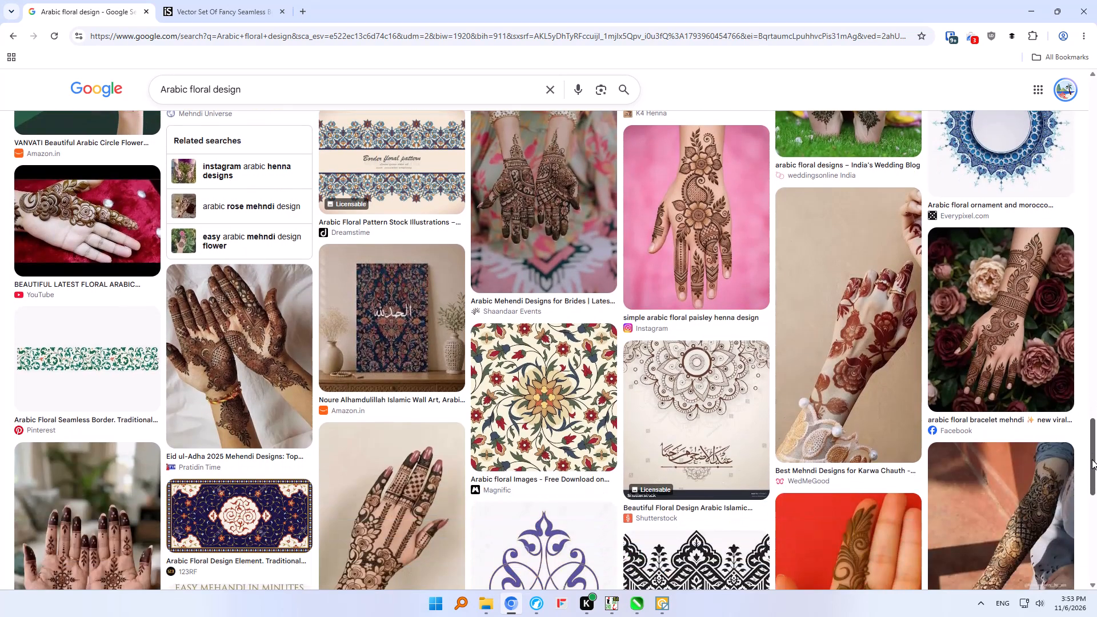
{"action": "left_click_drag", "start_coordinate": [1092, 459], "coordinate": [1089, 496]}
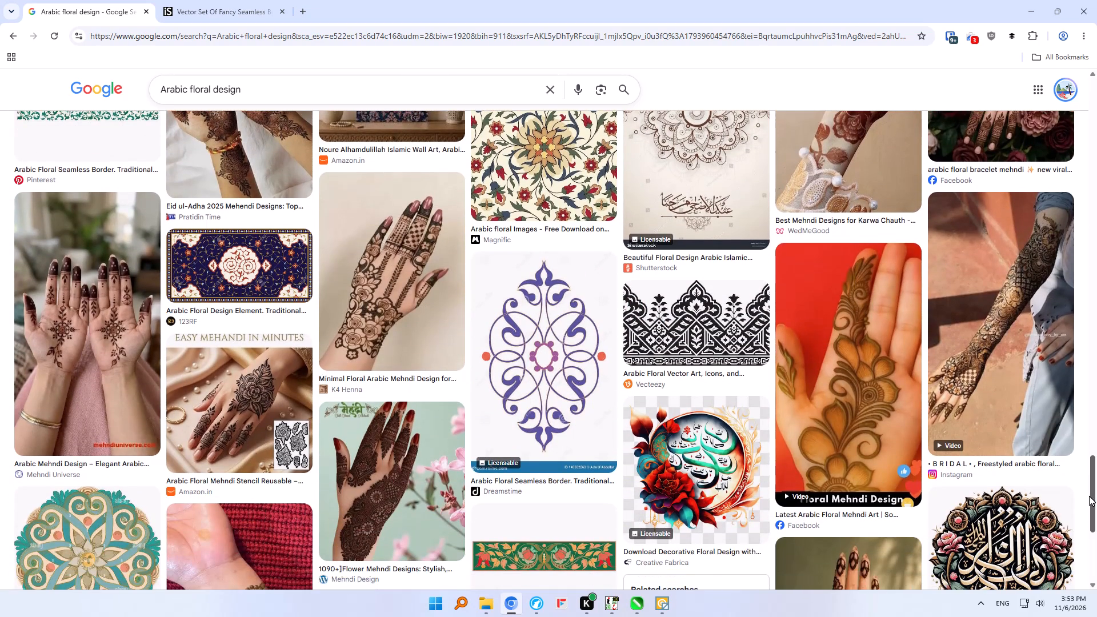
{"action": "left_click_drag", "start_coordinate": [1089, 496], "coordinate": [1089, 558]}
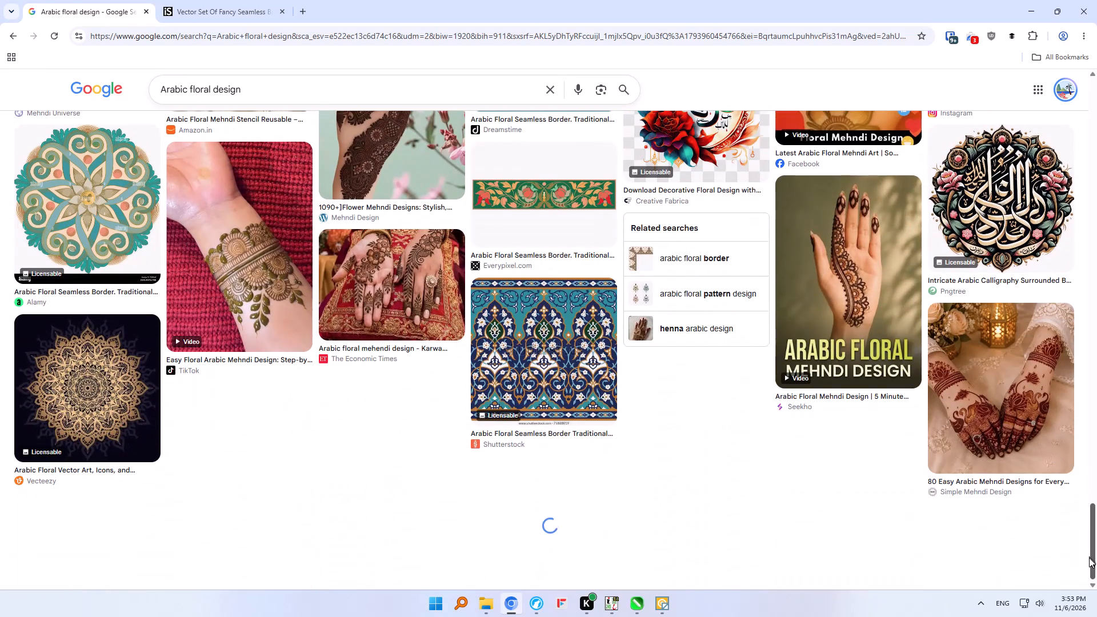
{"action": "left_click_drag", "start_coordinate": [1089, 558], "coordinate": [1089, 563]}
Browse further Arabic floral results and preview Dreamstime's black Arabic calligraphy flower swirl vector.
{"action": "left_click_drag", "start_coordinate": [1092, 330], "coordinate": [1092, 333]}
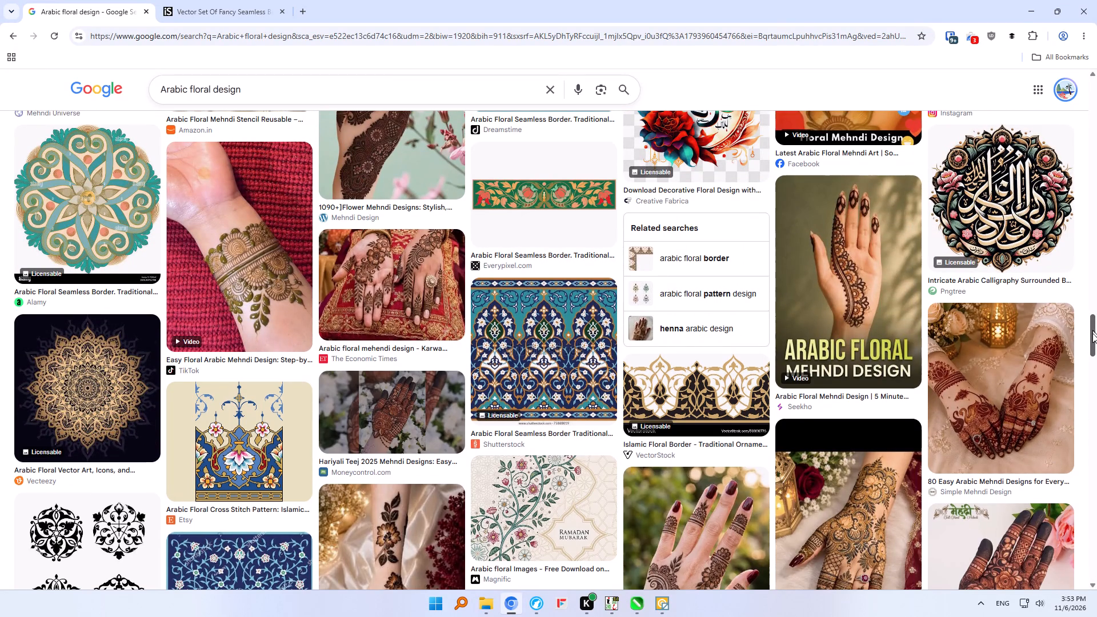
{"action": "left_click_drag", "start_coordinate": [1092, 333], "coordinate": [1091, 360]}
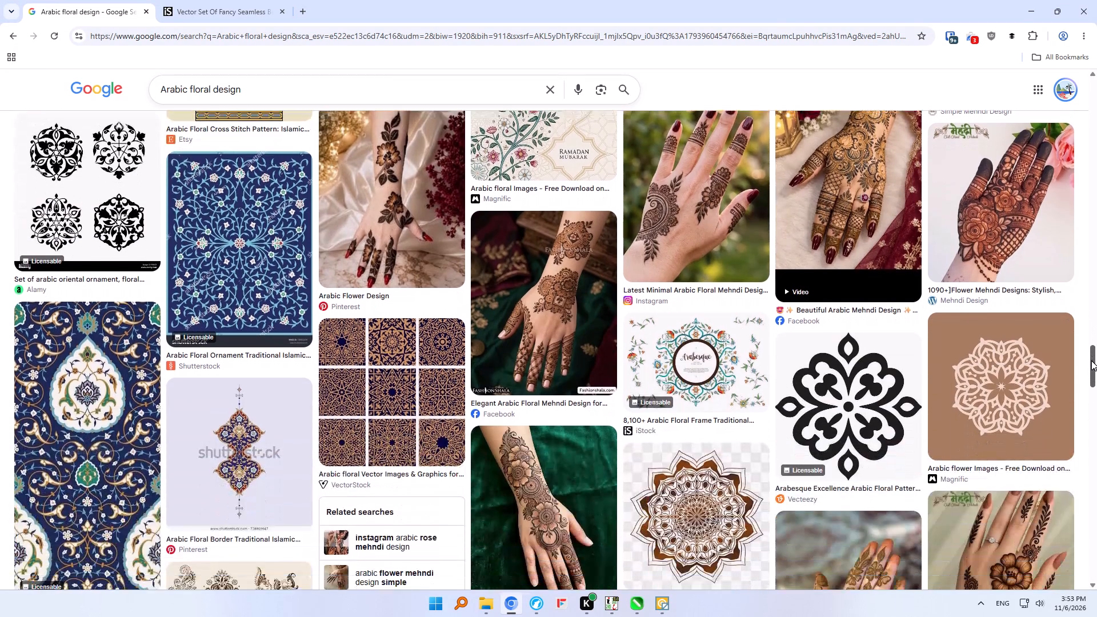
{"action": "left_click_drag", "start_coordinate": [1091, 360], "coordinate": [1091, 398]}
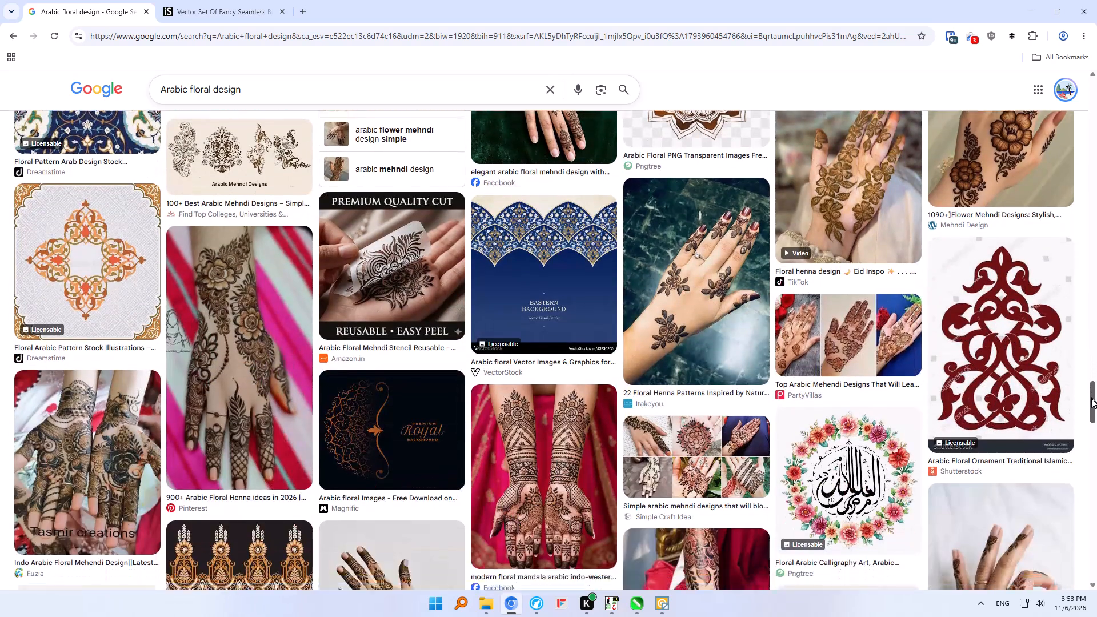
{"action": "left_click_drag", "start_coordinate": [1091, 398], "coordinate": [1091, 430]}
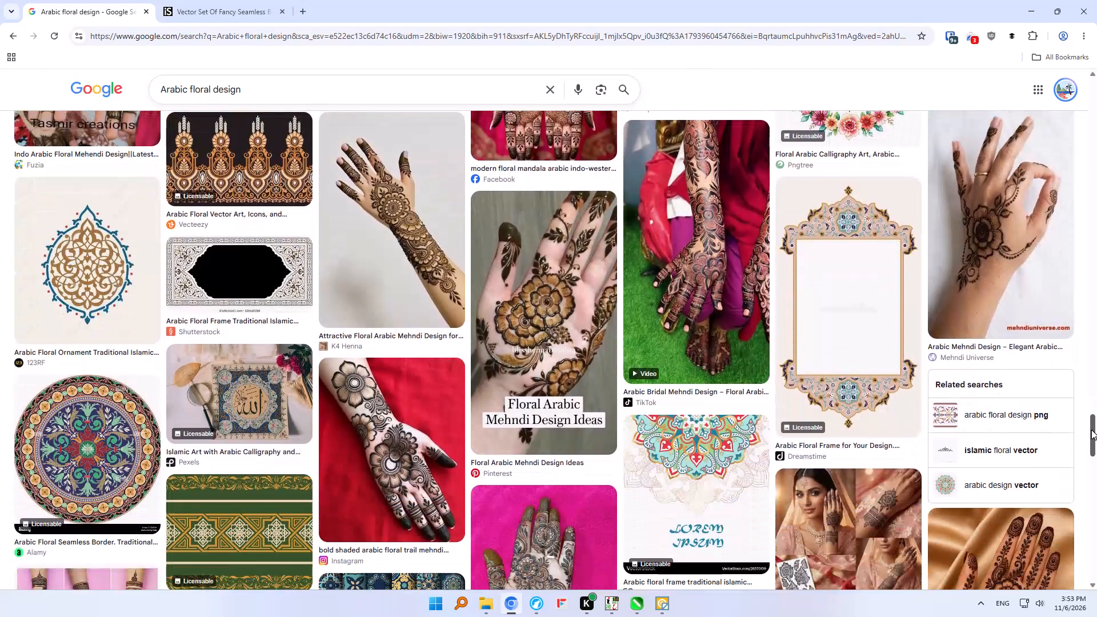
{"action": "left_click_drag", "start_coordinate": [1091, 430], "coordinate": [1090, 447]}
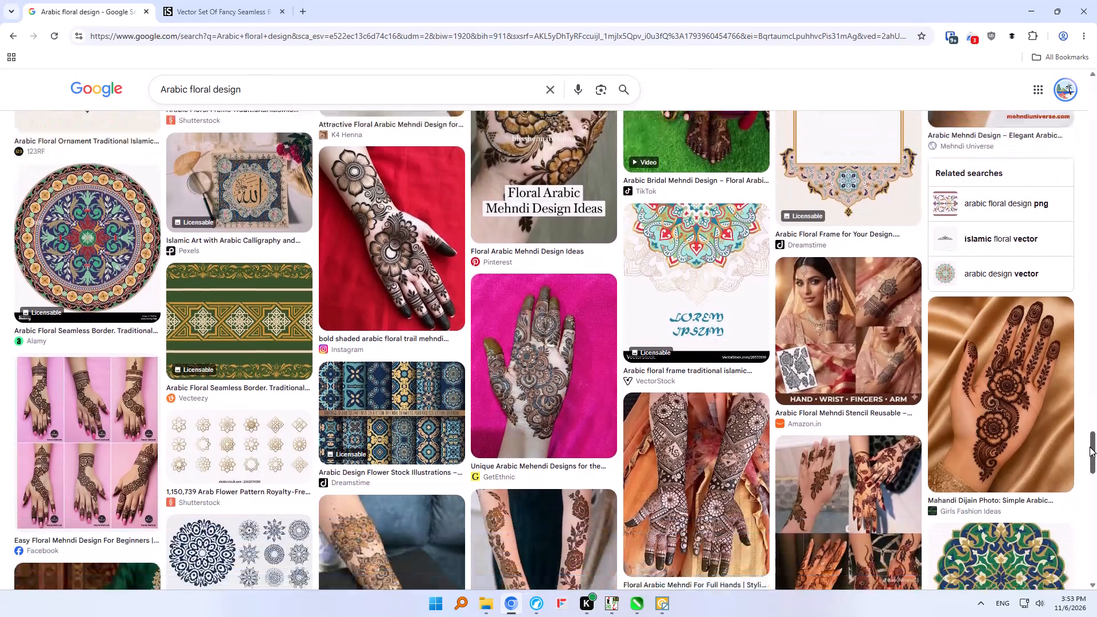
{"action": "left_click_drag", "start_coordinate": [1090, 447], "coordinate": [1085, 498]}
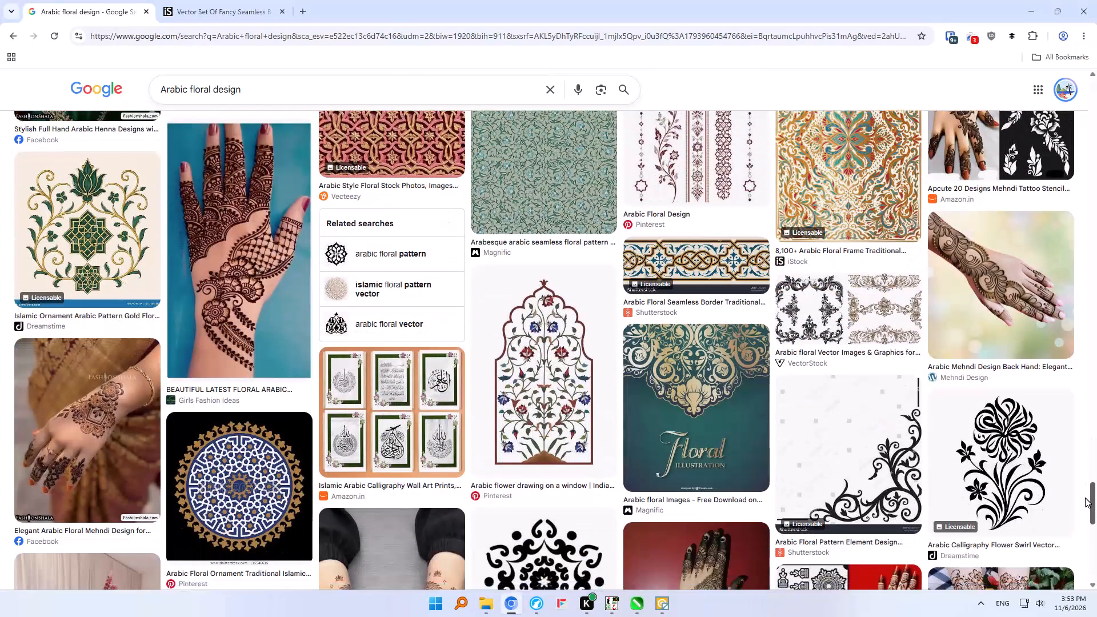
{"action": "left_click_drag", "start_coordinate": [1085, 498], "coordinate": [1085, 502]}
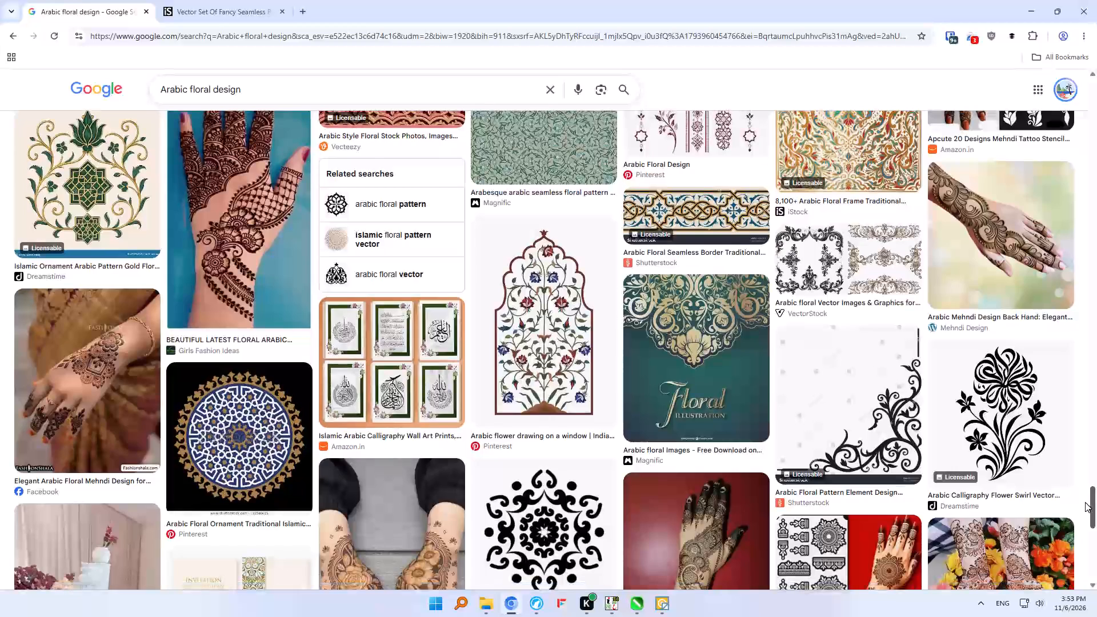
{"action": "left_click_drag", "start_coordinate": [1085, 502], "coordinate": [1084, 502]}
{"action": "left_click", "coordinate": [994, 407]}
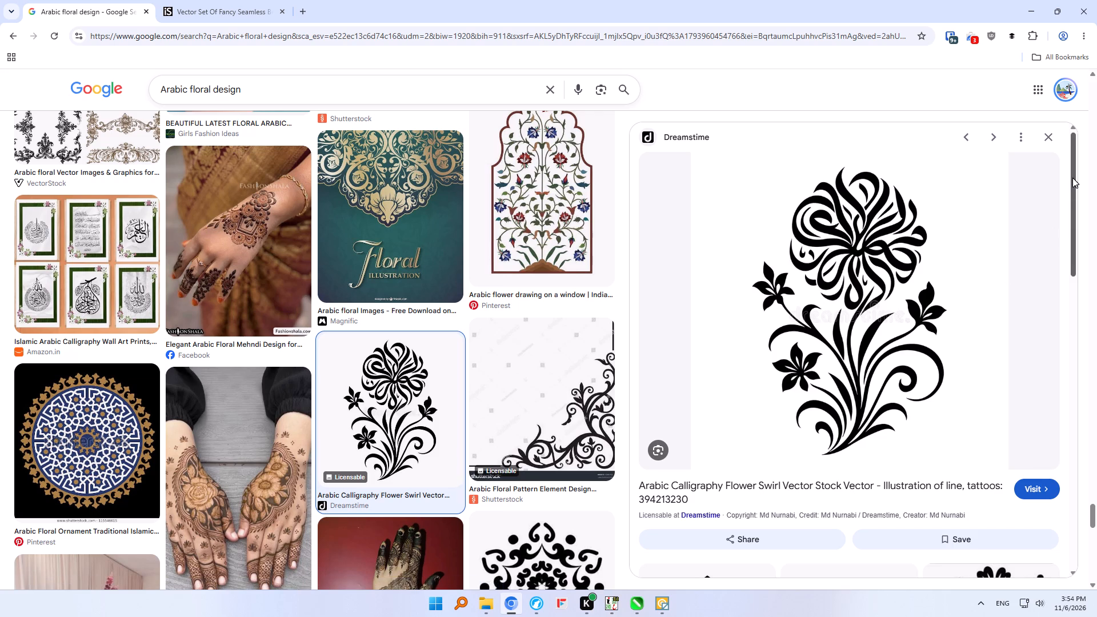
Examine the related images under the Dreamstime calligraphy flower preview for a black floral ornament suited to the title page.
{"action": "left_click_drag", "start_coordinate": [1072, 178], "coordinate": [1074, 257]}
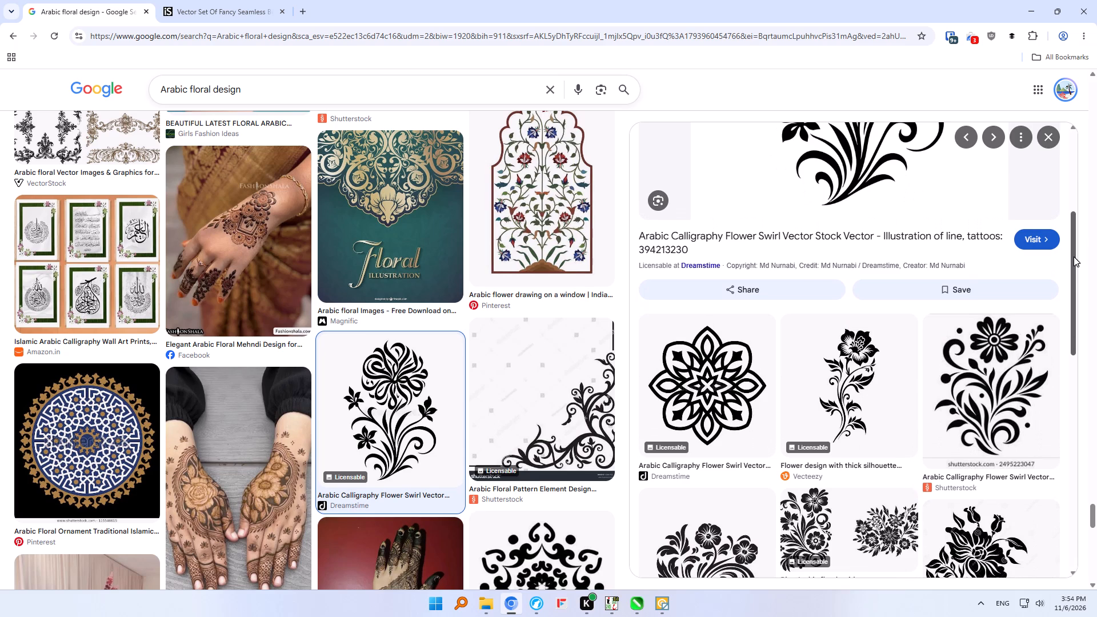
{"action": "left_click_drag", "start_coordinate": [1074, 257], "coordinate": [1074, 288]}
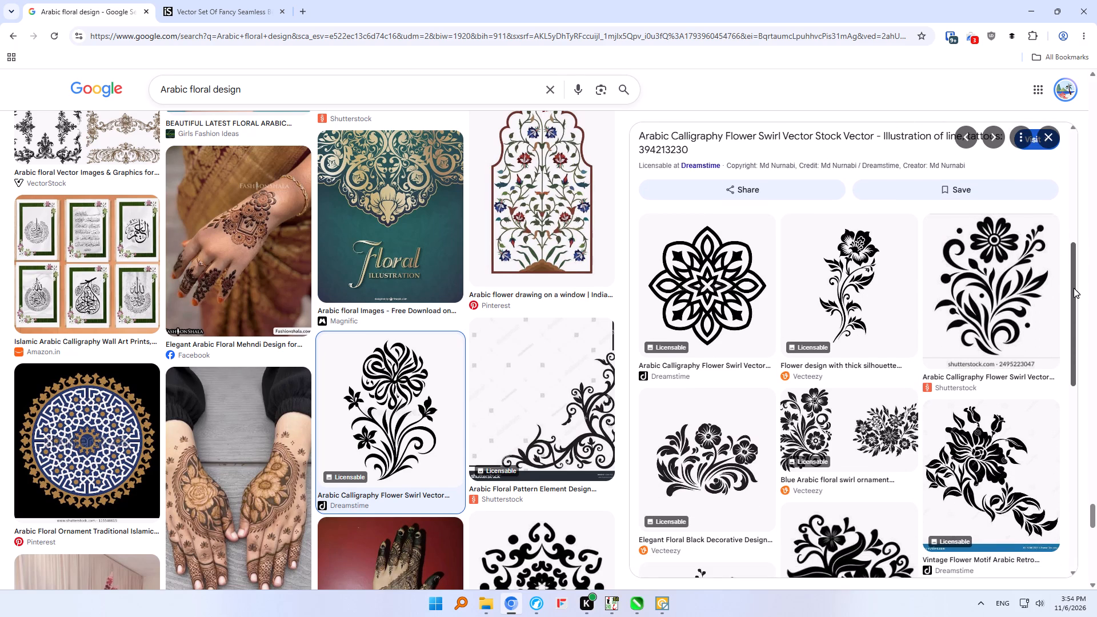
{"action": "left_click_drag", "start_coordinate": [1074, 288], "coordinate": [1076, 345]}
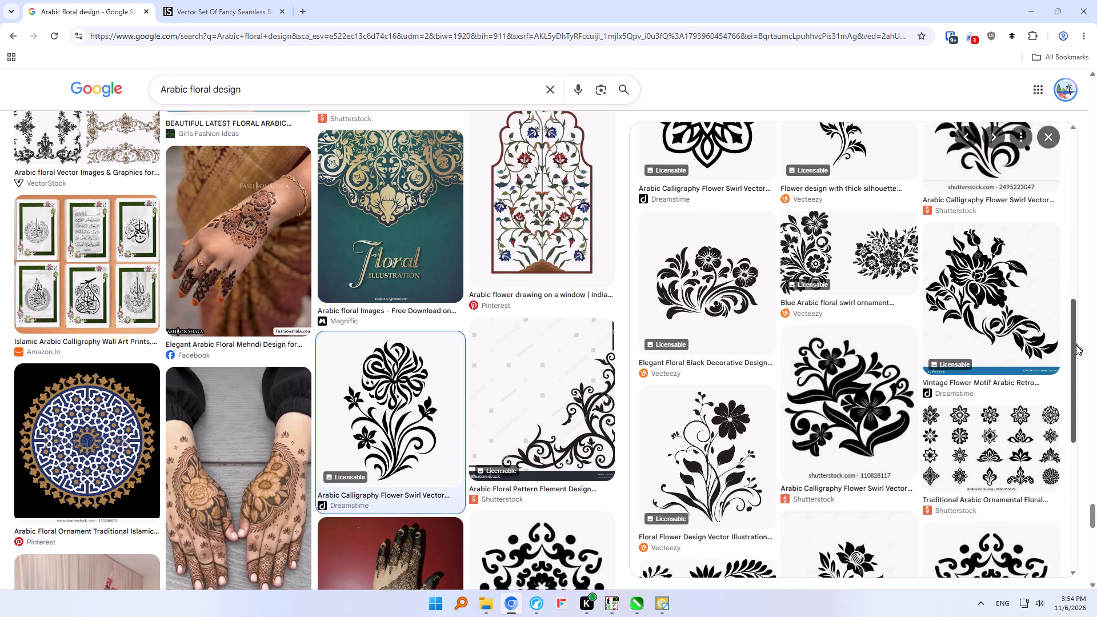
{"action": "left_click_drag", "start_coordinate": [1076, 345], "coordinate": [1075, 400]}
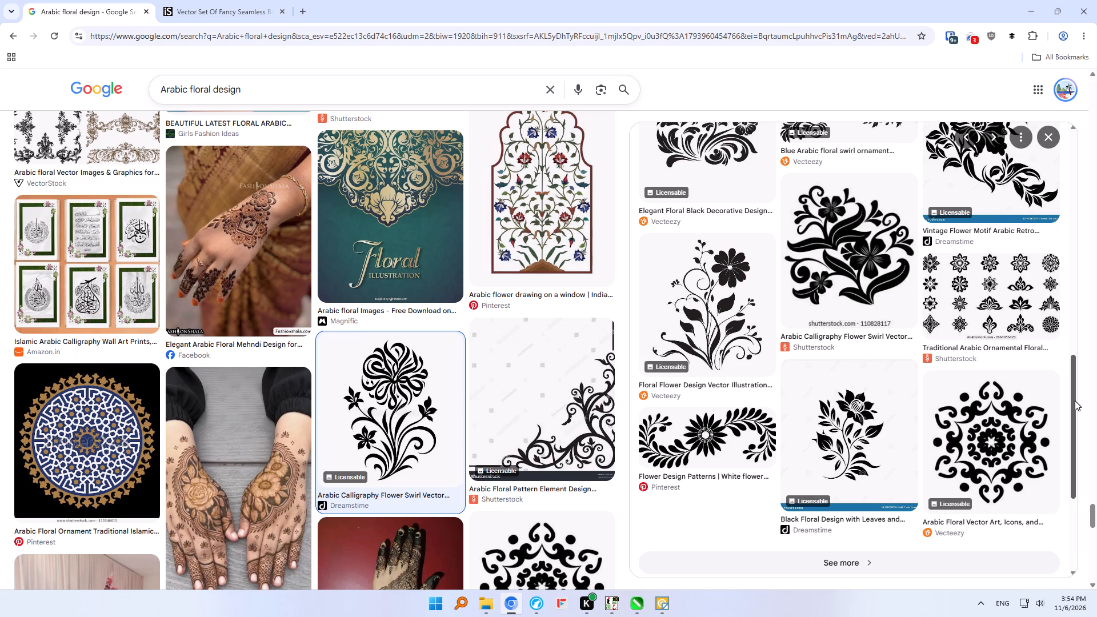
{"action": "left_click_drag", "start_coordinate": [1075, 400], "coordinate": [1076, 274]}
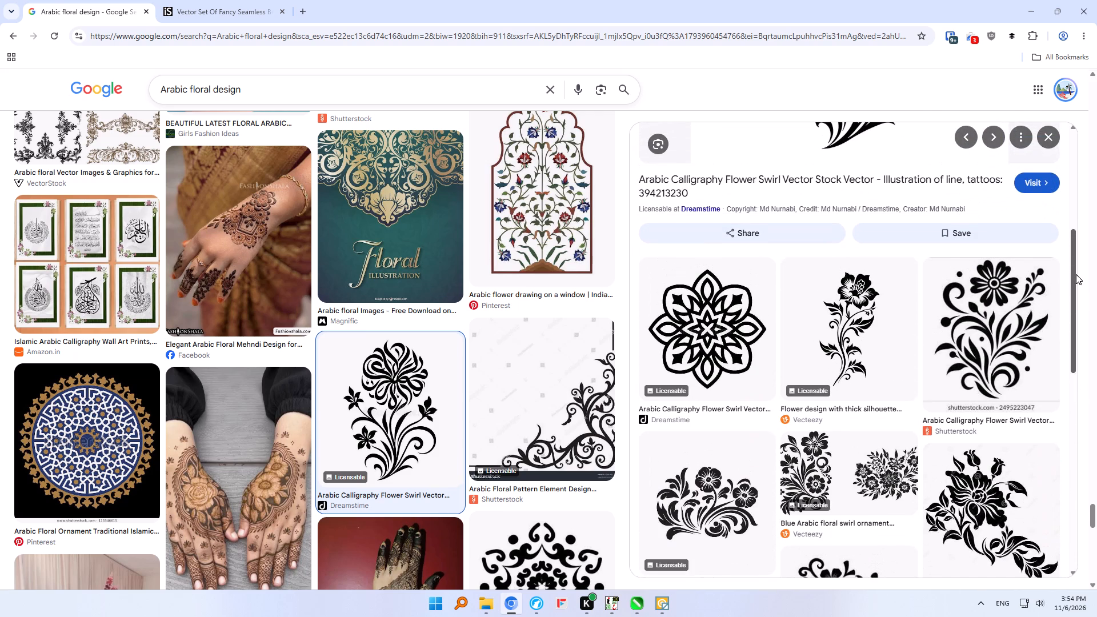
{"action": "left_click_drag", "start_coordinate": [1076, 274], "coordinate": [1082, 432]}
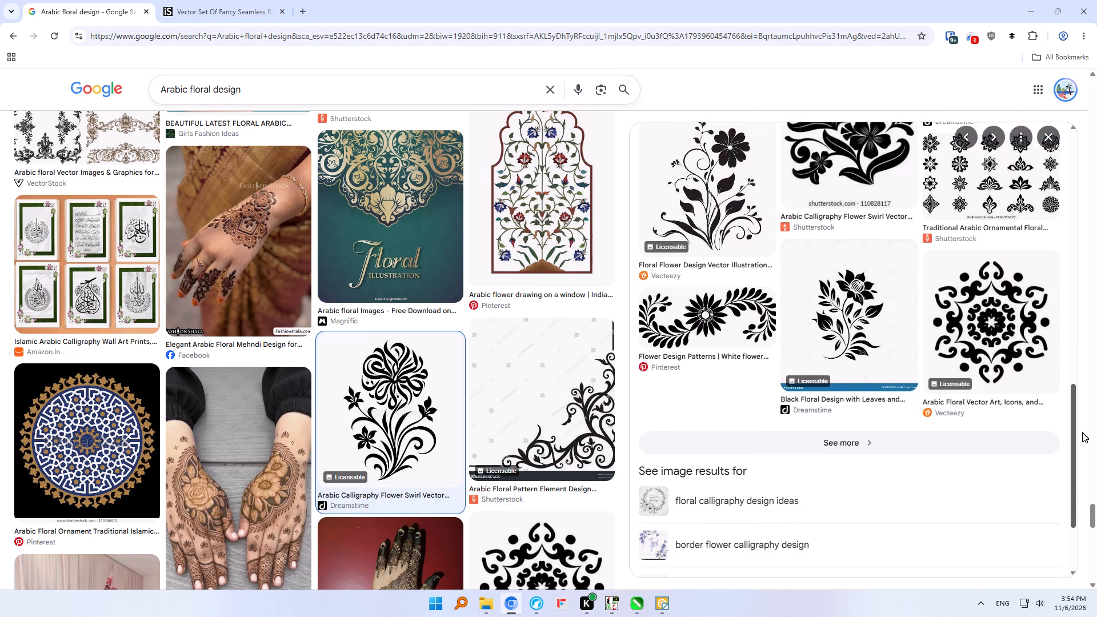
{"action": "left_click_drag", "start_coordinate": [1082, 432], "coordinate": [1091, 376]}
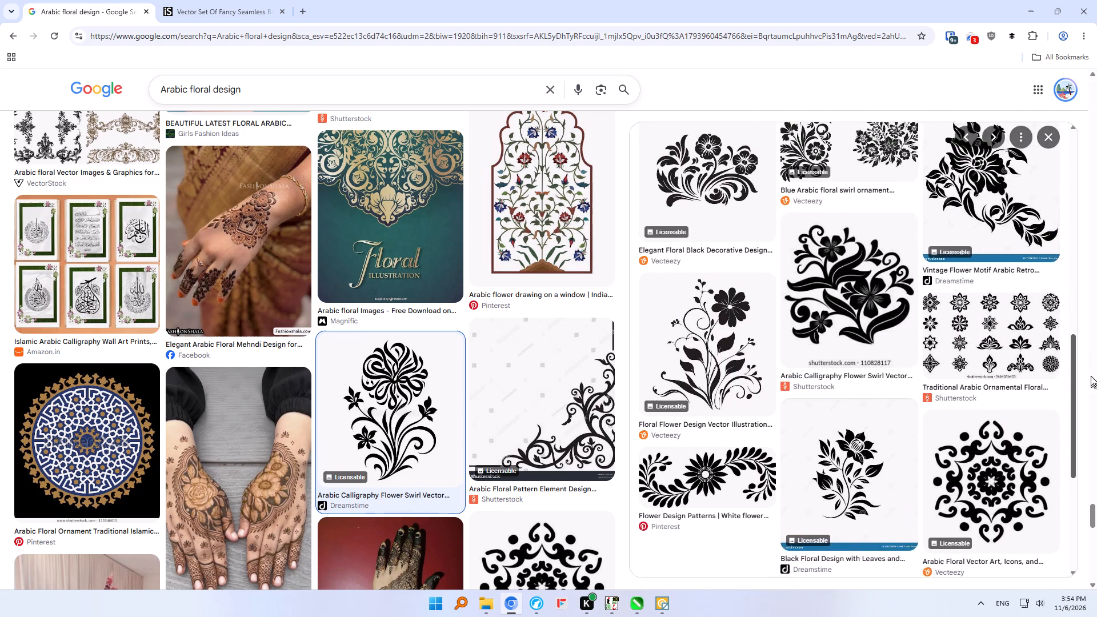
{"action": "left_click_drag", "start_coordinate": [1091, 376], "coordinate": [1093, 337]}
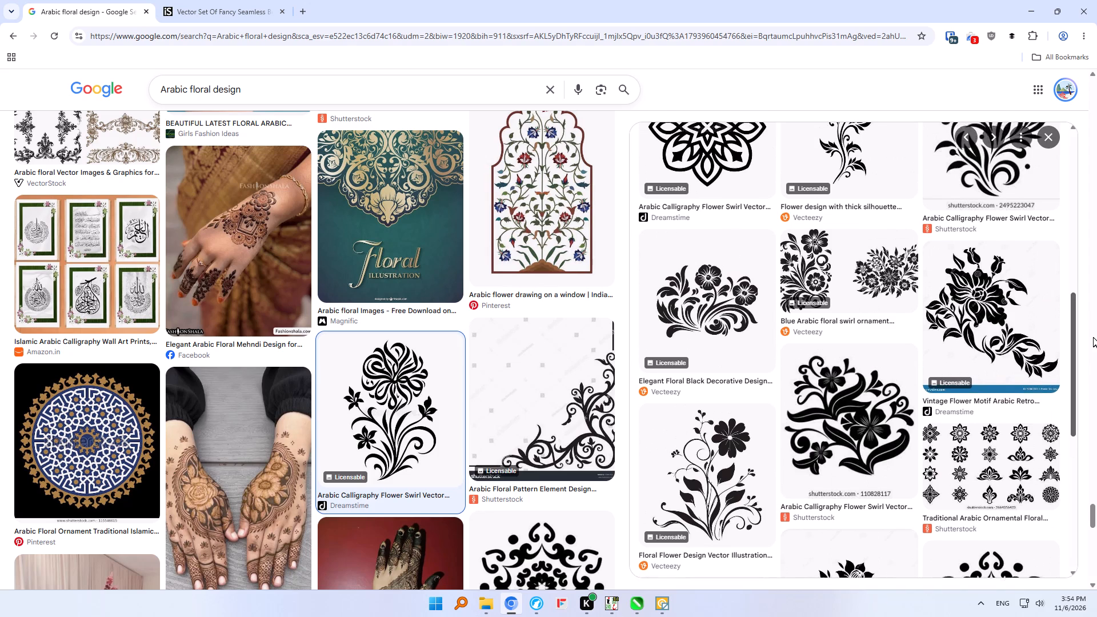
{"action": "left_click_drag", "start_coordinate": [1093, 337], "coordinate": [1093, 302]}
Preview Vecteezy's thick-silhouette flower design and examine its related black floral images.
{"action": "left_click", "coordinate": [887, 234]}
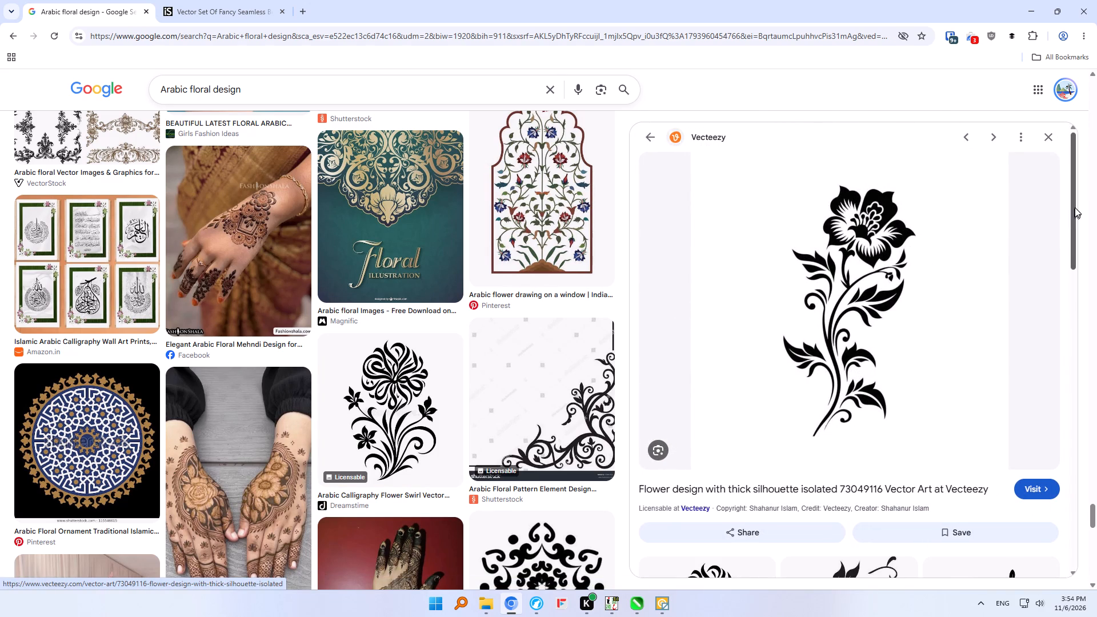
{"action": "left_click_drag", "start_coordinate": [1075, 205], "coordinate": [1076, 282]}
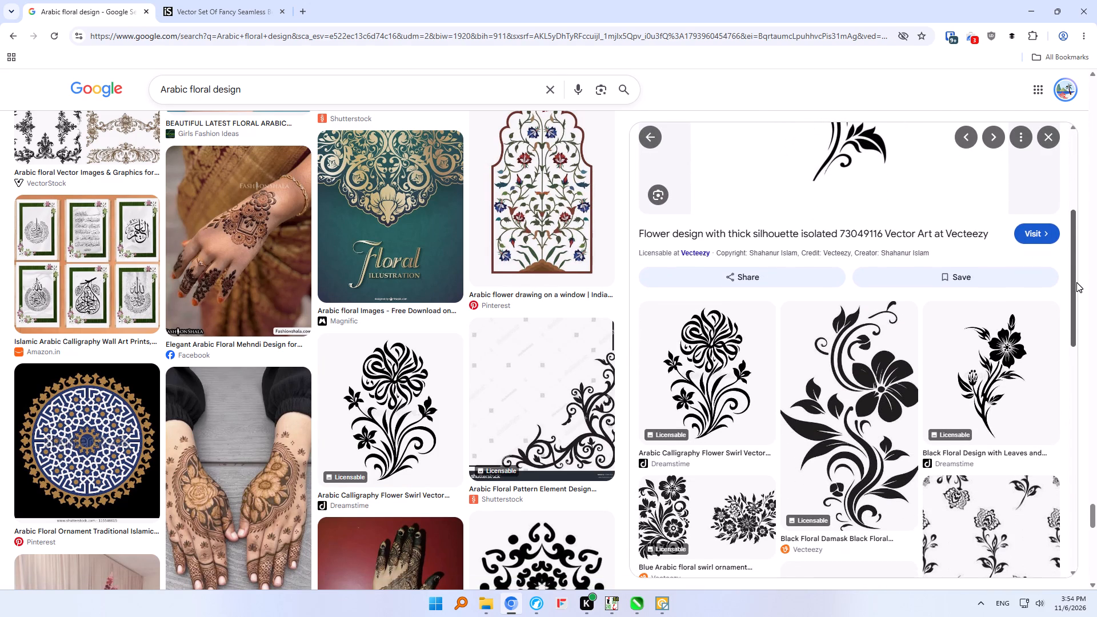
{"action": "left_click_drag", "start_coordinate": [1076, 282], "coordinate": [1076, 324]}
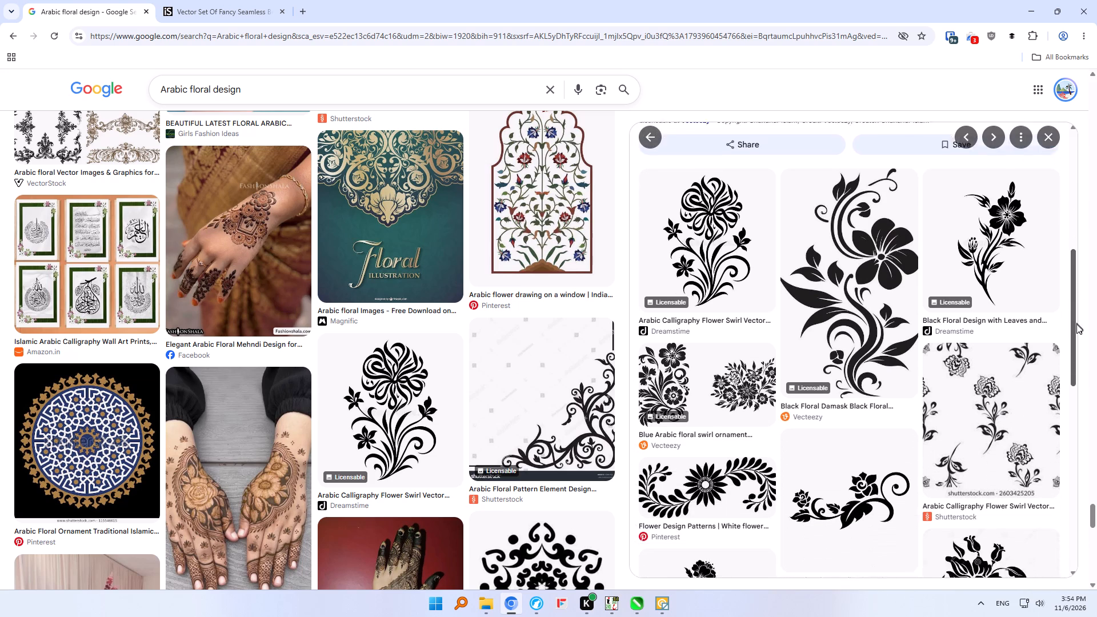
{"action": "left_click_drag", "start_coordinate": [1076, 324], "coordinate": [1076, 334]}
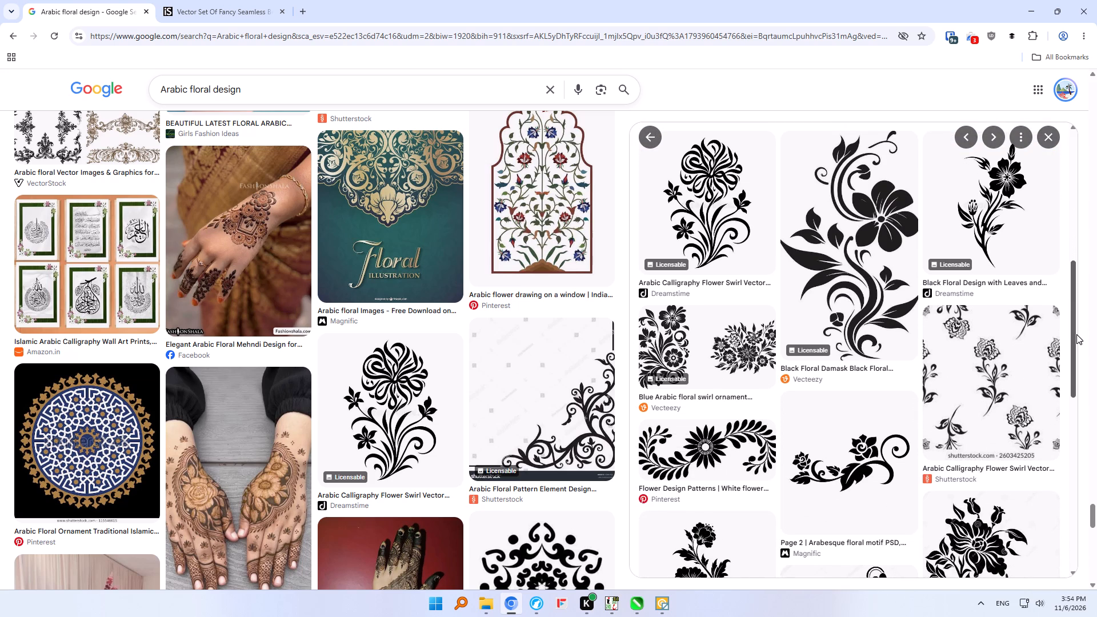
{"action": "left_click_drag", "start_coordinate": [1076, 334], "coordinate": [1076, 392]}
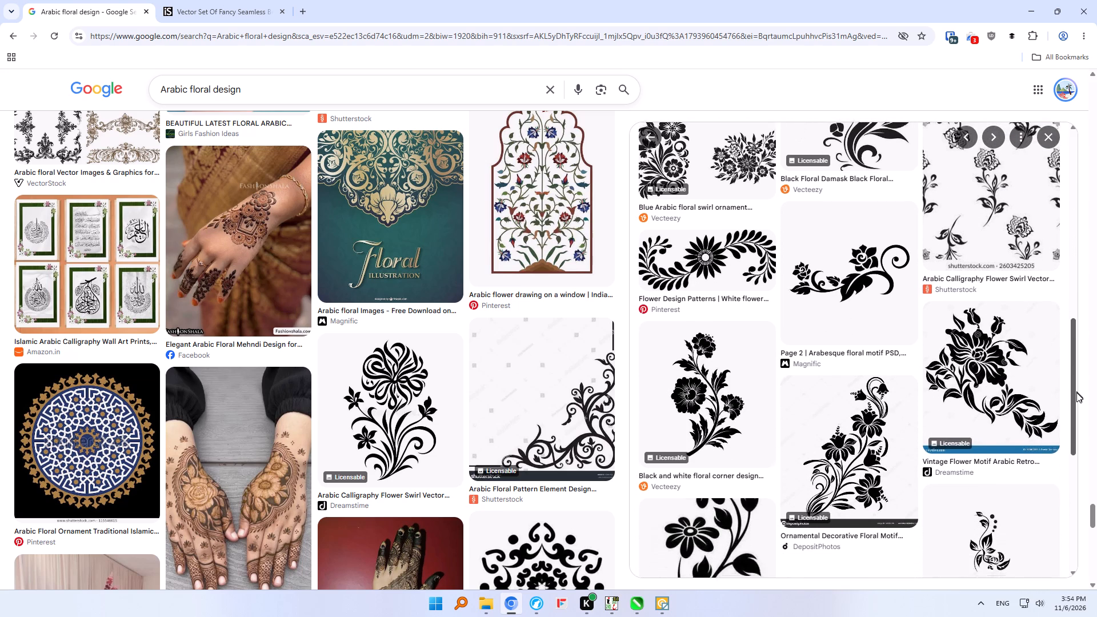
{"action": "left_click_drag", "start_coordinate": [1076, 392], "coordinate": [1076, 434]}
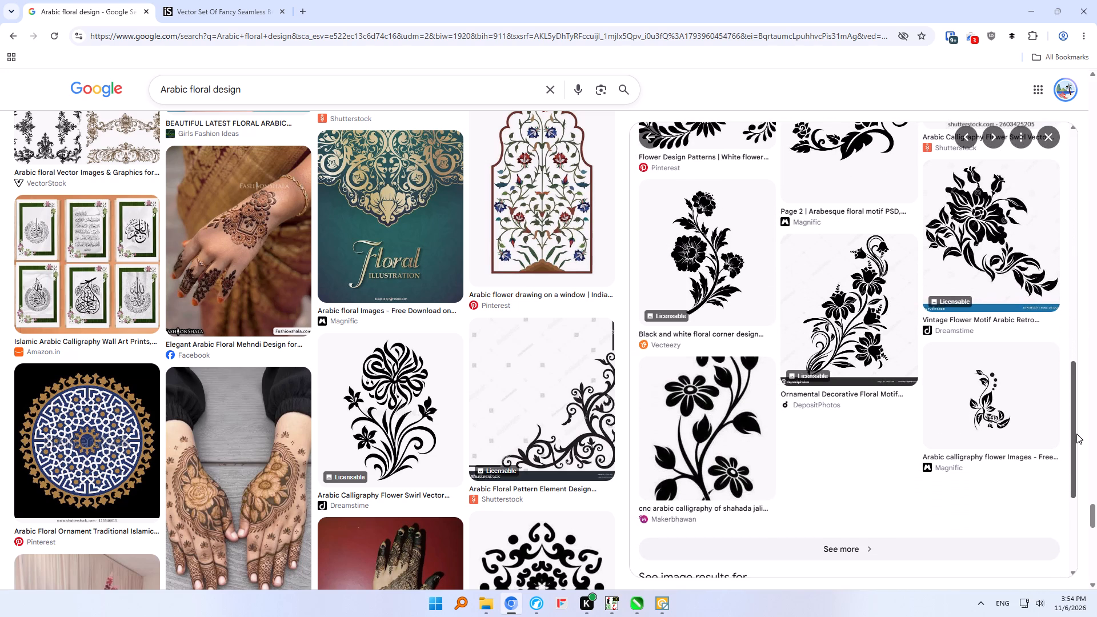
{"action": "left_click_drag", "start_coordinate": [1076, 434], "coordinate": [1079, 346]}
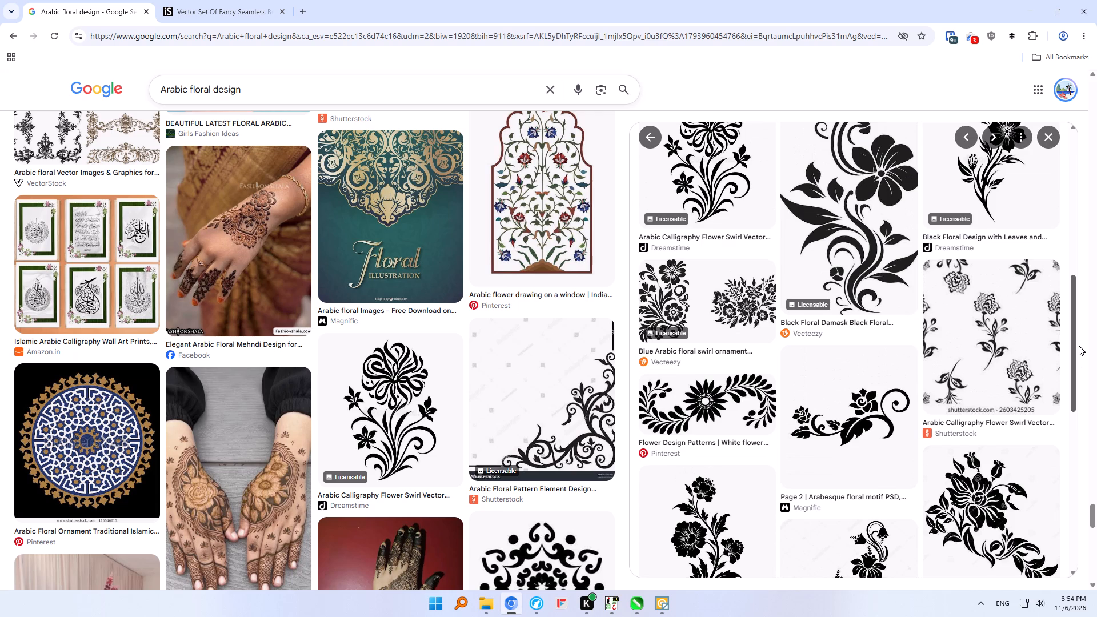
{"action": "left_click_drag", "start_coordinate": [1079, 346], "coordinate": [1079, 312]}
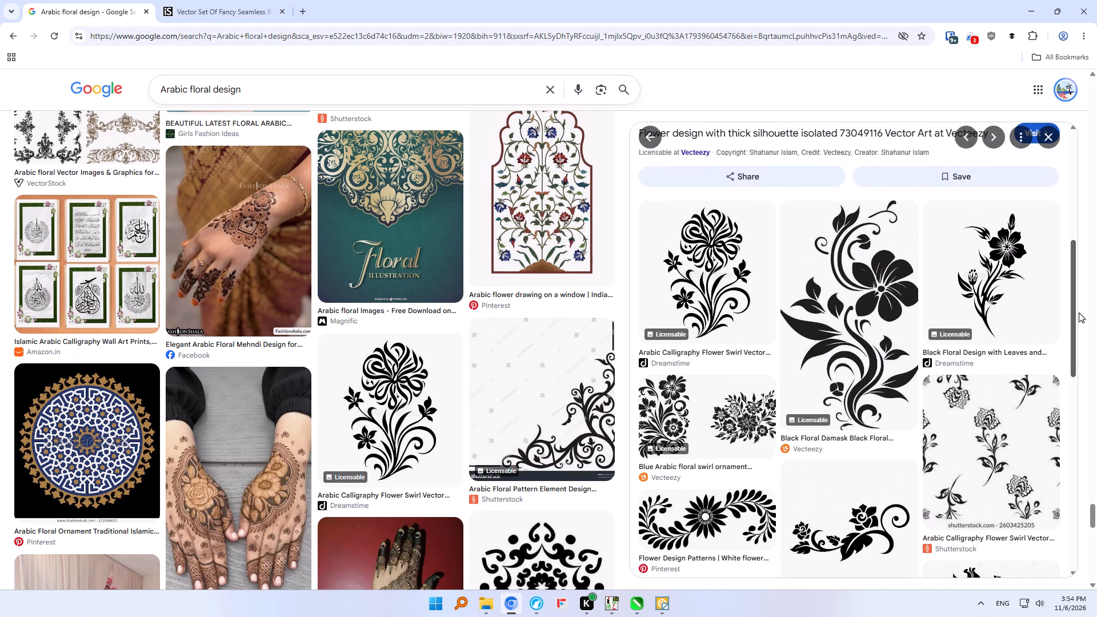
{"action": "left_click_drag", "start_coordinate": [1079, 312], "coordinate": [1082, 234]}
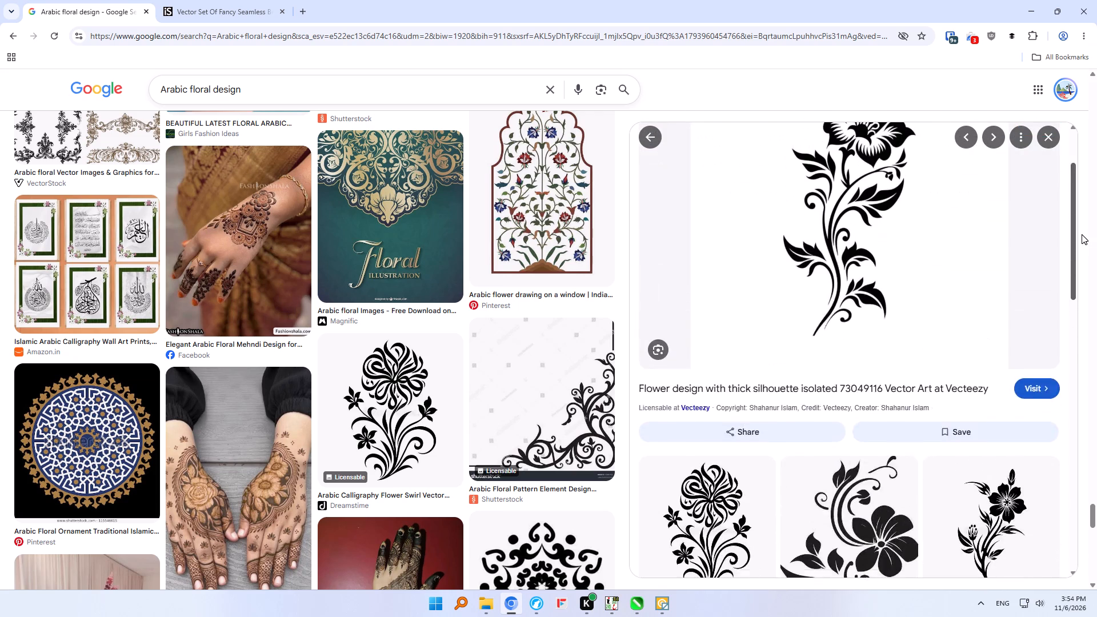
{"action": "left_click_drag", "start_coordinate": [1082, 234], "coordinate": [1084, 203]}
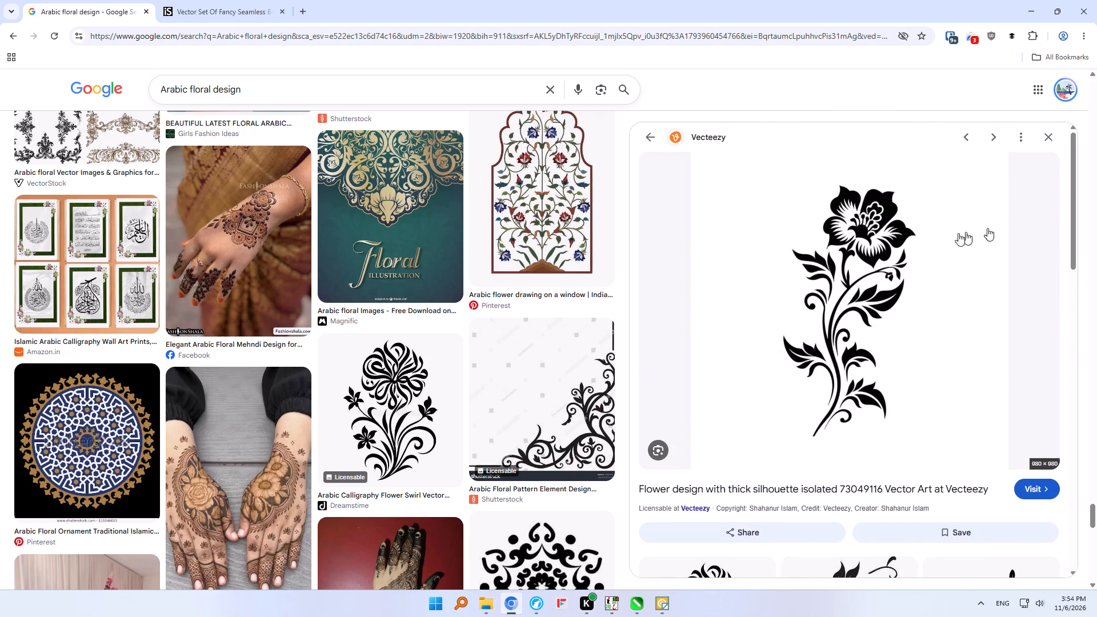
Copy the previewed Vecteezy thick-silhouette flower image to the clipboard.
{"action": "right_click", "coordinate": [871, 291]}
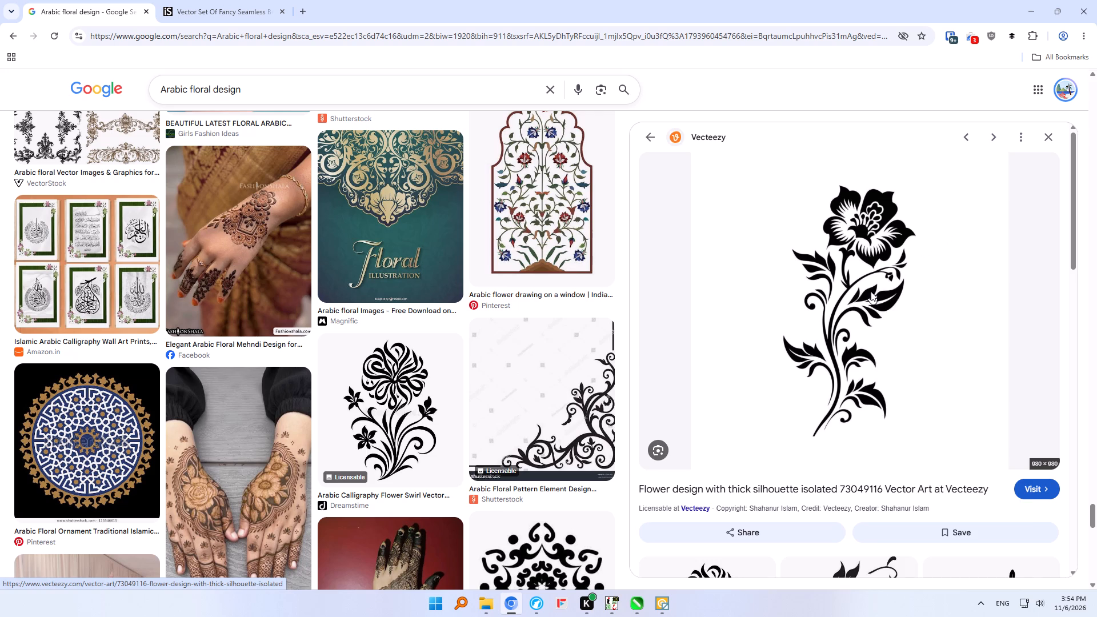
{"action": "left_click", "coordinate": [932, 476]}
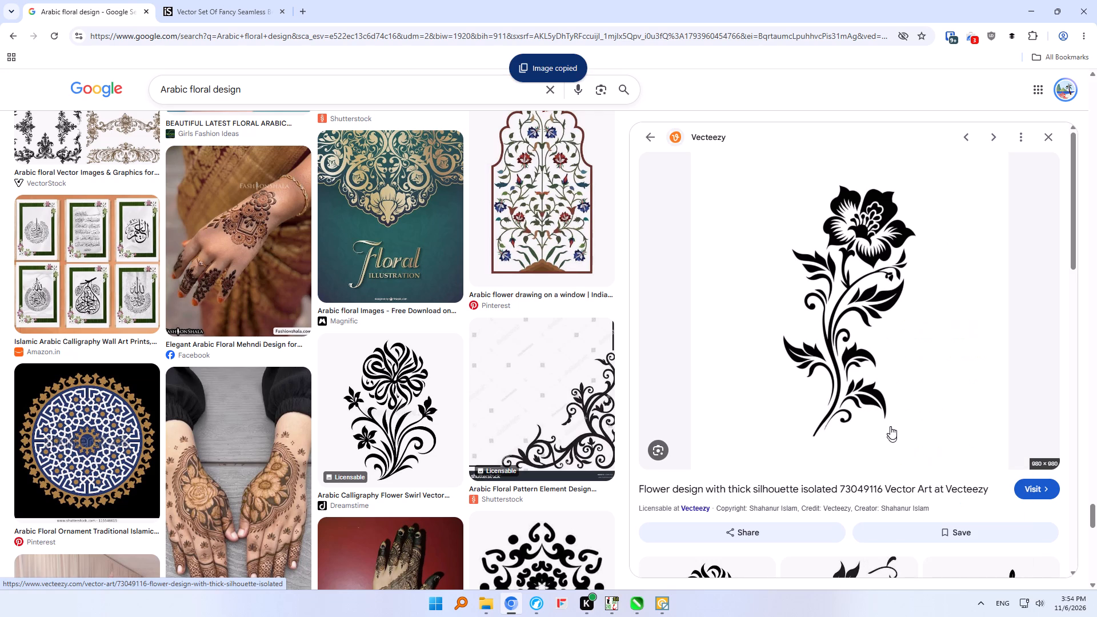
Open the flower silhouette's Vecteezy page and try to pull its image out into a separate tab.
{"action": "left_click", "coordinate": [871, 491]}
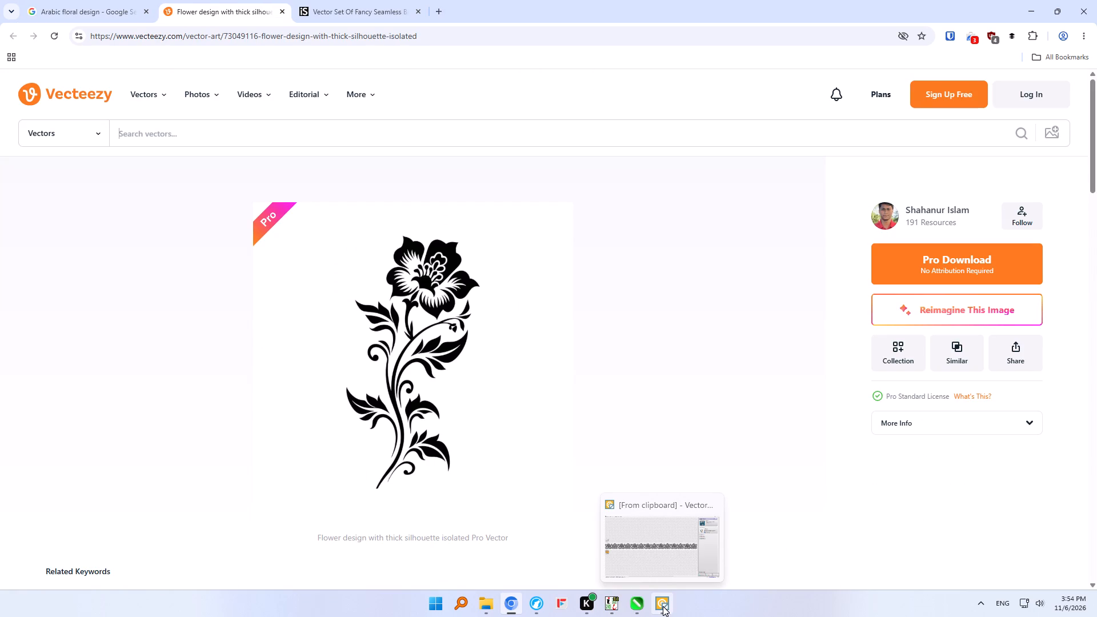
{"action": "right_click", "coordinate": [467, 378]}
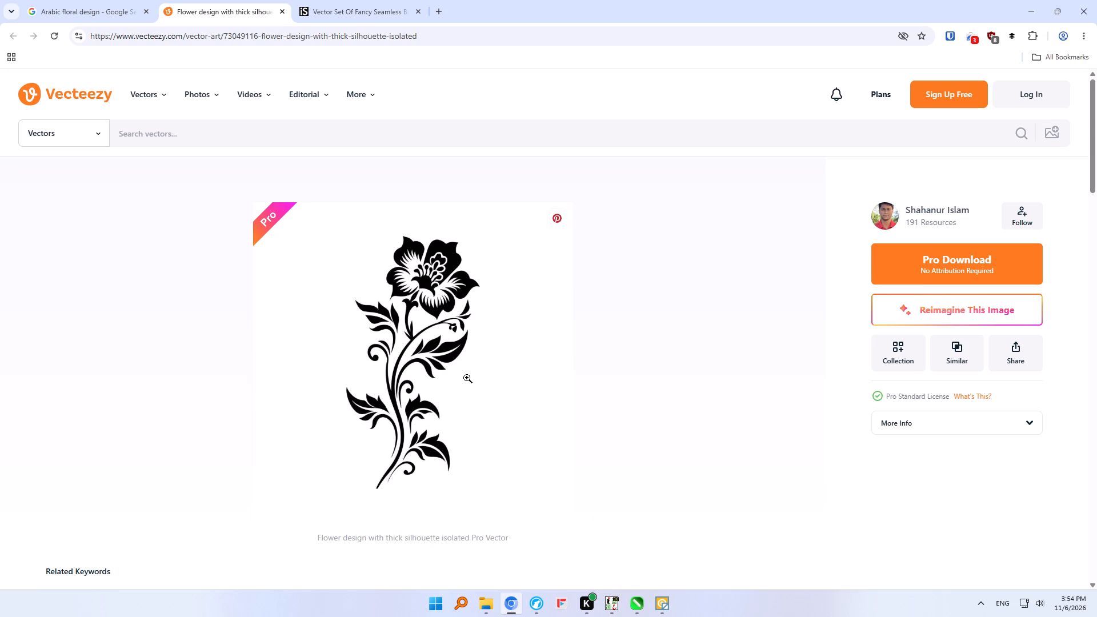
{"action": "left_click_drag", "start_coordinate": [454, 391], "coordinate": [515, 0]}
{"action": "left_click_drag", "start_coordinate": [433, 311], "coordinate": [482, 1]}
Inspect the flower's stem and leaf detail enlarged on its Vecteezy page, and return the artwork to normal size.
{"action": "left_click", "coordinate": [437, 354]}
{"action": "left_click_drag", "start_coordinate": [434, 354], "coordinate": [423, 428]}
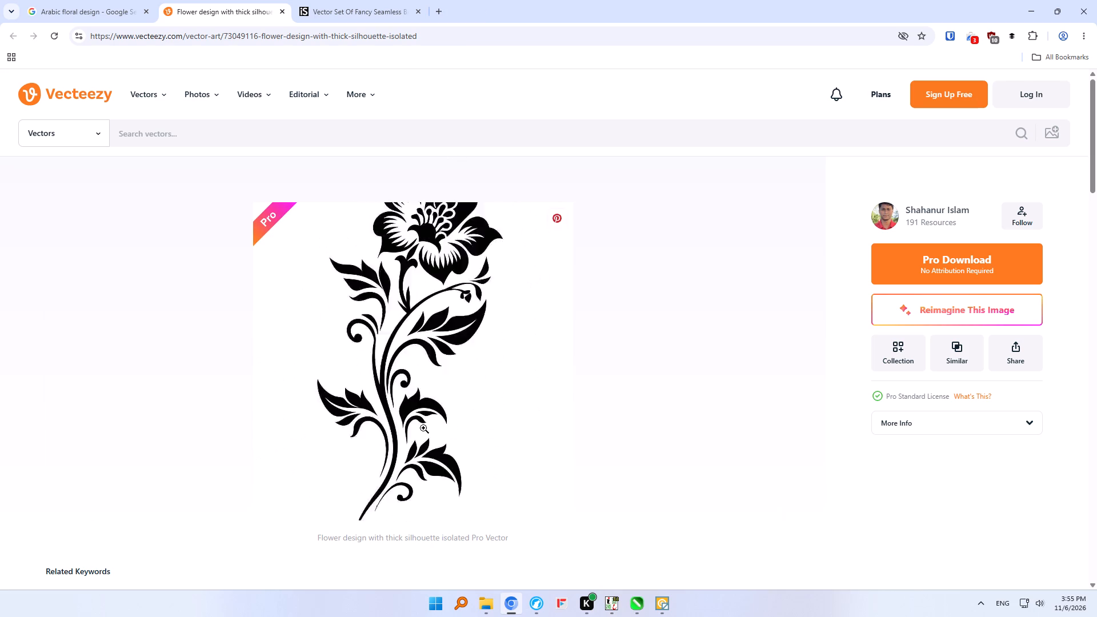
{"action": "left_click", "coordinate": [423, 348]}
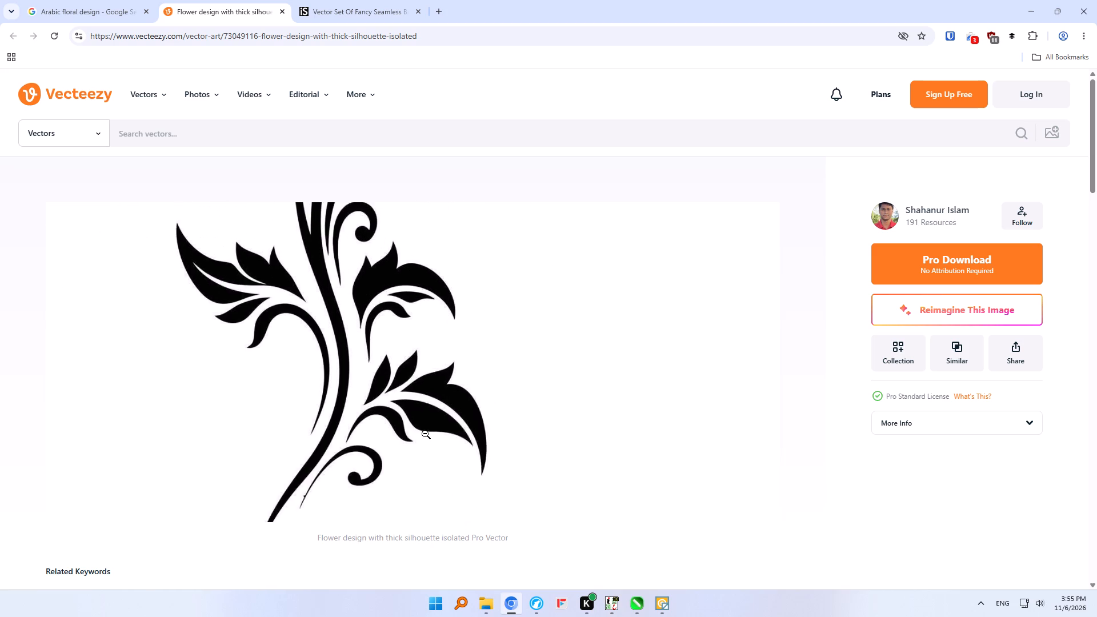
{"action": "right_click", "coordinate": [425, 433]}
{"action": "right_click", "coordinate": [425, 433]}
{"action": "right_click", "coordinate": [425, 433]}
{"action": "right_click", "coordinate": [425, 434]}
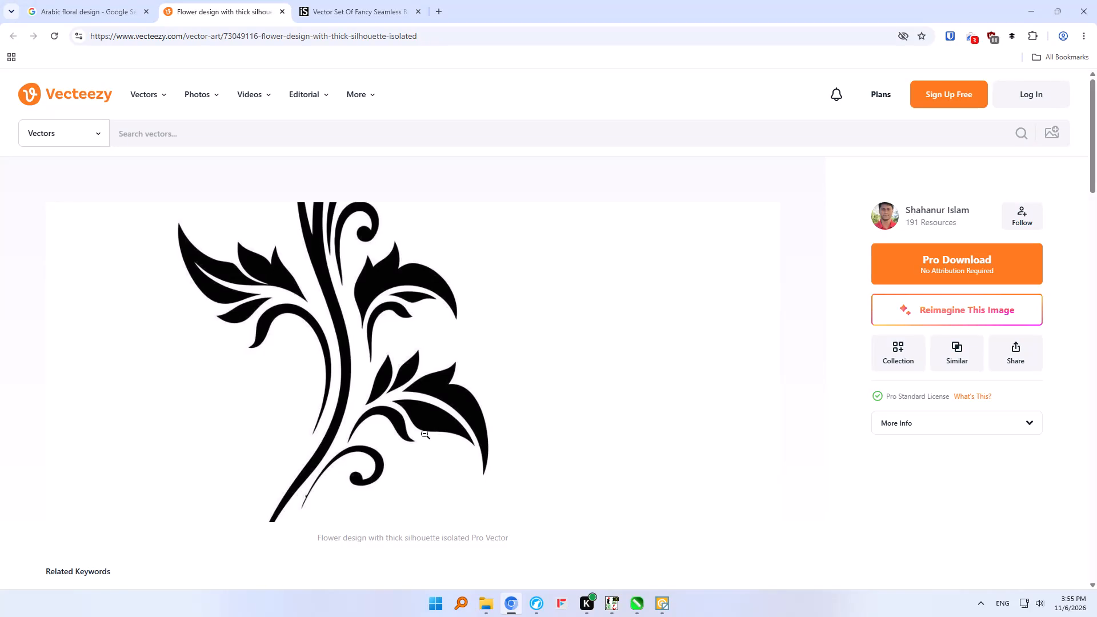
{"action": "left_click", "coordinate": [425, 434]}
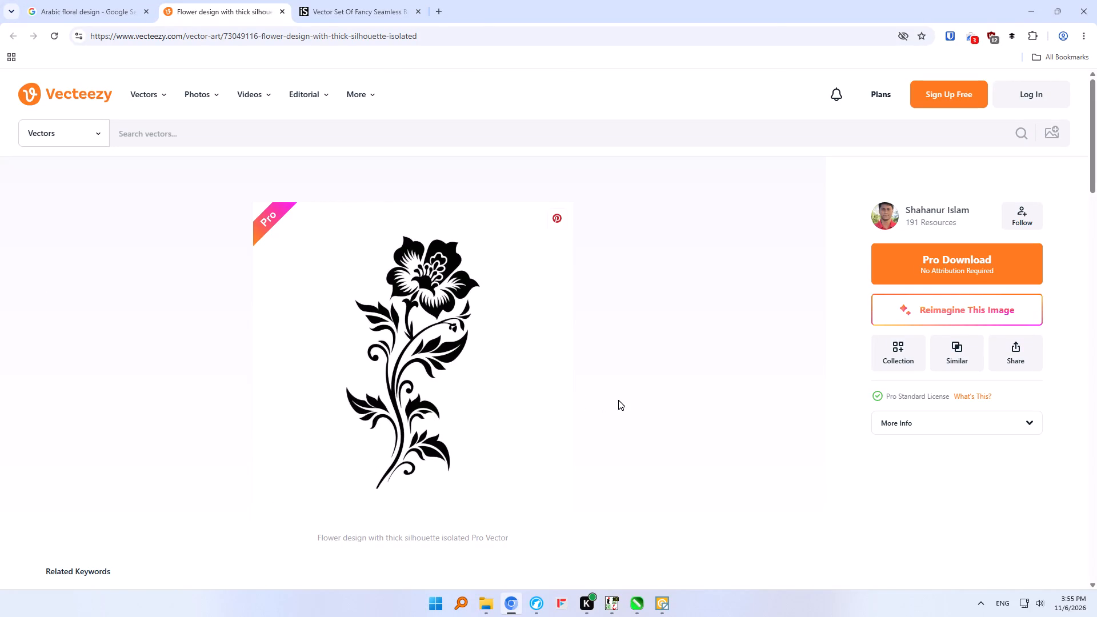
Check the open iStock oriental brushes page and go back to the Arabic floral design image results.
{"action": "left_click", "coordinate": [367, 5]}
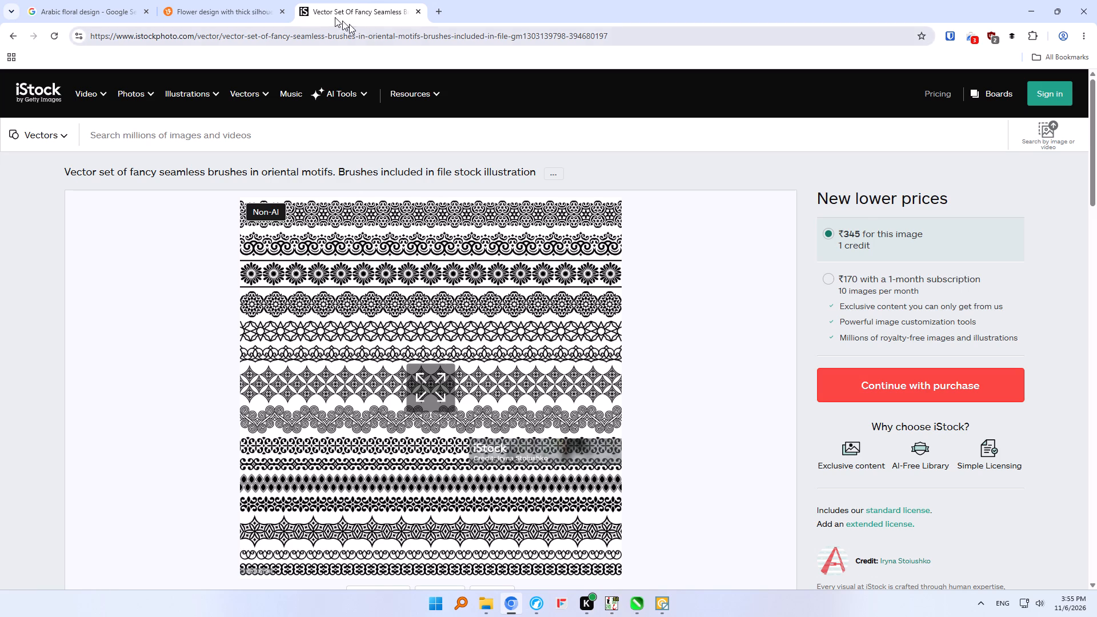
{"action": "left_click", "coordinate": [206, 1]}
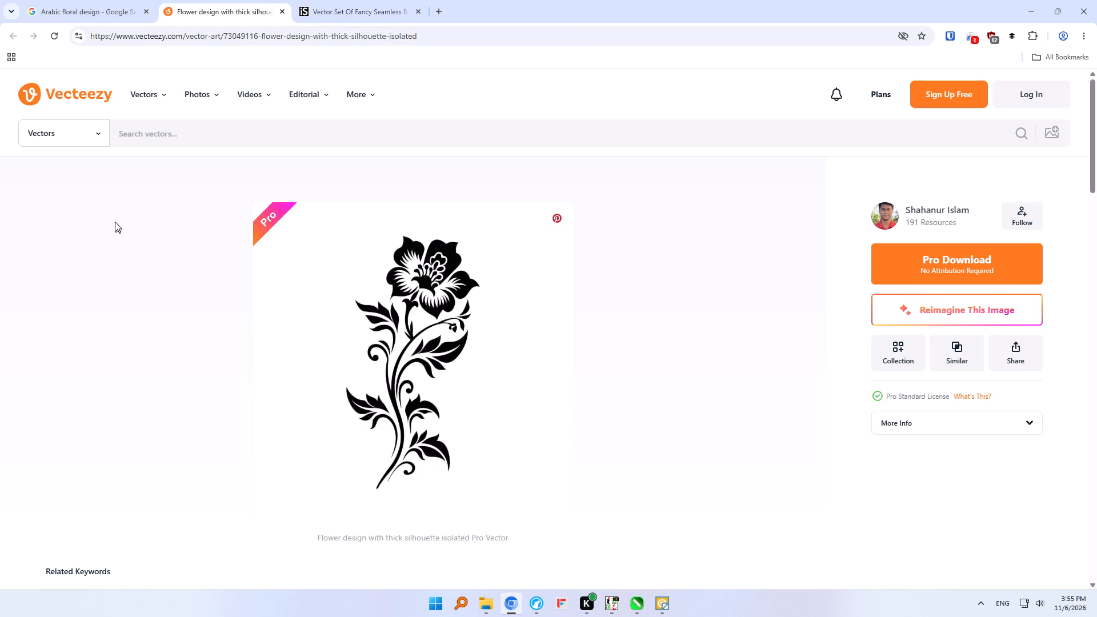
{"action": "left_click", "coordinate": [10, 33]}
{"action": "left_click", "coordinate": [97, 11]}
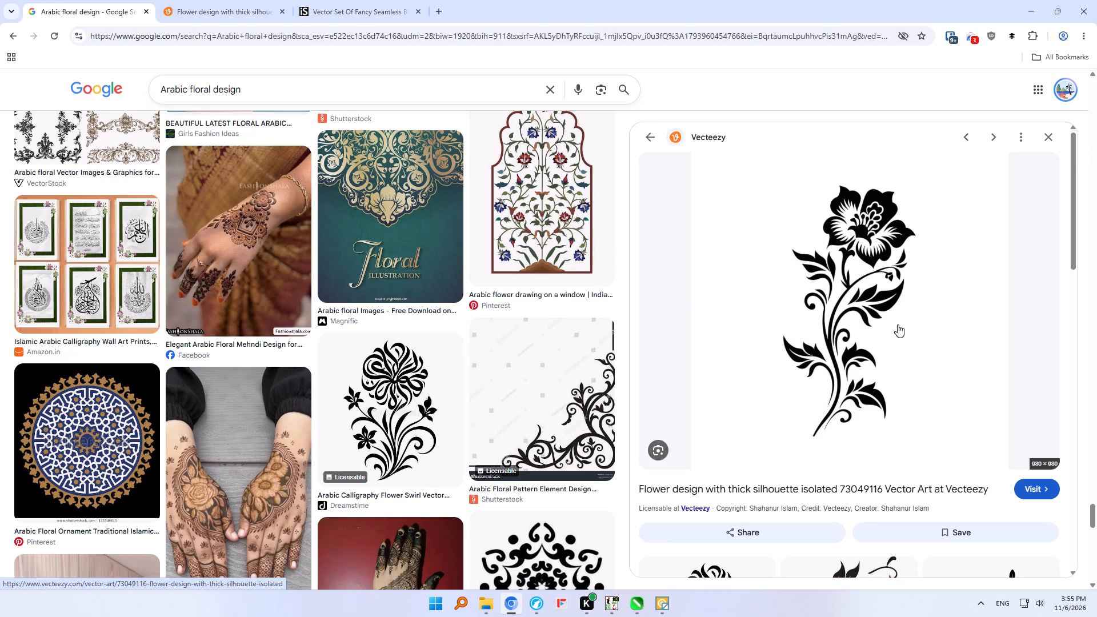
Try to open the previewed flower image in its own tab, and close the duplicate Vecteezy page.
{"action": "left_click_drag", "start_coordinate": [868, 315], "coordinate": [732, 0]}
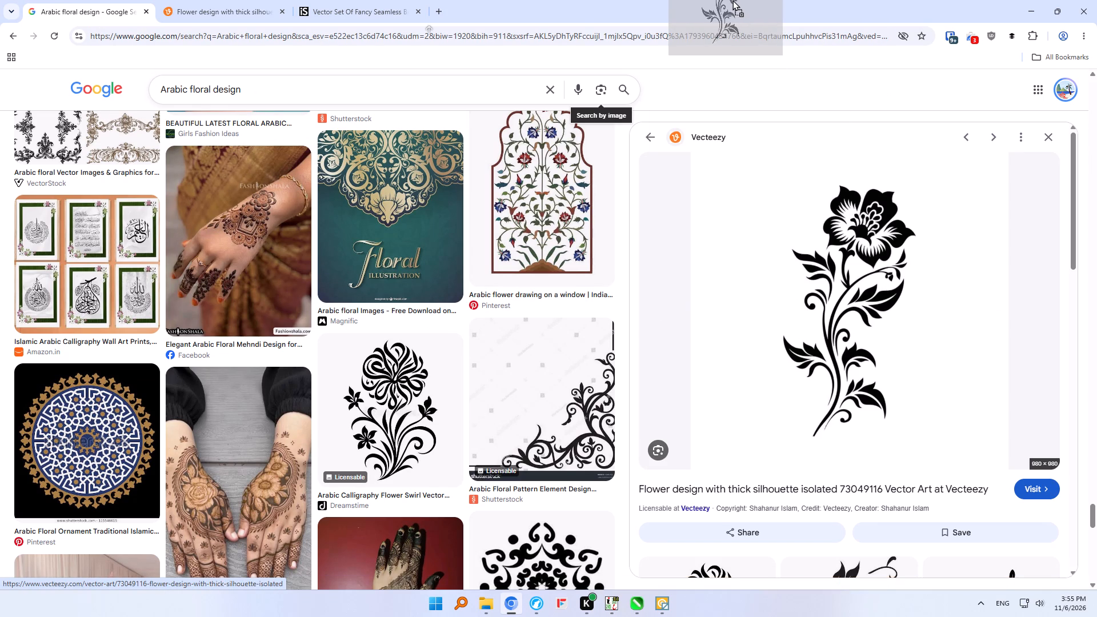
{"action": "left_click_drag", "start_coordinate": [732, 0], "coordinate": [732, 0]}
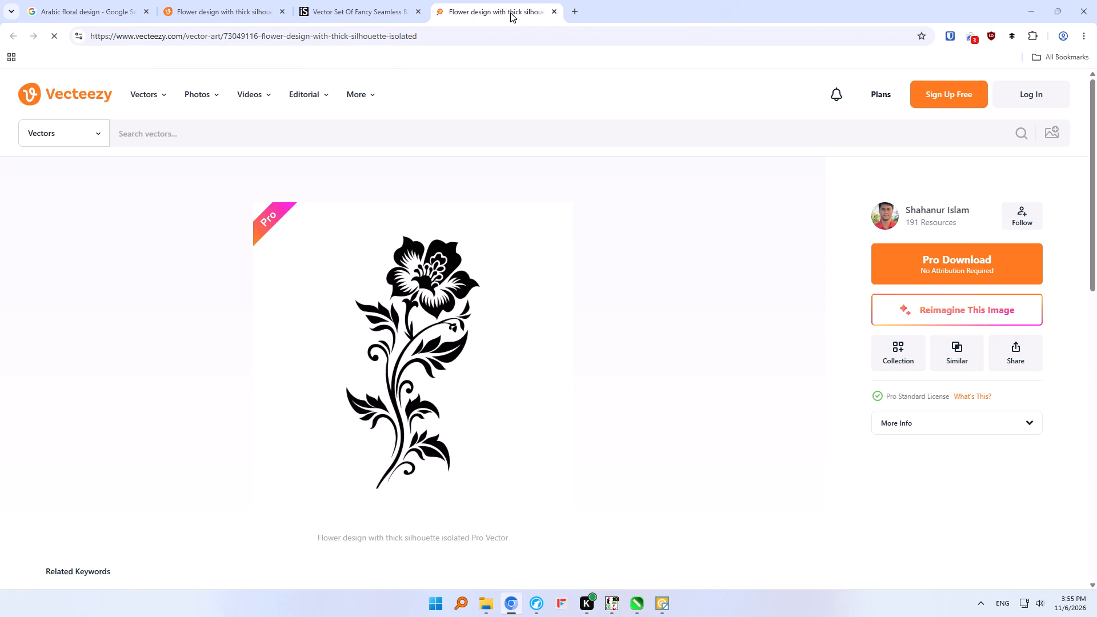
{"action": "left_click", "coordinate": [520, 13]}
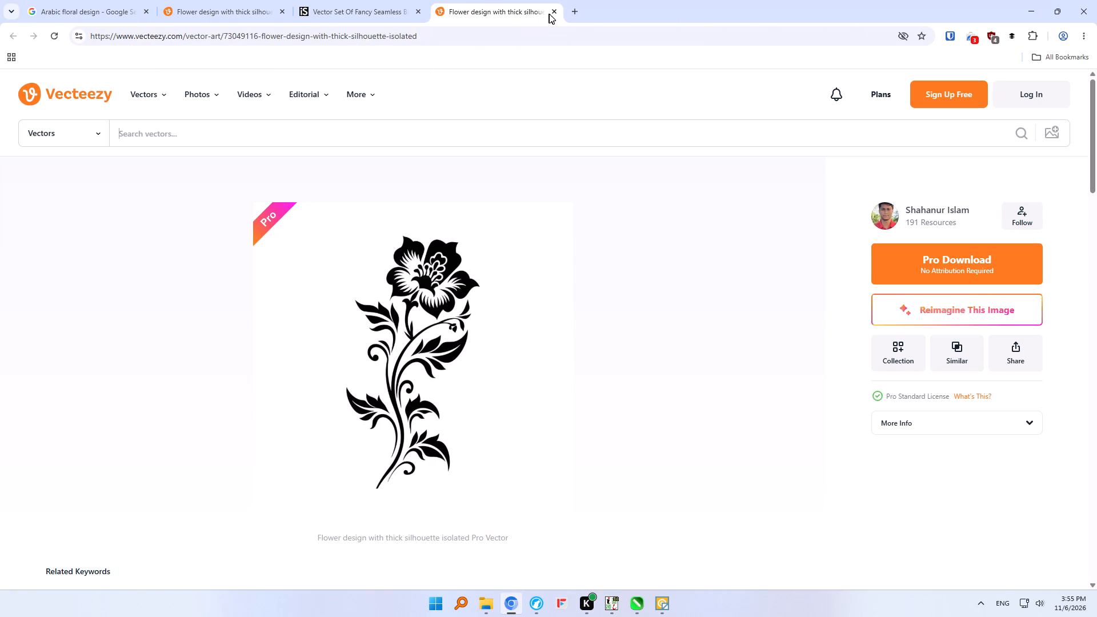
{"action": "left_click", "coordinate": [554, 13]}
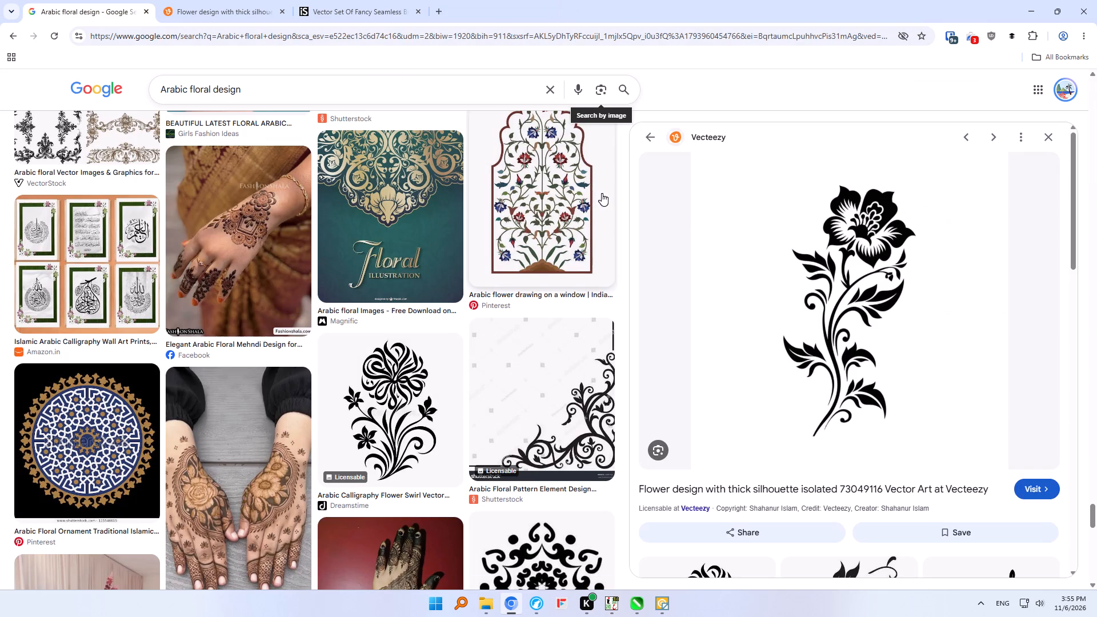
Open the previewed Vecteezy flower silhouette image in its own tab at full size and copy the image.
{"action": "right_click", "coordinate": [859, 293]}
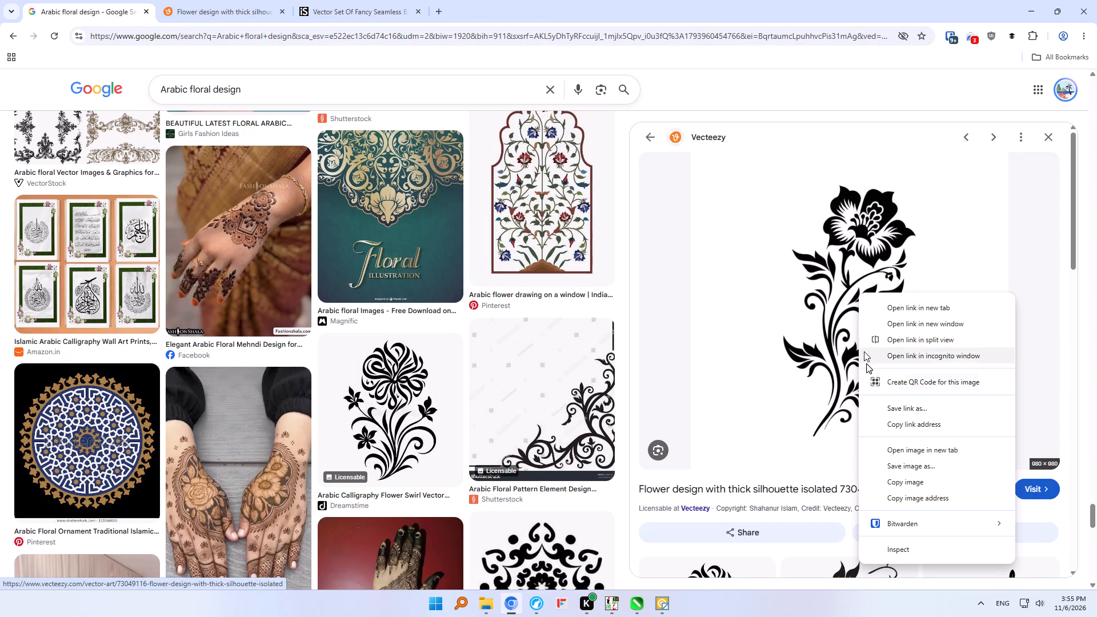
{"action": "left_click", "coordinate": [892, 449]}
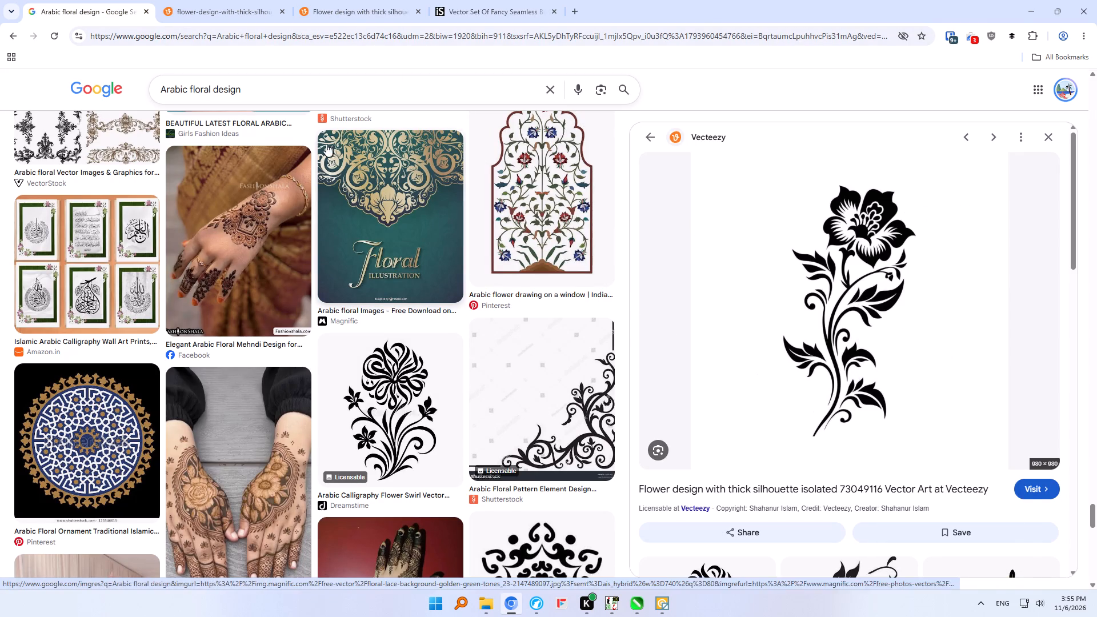
{"action": "left_click", "coordinate": [203, 5]}
{"action": "left_click", "coordinate": [481, 299]}
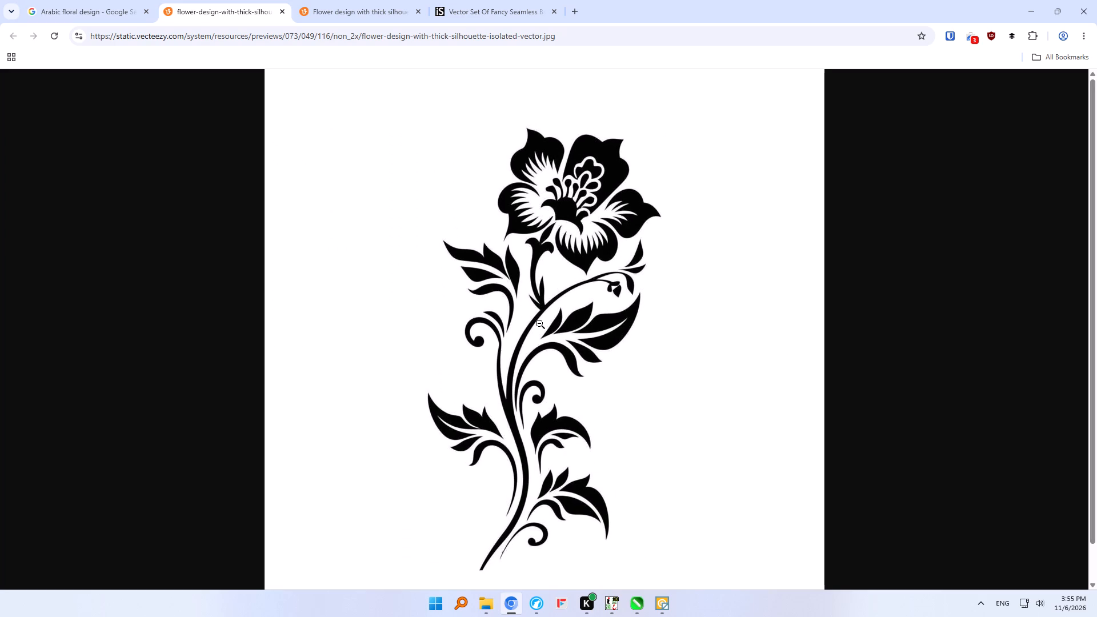
{"action": "right_click", "coordinate": [541, 318]}
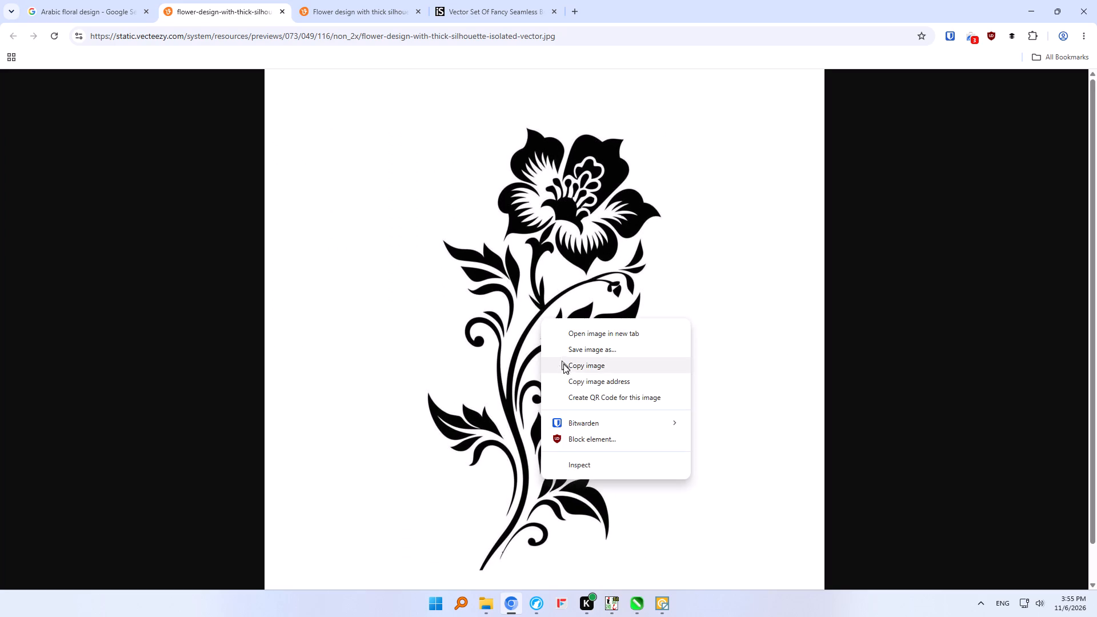
{"action": "left_click", "coordinate": [565, 367]}
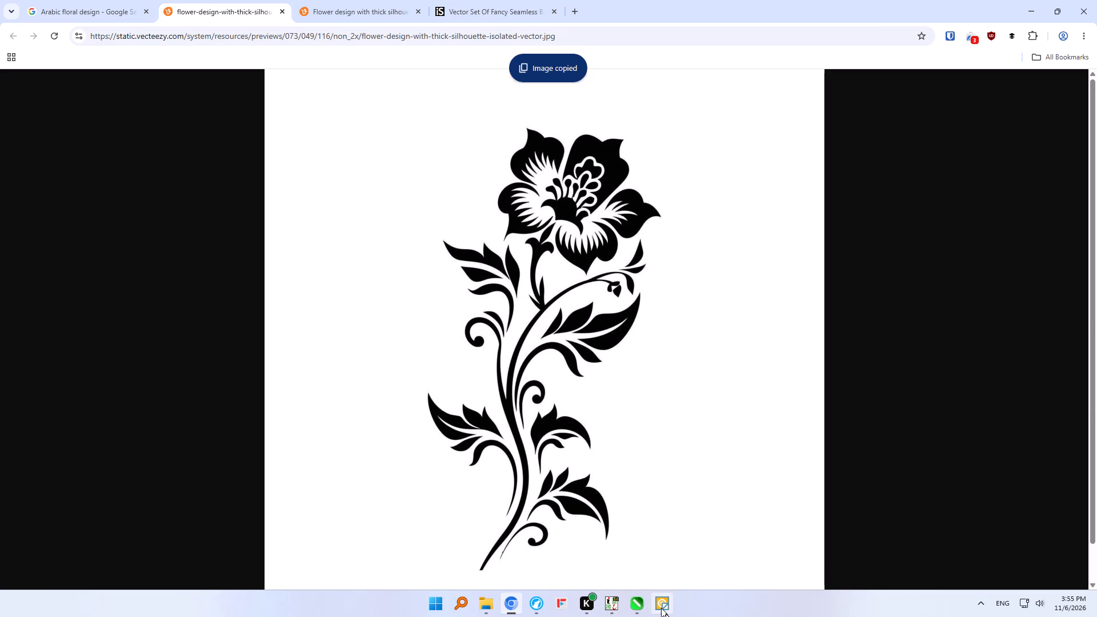
In Vector Magic, start over with the copied flower image from the clipboard and run the Fully Automatic vectorization.
{"action": "left_click", "coordinate": [666, 615]}
{"action": "left_click", "coordinate": [940, 571]}
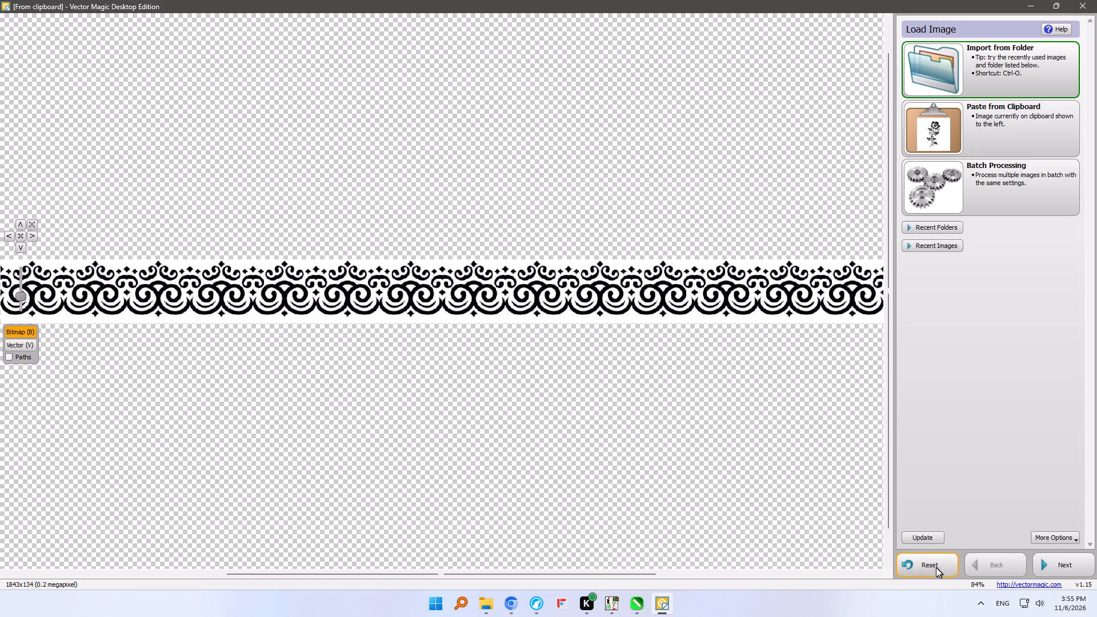
{"action": "left_click", "coordinate": [929, 118]}
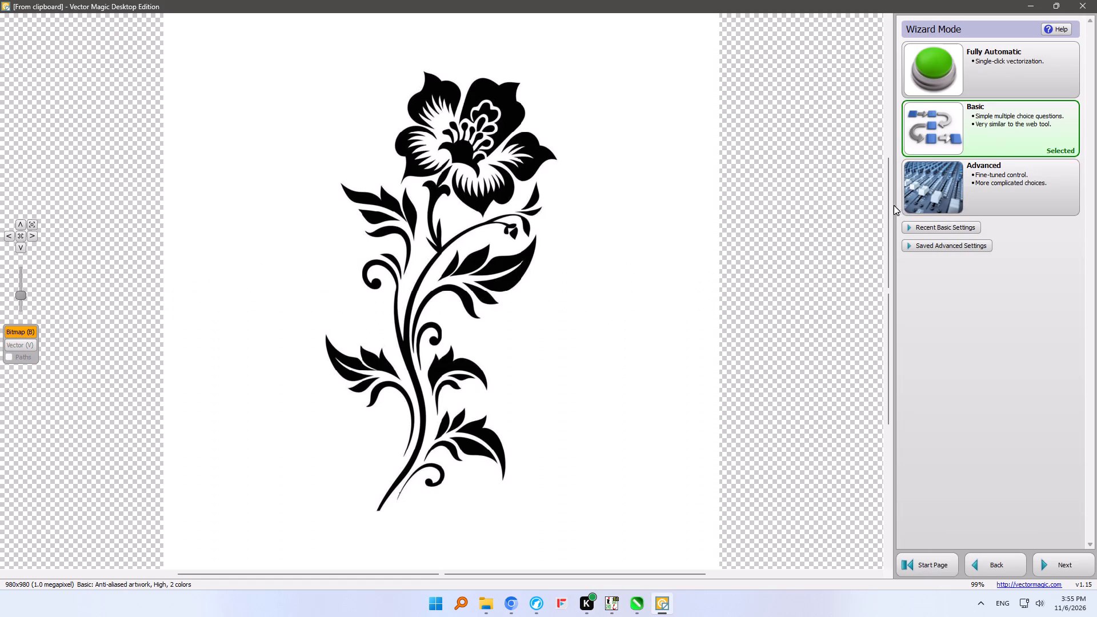
{"action": "left_click", "coordinate": [961, 62]}
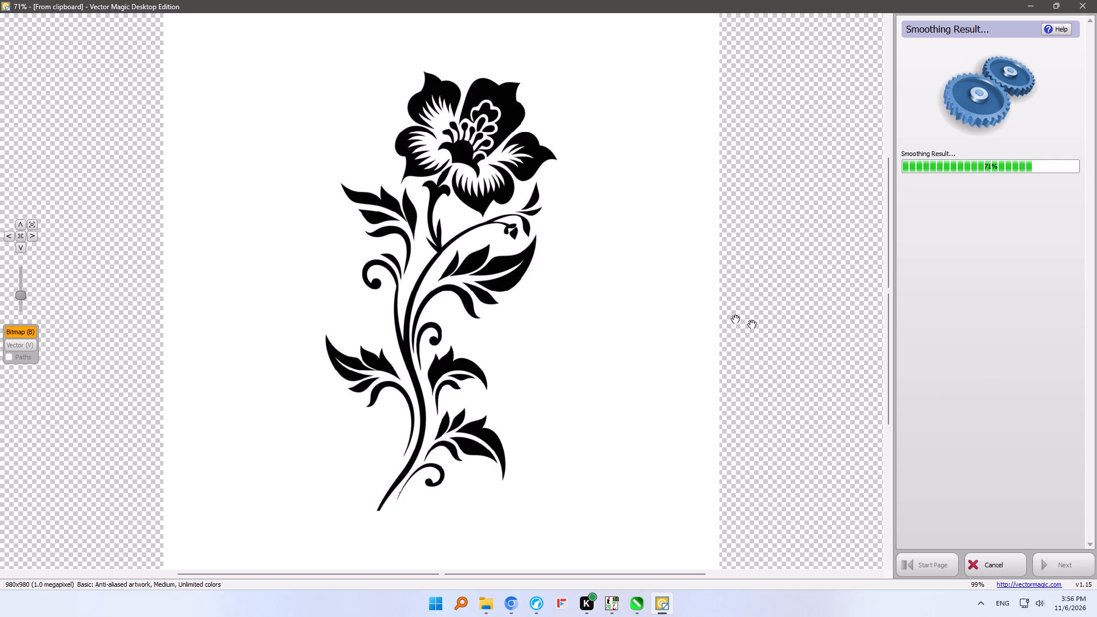
Back in the browser, open the flower image's licensing details and examine Vecteezy's licence comparison chart.
{"action": "left_click", "coordinate": [514, 597]}
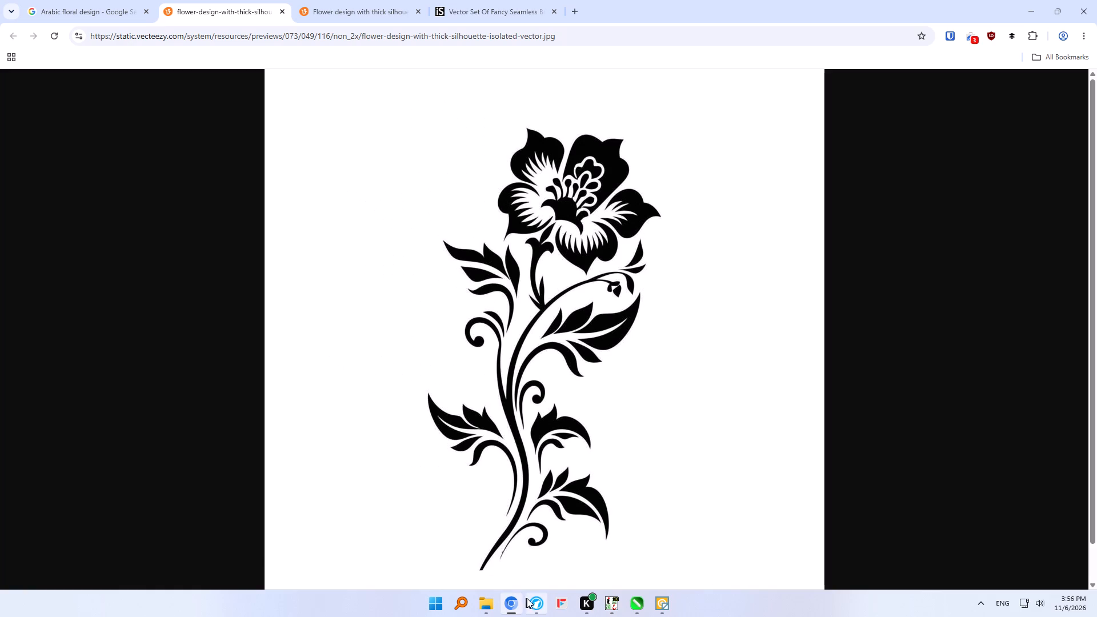
{"action": "left_click", "coordinate": [106, 9]}
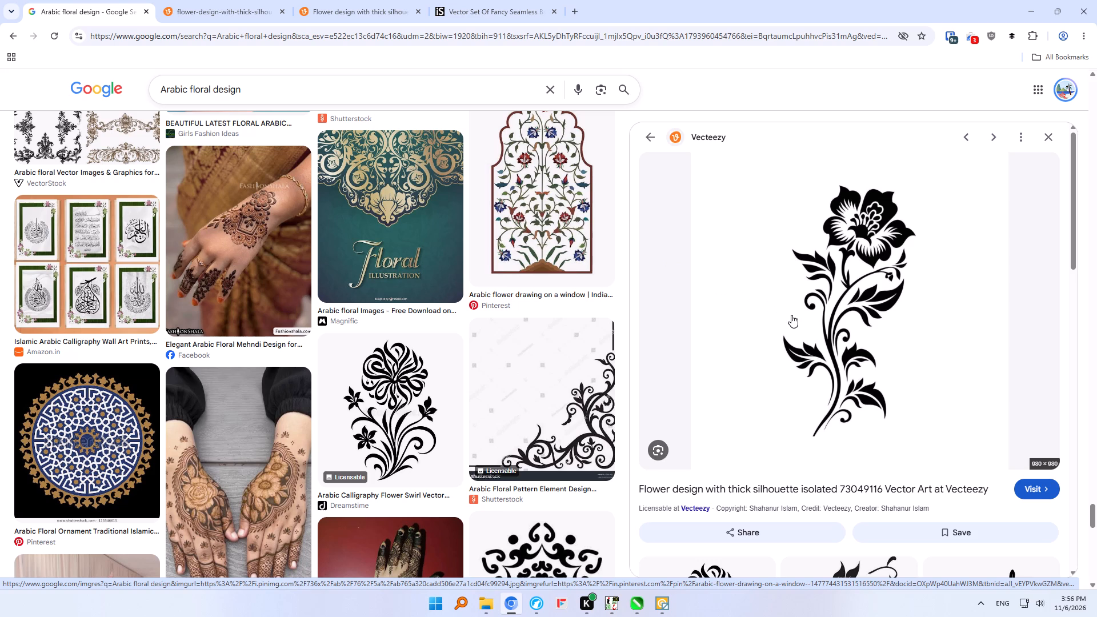
{"action": "left_click", "coordinate": [733, 506]}
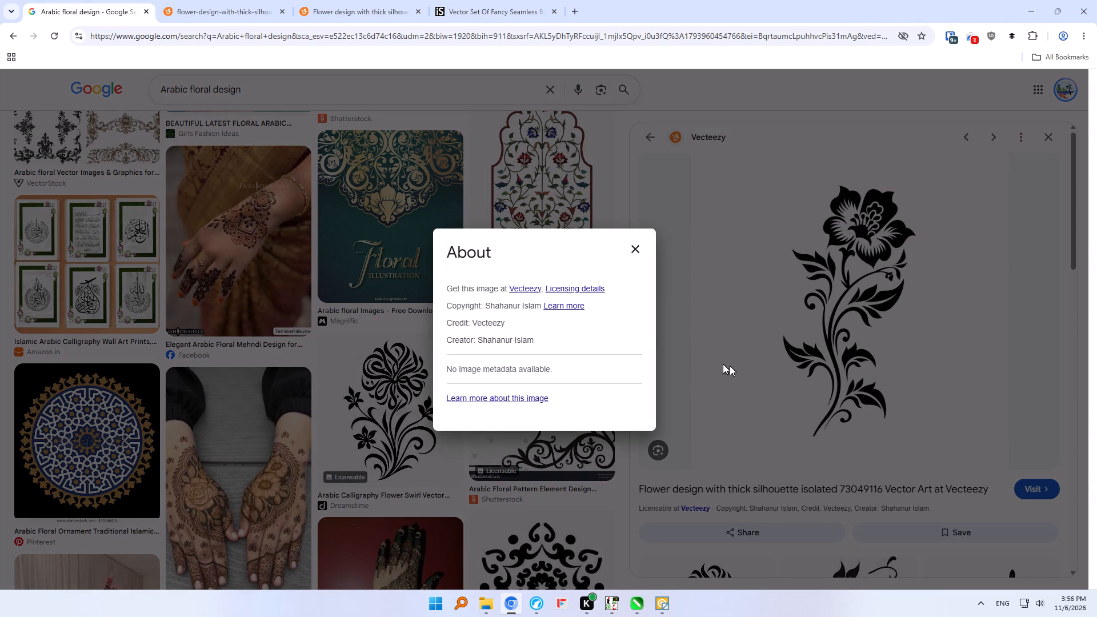
{"action": "left_click", "coordinate": [603, 289]}
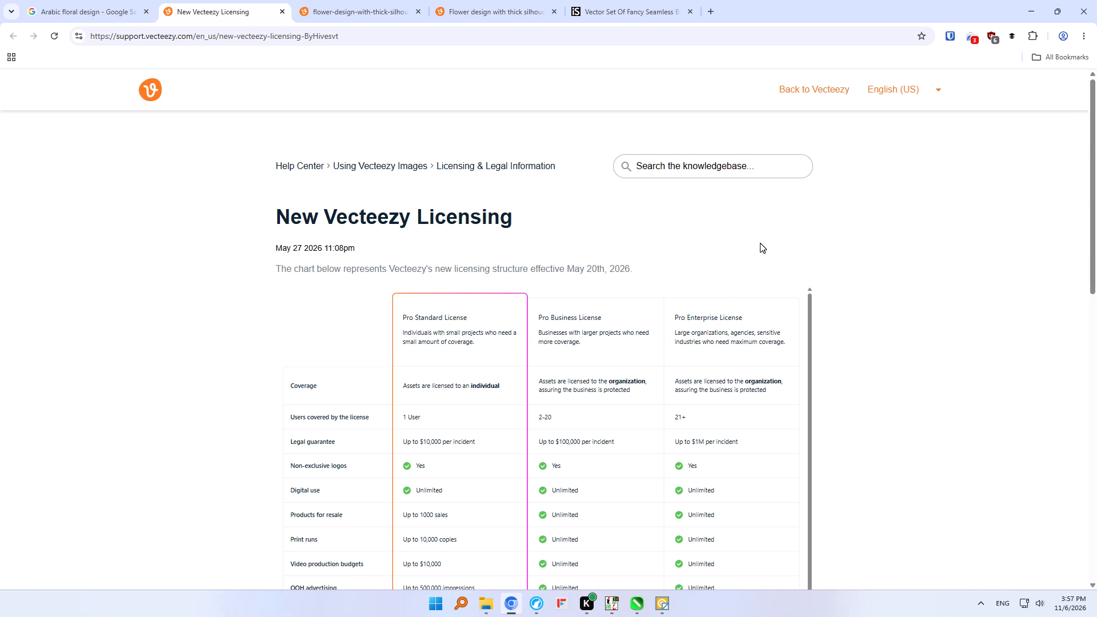
{"action": "left_click_drag", "start_coordinate": [1094, 209], "coordinate": [1091, 253]}
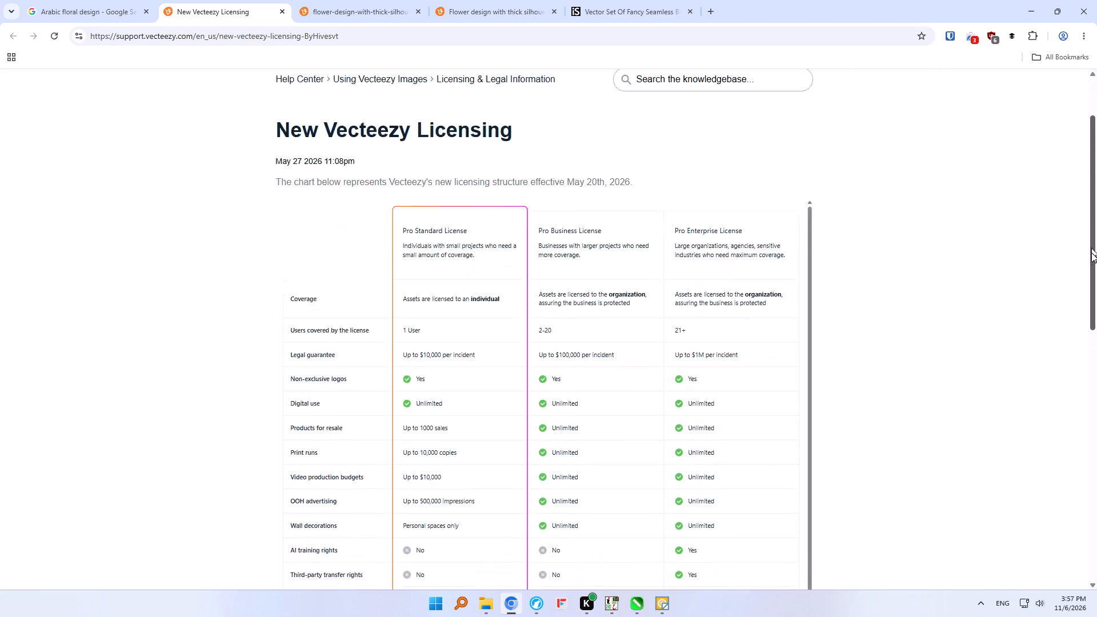
{"action": "left_click_drag", "start_coordinate": [1091, 253], "coordinate": [1084, 127]}
Return to the full-size flower silhouette image and copy it again.
{"action": "left_click", "coordinate": [333, 17]}
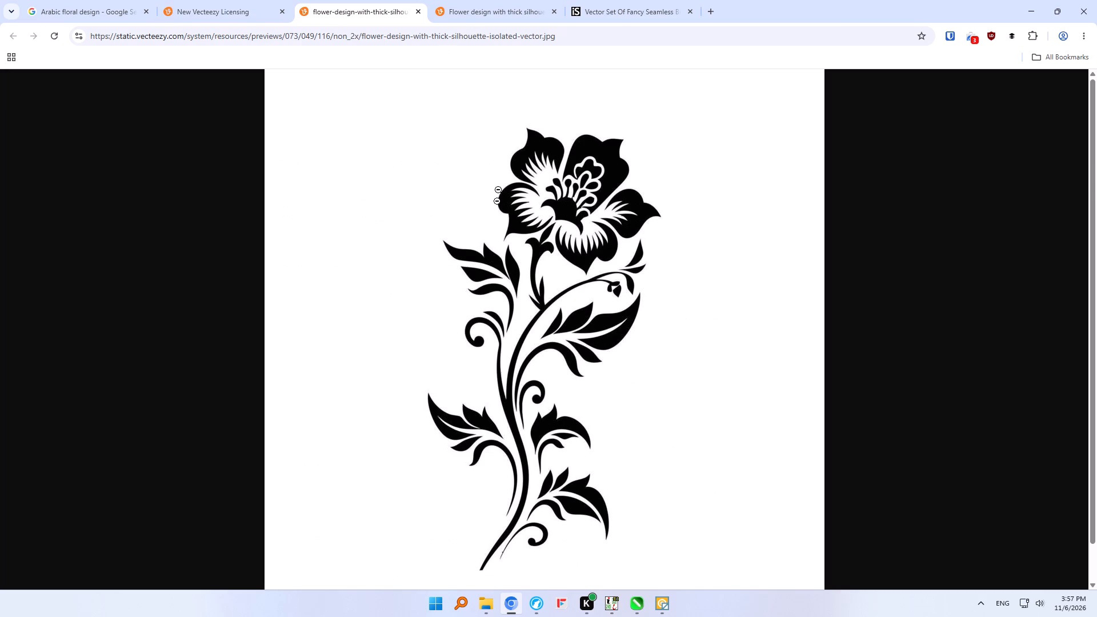
{"action": "left_click", "coordinate": [495, 257]}
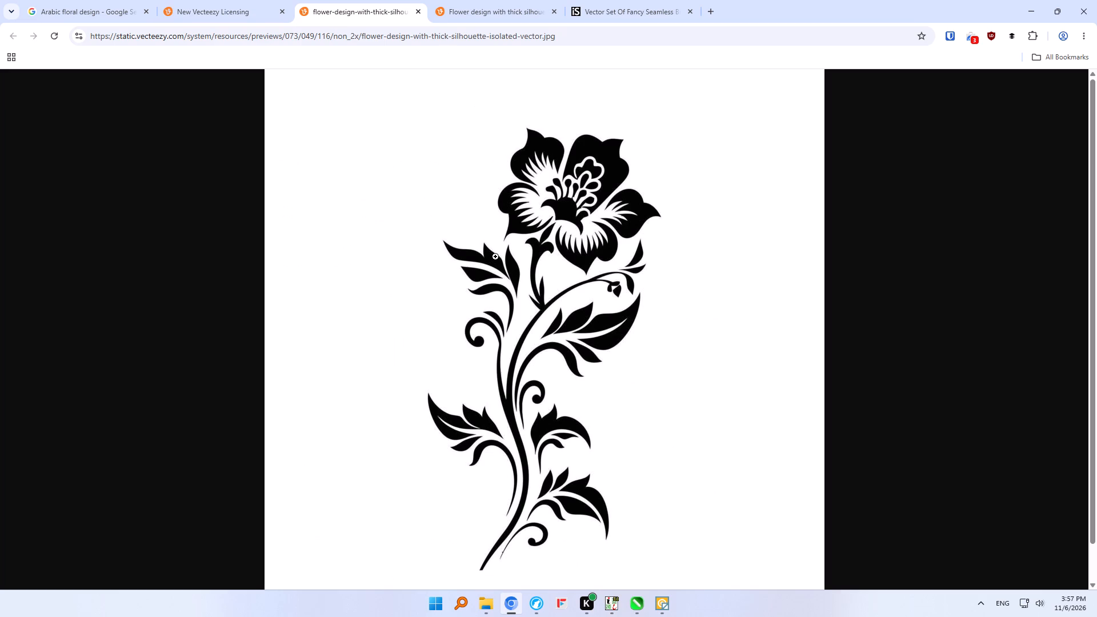
{"action": "right_click", "coordinate": [495, 257]}
{"action": "left_click", "coordinate": [519, 307]}
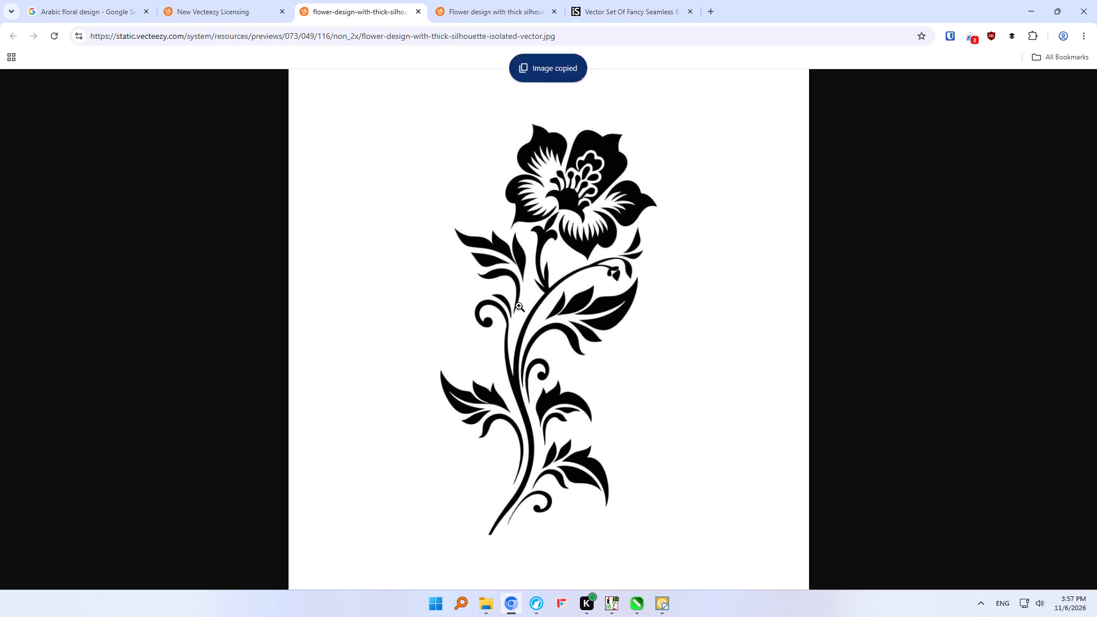
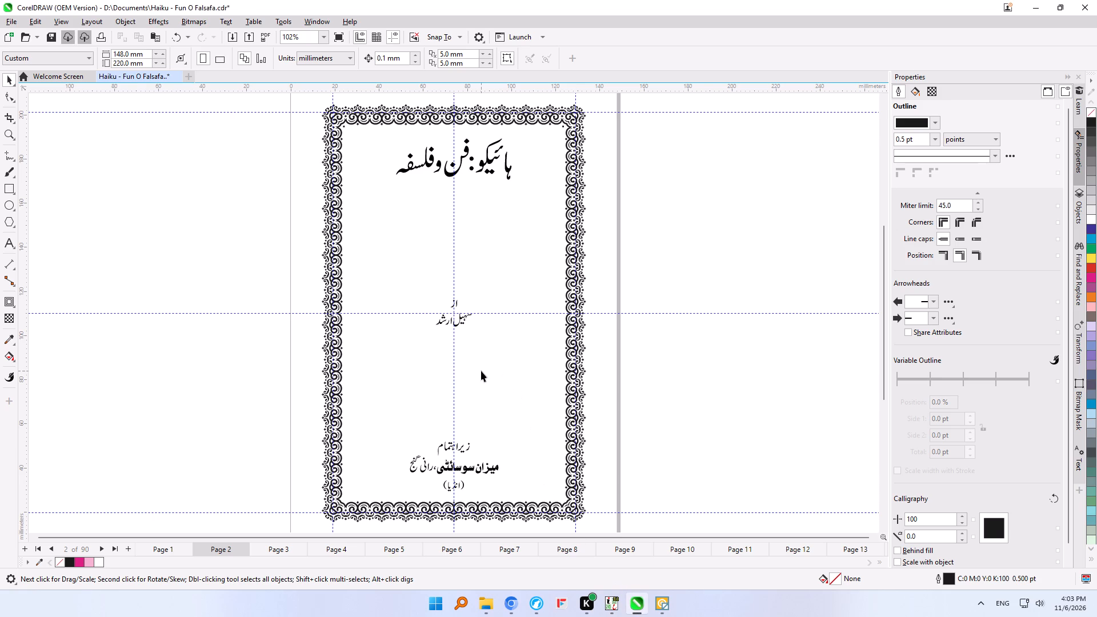
{"action": "key", "text": "ctrl+i"}
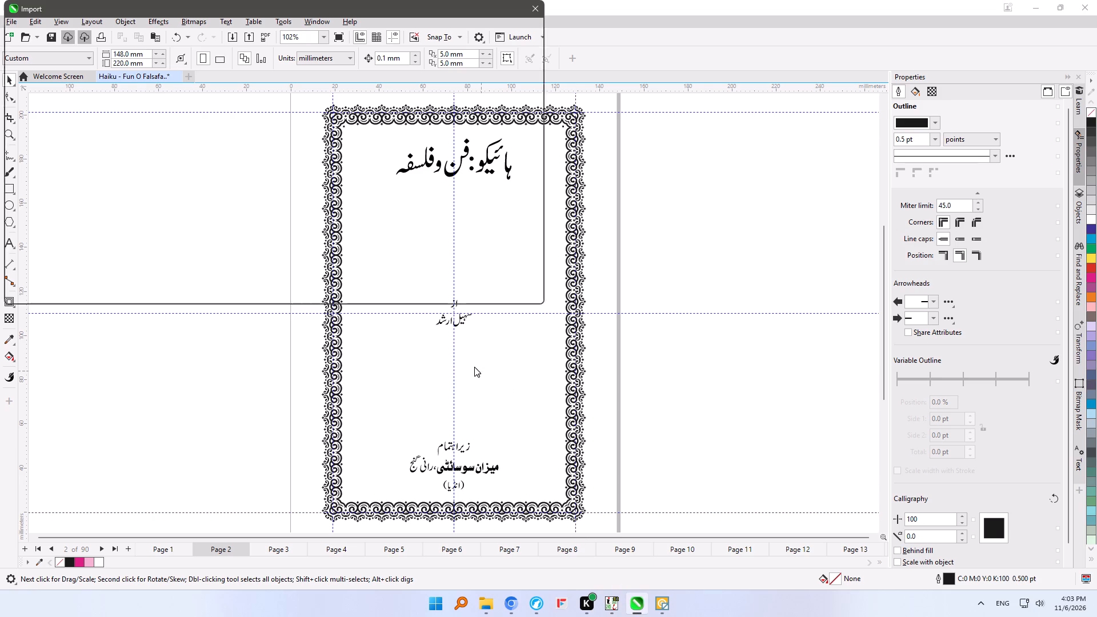
{"action": "double_click", "coordinate": [129, 110]}
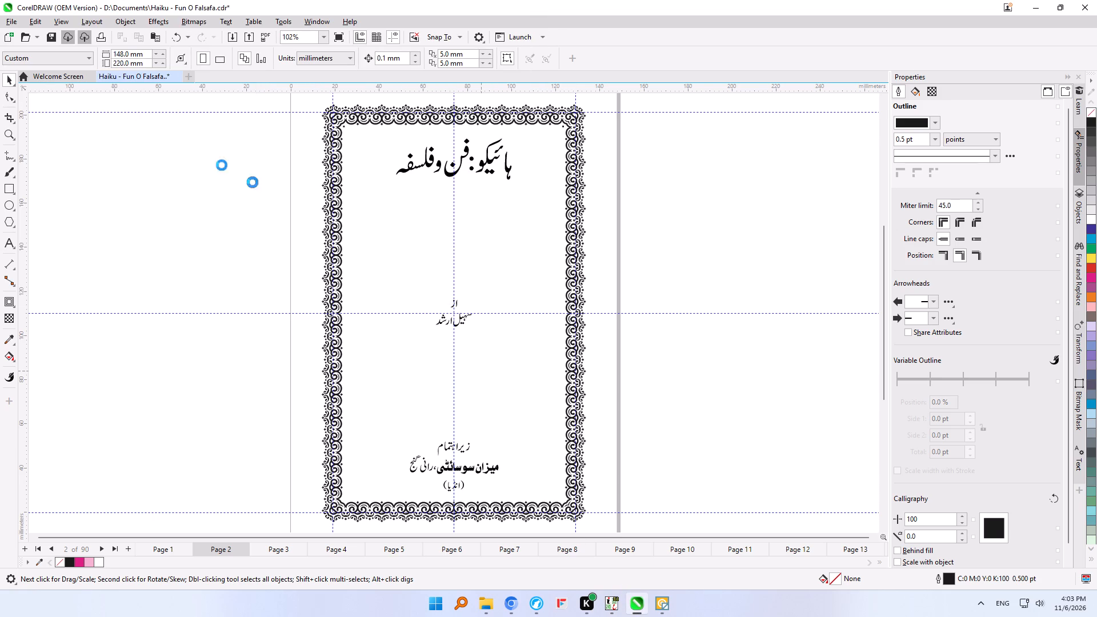
{"action": "left_click_drag", "start_coordinate": [414, 189], "coordinate": [507, 316]}
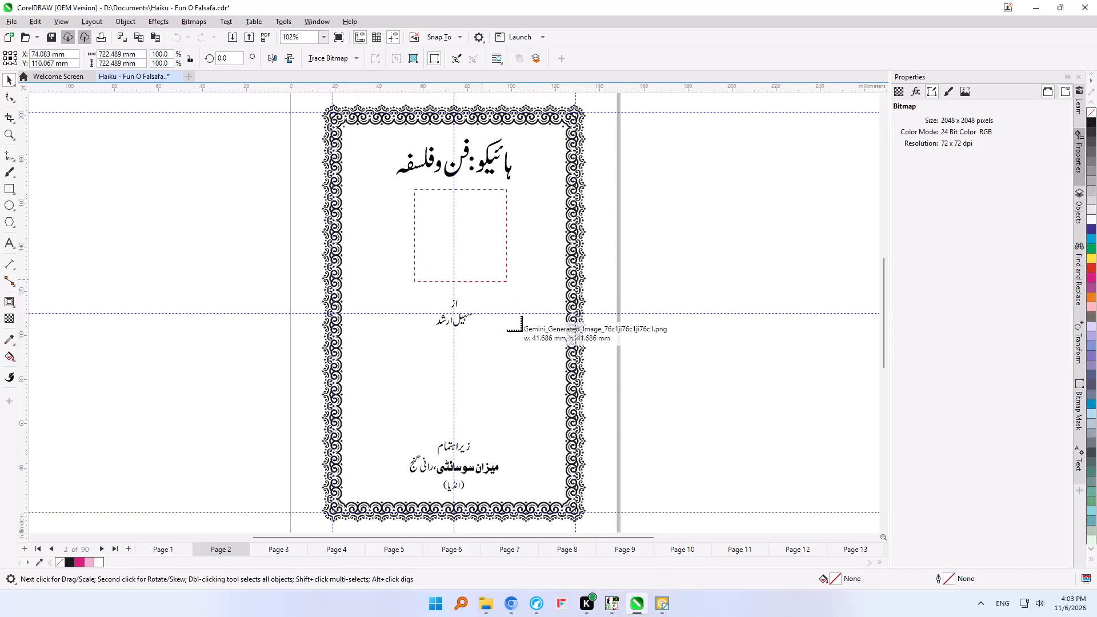
{"action": "left_click_drag", "start_coordinate": [507, 316], "coordinate": [511, 321]}
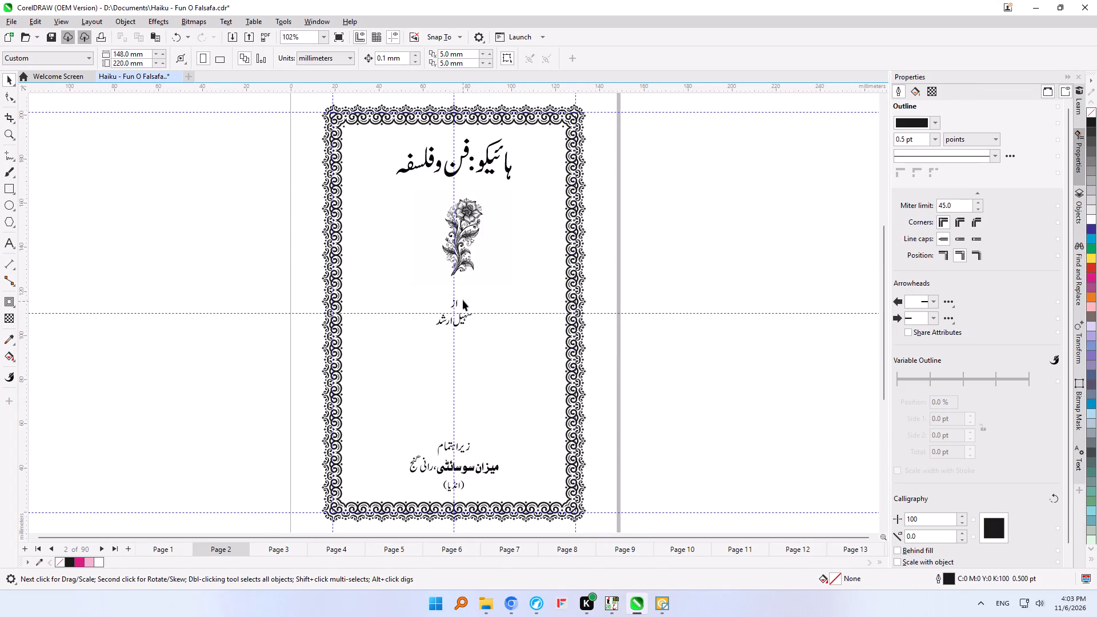
Centre the flower image horizontally on the ornamental border, leaving only the flower selected.
{"action": "left_click", "coordinate": [467, 242]}
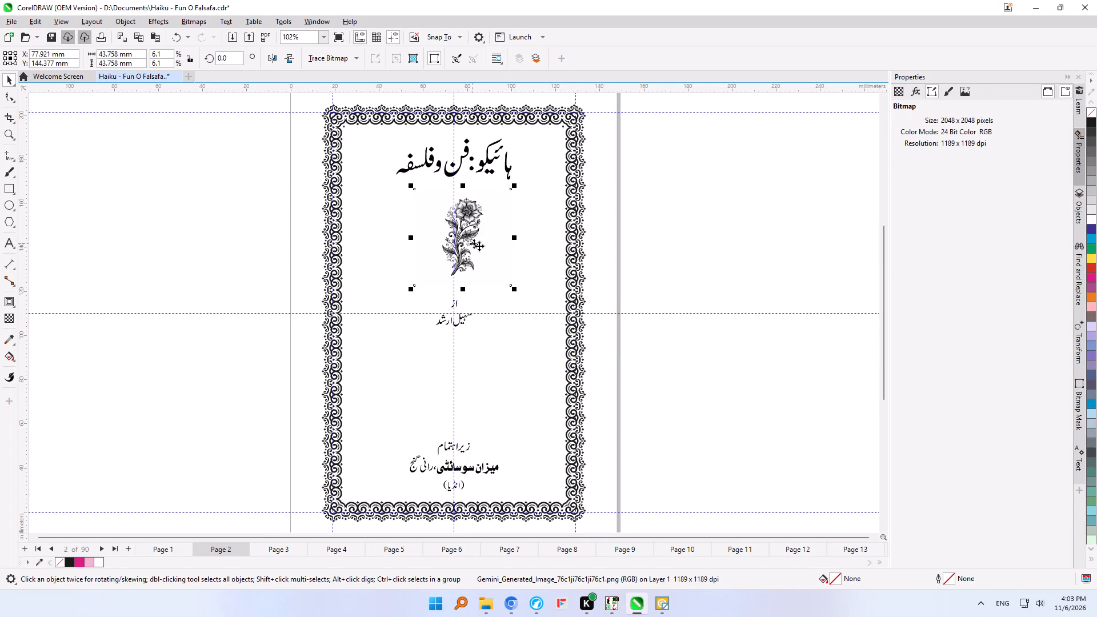
{"action": "left_click", "coordinate": [477, 120], "text": "shift"}
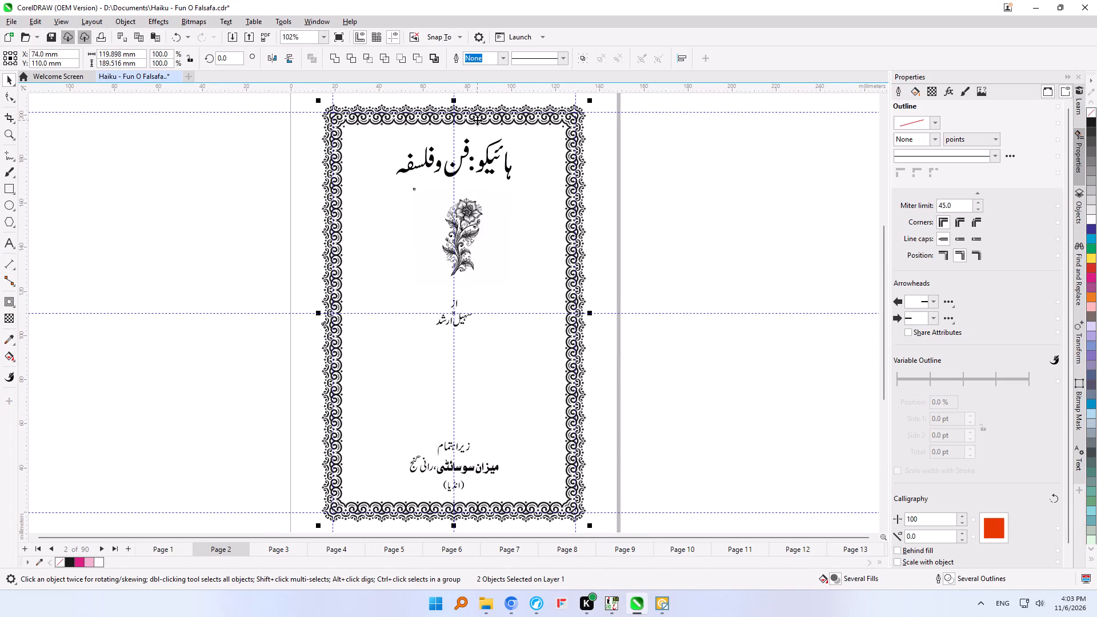
{"action": "key", "text": "c"}
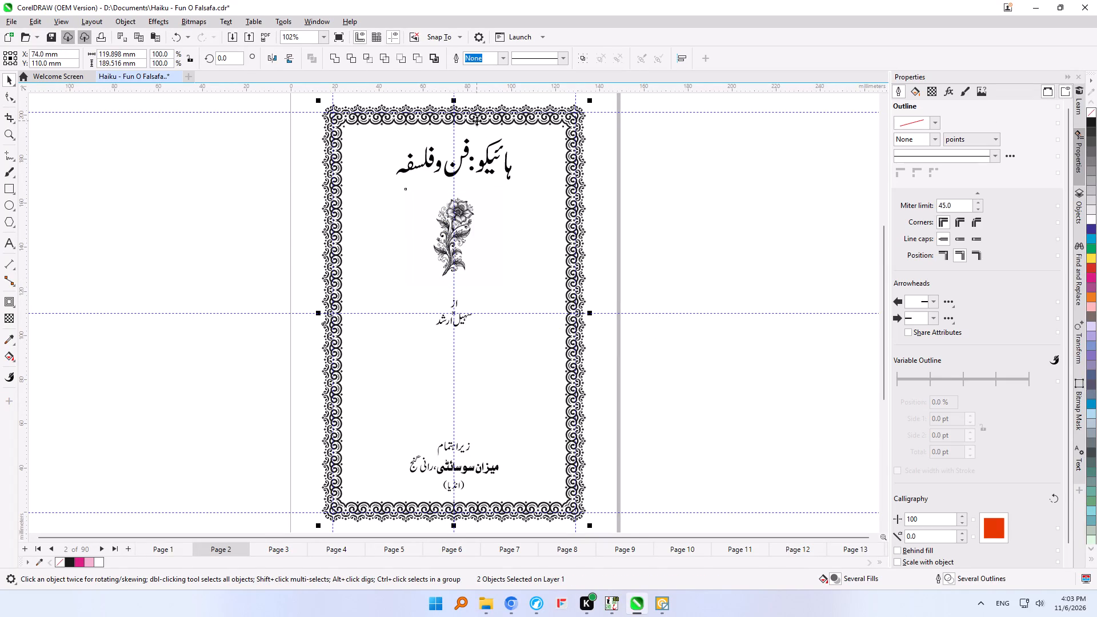
{"action": "left_click", "coordinate": [477, 121], "text": "shift"}
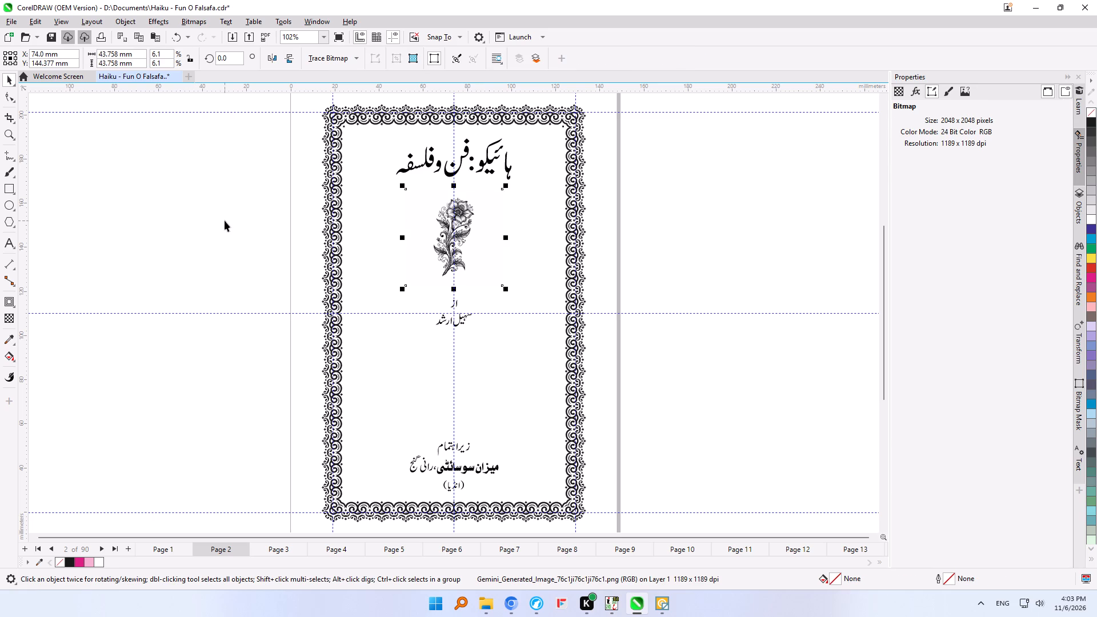
Examine the line detail of the placed flower image at high magnification.
{"action": "left_click", "coordinate": [8, 135]}
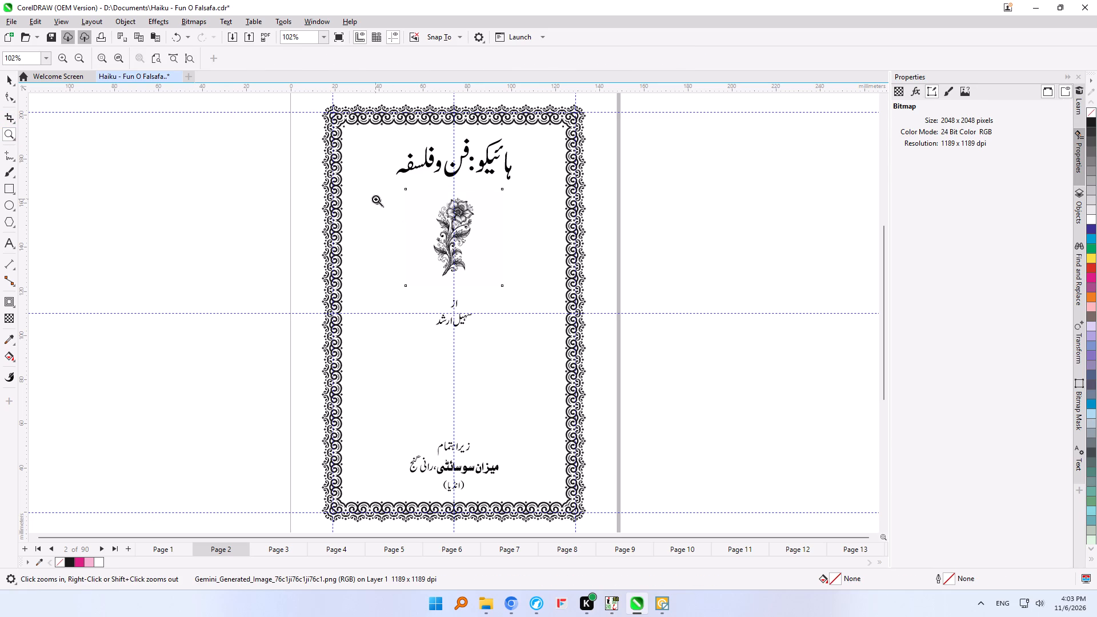
{"action": "left_click_drag", "start_coordinate": [347, 151], "coordinate": [396, 203]}
{"action": "left_click_drag", "start_coordinate": [396, 203], "coordinate": [610, 372]}
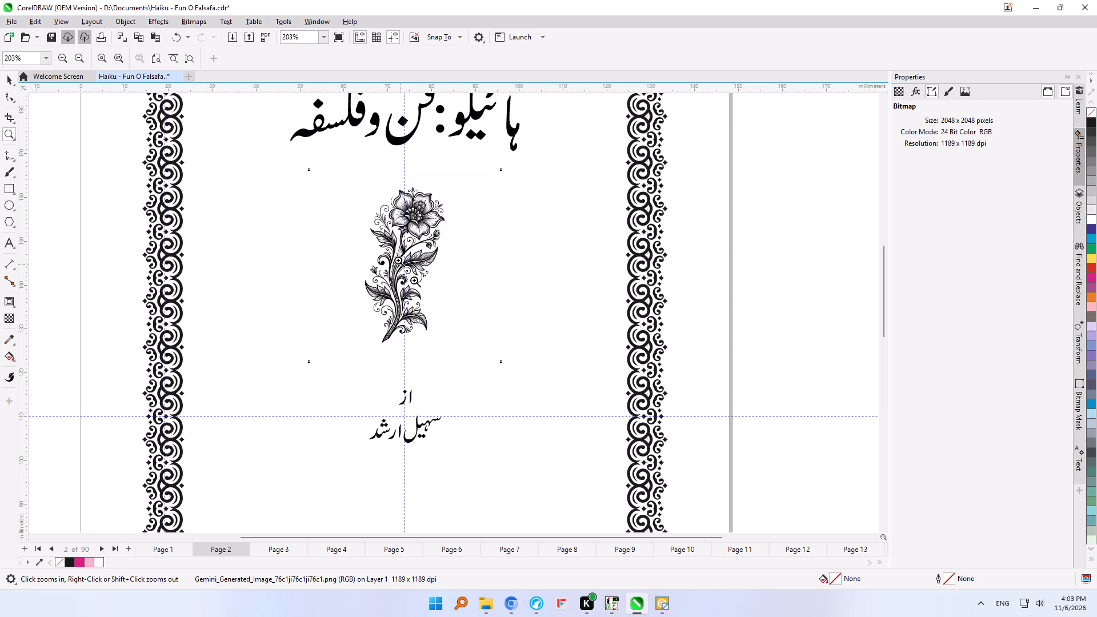
{"action": "left_click_drag", "start_coordinate": [349, 185], "coordinate": [547, 364]}
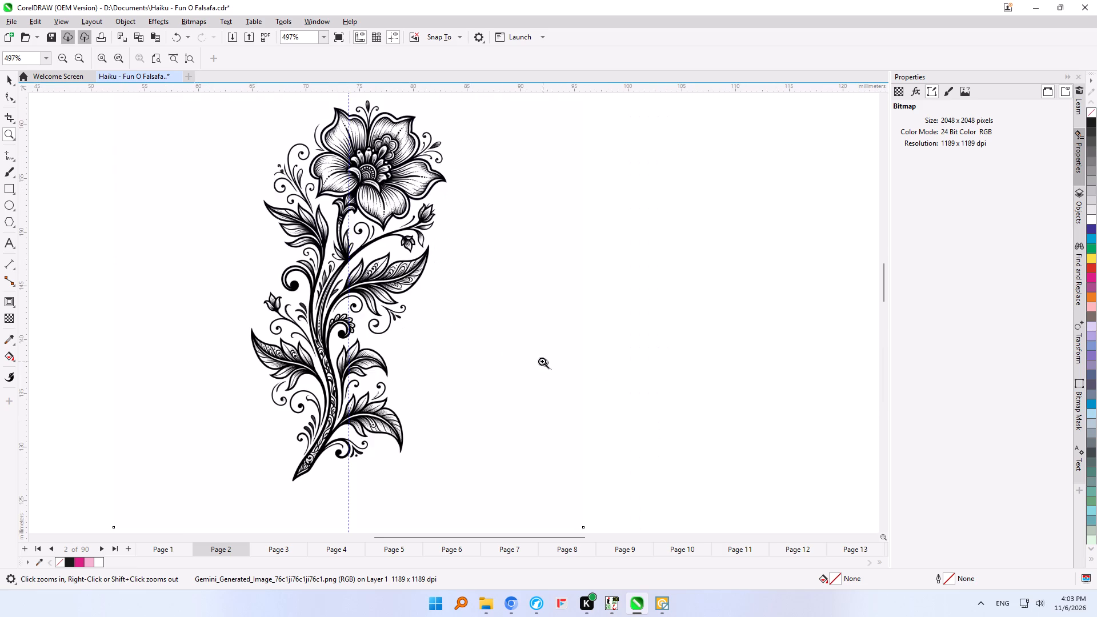
{"action": "left_click_drag", "start_coordinate": [250, 175], "coordinate": [497, 334]}
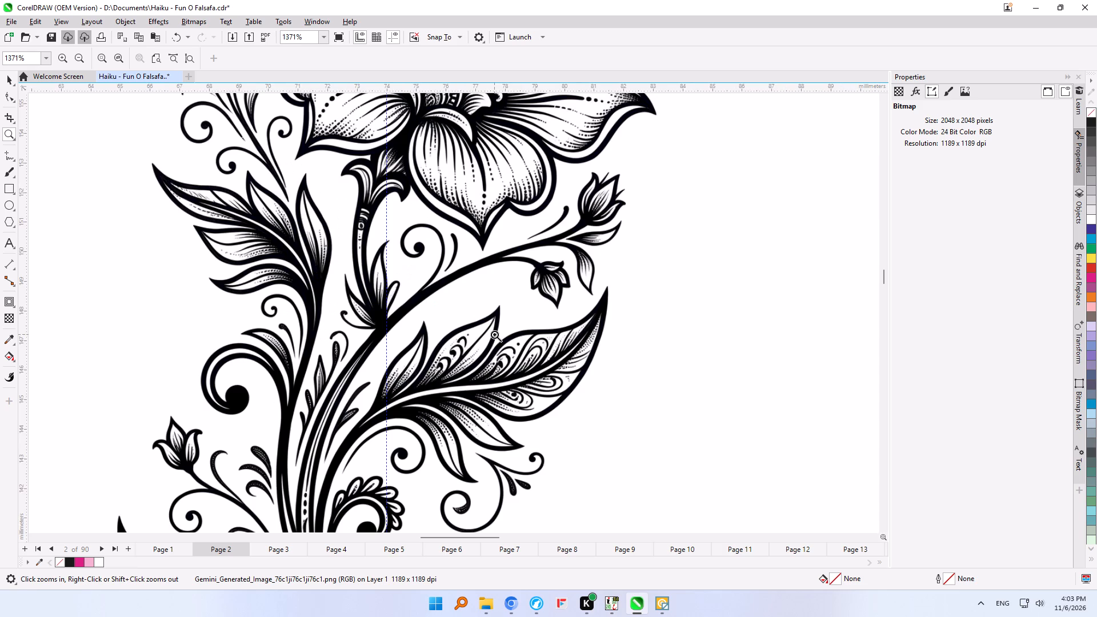
{"action": "right_click", "coordinate": [494, 334]}
{"action": "right_click", "coordinate": [494, 334]}
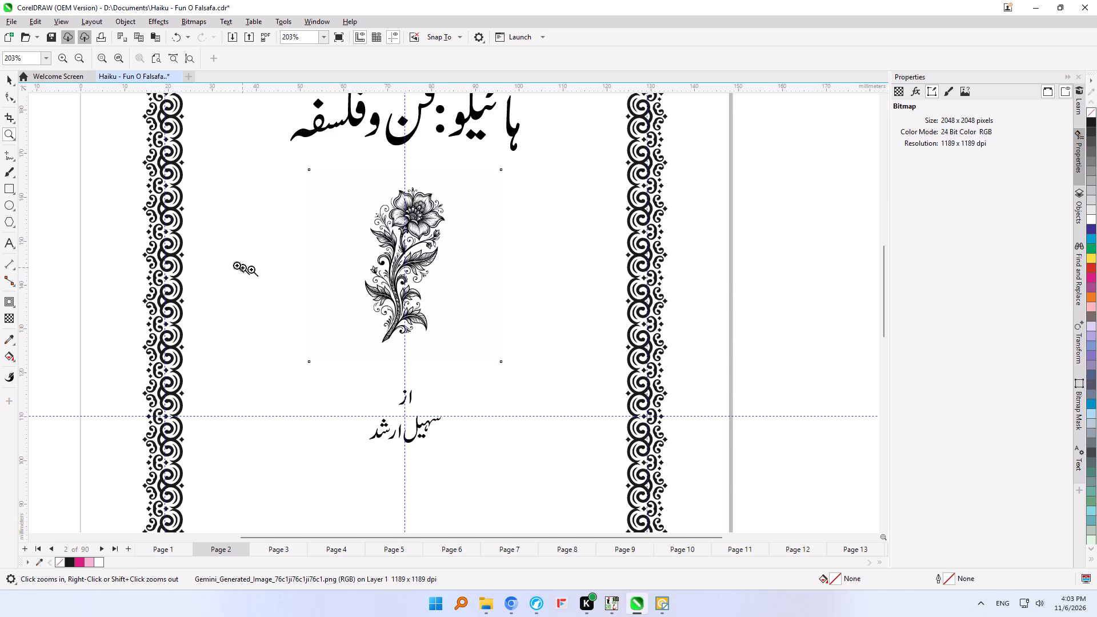
Enlarge the flower image about its centre to about 52 mm square and lower it to about Y 143 mm.
{"action": "left_click", "coordinate": [6, 80]}
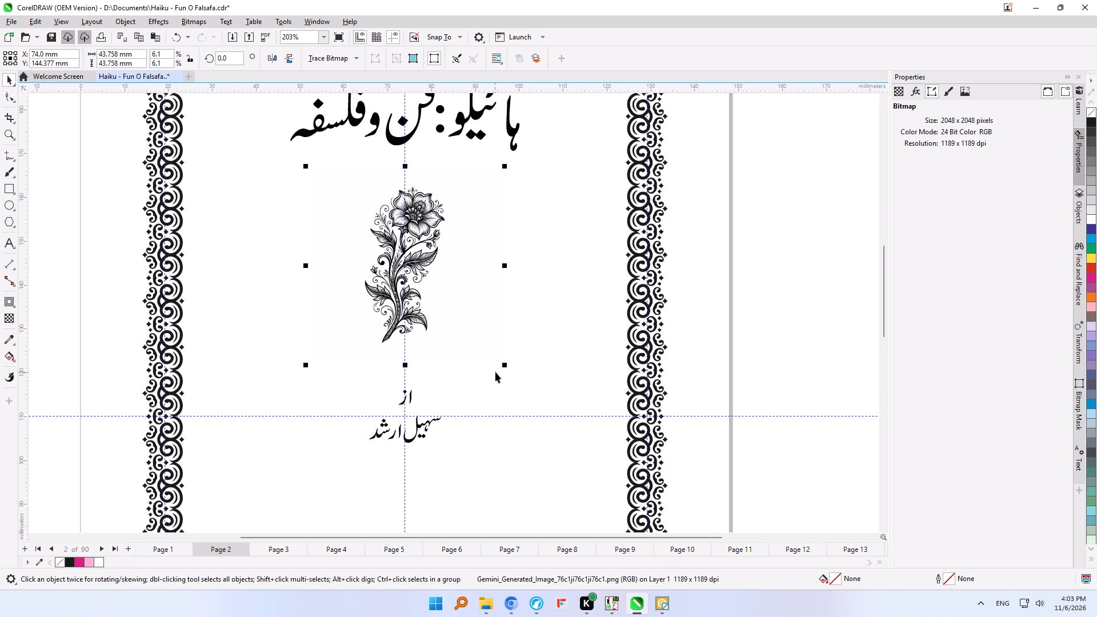
{"action": "left_click_drag", "start_coordinate": [506, 366], "coordinate": [523, 386], "text": "shift"}
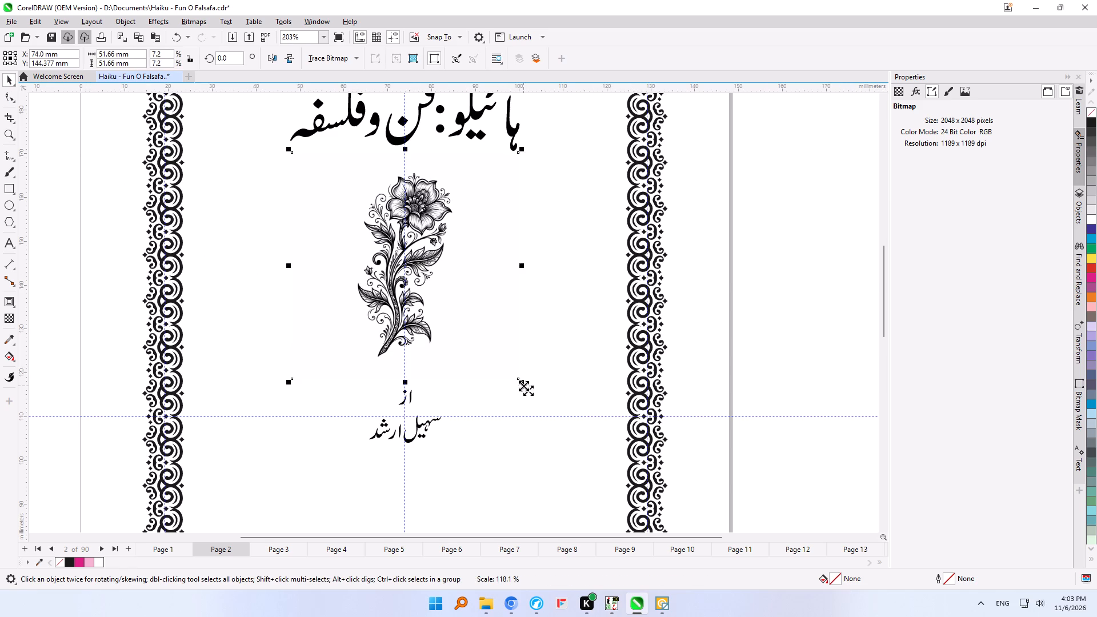
{"action": "left_click_drag", "start_coordinate": [406, 267], "coordinate": [407, 270]}
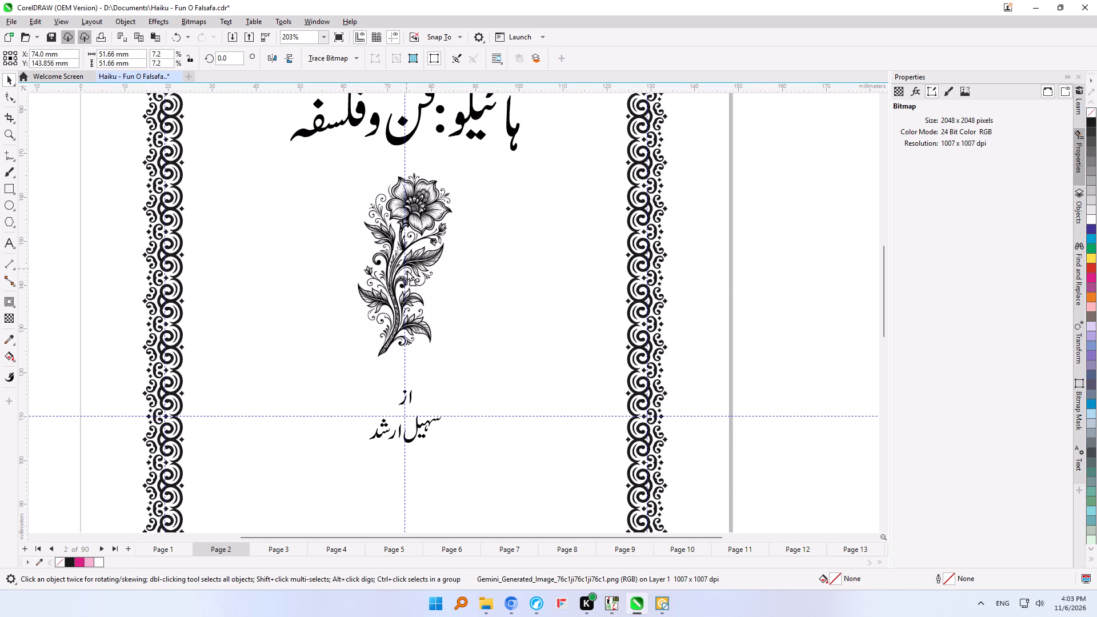
{"action": "left_click_drag", "start_coordinate": [407, 270], "coordinate": [408, 274]}
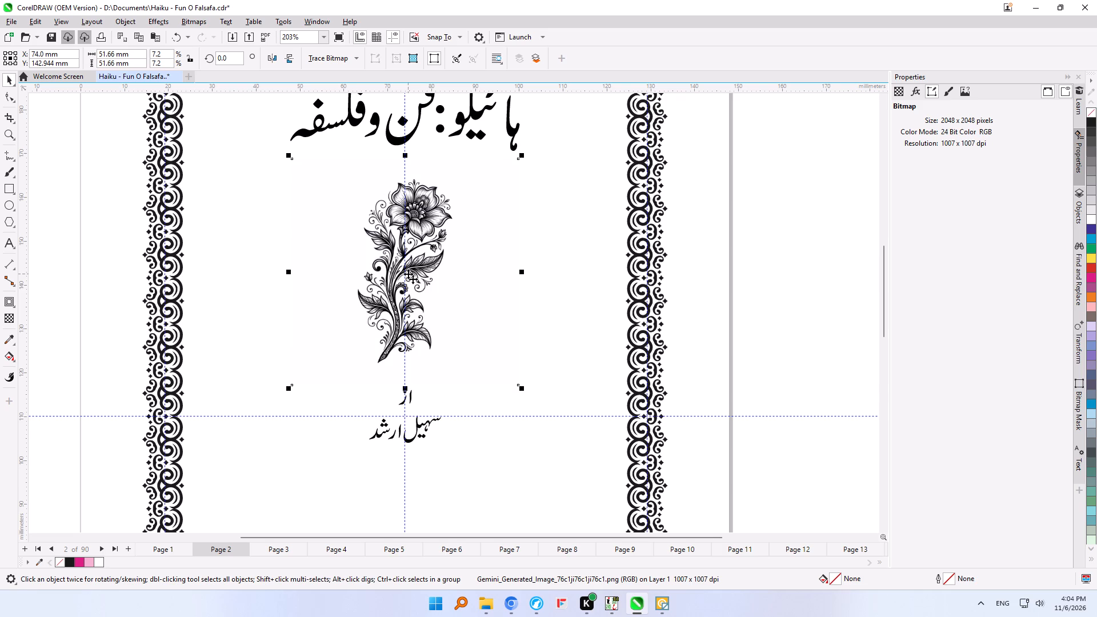
Resize the flower image proportionally about its centre to about 40 mm square, leaving clear space around the title and author lines.
{"action": "key", "text": "F5"}
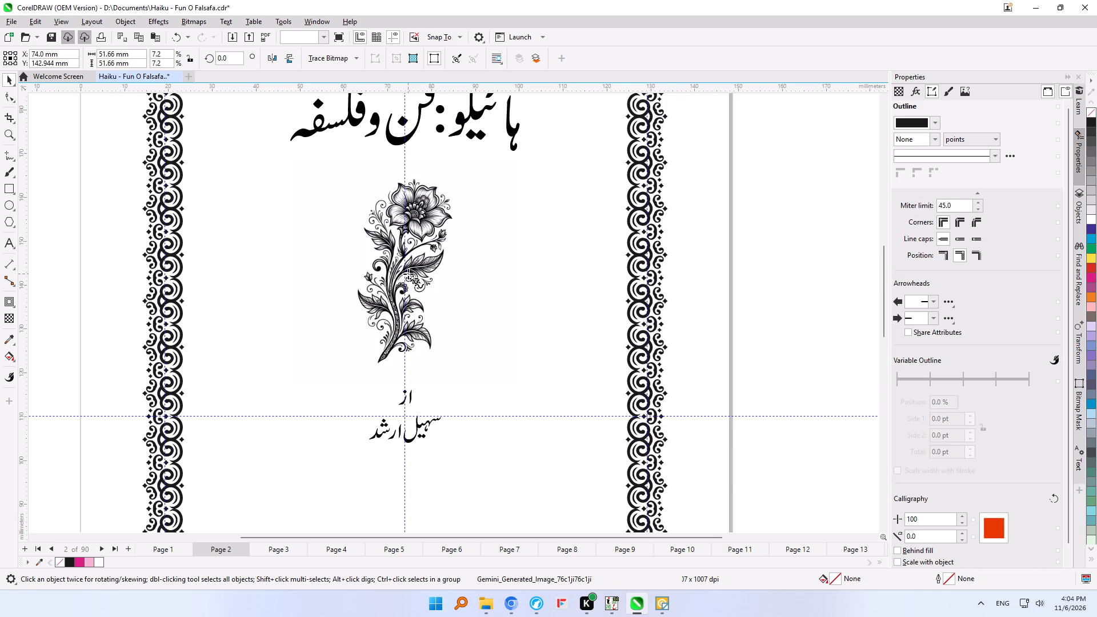
{"action": "key", "text": "F6"}
{"action": "key", "text": "F4"}
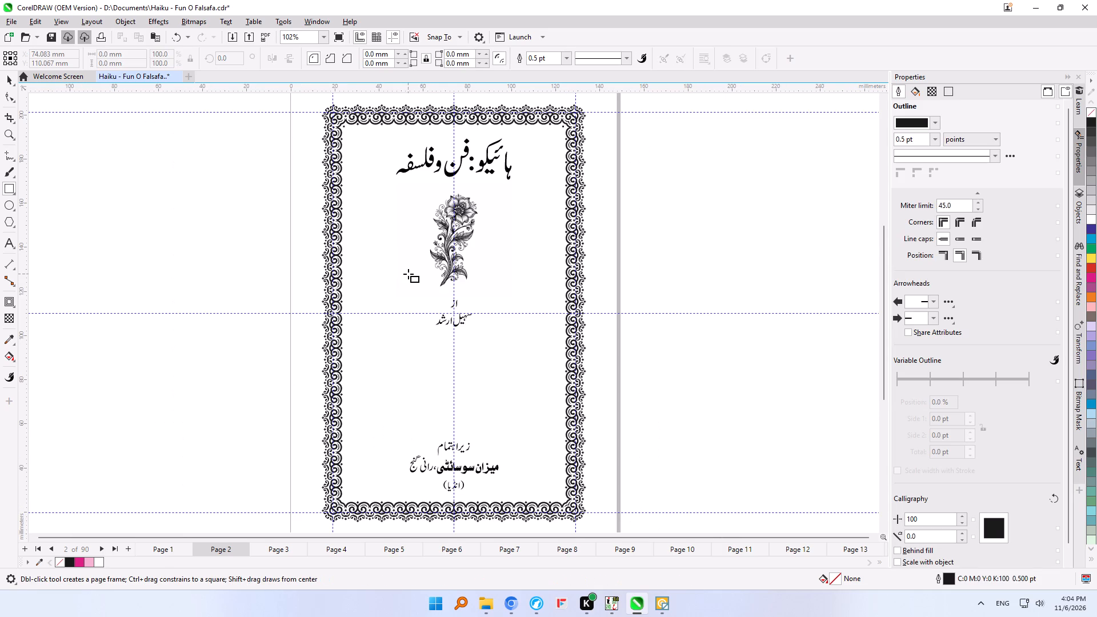
{"action": "left_click", "coordinate": [10, 75]}
{"action": "left_click", "coordinate": [444, 267]}
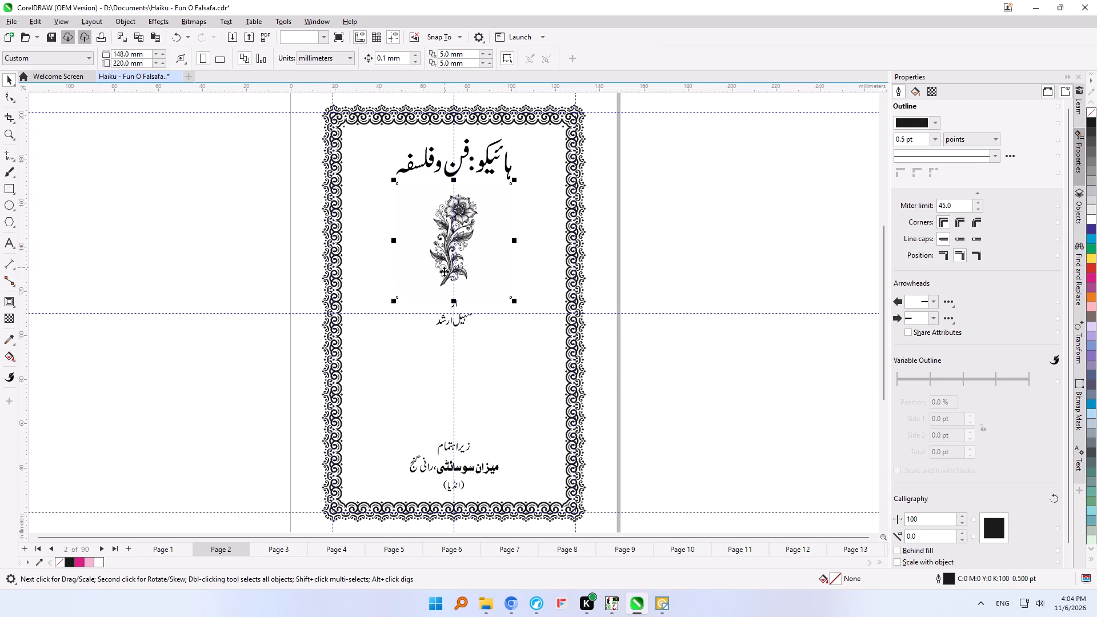
{"action": "left_click", "coordinate": [518, 302], "text": "shift"}
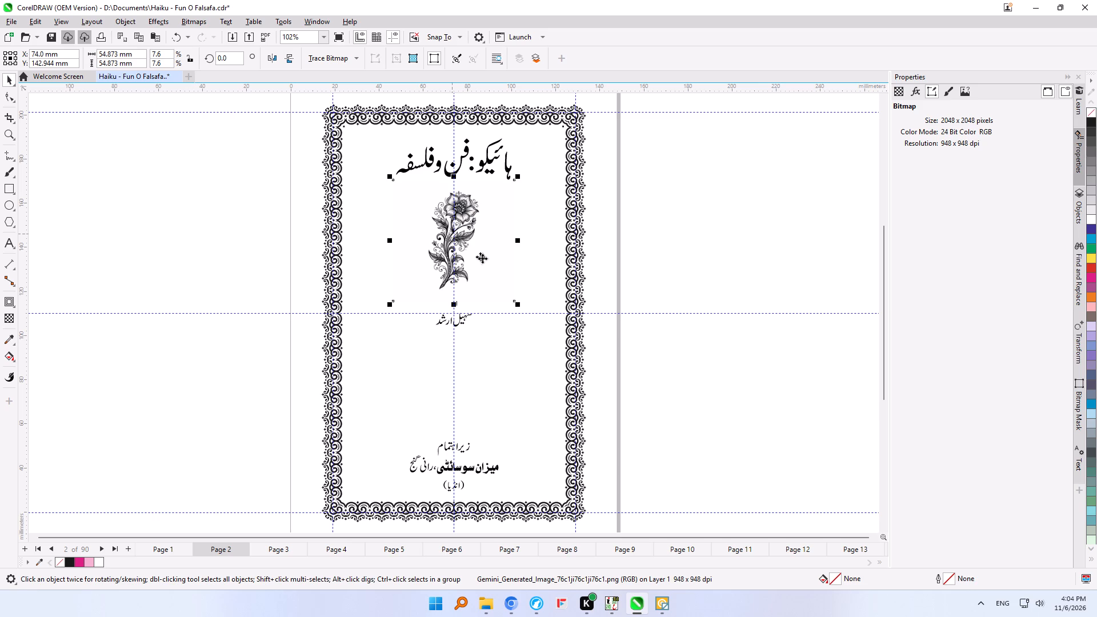
{"action": "left_click_drag", "start_coordinate": [518, 305], "coordinate": [503, 304], "text": "shift"}
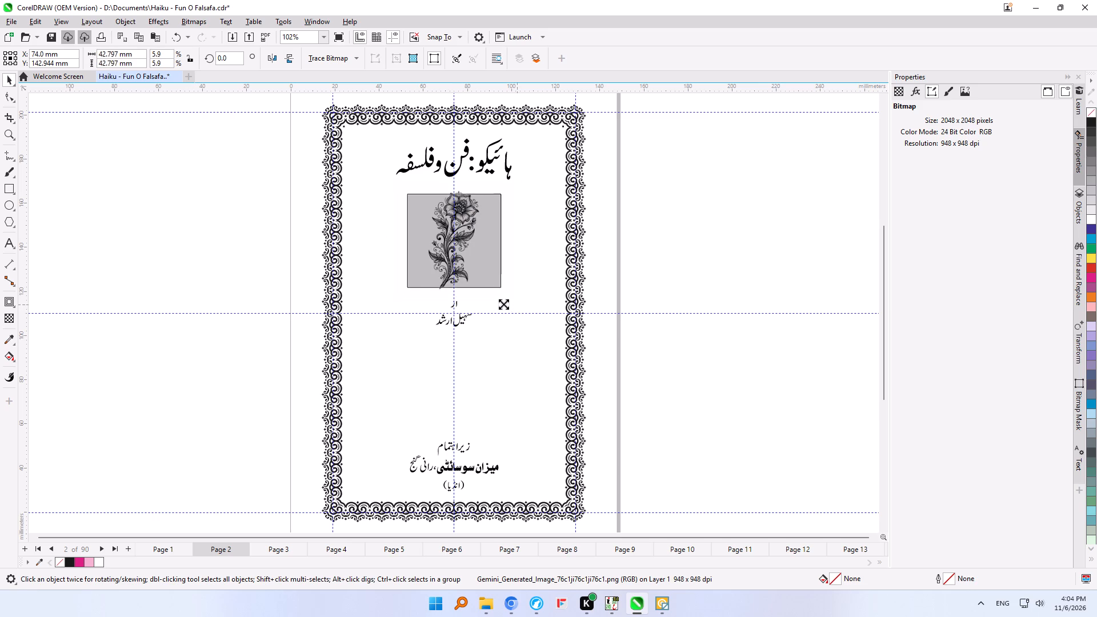
{"action": "left_click_drag", "start_coordinate": [503, 304], "coordinate": [502, 303], "text": "shift"}
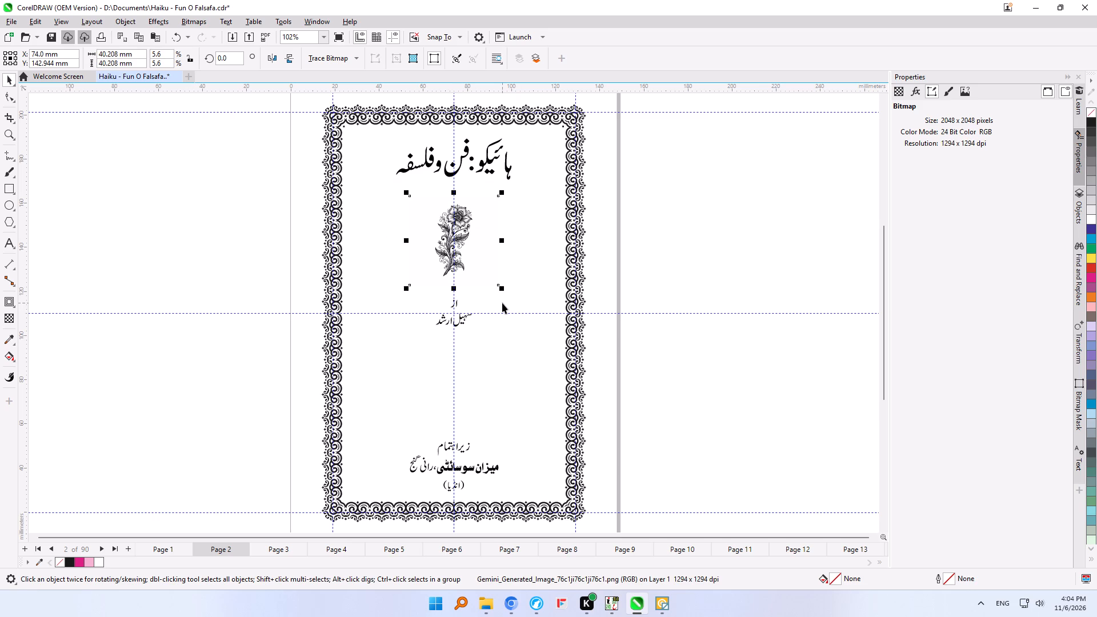
Enlarge the author's name group proportionally about its centre to about 23 × 17 mm.
{"action": "left_click", "coordinate": [449, 324]}
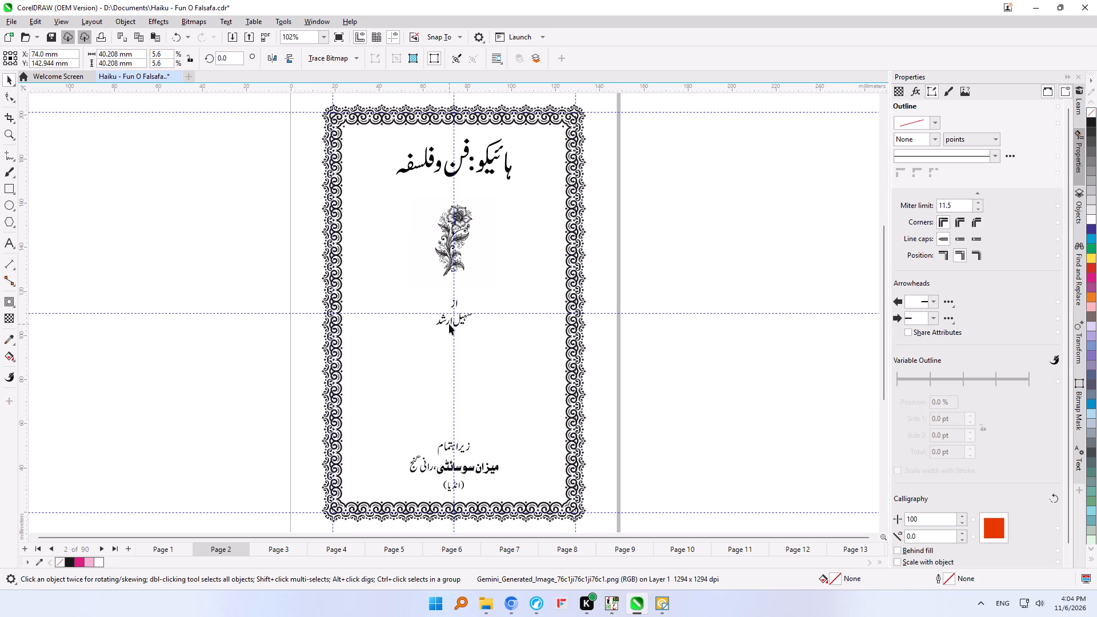
{"action": "left_click", "coordinate": [478, 333], "text": "shift"}
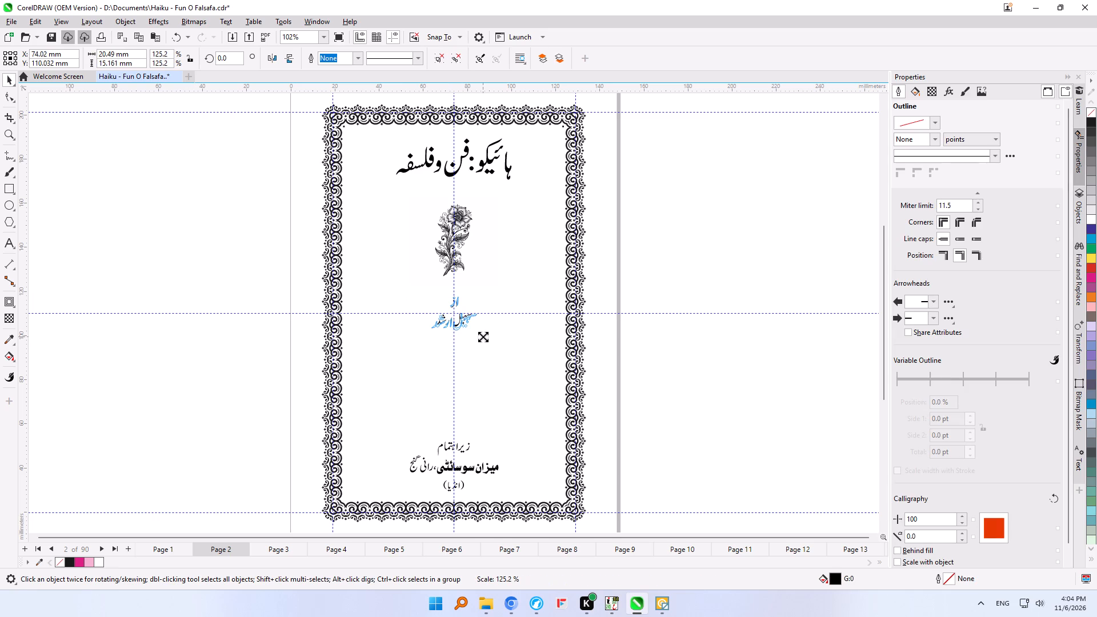
{"action": "left_click", "coordinate": [482, 335], "text": "shift"}
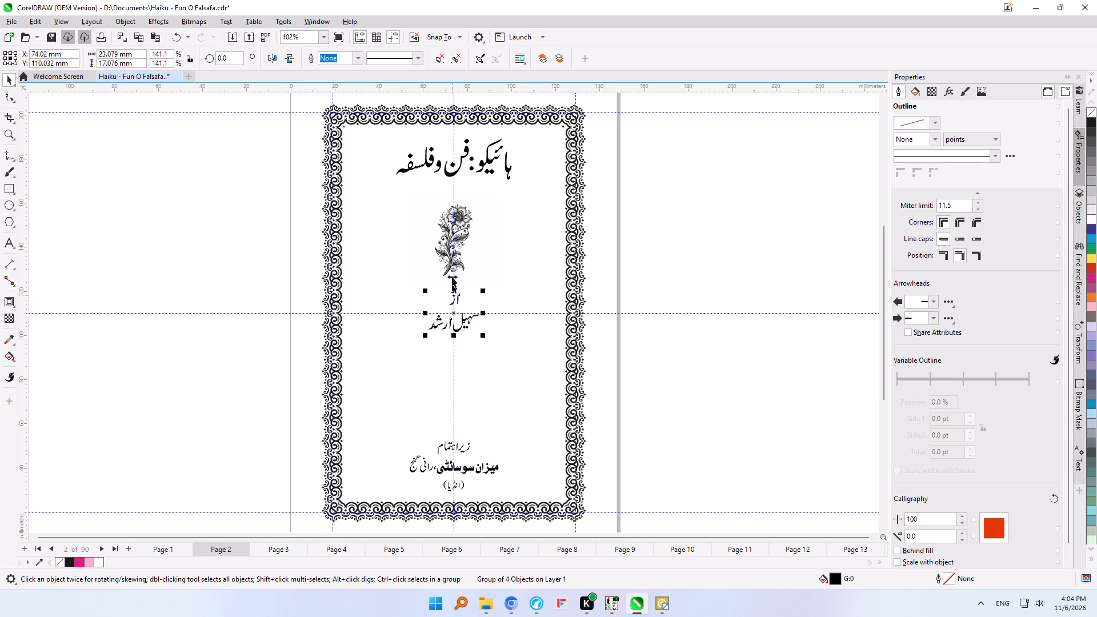
Place a copy of the flower centred between the author's name and the publisher lines, at about Y 77 mm, and mirror it horizontally.
{"action": "left_click", "coordinate": [462, 232]}
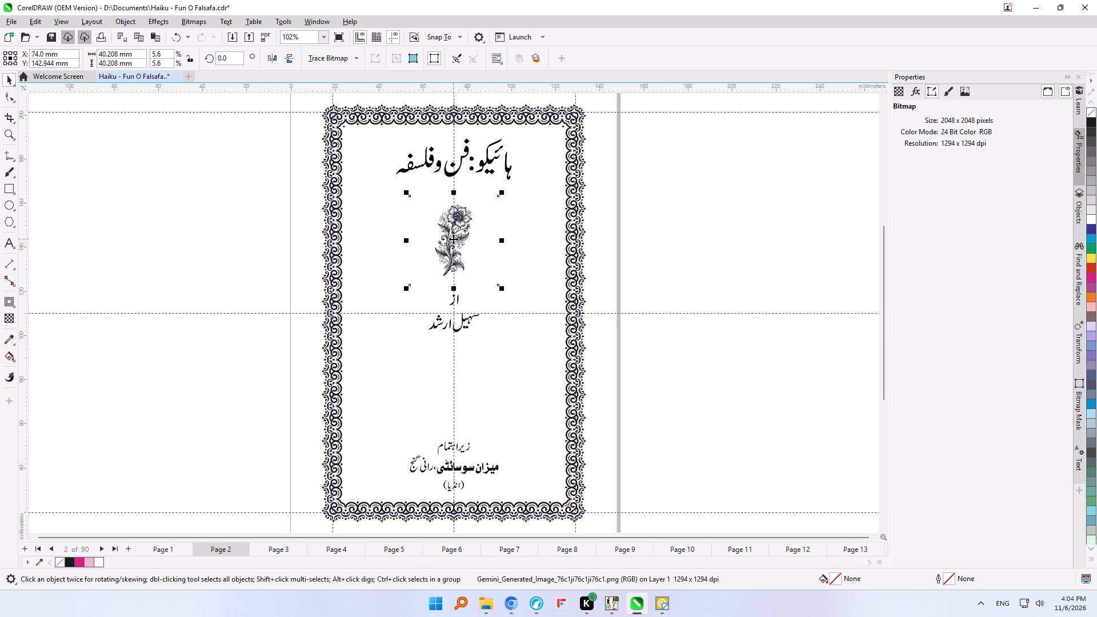
{"action": "left_click_drag", "start_coordinate": [453, 239], "coordinate": [457, 379]}
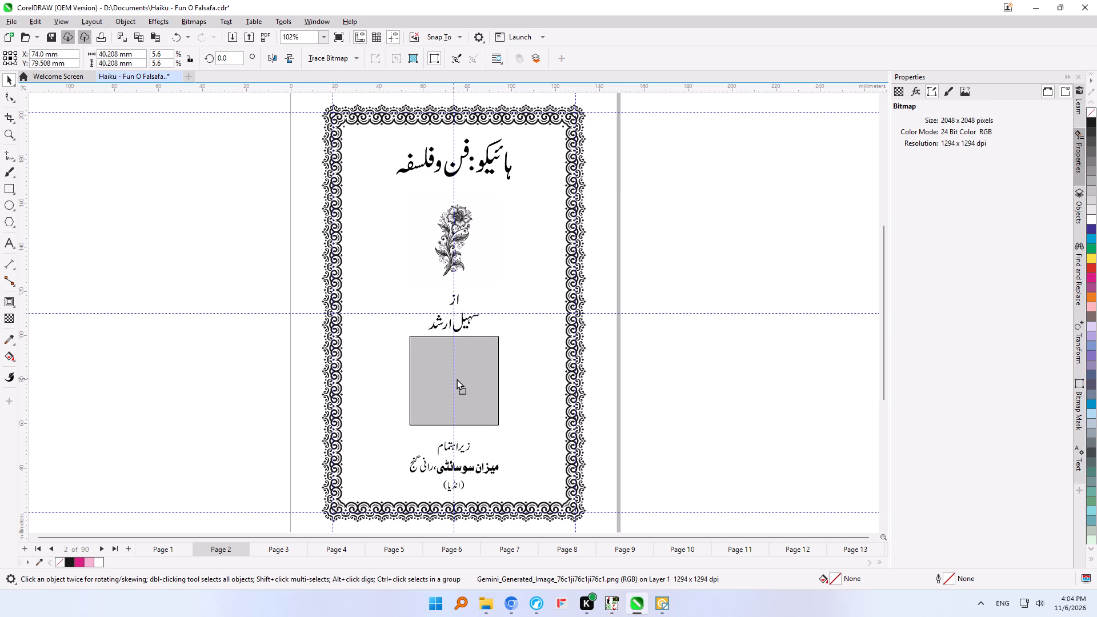
{"action": "left_click_drag", "start_coordinate": [457, 379], "coordinate": [459, 383]}
{"action": "right_click", "coordinate": [458, 383], "text": "ctrl"}
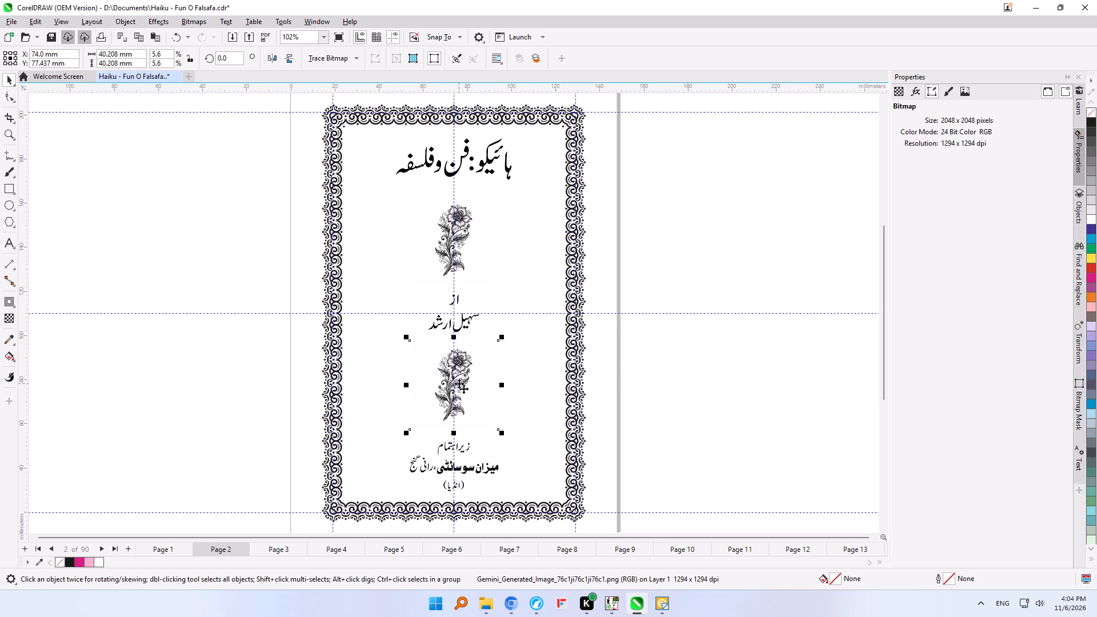
{"action": "left_click", "coordinate": [266, 59]}
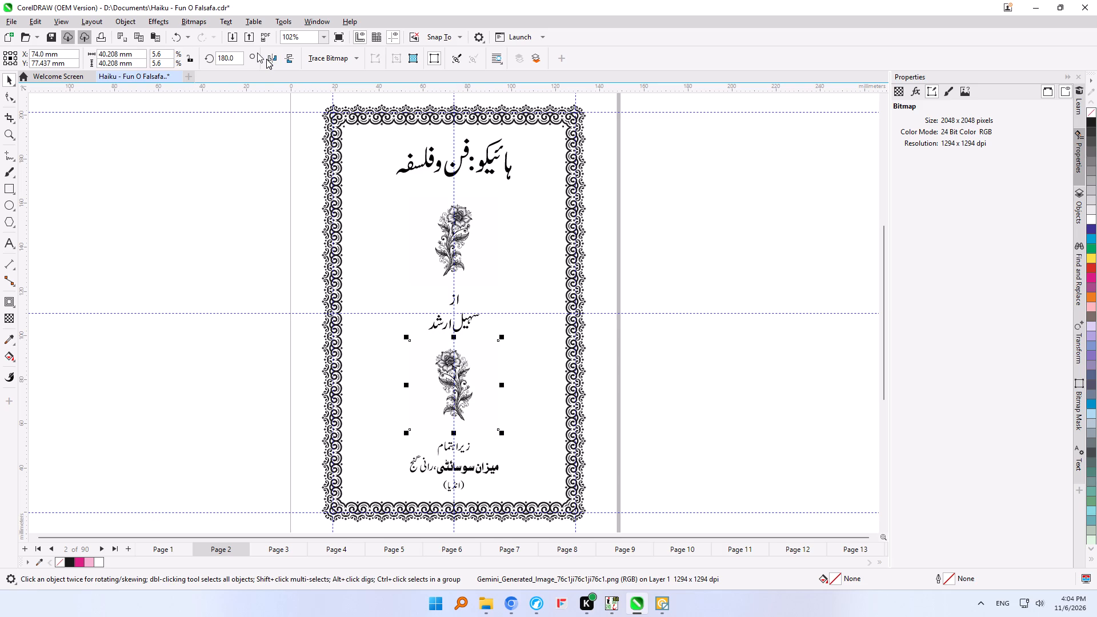
{"action": "left_click", "coordinate": [652, 254]}
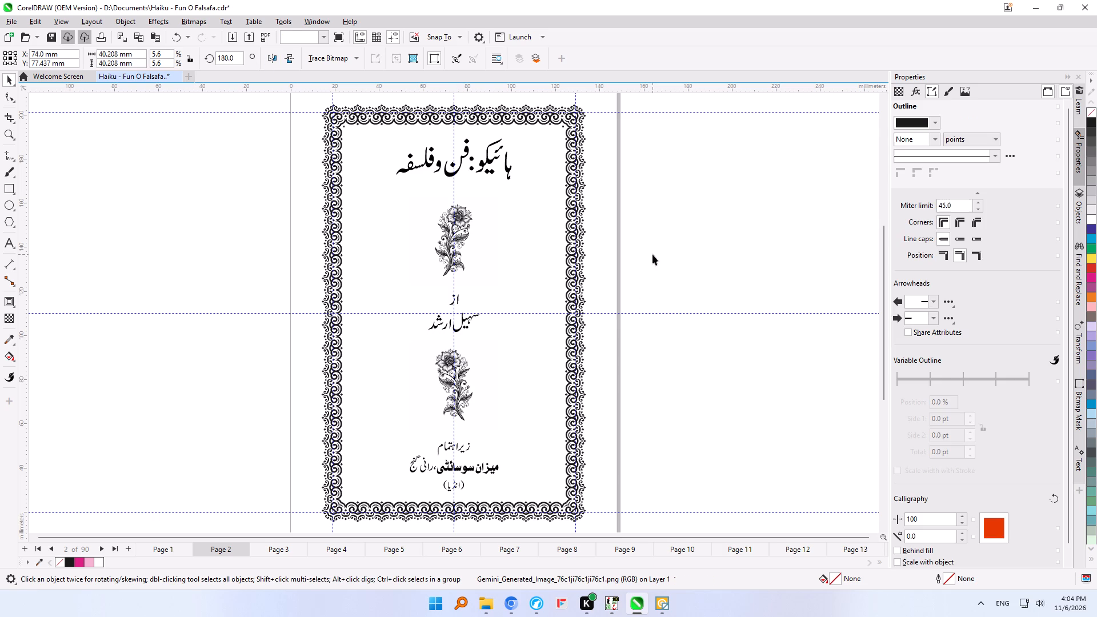
Delete all the guidelines from the document.
{"action": "left_click", "coordinate": [649, 312]}
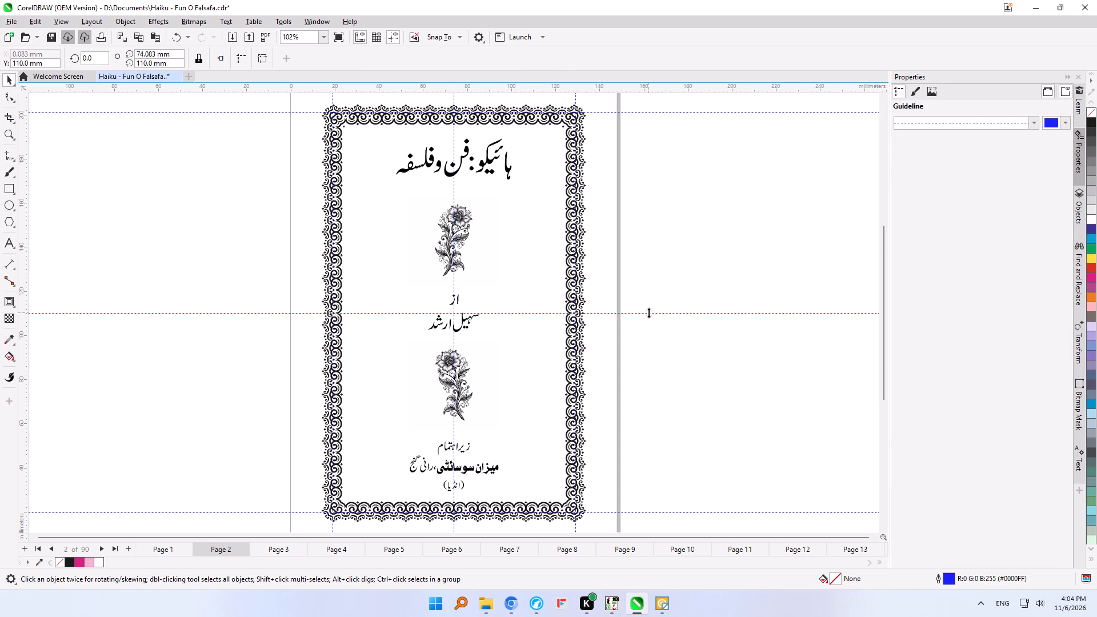
{"action": "key", "text": "ctrl+a"}
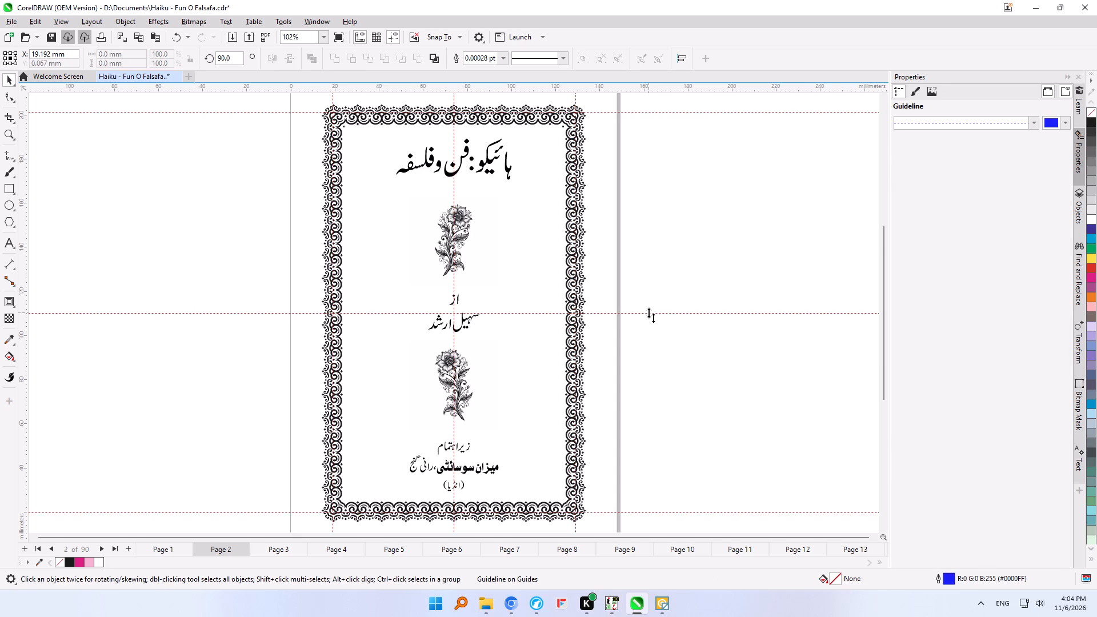
{"action": "key", "text": "Delete"}
{"action": "left_click", "coordinate": [648, 312]}
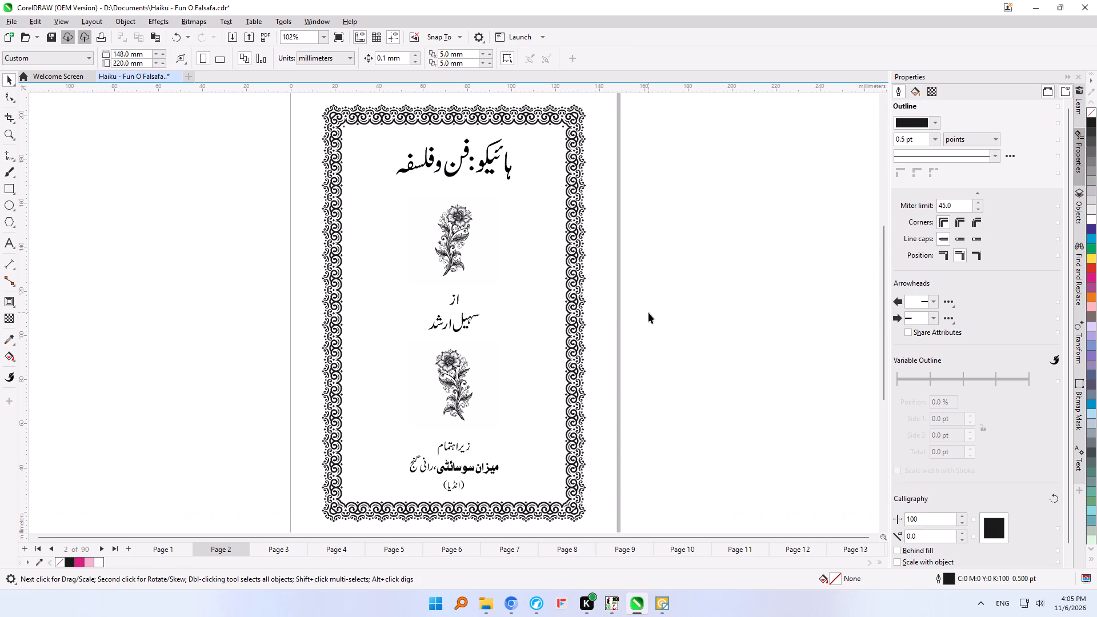
Compare the cover on page 1 with the title page on page 2, viewing each as a whole page.
{"action": "left_click", "coordinate": [173, 546]}
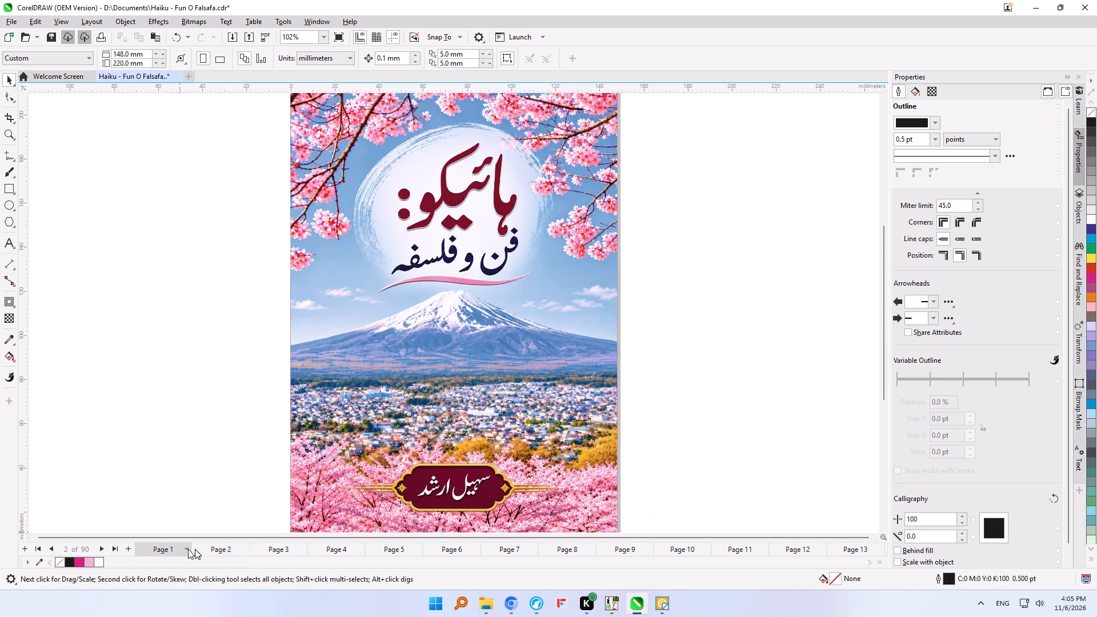
{"action": "left_click", "coordinate": [229, 547]}
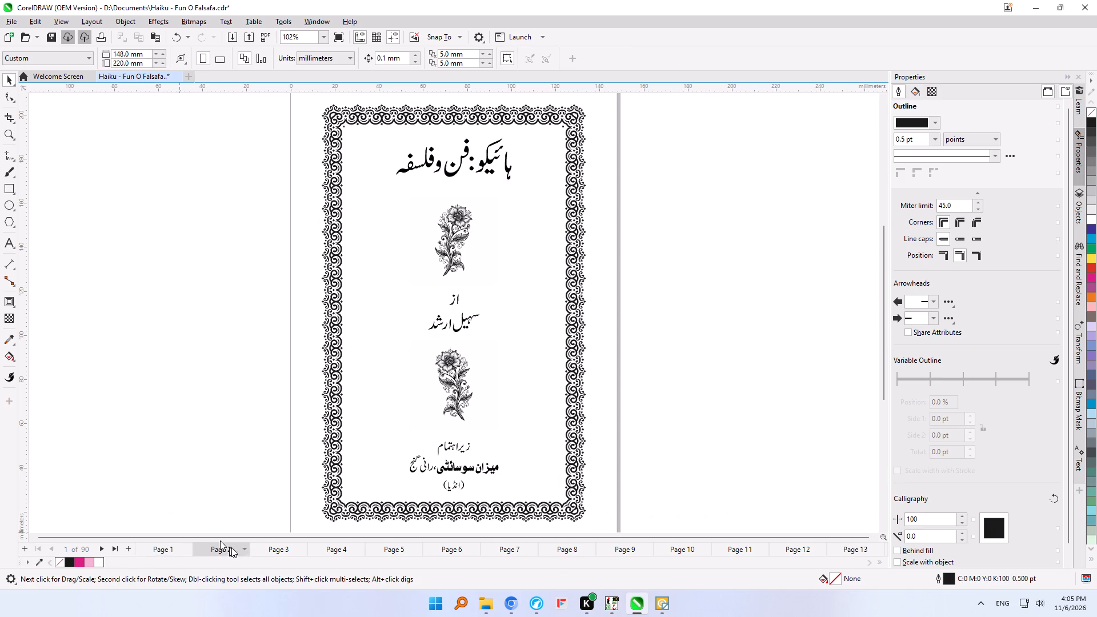
{"action": "left_click", "coordinate": [175, 549]}
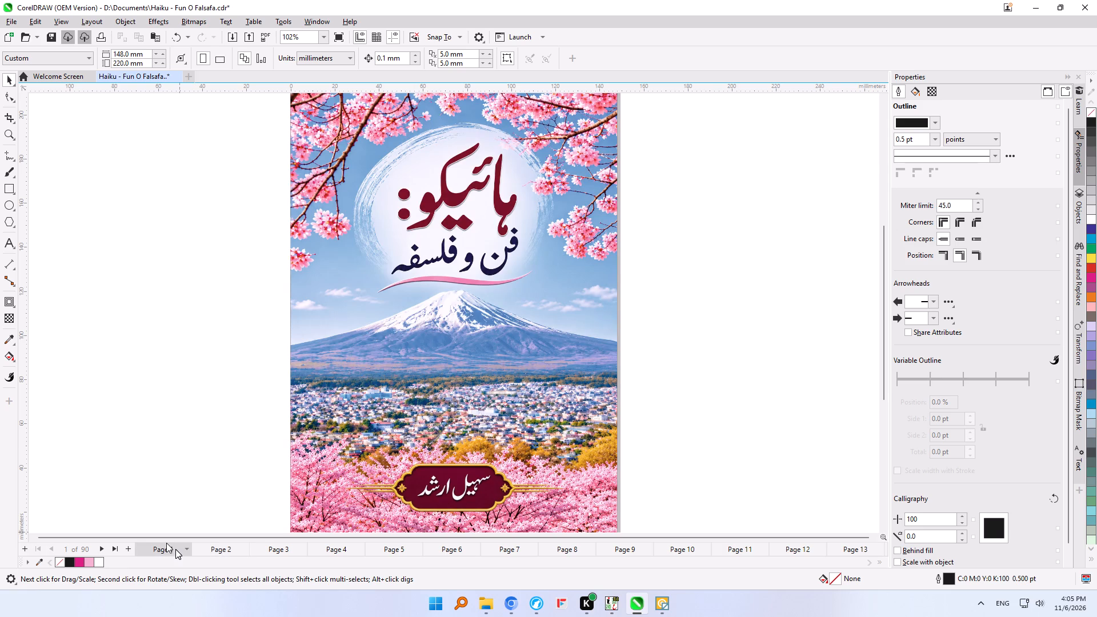
{"action": "key", "text": "F4"}
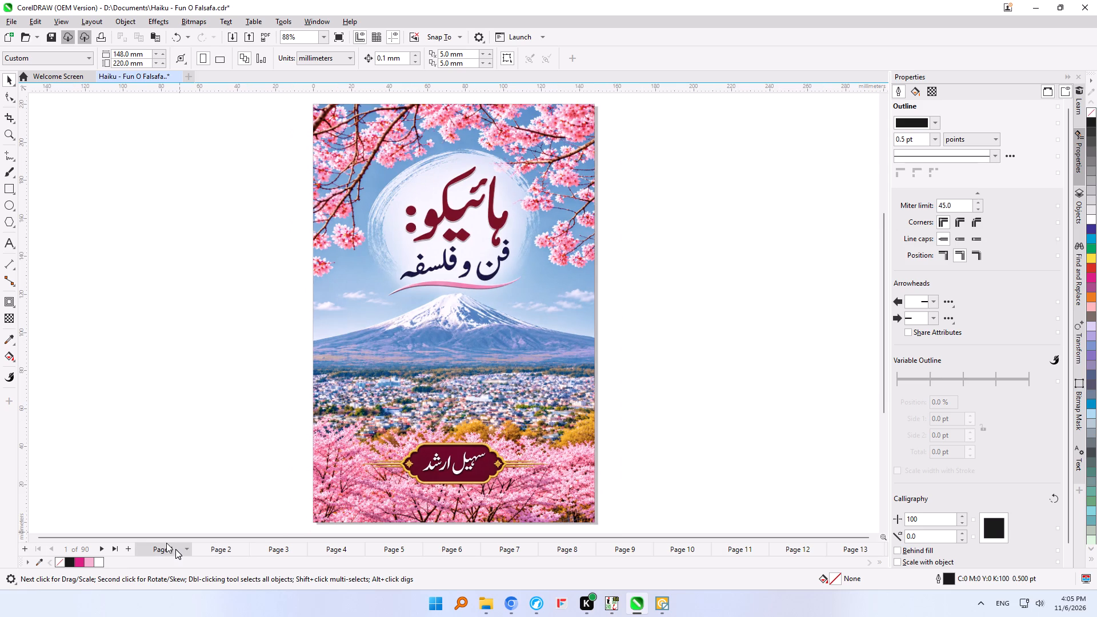
{"action": "left_click", "coordinate": [223, 548]}
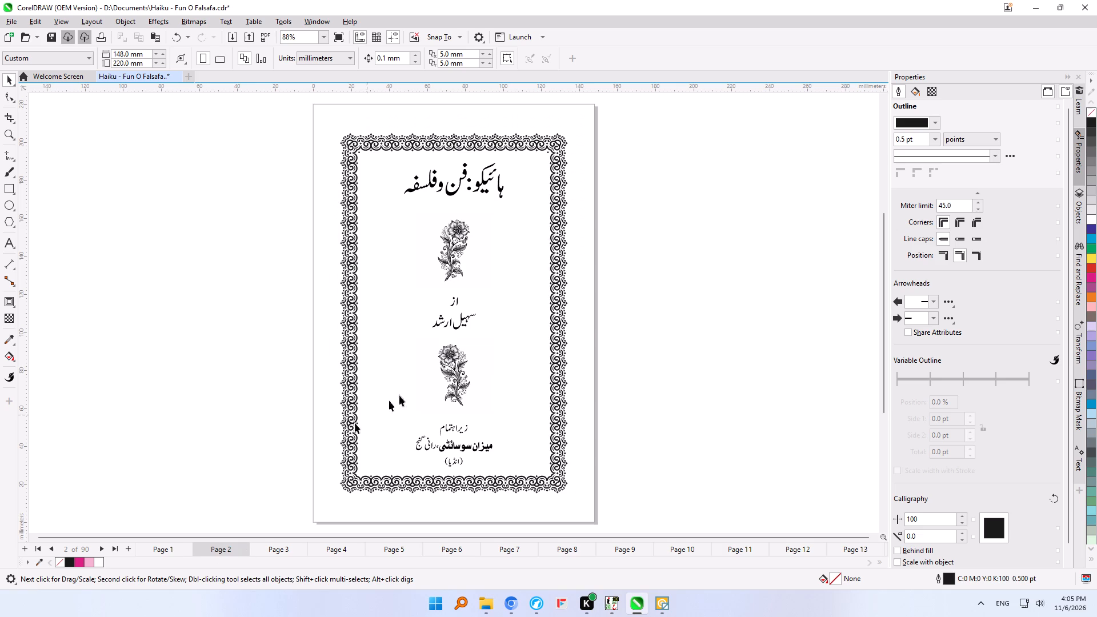
Move the book title on page 2 slightly down, closer to the upper flower, and deselect it.
{"action": "left_click", "coordinate": [479, 185]}
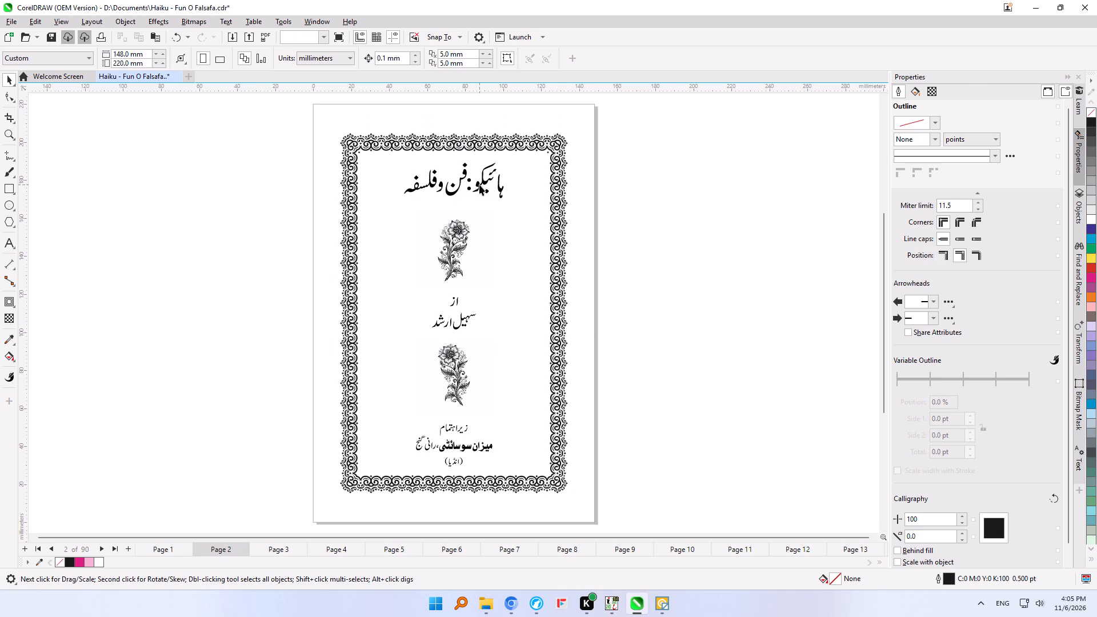
{"action": "left_click_drag", "start_coordinate": [455, 179], "coordinate": [455, 185]}
{"action": "left_click", "coordinate": [676, 213]}
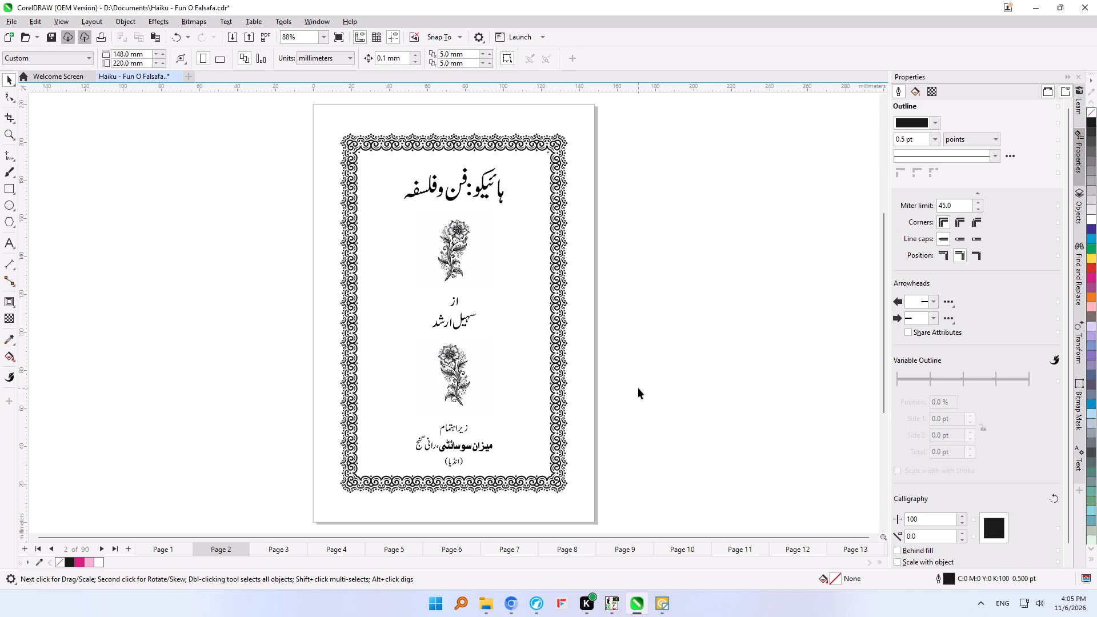
Move the publisher lines on page 2 slightly up, to about Y 42 mm, and deselect them.
{"action": "left_click", "coordinate": [466, 449]}
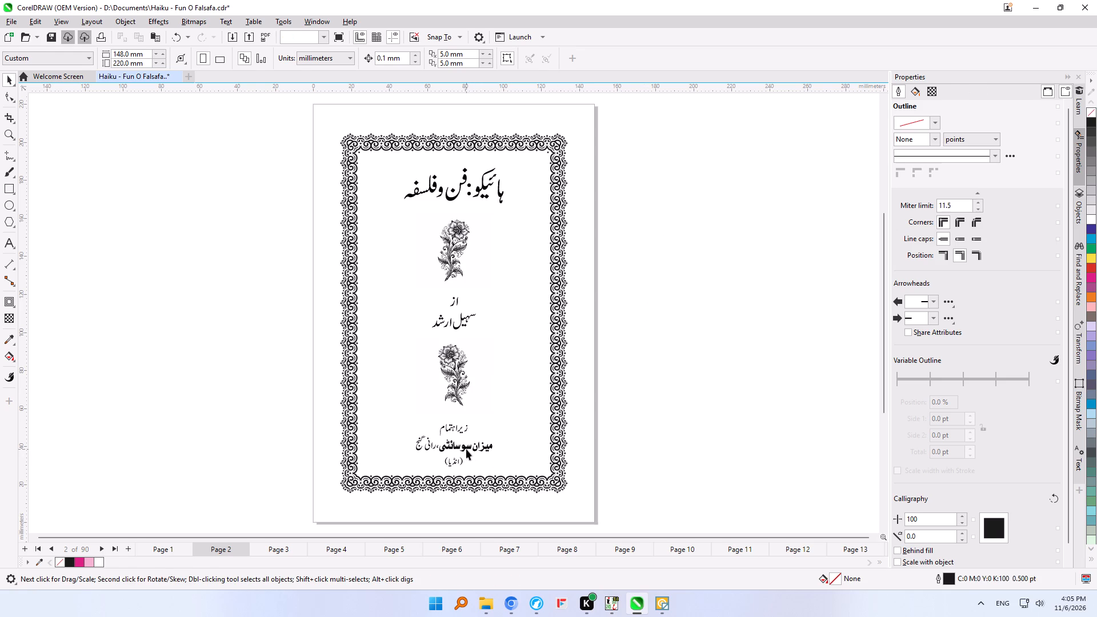
{"action": "left_click", "coordinate": [455, 447]}
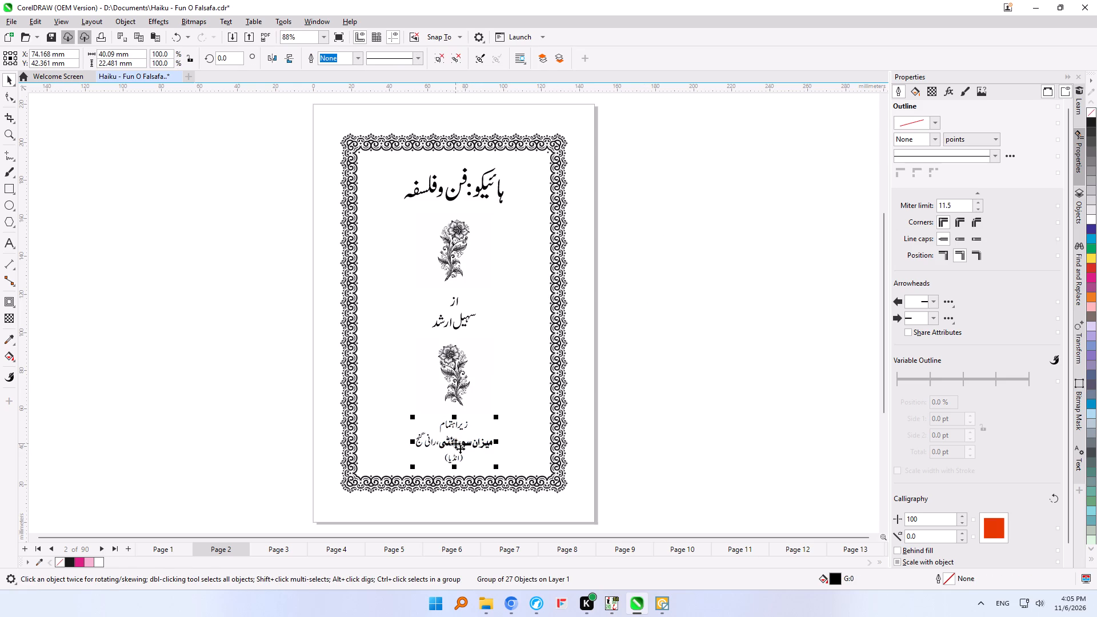
{"action": "left_click", "coordinate": [637, 405]}
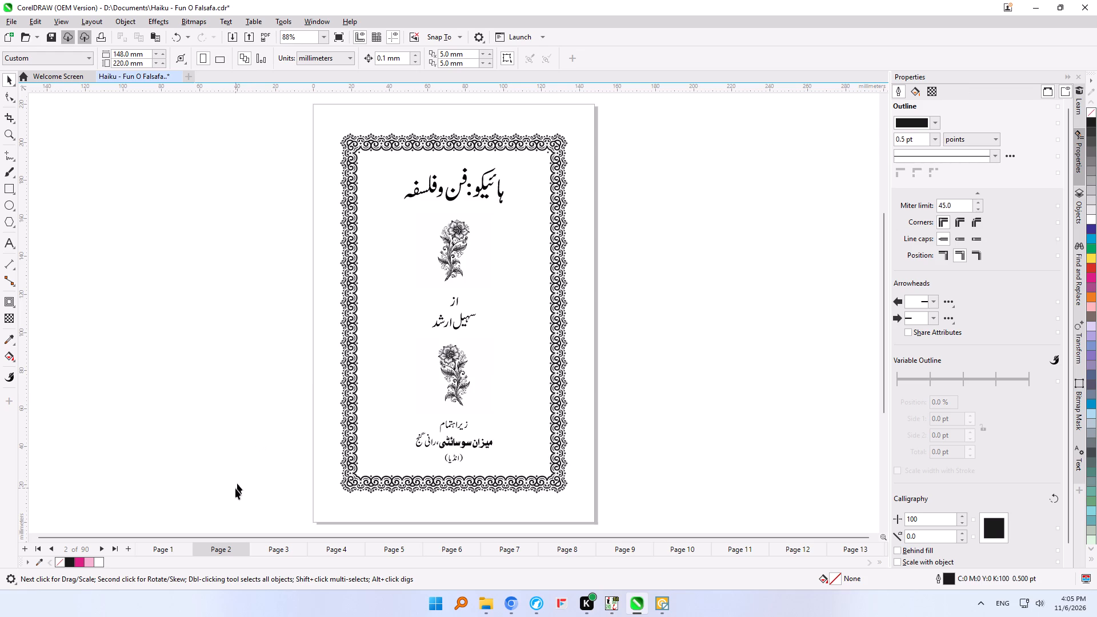
Save the document.
{"action": "left_click", "coordinate": [51, 34]}
Set the PDF24 printer's custom page size to 148 × 220 mm and apply it to the print settings.
{"action": "key", "text": "ctrl+p"}
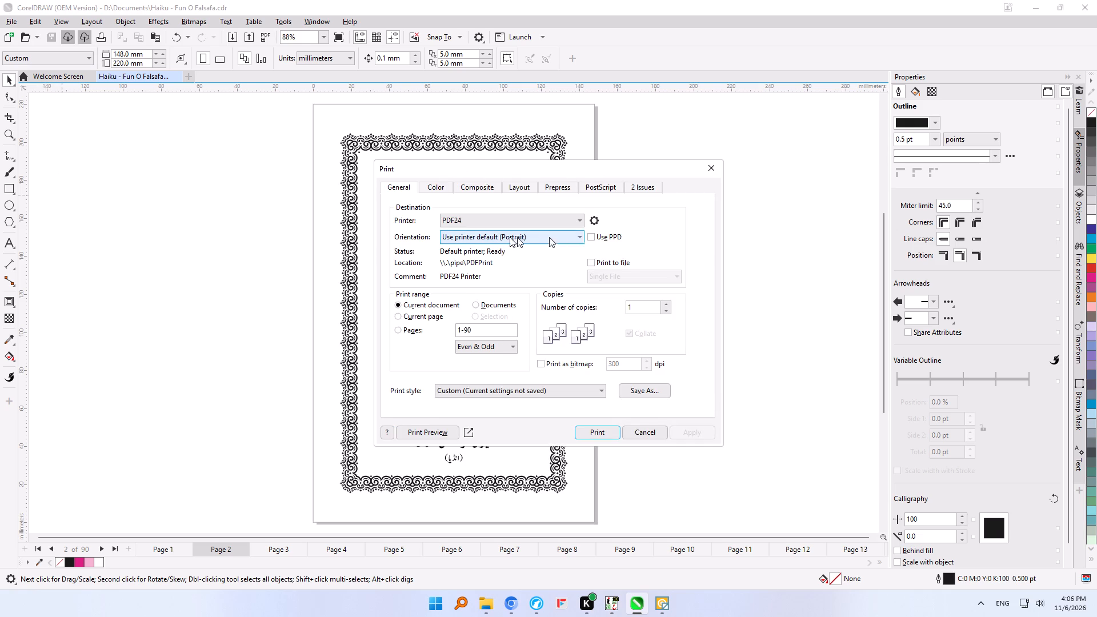
{"action": "left_click", "coordinate": [594, 217]}
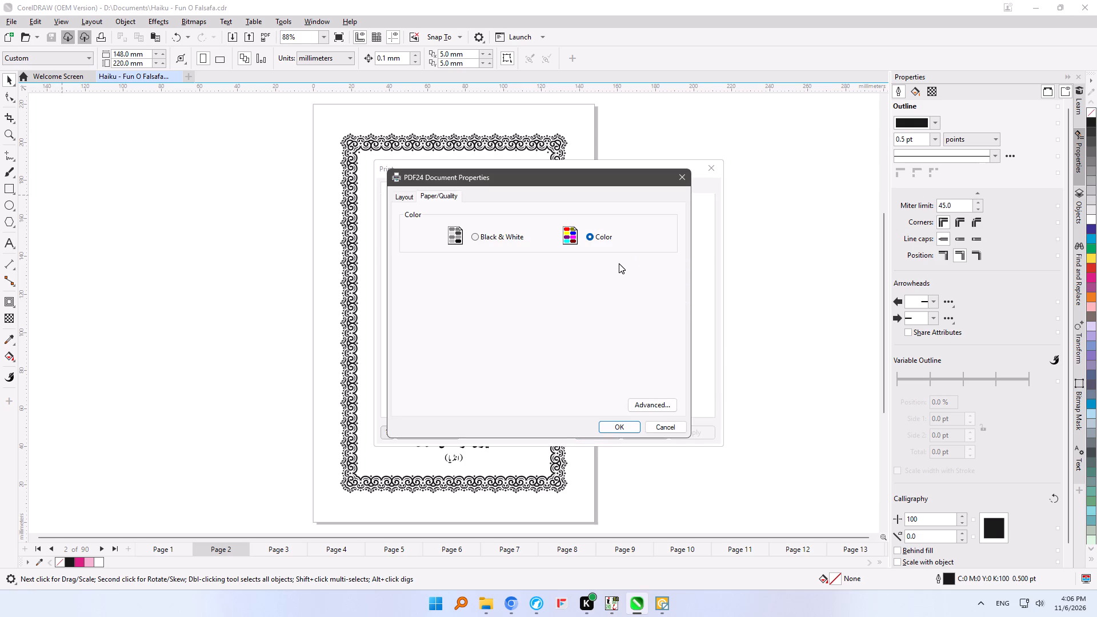
{"action": "left_click", "coordinate": [650, 403]}
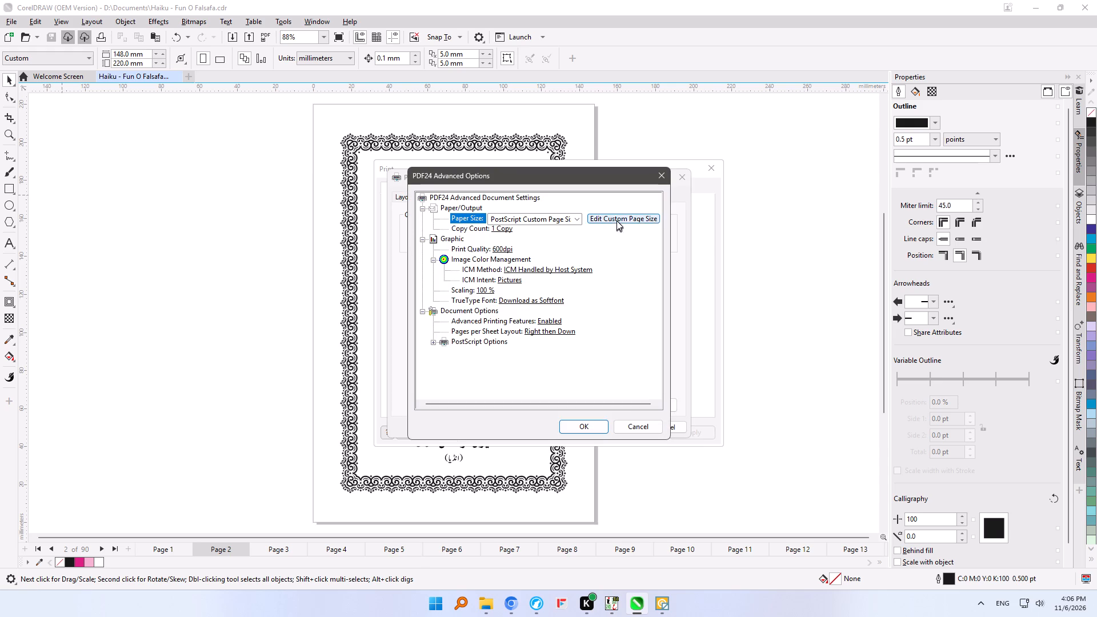
{"action": "left_click", "coordinate": [616, 221]}
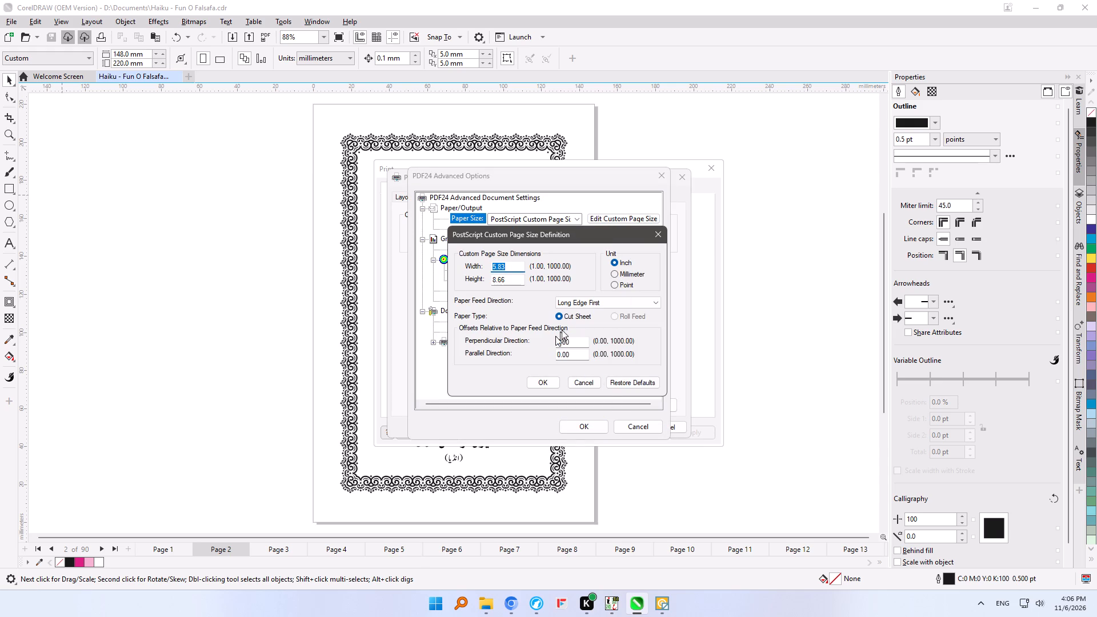
{"action": "left_click", "coordinate": [619, 274]}
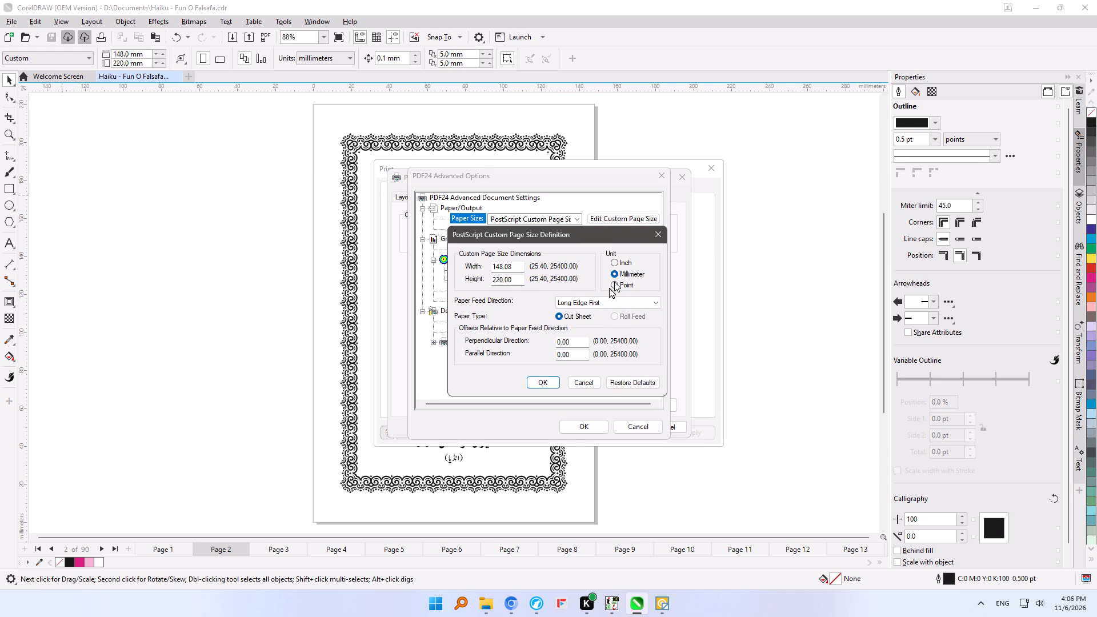
{"action": "left_click_drag", "start_coordinate": [509, 268], "coordinate": [524, 269]}
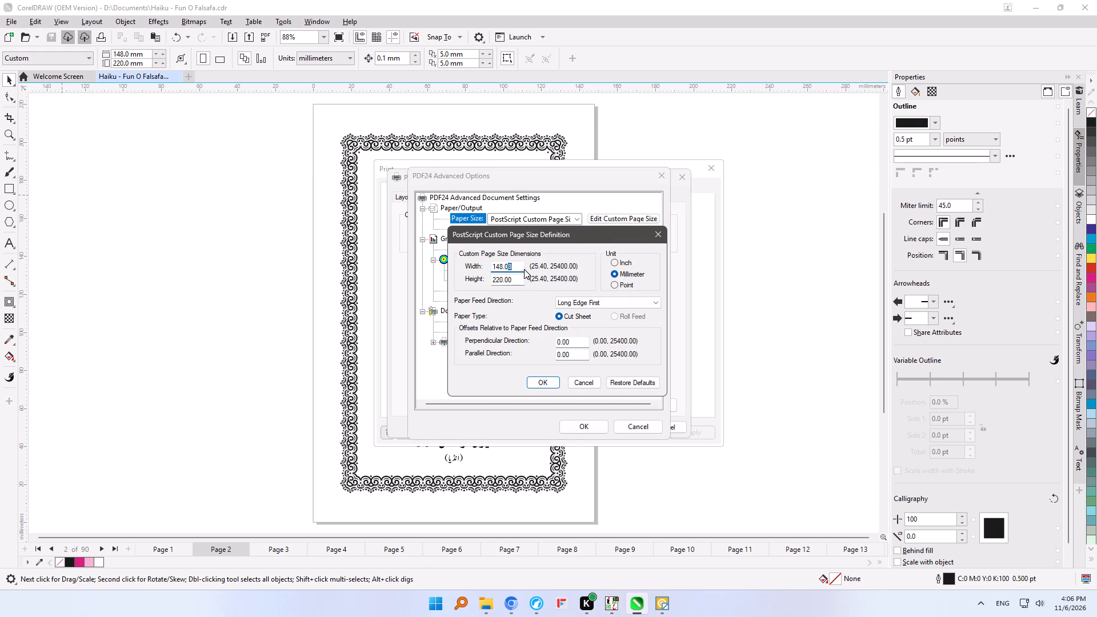
{"action": "key", "text": "0"}
{"action": "left_click", "coordinate": [520, 277]}
{"action": "left_click", "coordinate": [544, 384]}
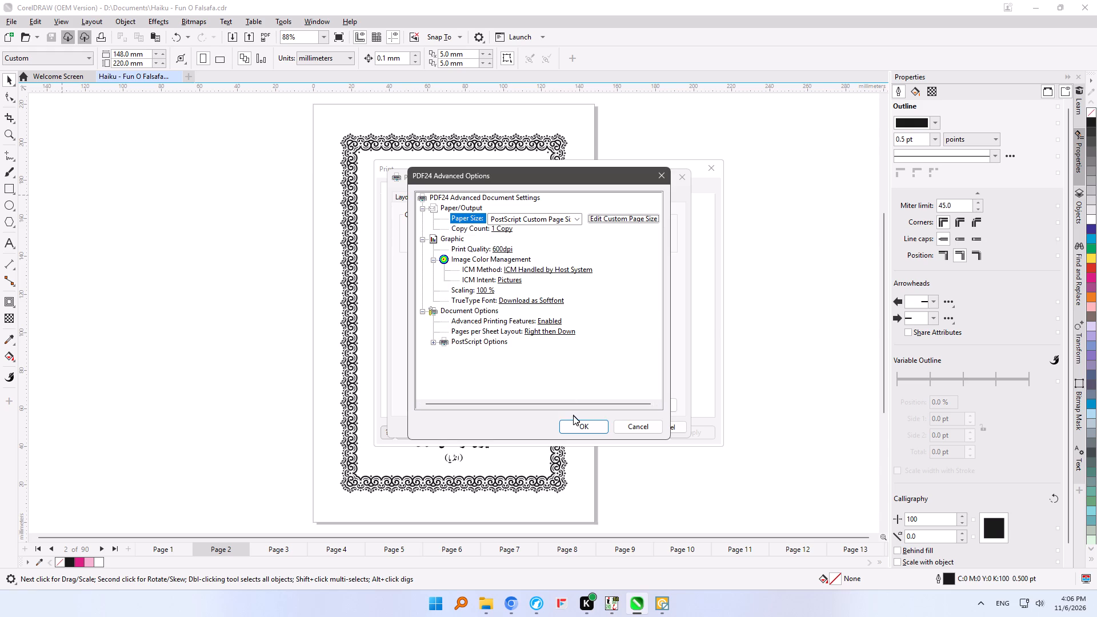
{"action": "left_click", "coordinate": [575, 426]}
{"action": "left_click", "coordinate": [610, 426]}
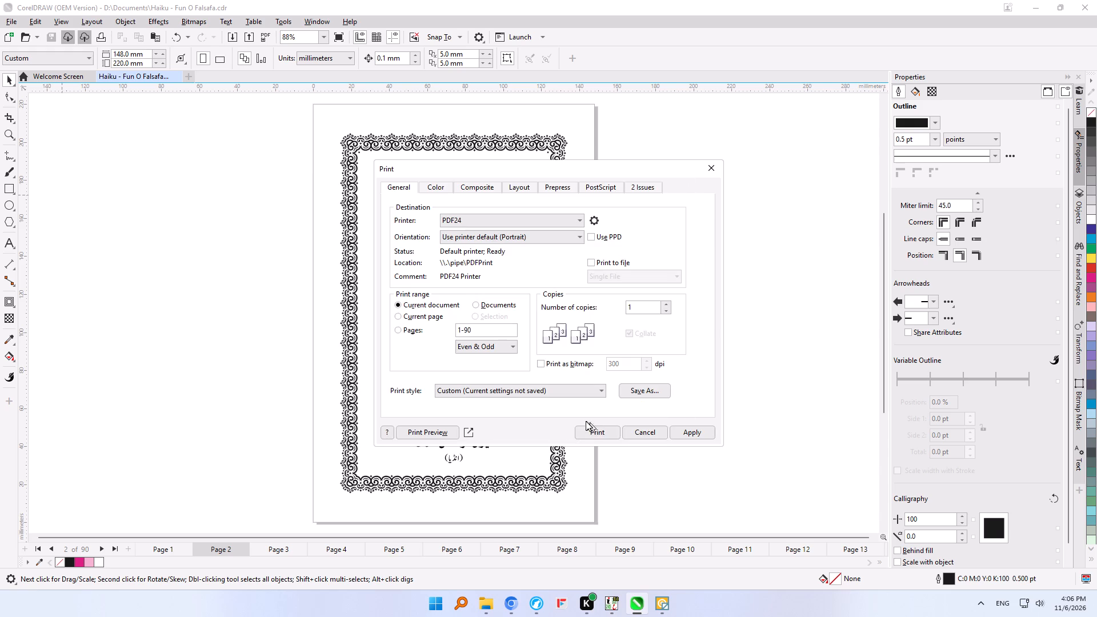
{"action": "left_click", "coordinate": [696, 432]}
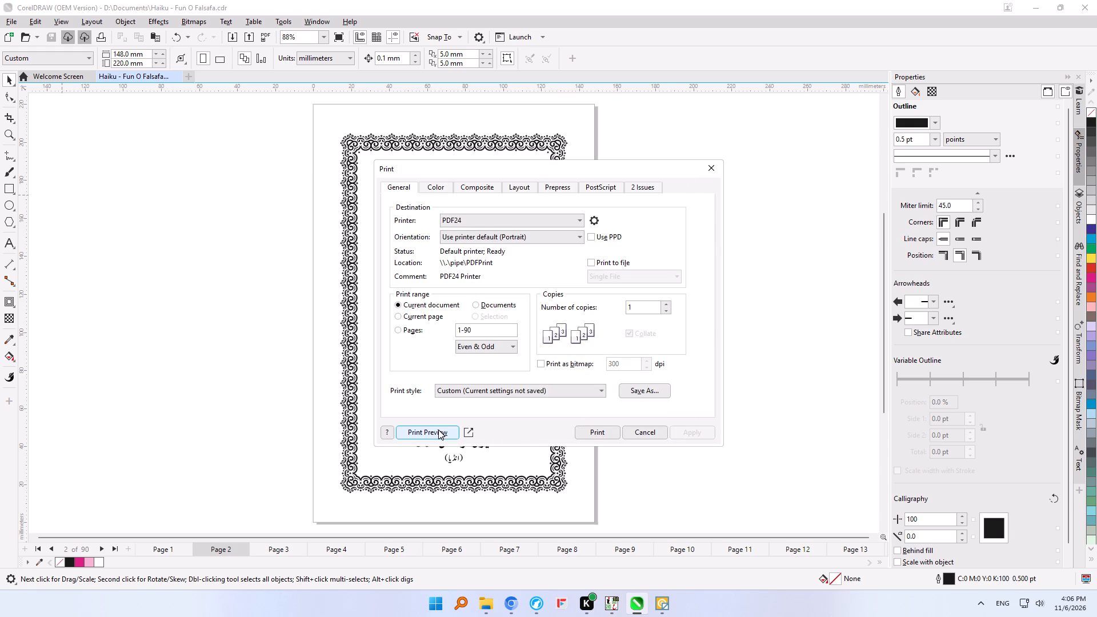
Review pages 1 to 10 in the print preview and leave the print setup without printing.
{"action": "left_click", "coordinate": [438, 430]}
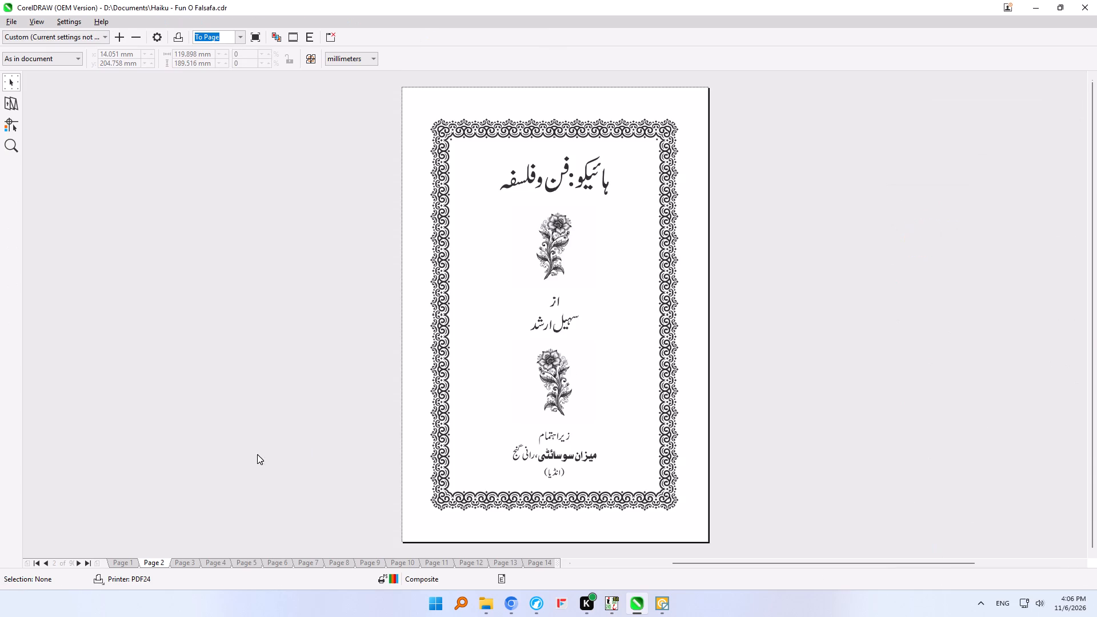
{"action": "left_click", "coordinate": [124, 562]}
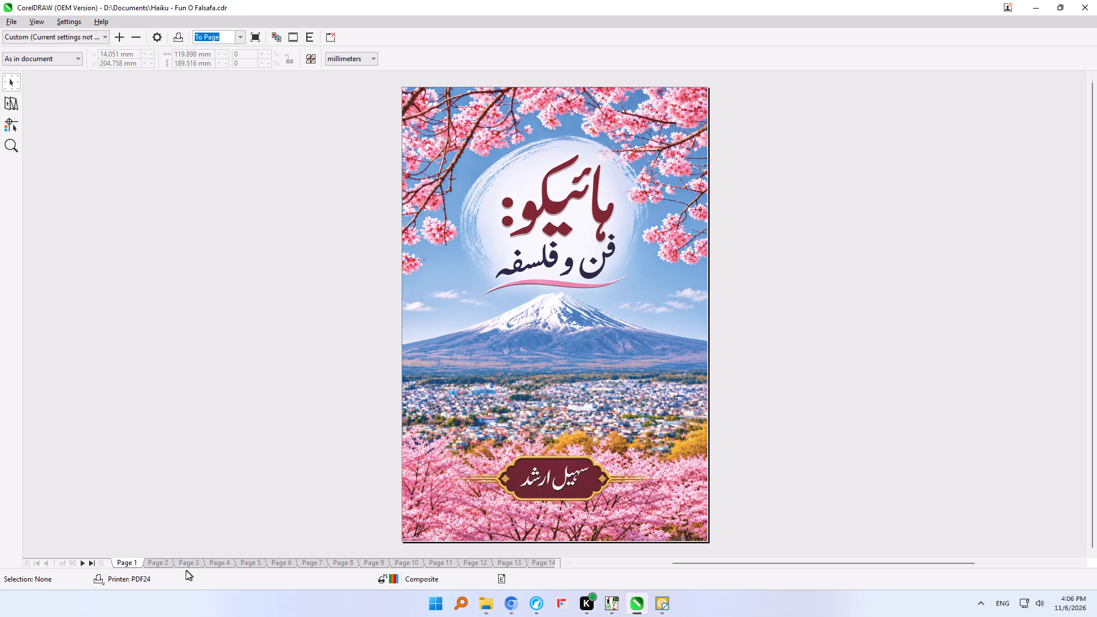
{"action": "left_click", "coordinate": [182, 562]}
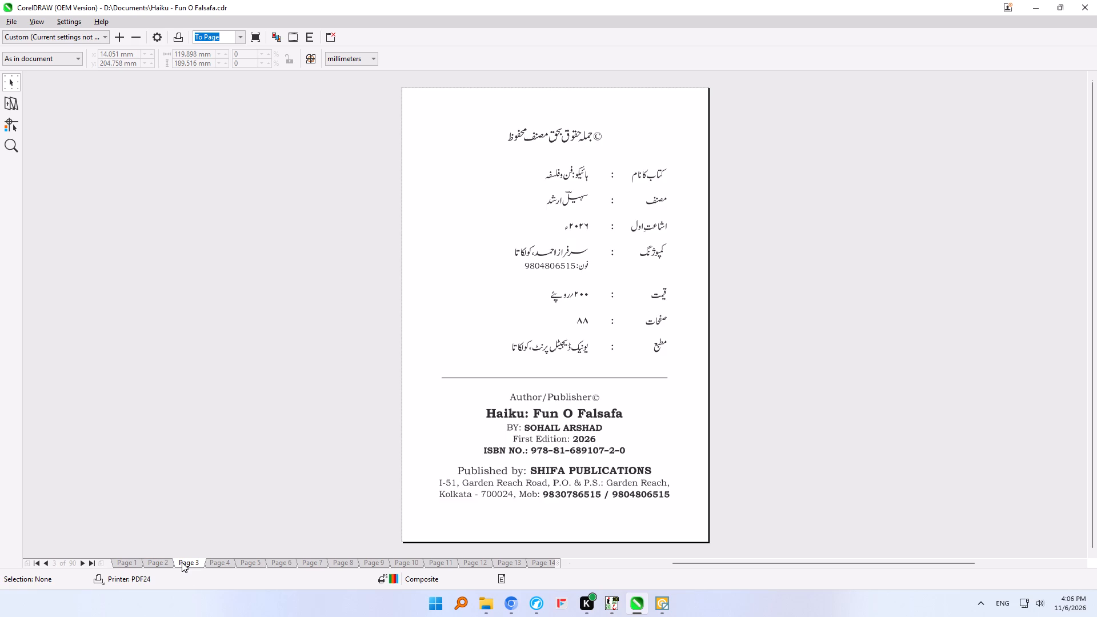
{"action": "left_click", "coordinate": [218, 565]}
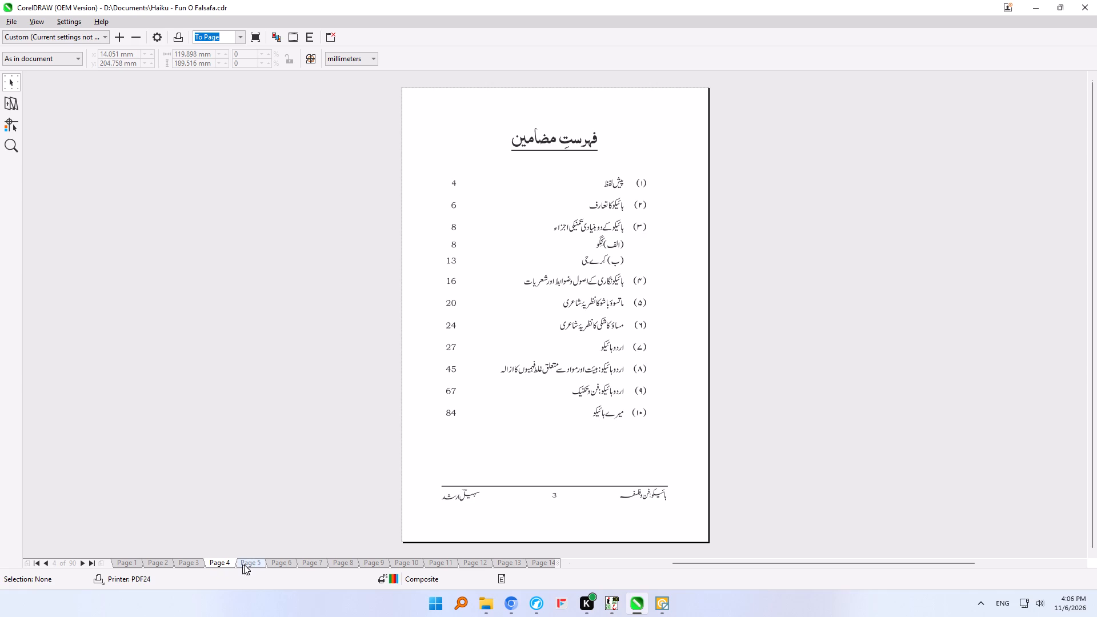
{"action": "left_click", "coordinate": [246, 564]}
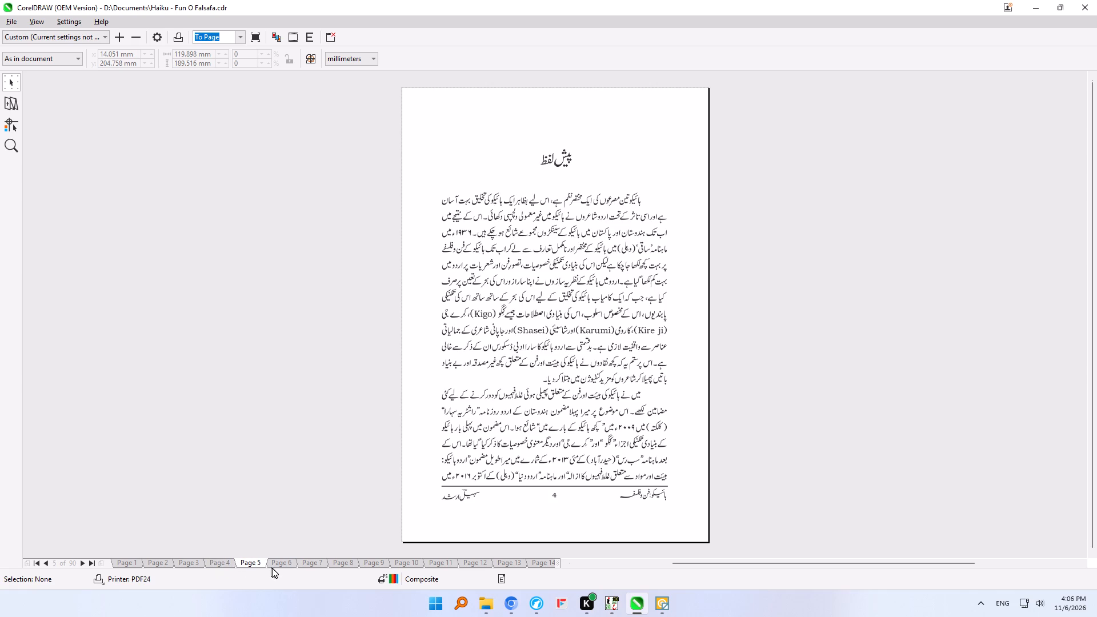
{"action": "left_click", "coordinate": [276, 563]}
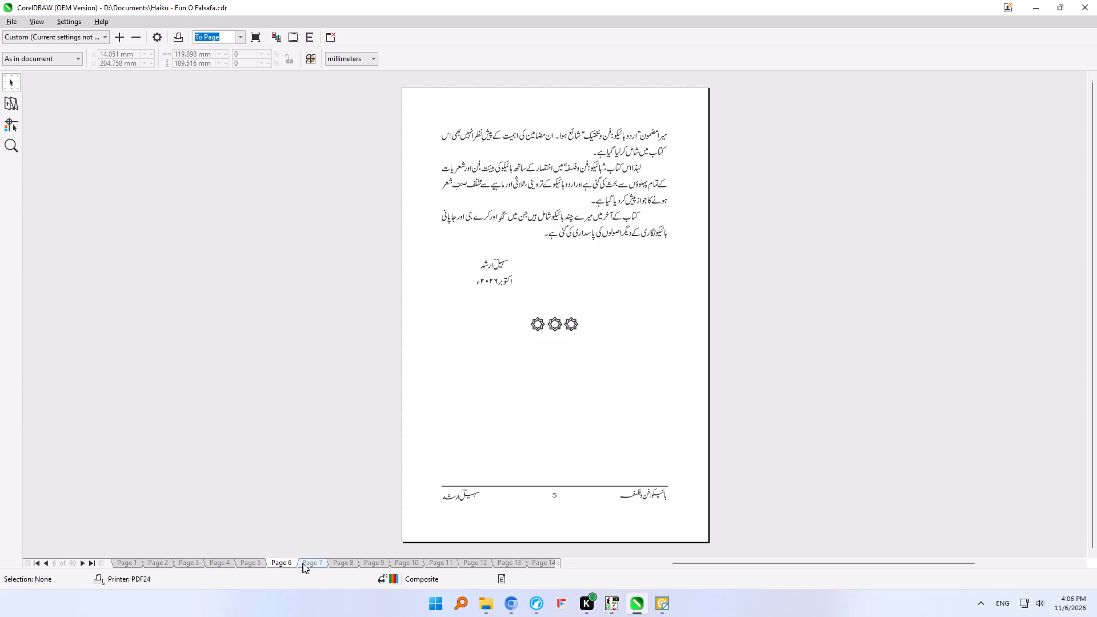
{"action": "left_click", "coordinate": [305, 563]}
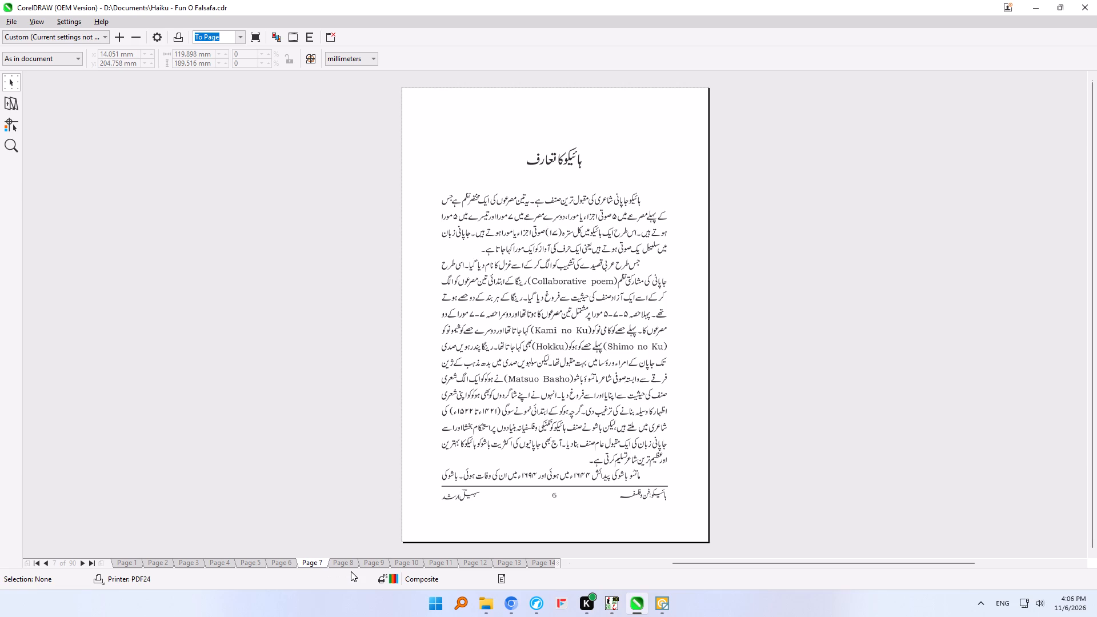
{"action": "left_click", "coordinate": [346, 562]}
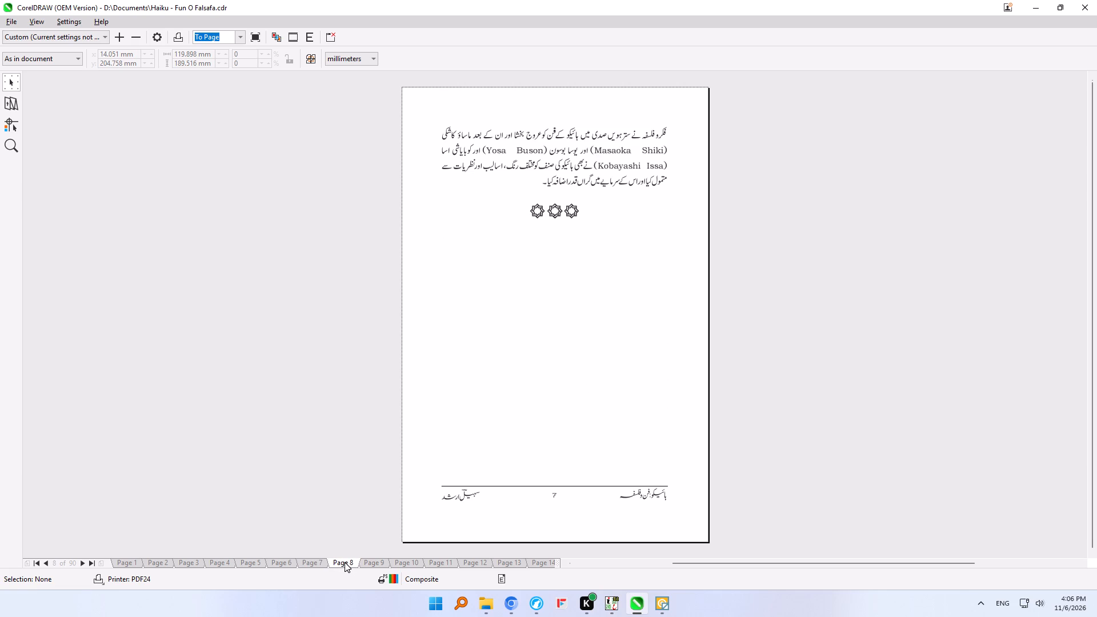
{"action": "left_click", "coordinate": [370, 562]}
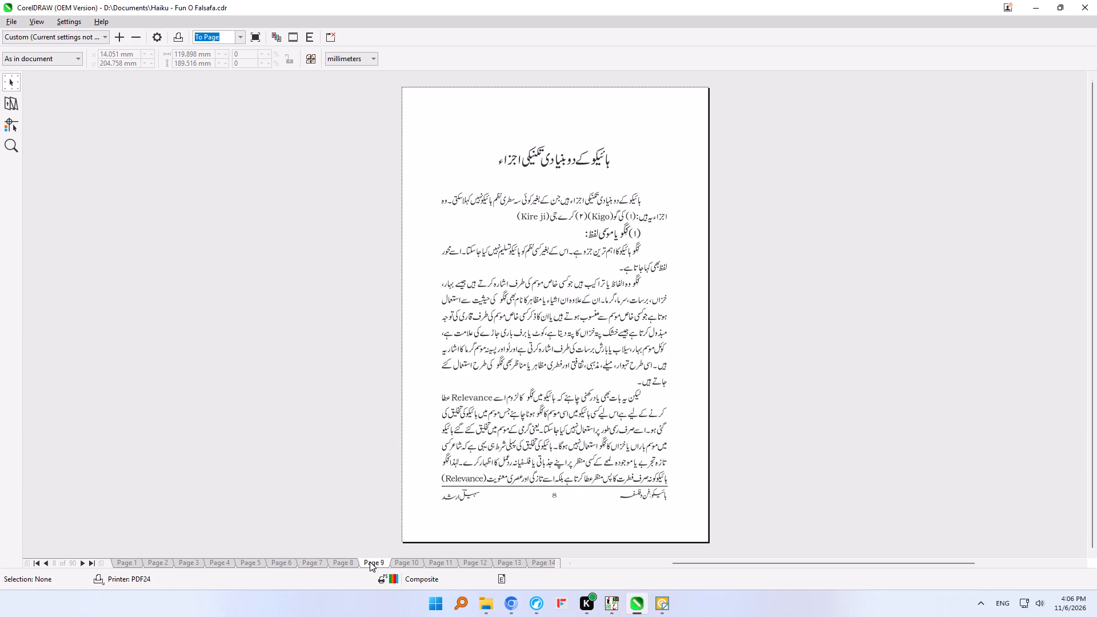
{"action": "left_click", "coordinate": [496, 478]}
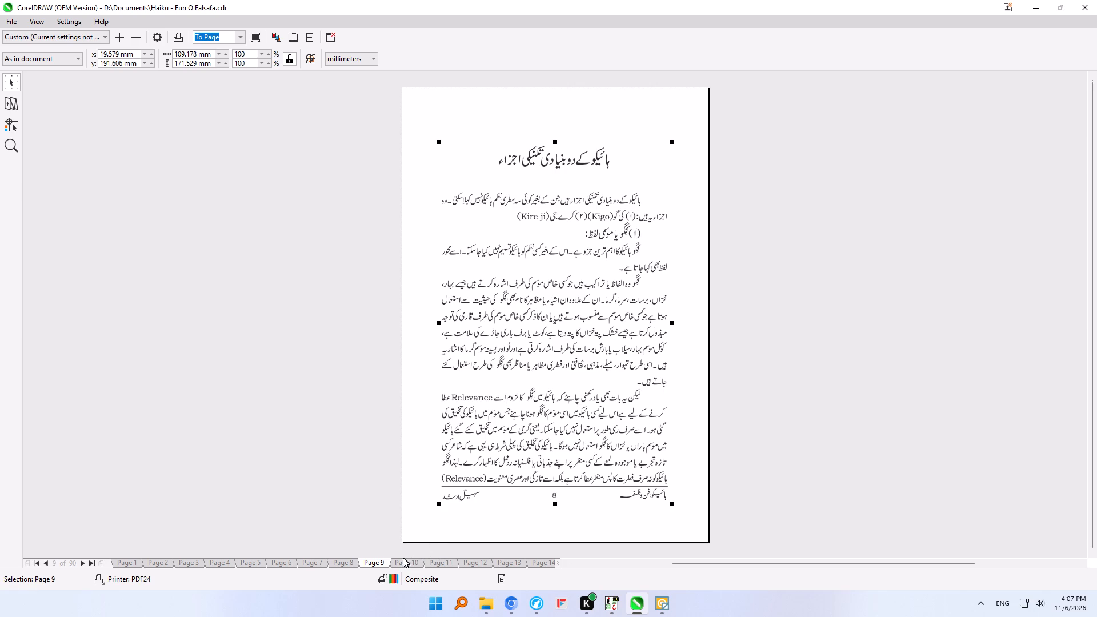
{"action": "left_click", "coordinate": [399, 564]}
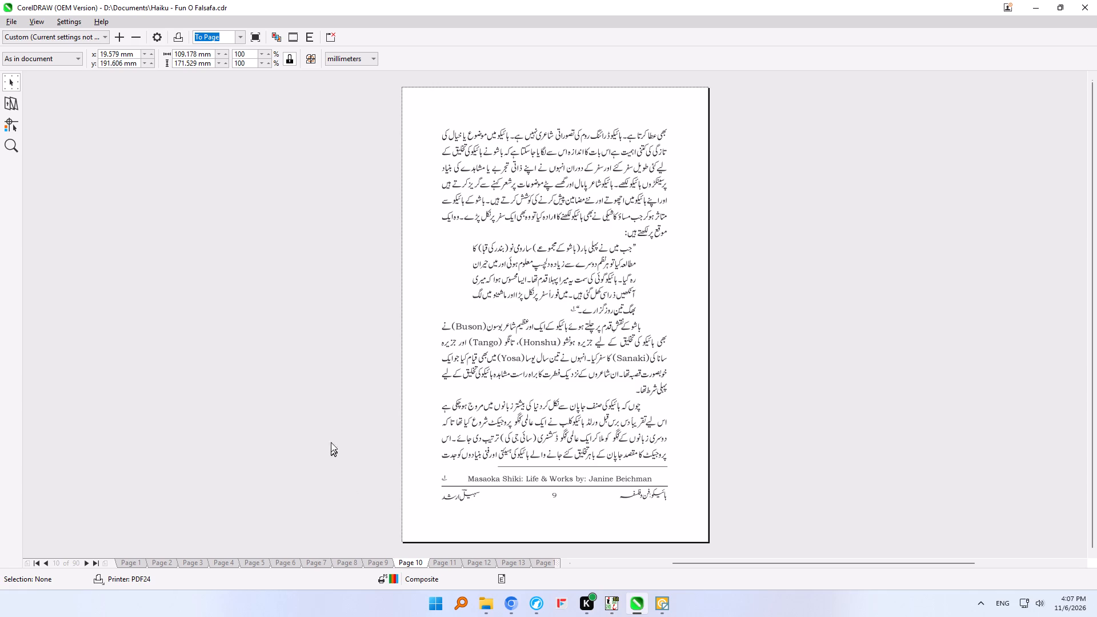
{"action": "left_click", "coordinate": [328, 39]}
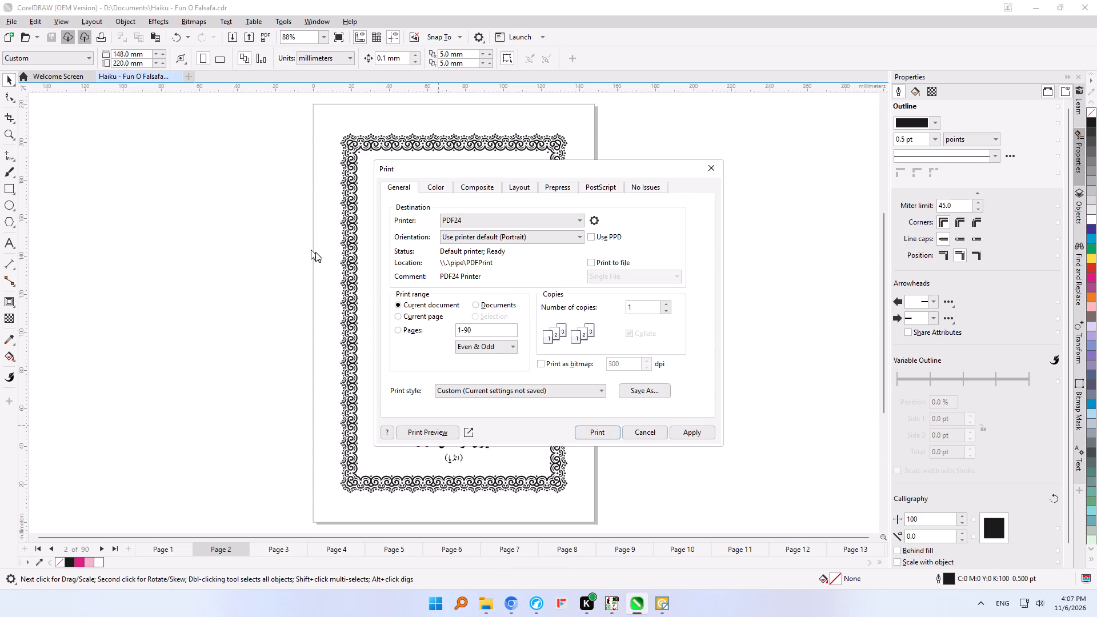
{"action": "left_click", "coordinate": [696, 428]}
{"action": "left_click", "coordinate": [655, 431]}
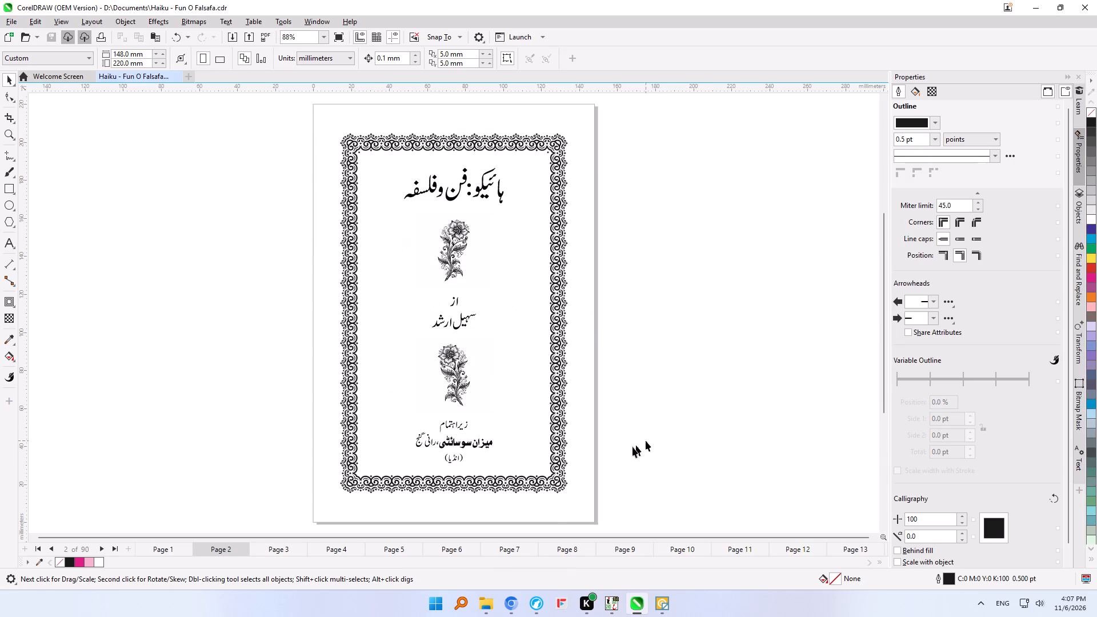
Examine the body text on page 9 and, close up, the upper paragraphs of page 10.
{"action": "left_click", "coordinate": [626, 551]}
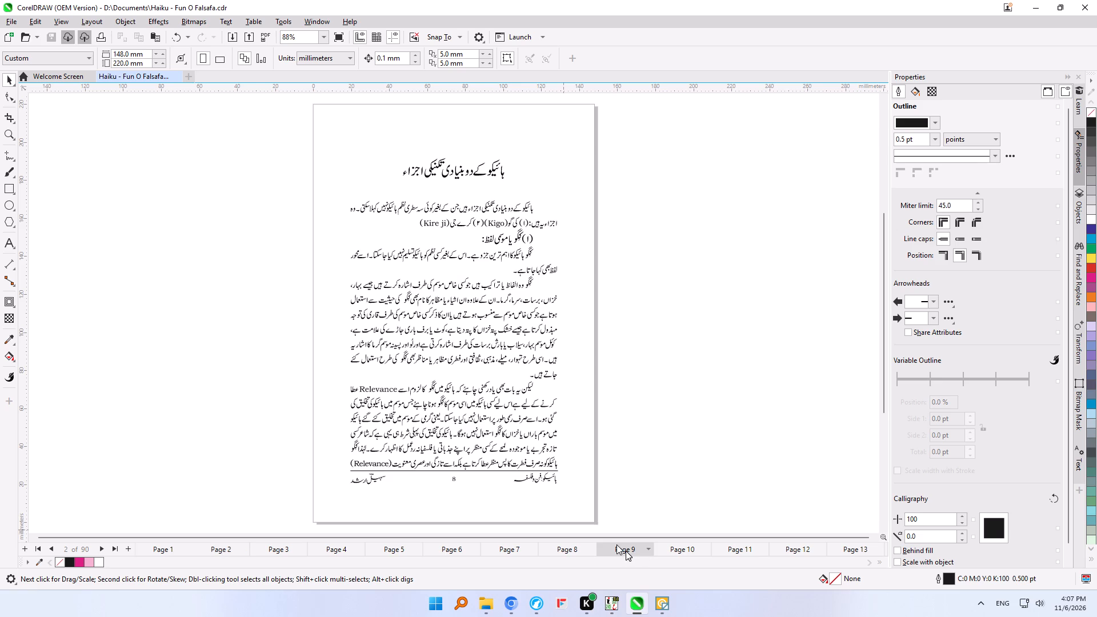
{"action": "left_click", "coordinate": [683, 548]}
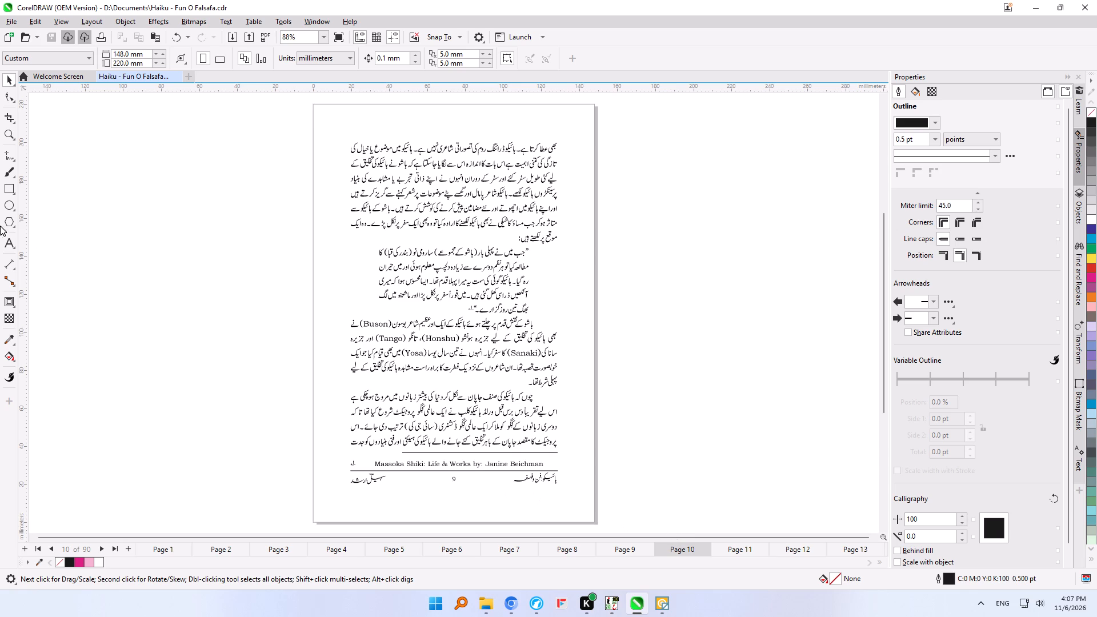
{"action": "left_click", "coordinate": [7, 138]}
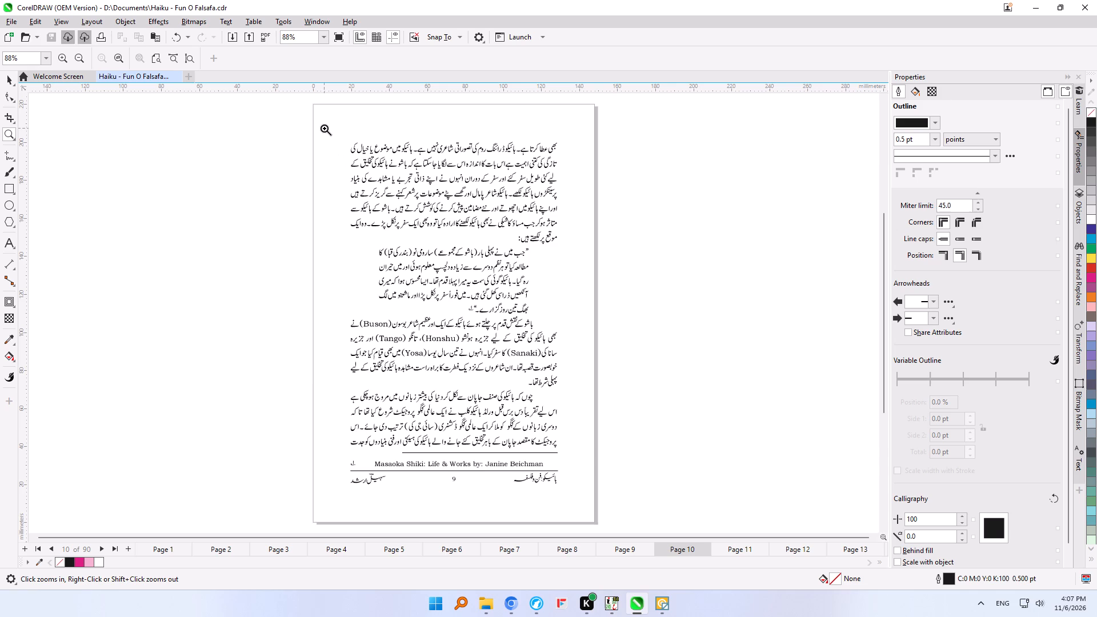
{"action": "left_click_drag", "start_coordinate": [324, 128], "coordinate": [600, 330]}
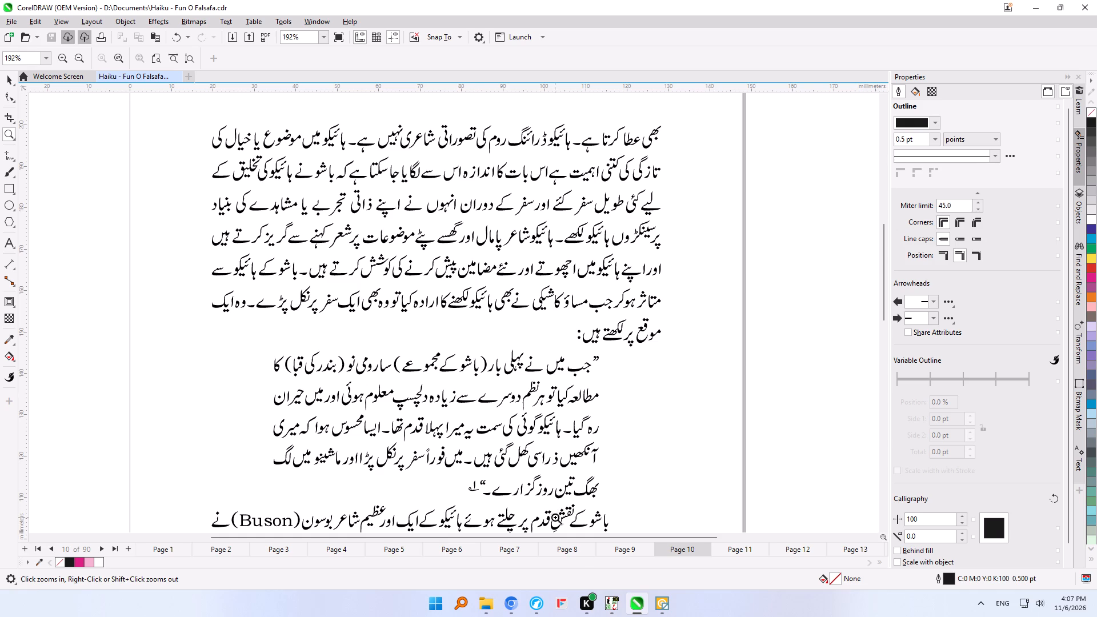
Compare the upper text of page 9 in the InPage source with the same passage on page 10 in CorelDRAW.
{"action": "left_click", "coordinate": [610, 602]}
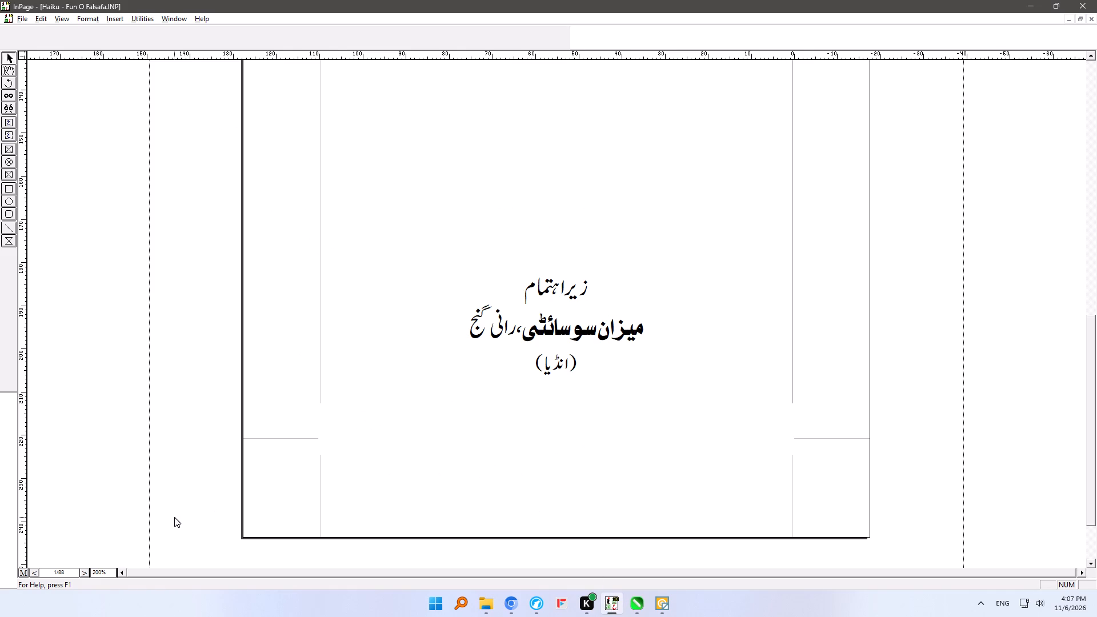
{"action": "left_click_drag", "start_coordinate": [69, 570], "coordinate": [22, 570]}
{"action": "key", "text": "9"}
{"action": "key", "text": "Return"}
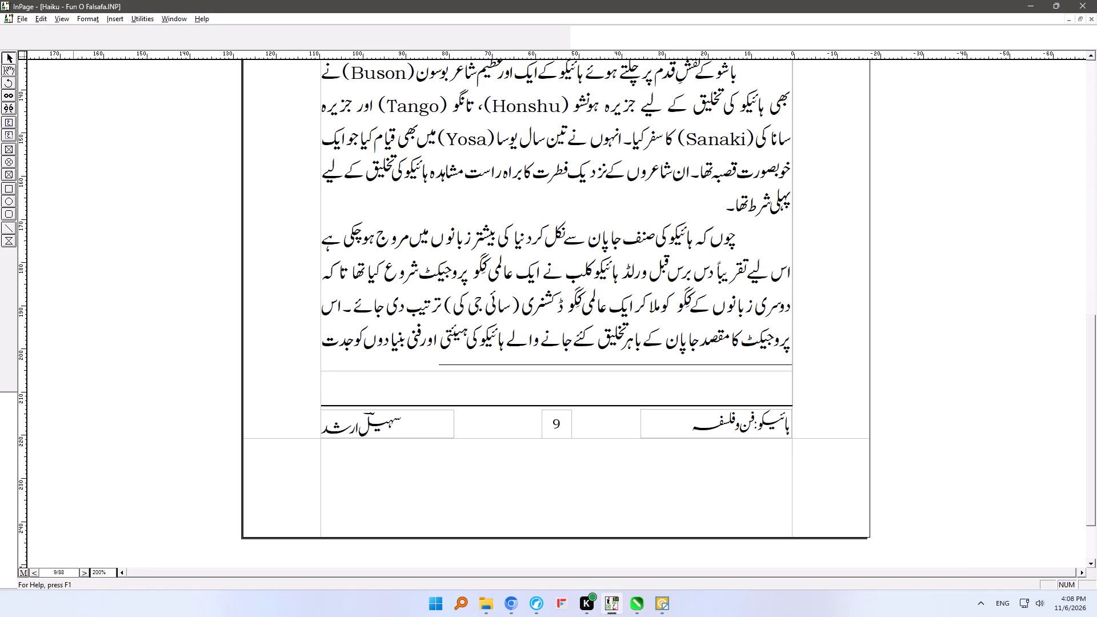
{"action": "right_click_drag", "start_coordinate": [420, 200], "coordinate": [397, 420], "text": "ctrl"}
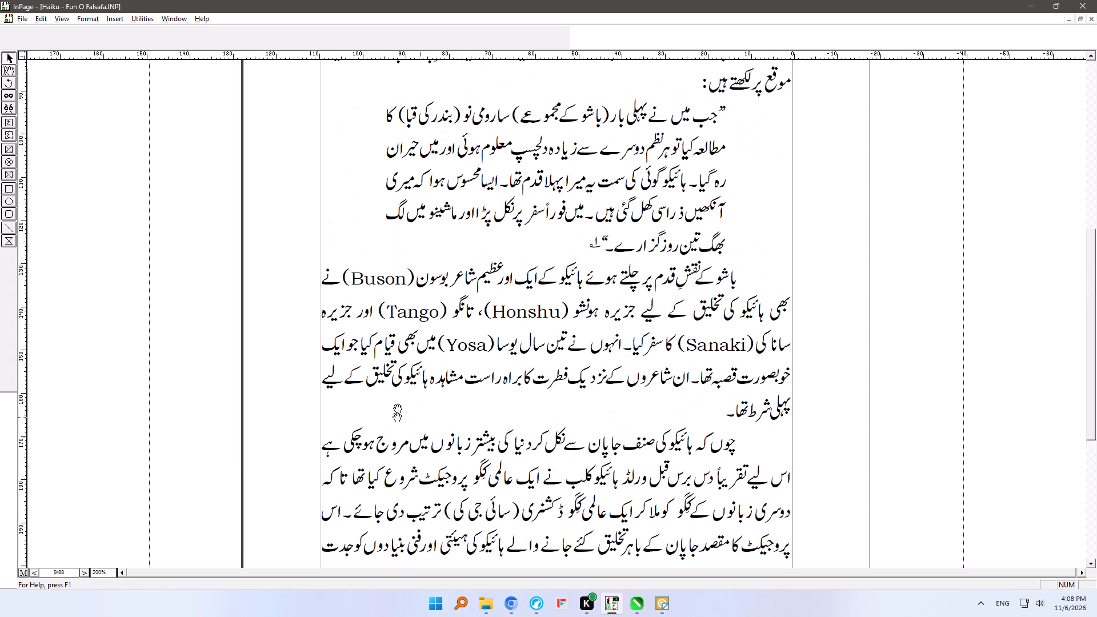
{"action": "right_click_drag", "start_coordinate": [397, 420], "coordinate": [375, 516], "text": "ctrl"}
{"action": "right_click_drag", "start_coordinate": [418, 322], "coordinate": [405, 505], "text": "ctrl"}
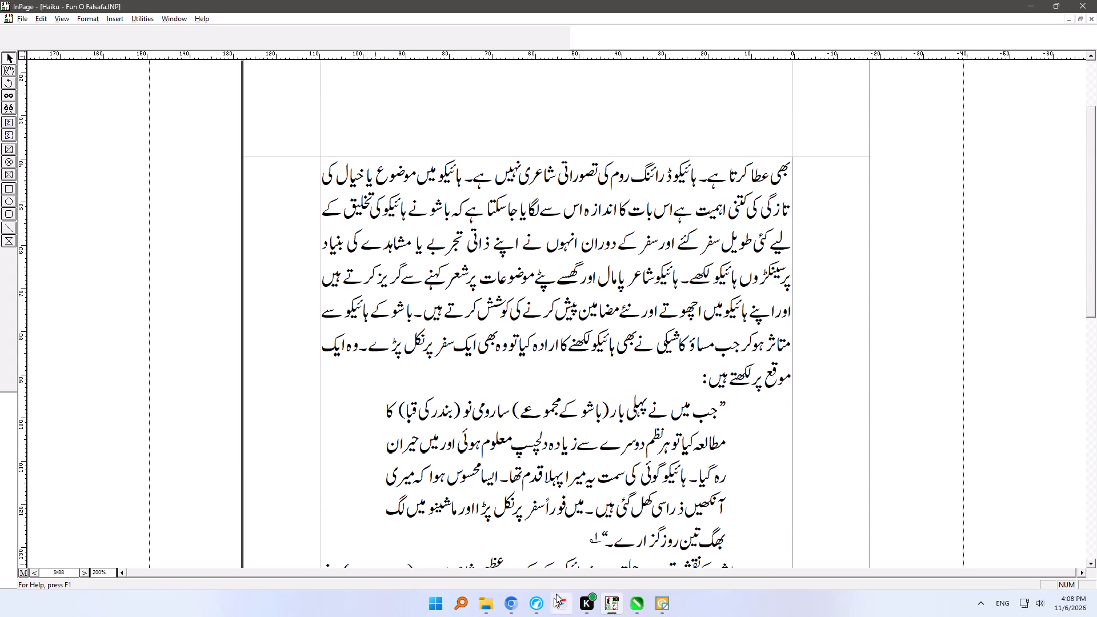
{"action": "left_click", "coordinate": [630, 604]}
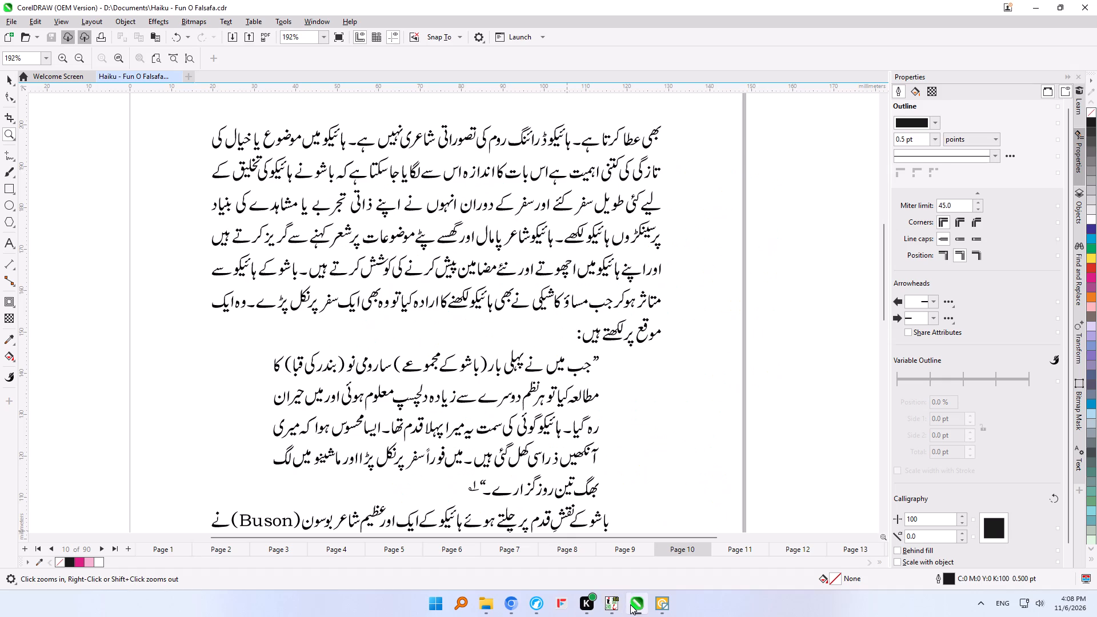
{"action": "left_click", "coordinate": [630, 604]}
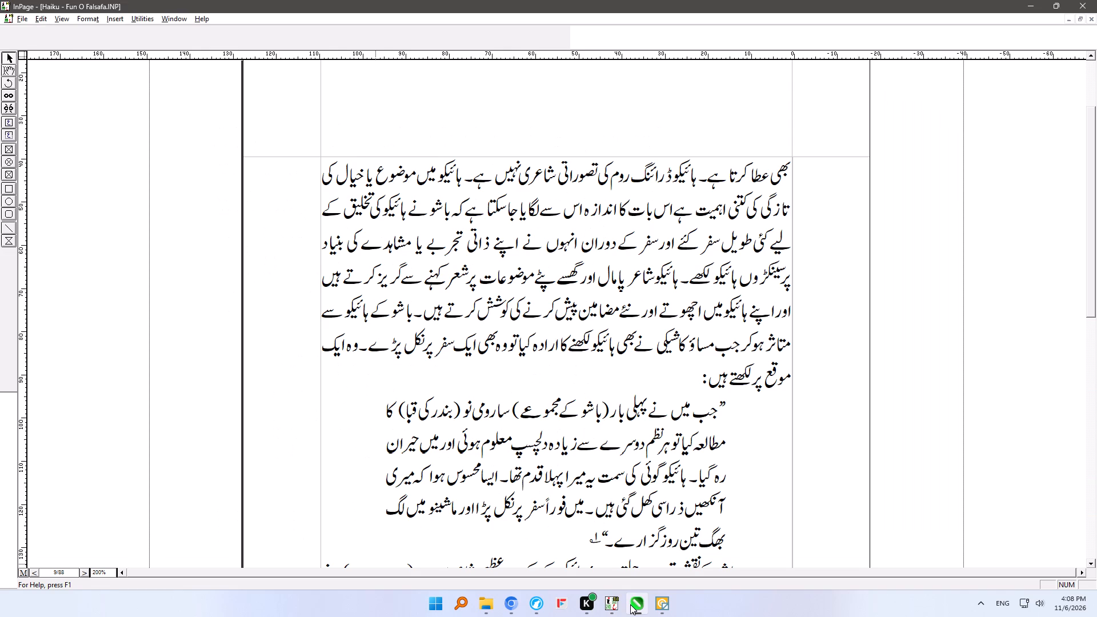
{"action": "left_click", "coordinate": [630, 604]}
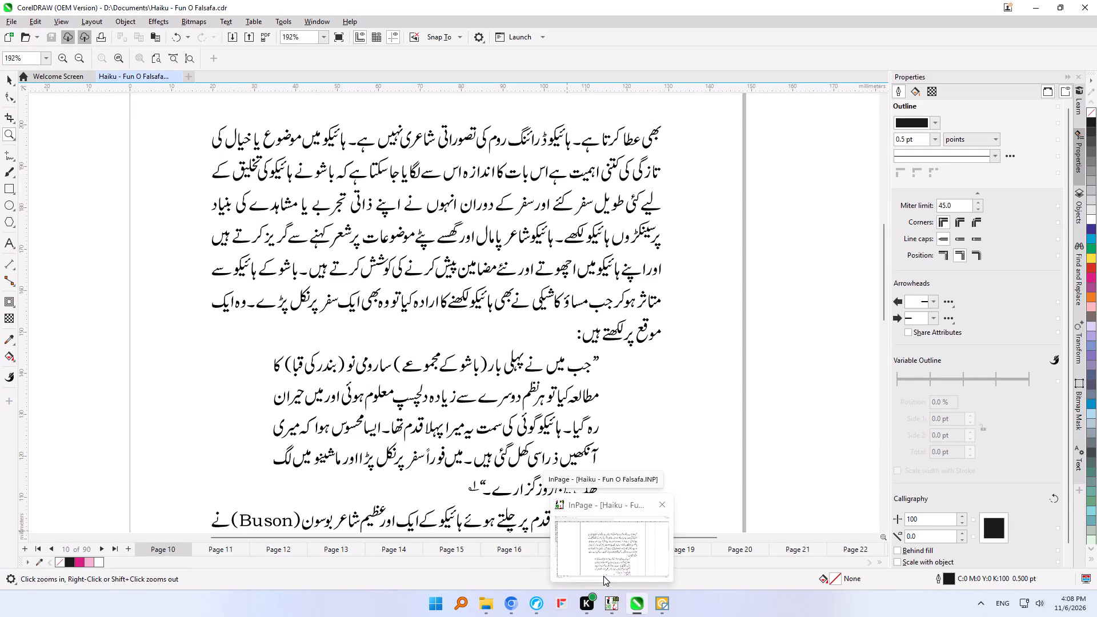
{"action": "left_click", "coordinate": [598, 554]}
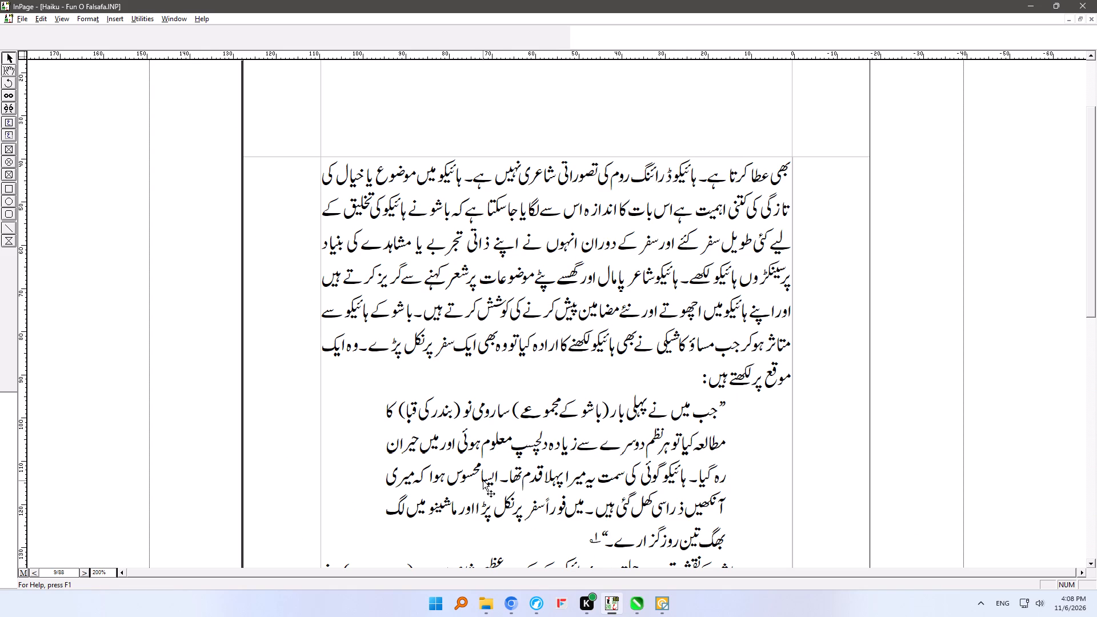
{"action": "left_click", "coordinate": [638, 608]}
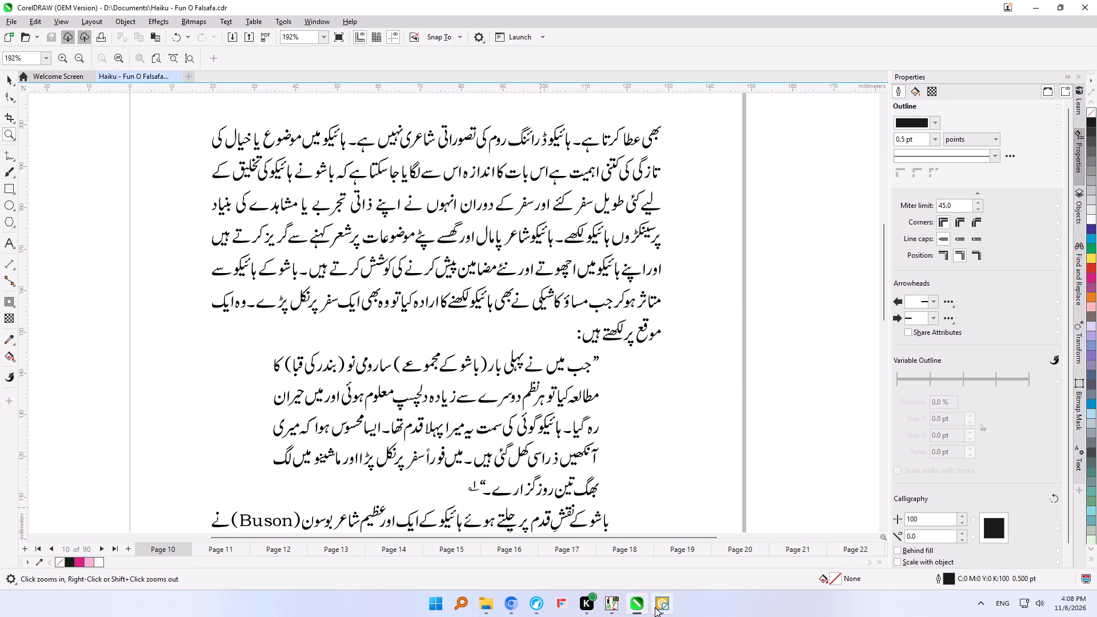
Switch the PDF24 printer's custom page size unit to millimetres, keeping 148.08 × 220 mm, and accept the printer properties.
{"action": "left_click", "coordinate": [9, 81]}
{"action": "left_click", "coordinate": [63, 141]}
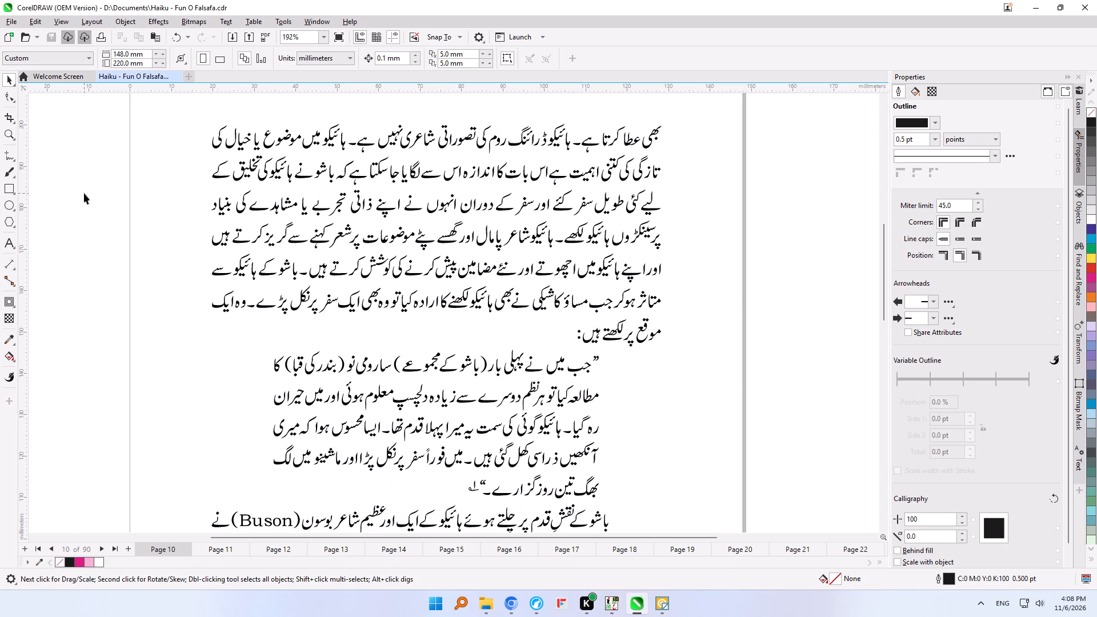
{"action": "key", "text": "ctrl+p"}
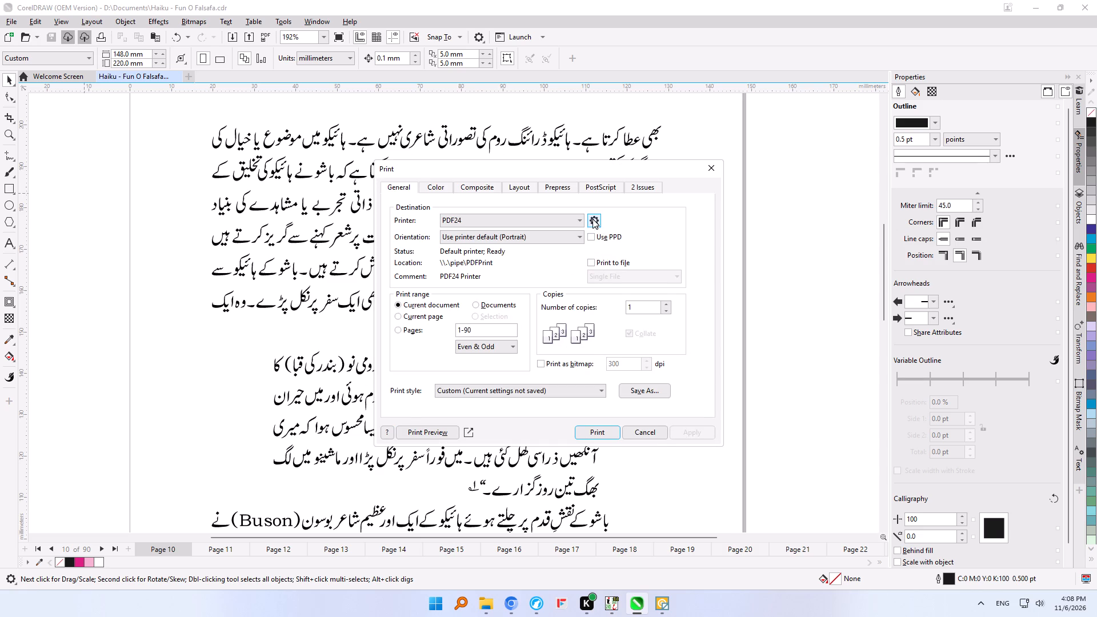
{"action": "left_click", "coordinate": [592, 219]}
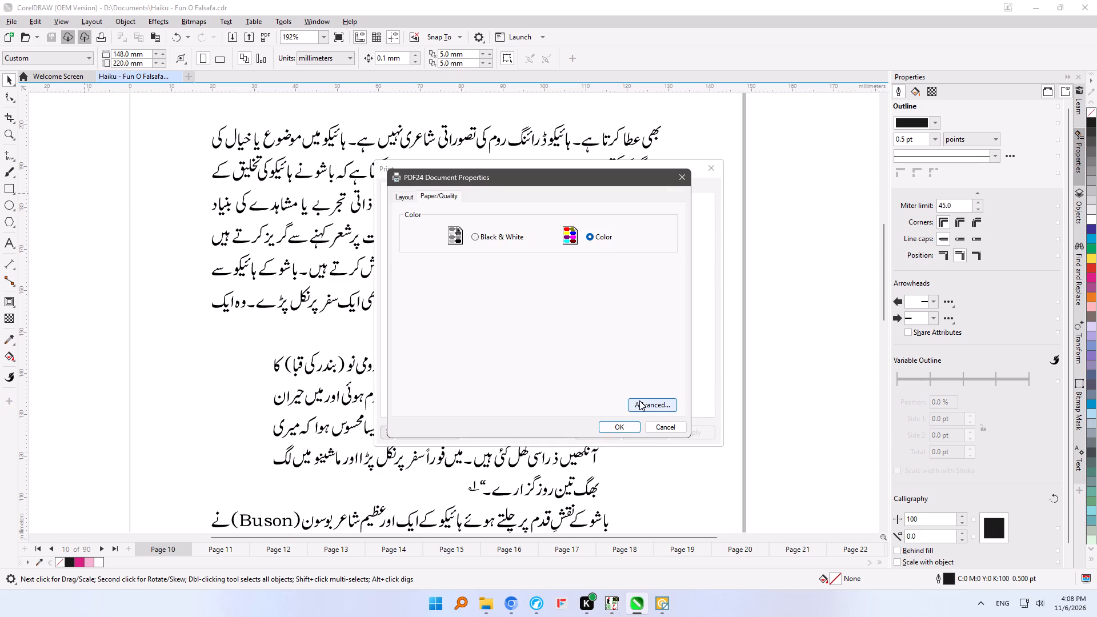
{"action": "left_click", "coordinate": [397, 195]}
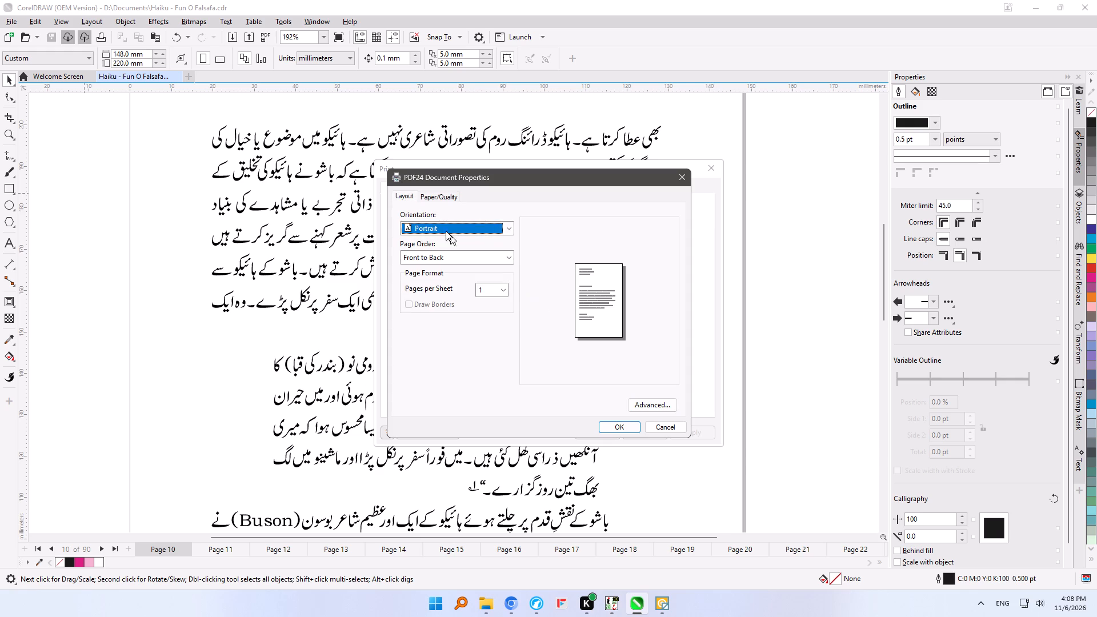
{"action": "left_click", "coordinate": [654, 403]}
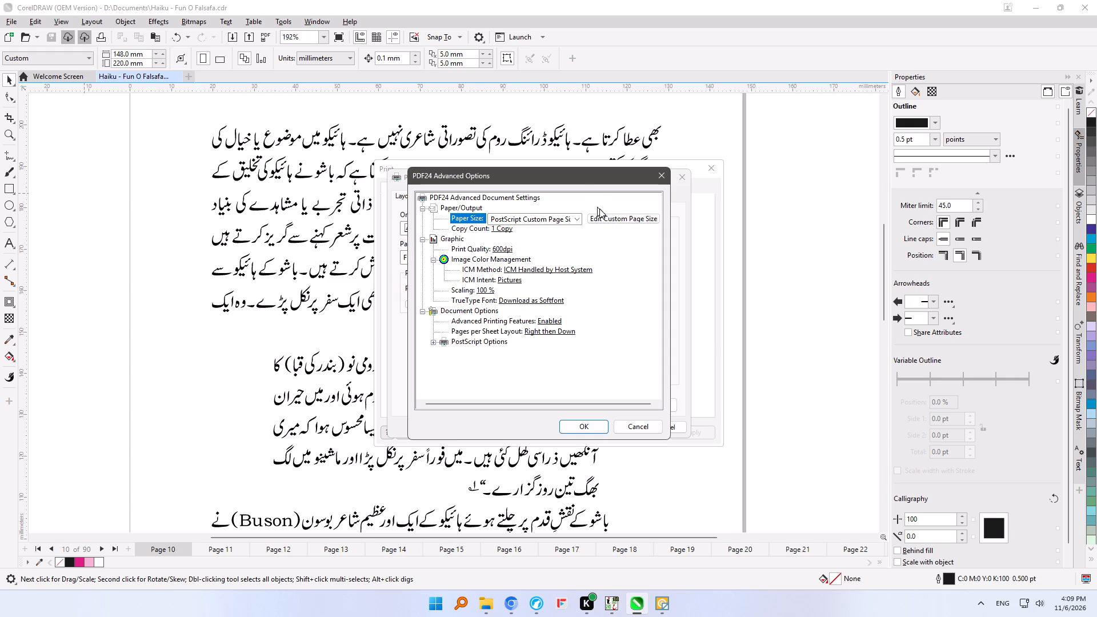
{"action": "left_click", "coordinate": [608, 215]}
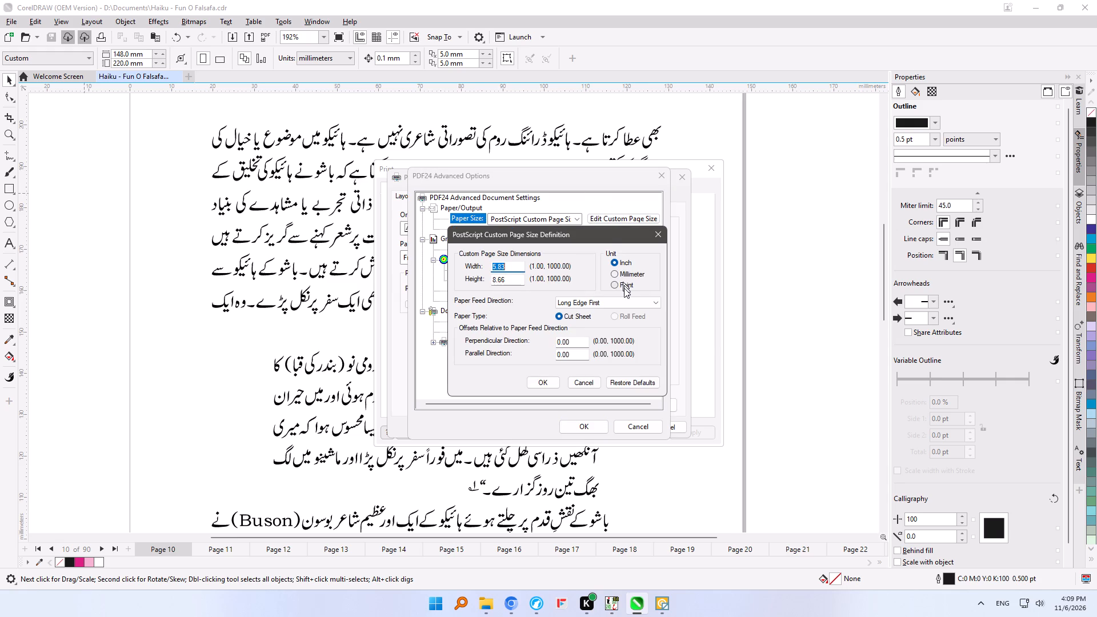
{"action": "left_click", "coordinate": [622, 270]}
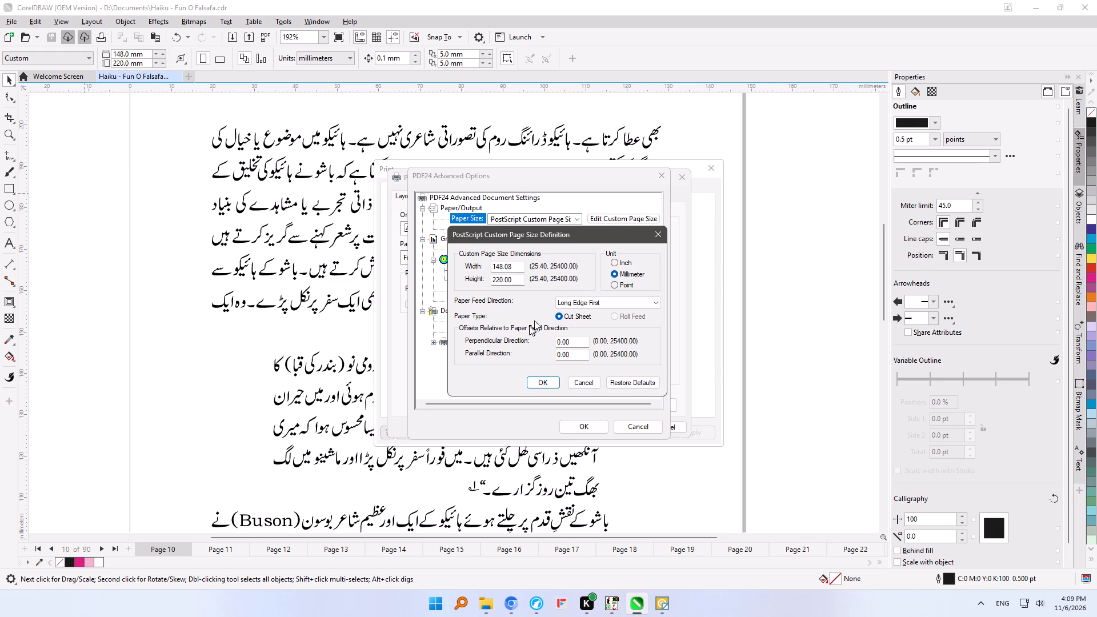
{"action": "left_click", "coordinate": [541, 380]}
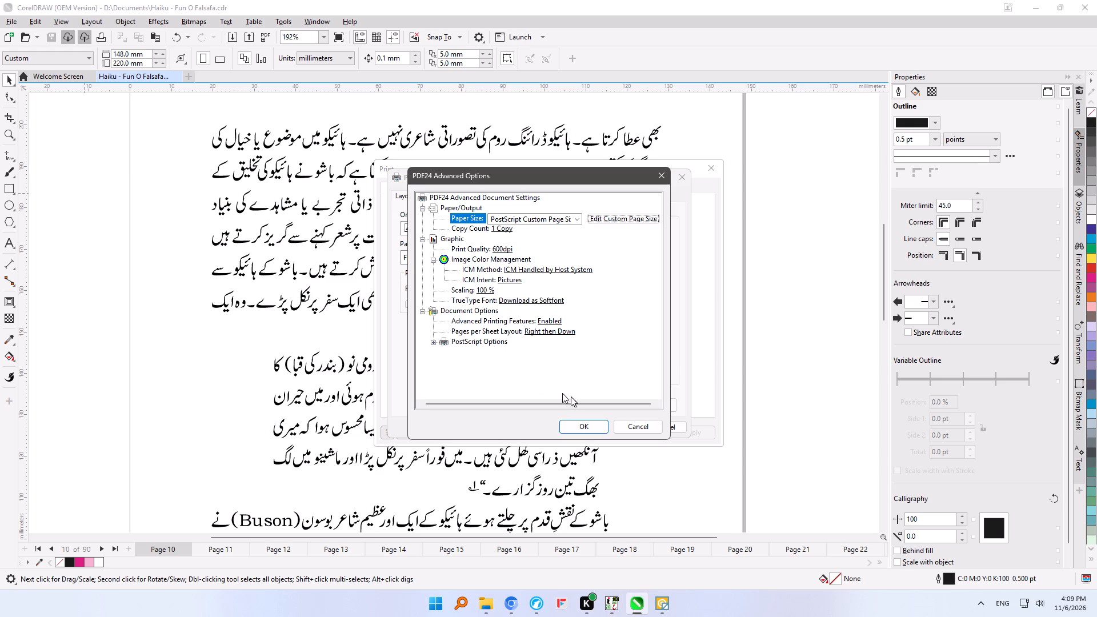
{"action": "left_click", "coordinate": [590, 427]}
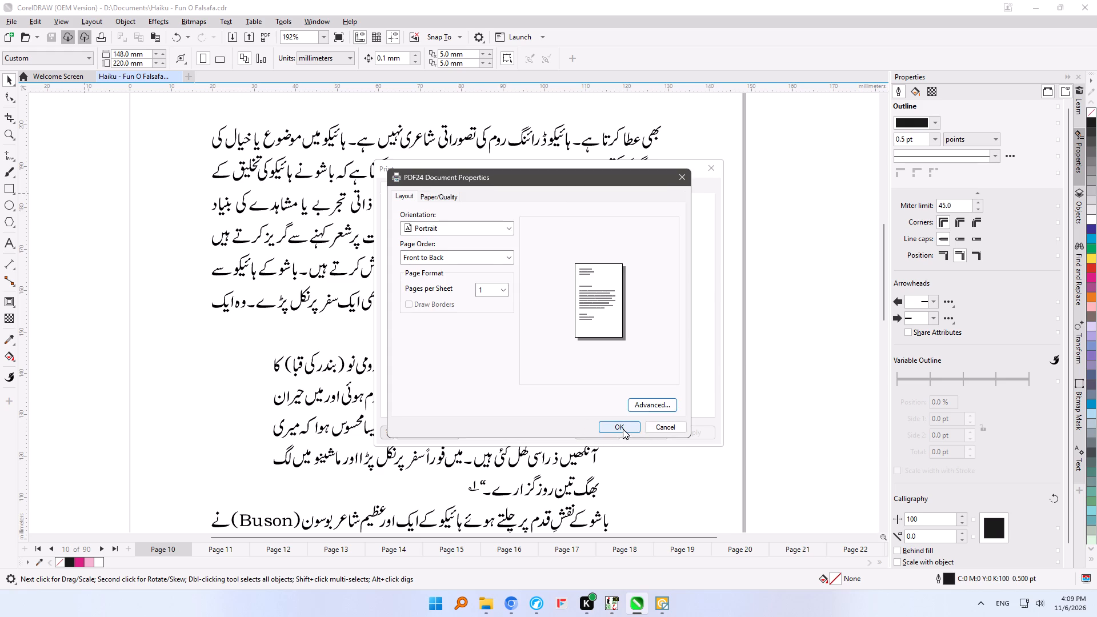
{"action": "left_click", "coordinate": [623, 429]}
{"action": "left_click", "coordinate": [691, 431]}
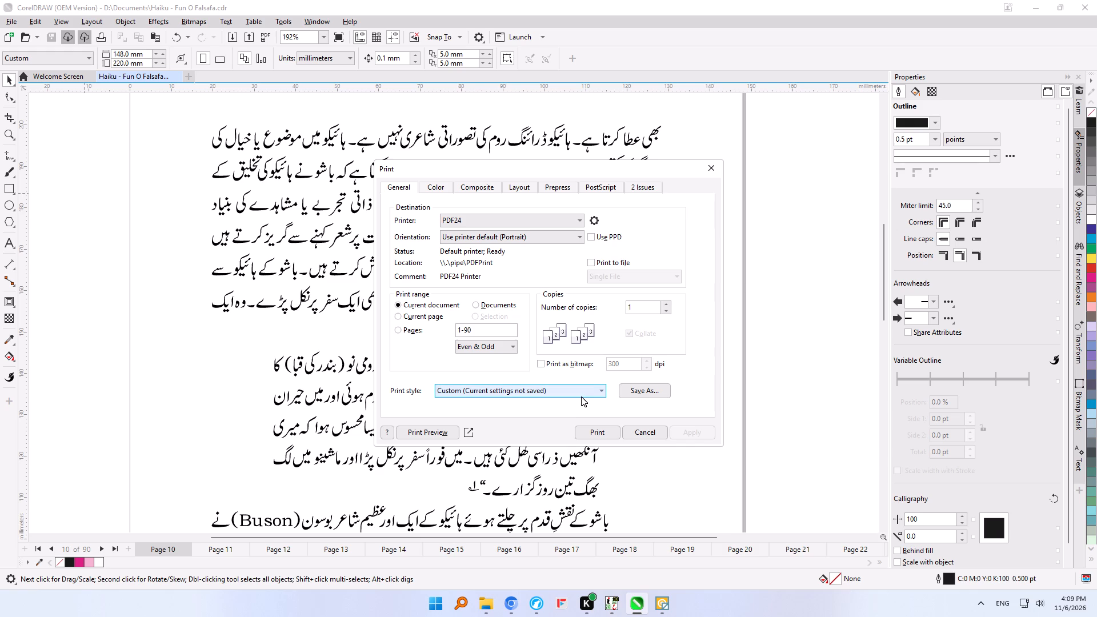
Print the whole current document, pages 1-90, to the PDF24 printer.
{"action": "left_click", "coordinate": [587, 436]}
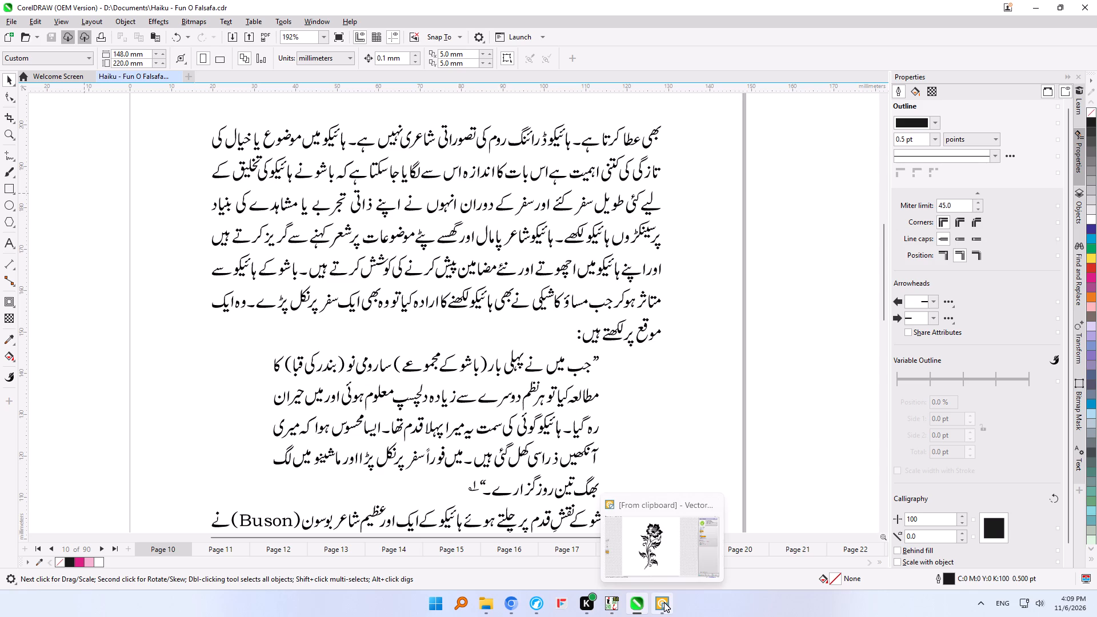
Close the image-vectorizing application's window that holds the black rose artwork from the clipboard.
{"action": "left_click", "coordinate": [709, 507]}
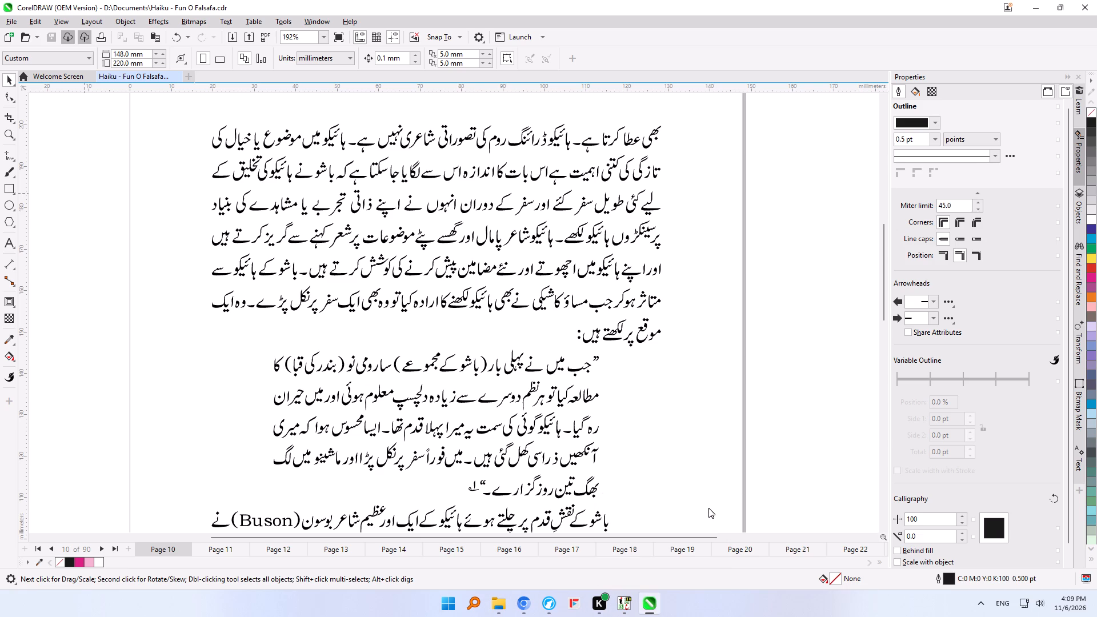
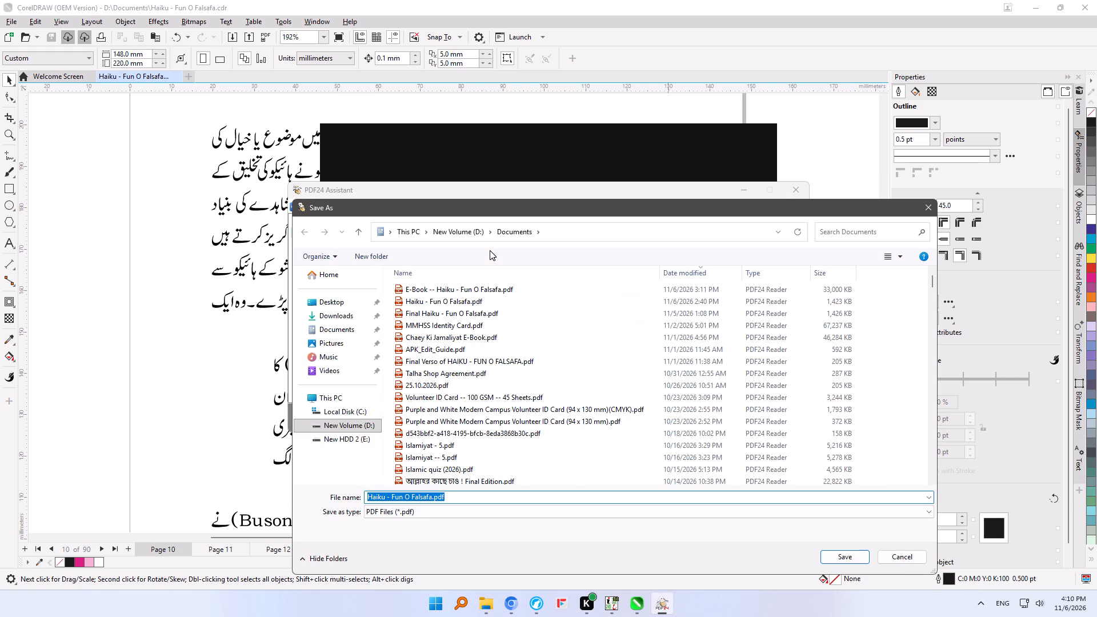
Choose the existing file "E-Book -- Haiku - Fun O Falsafa.pdf" in Documents as the name for the printed PDF.
{"action": "left_click", "coordinate": [475, 291]}
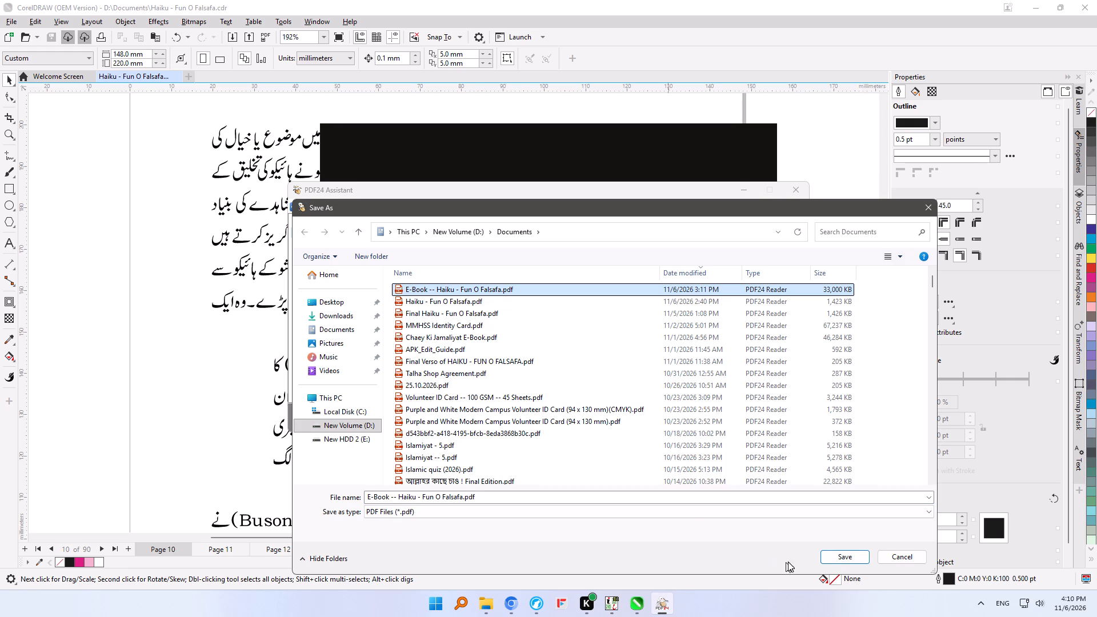
Save the printed PDF in Documents under the chosen name "E-Book -- Haiku - Fun O Falsafa.pdf".
{"action": "left_click", "coordinate": [831, 556]}
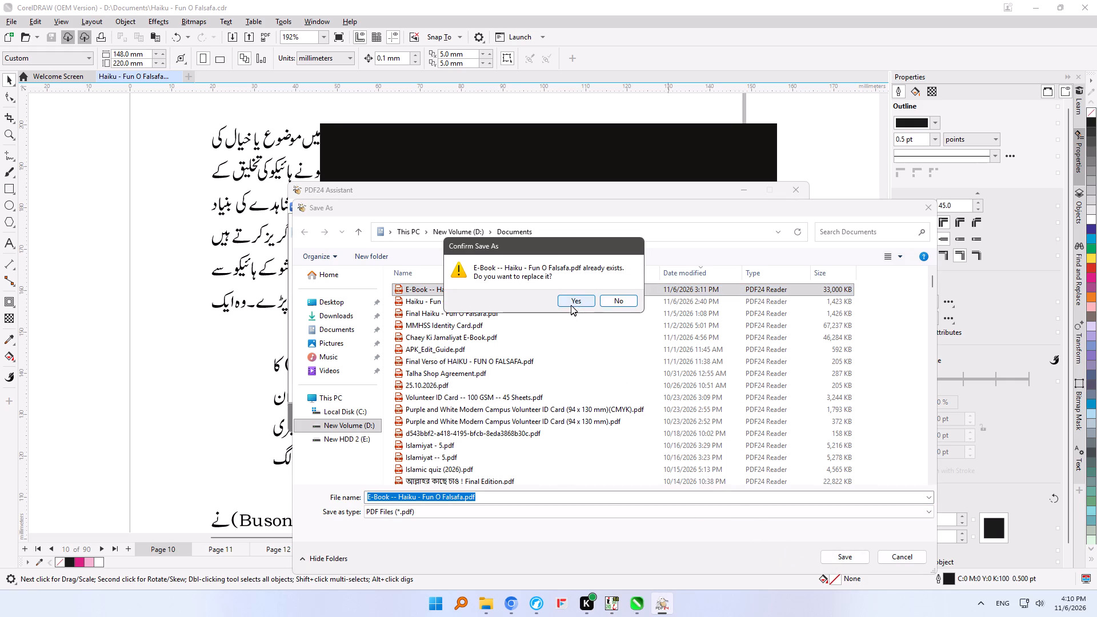
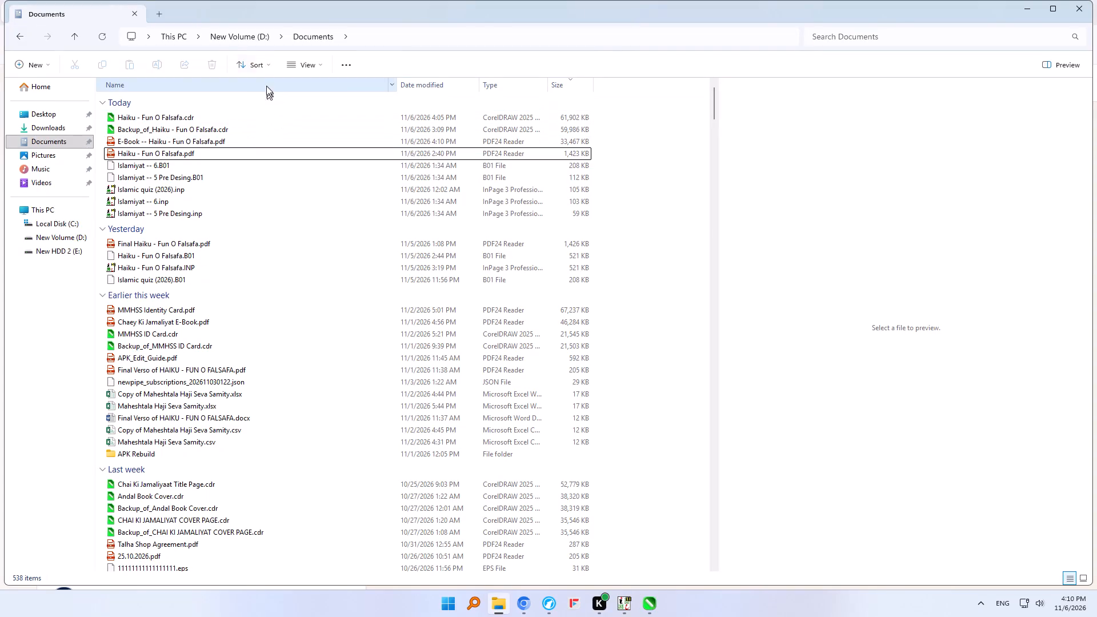
Refresh the Documents folder, sort it by date modified, and preview the opening pages of "E-Book -- Haiku - Fun O Falsafa.pdf".
{"action": "left_click", "coordinate": [106, 39]}
{"action": "left_click", "coordinate": [106, 39]}
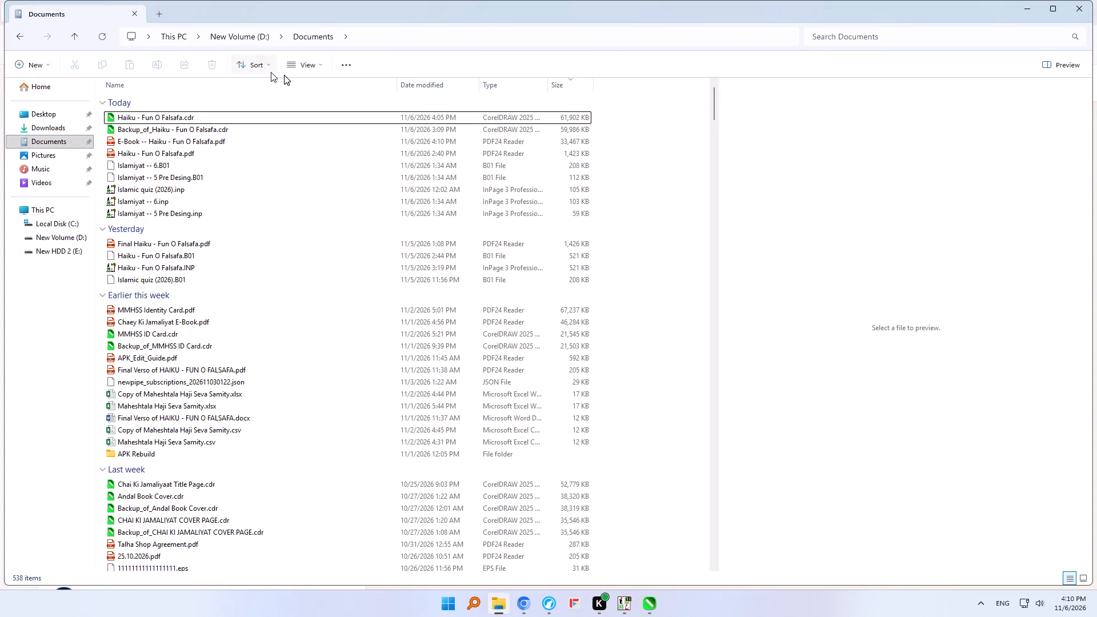
{"action": "left_click", "coordinate": [435, 91]}
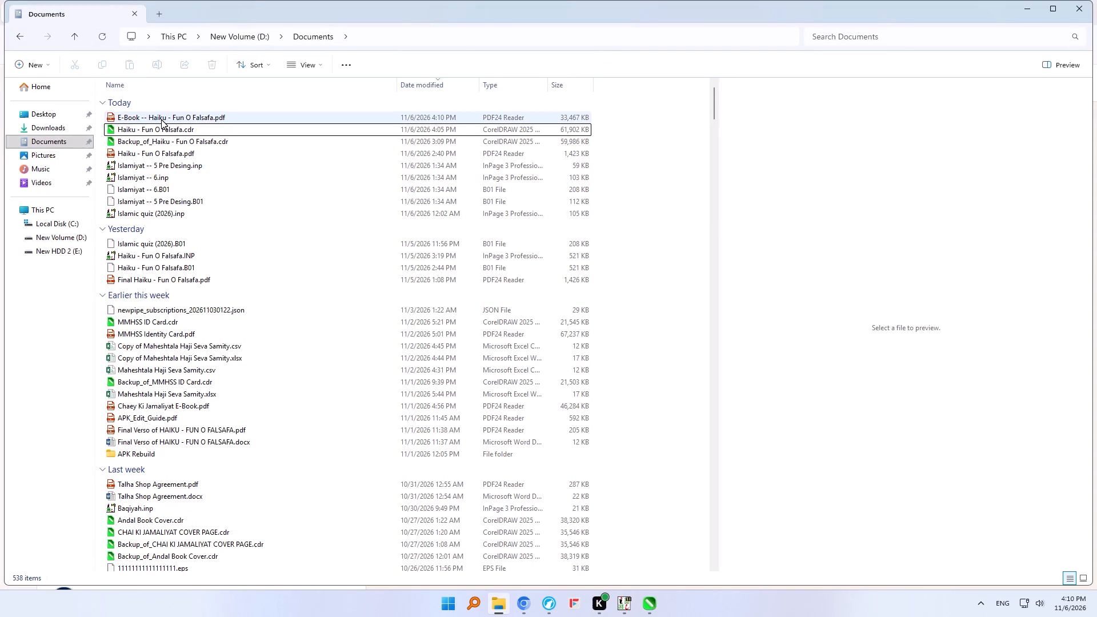
{"action": "left_click", "coordinate": [161, 119]}
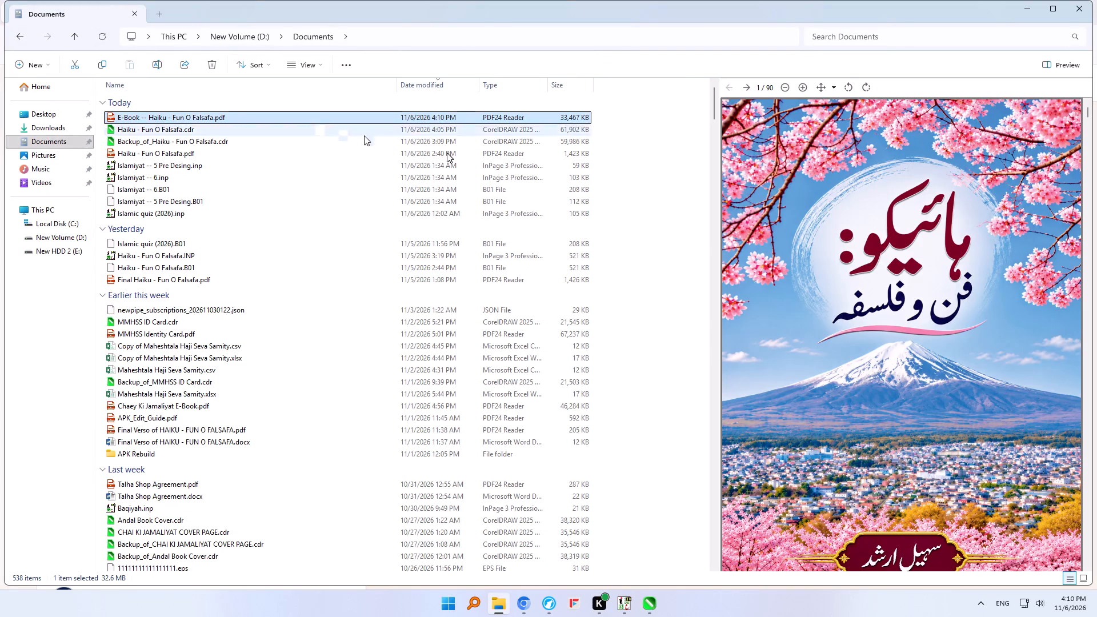
{"action": "left_click", "coordinate": [748, 91]}
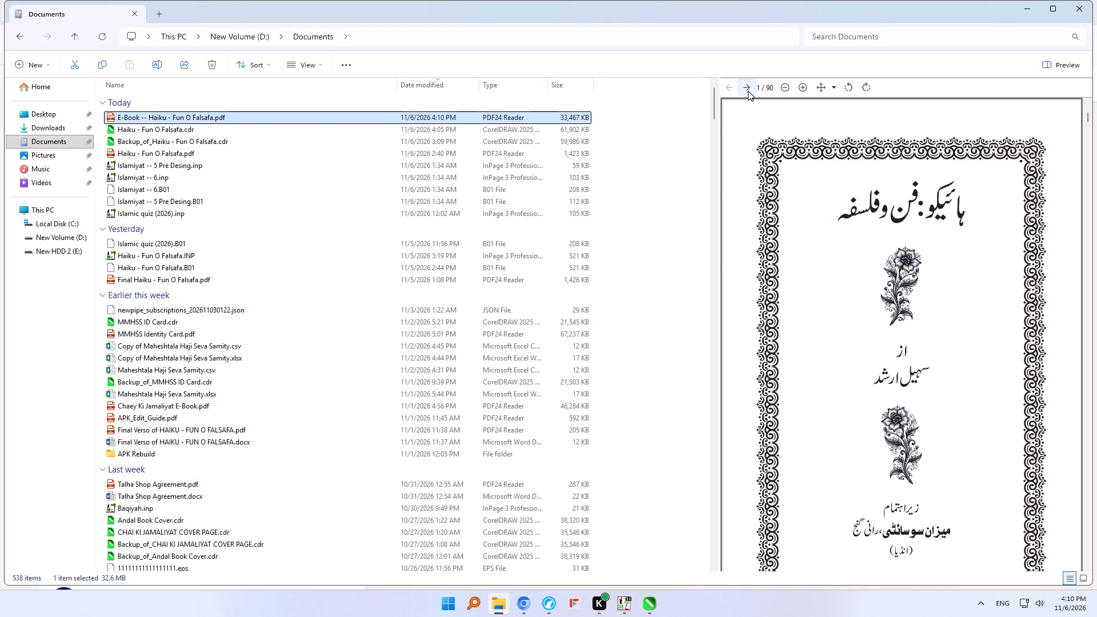